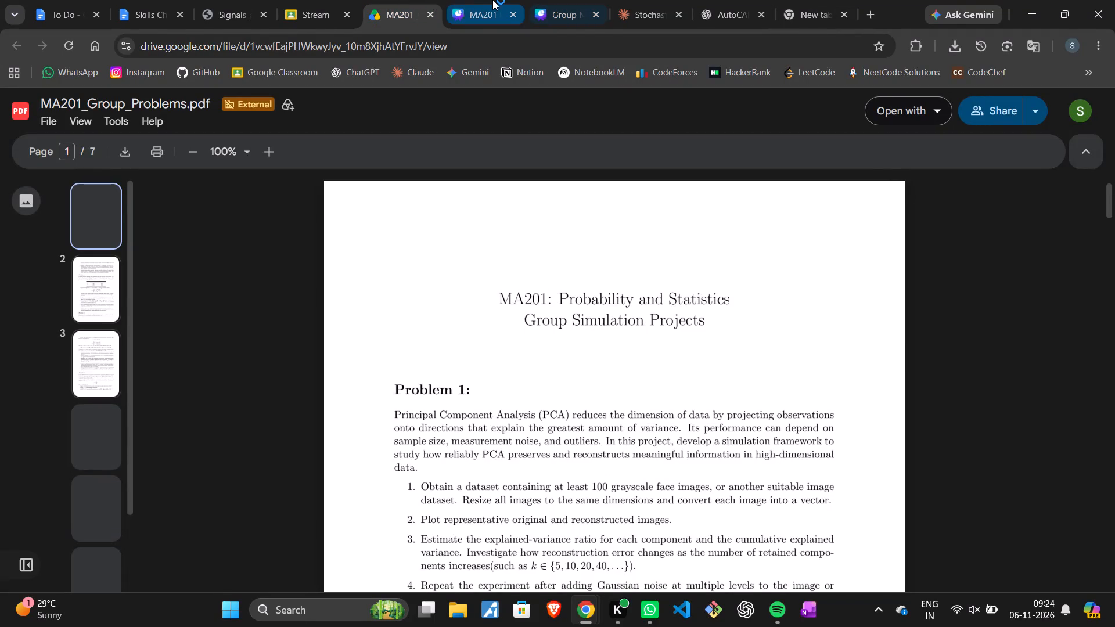
Examine the group number heading and member table on the first slide of the Stochastic Epidemic Simulation presentation.
click(537, 0)
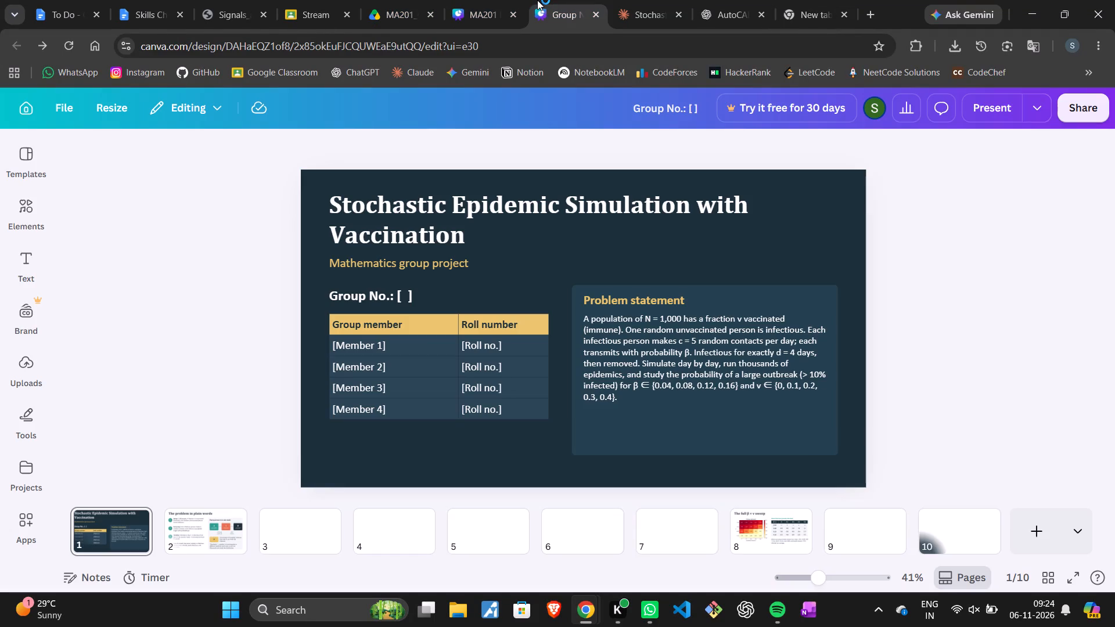
click(430, 330)
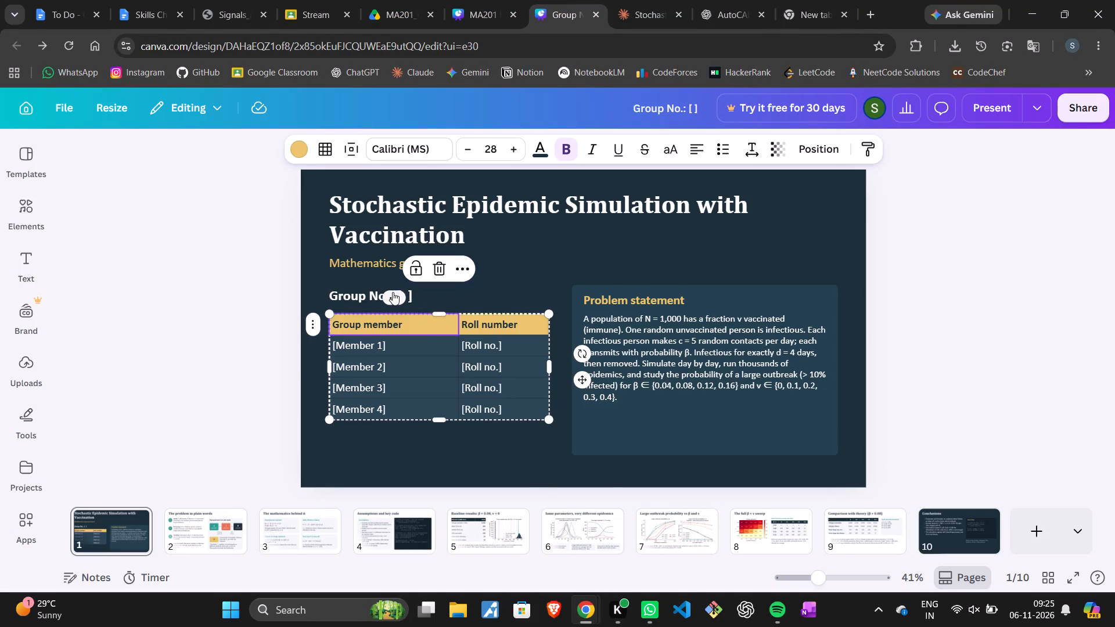
click(393, 292)
click(339, 294)
click(342, 297)
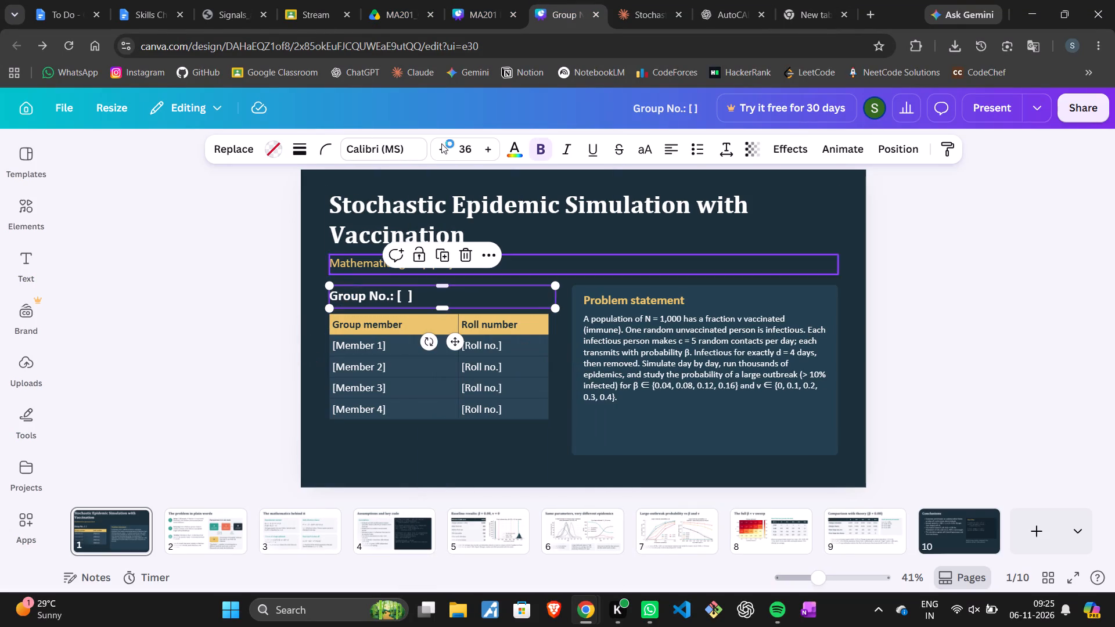
click(552, 0)
On page 2 of the MA201 Project presentation, complete the small centred "Group N" text so it reads "Group No. :".
click(451, 0)
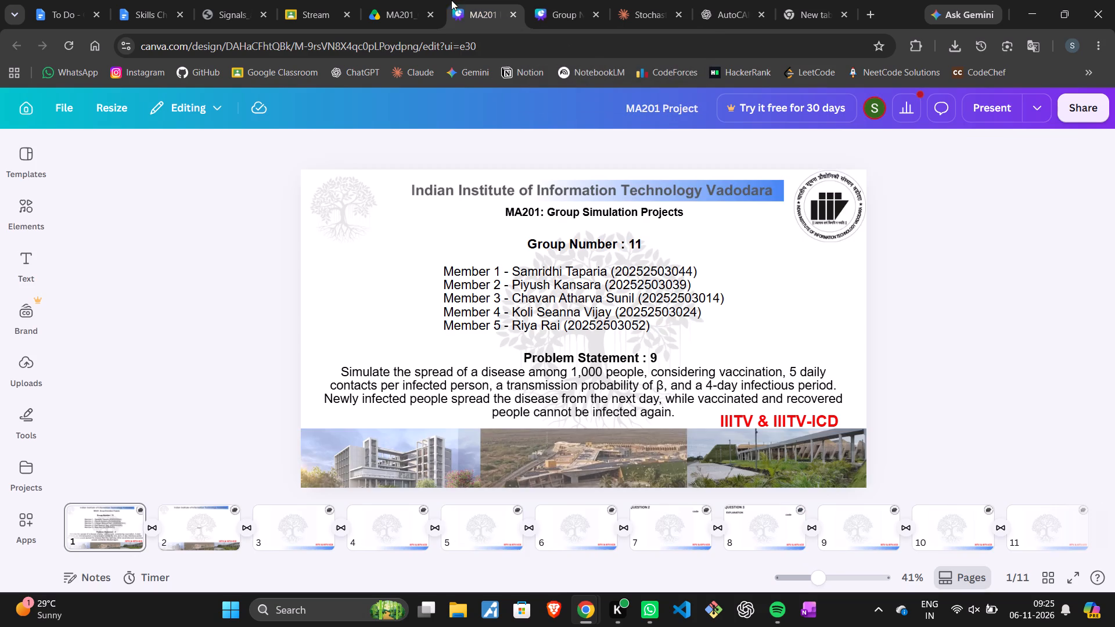
click(172, 537)
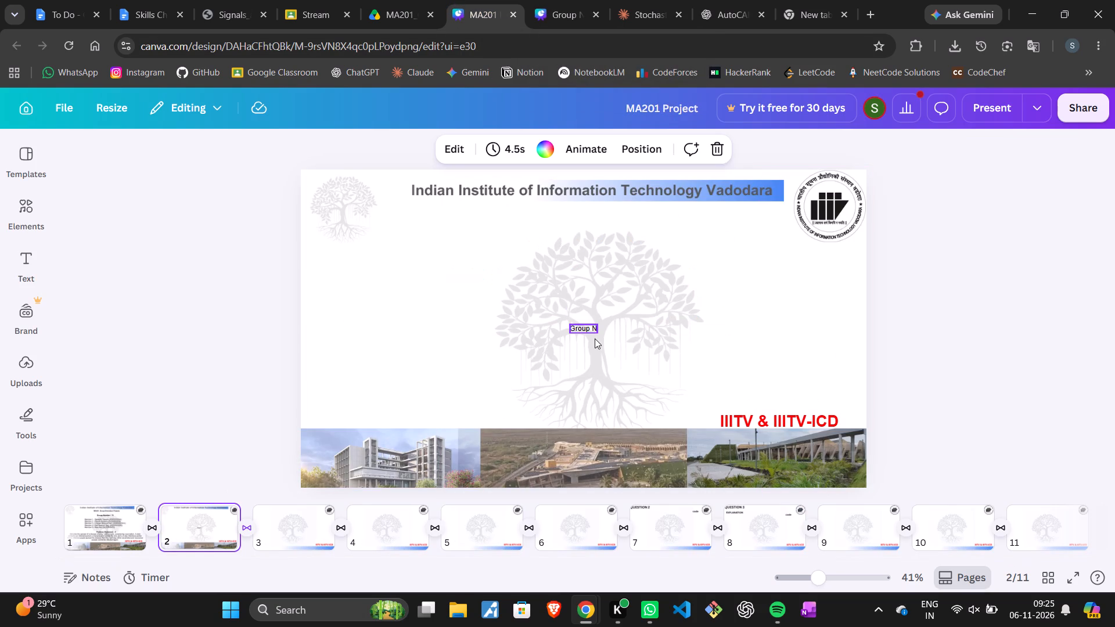
double_click(585, 329)
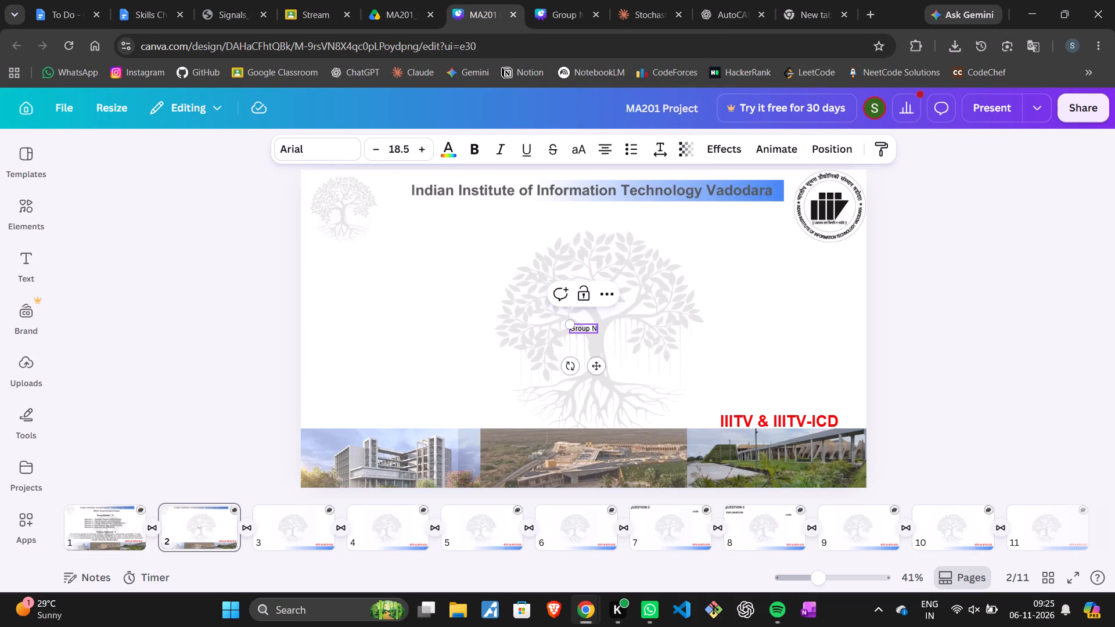
key(Right)
key(Right)
key(Right)
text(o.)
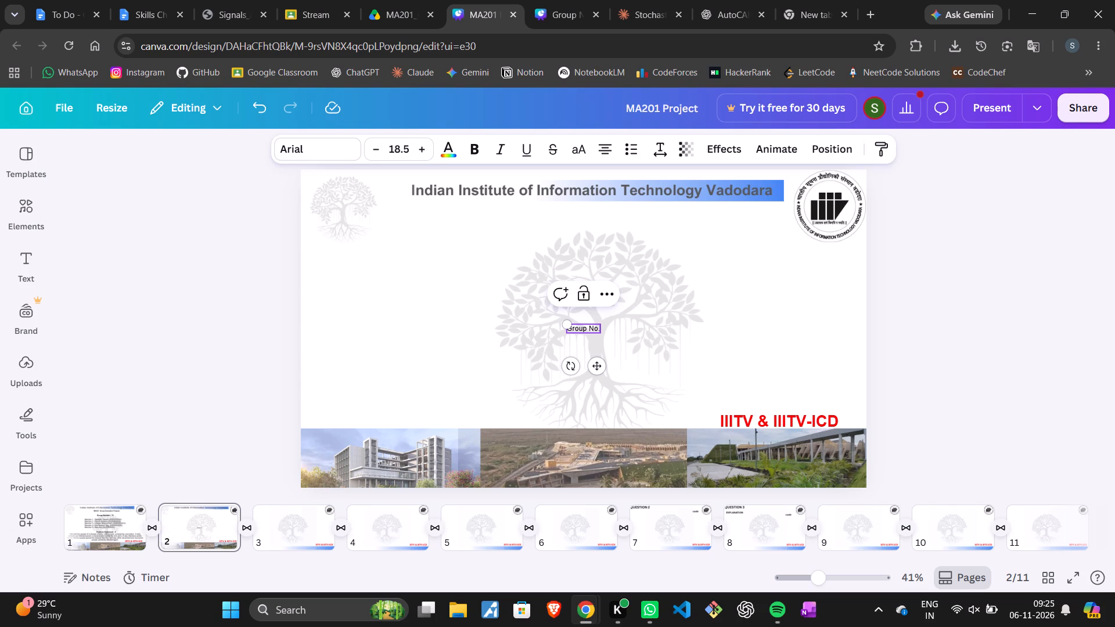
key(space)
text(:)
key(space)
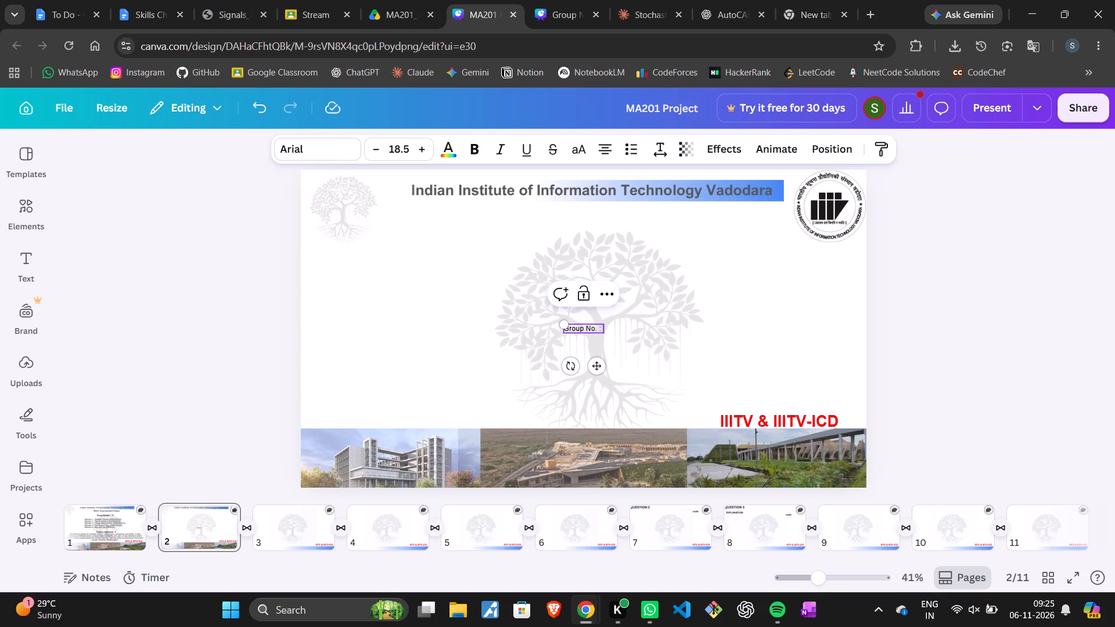
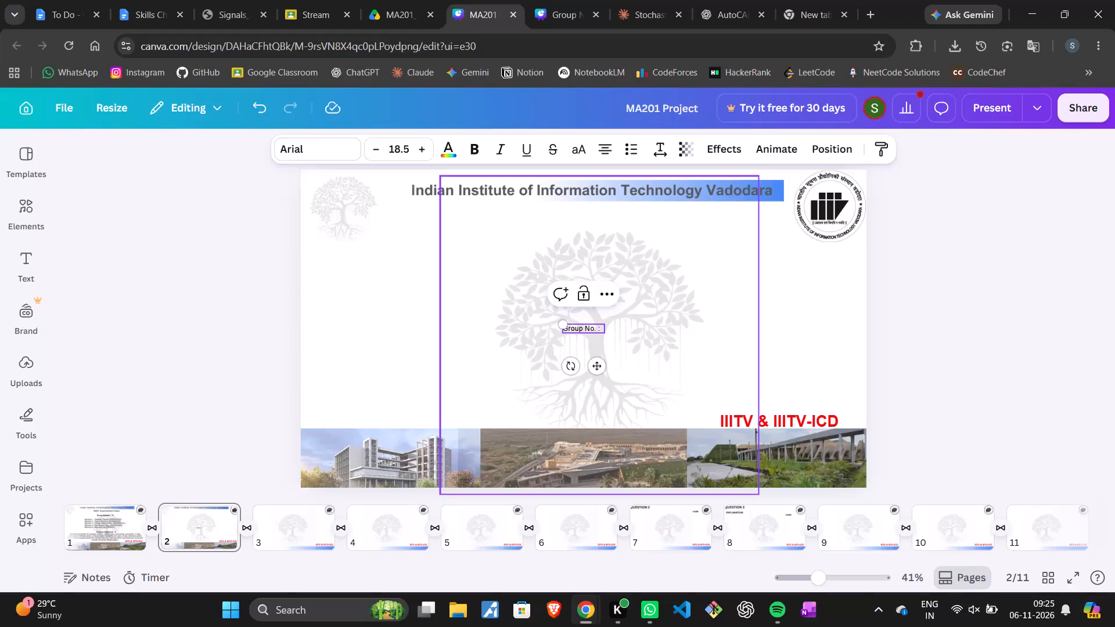
Append the group number in square brackets to the centred text on page 2 so it reads "Group No. : [11]".
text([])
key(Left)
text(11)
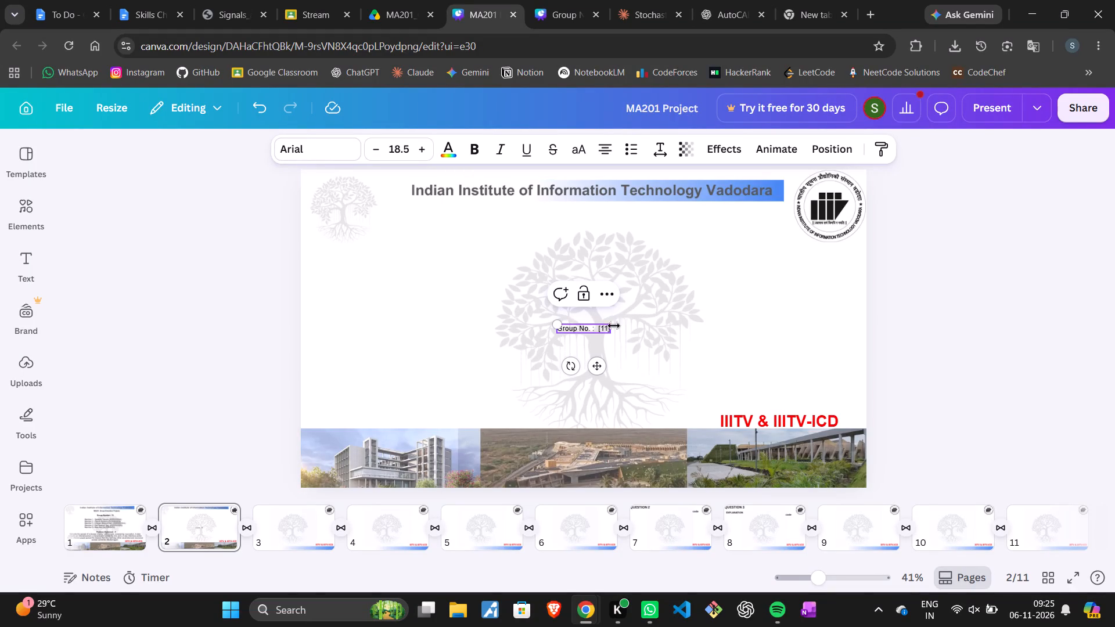
Select the whole "Group No. : [11]" line in the centred text box on page 2.
drag(608, 329, 579, 325)
drag(579, 325, 557, 324)
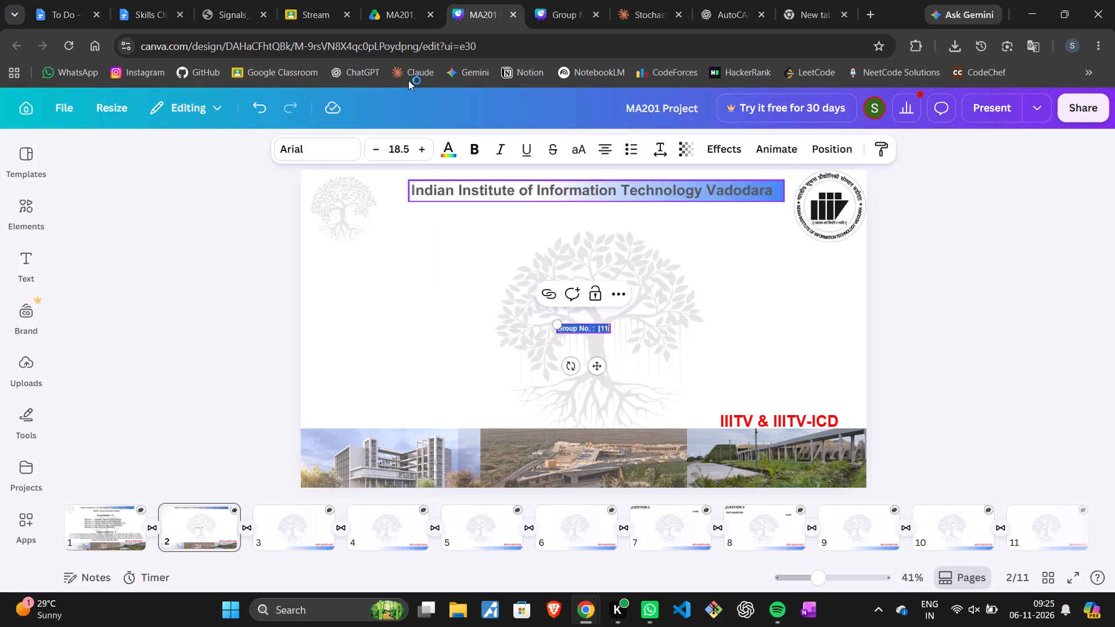
Set the "Group No. : [11]" text on slide 2 to font size 36, matching the group line in the epidemic simulation deck.
click(529, 2)
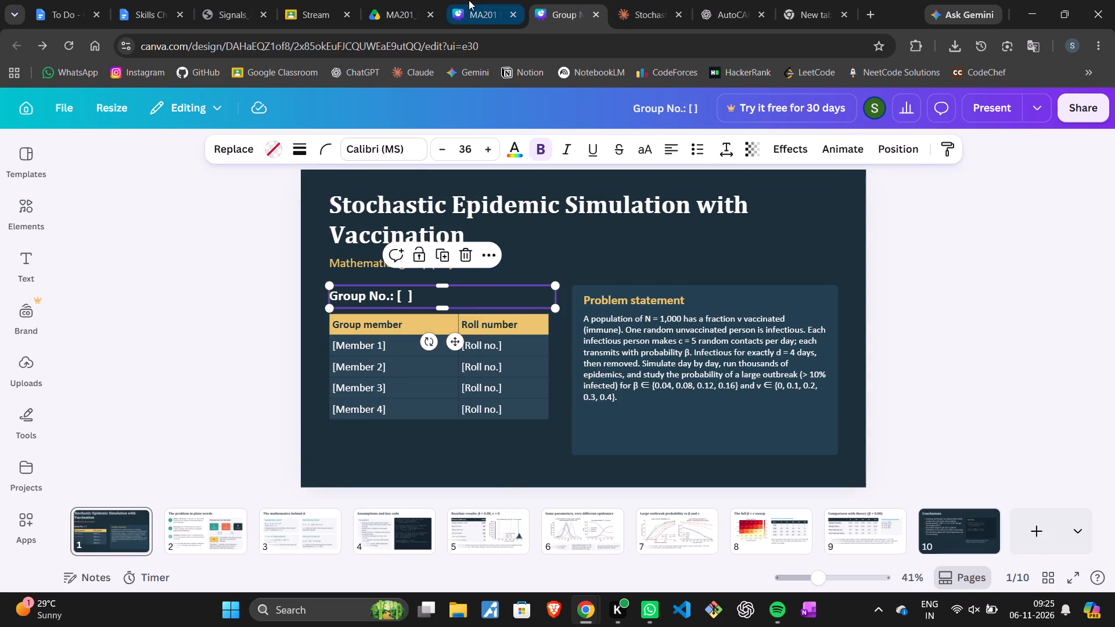
click(470, 0)
click(412, 147)
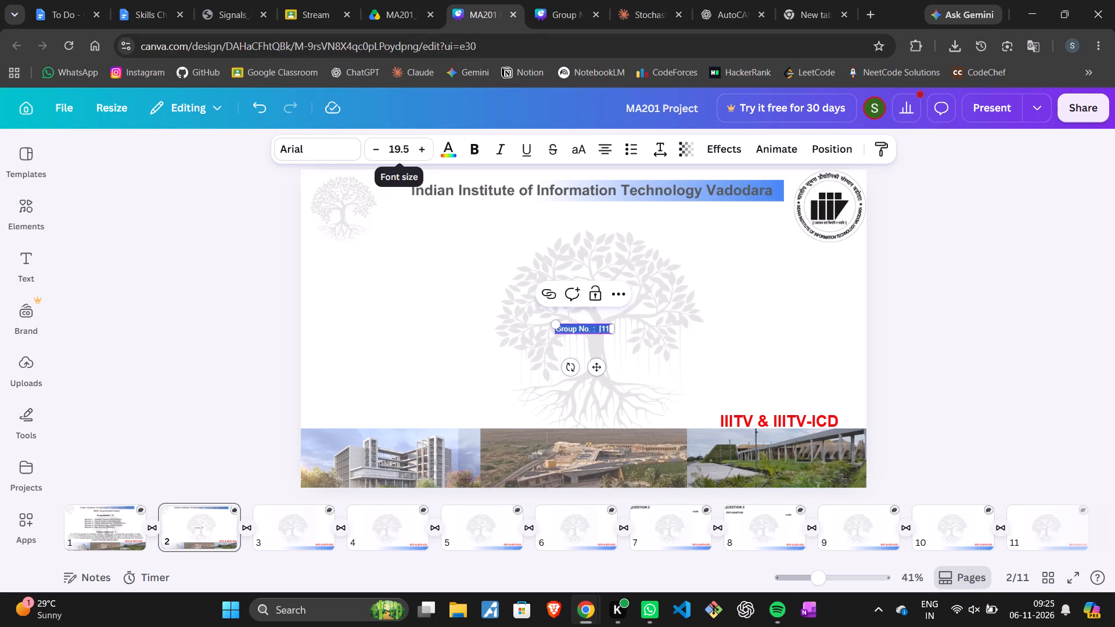
click(409, 147)
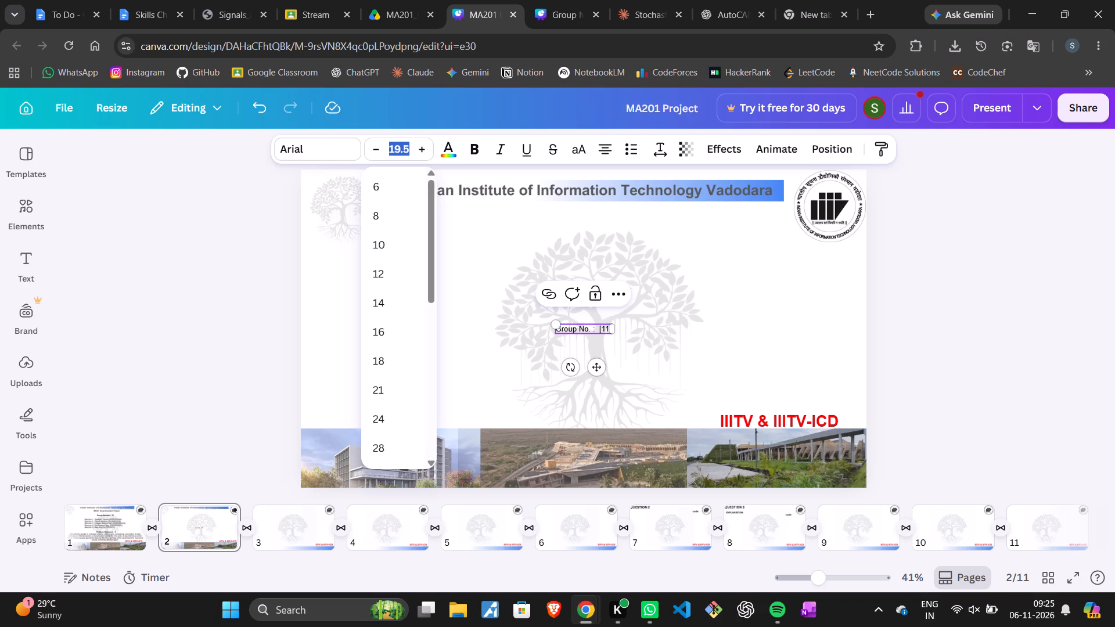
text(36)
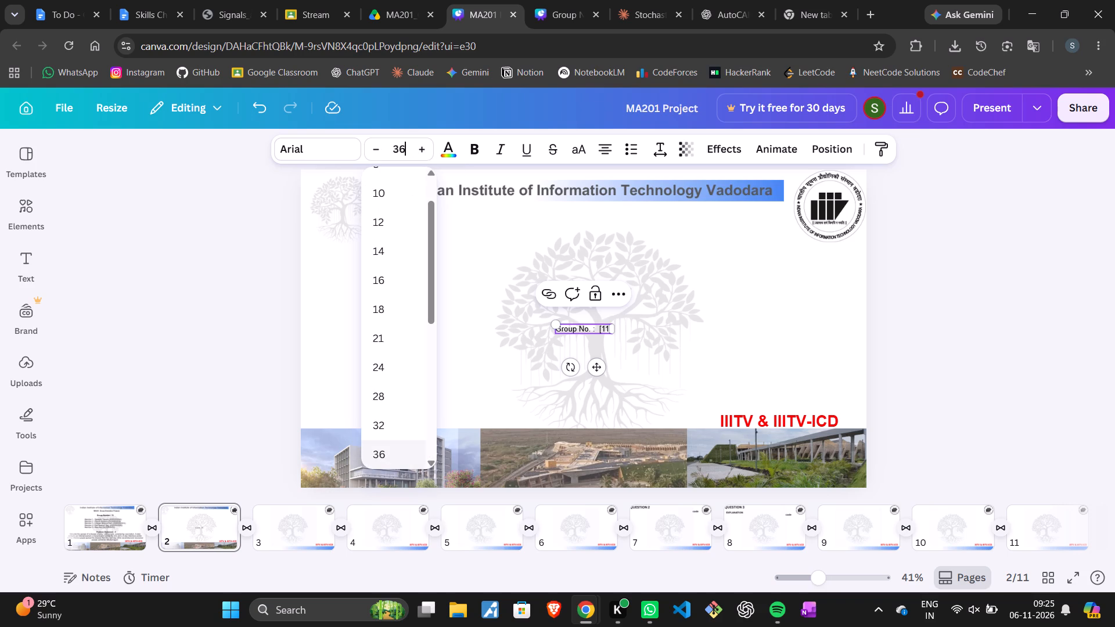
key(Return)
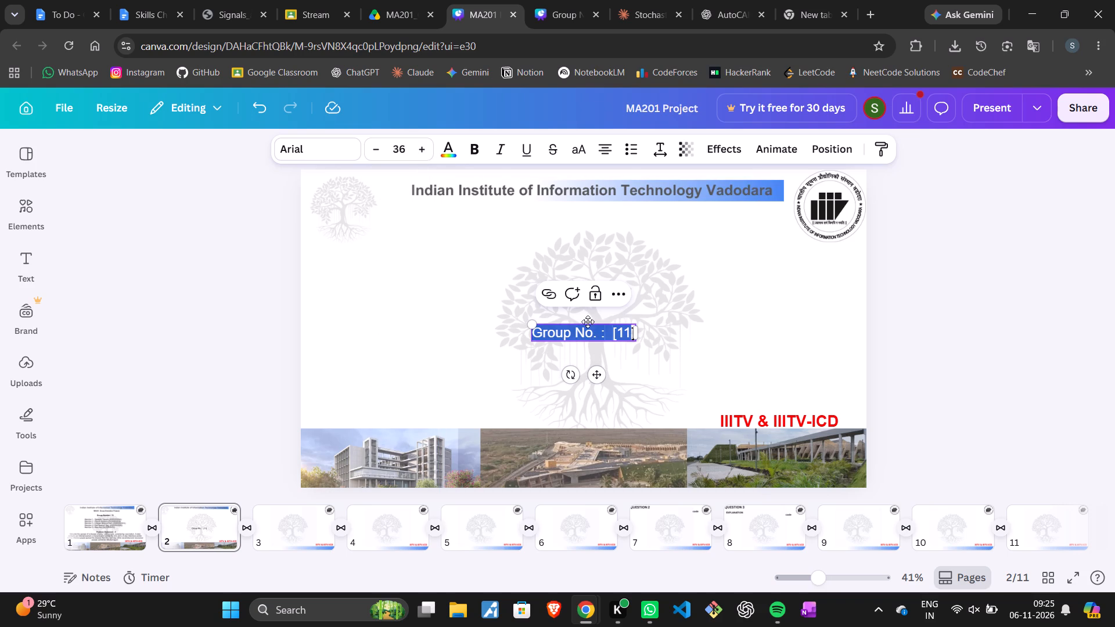
click(671, 383)
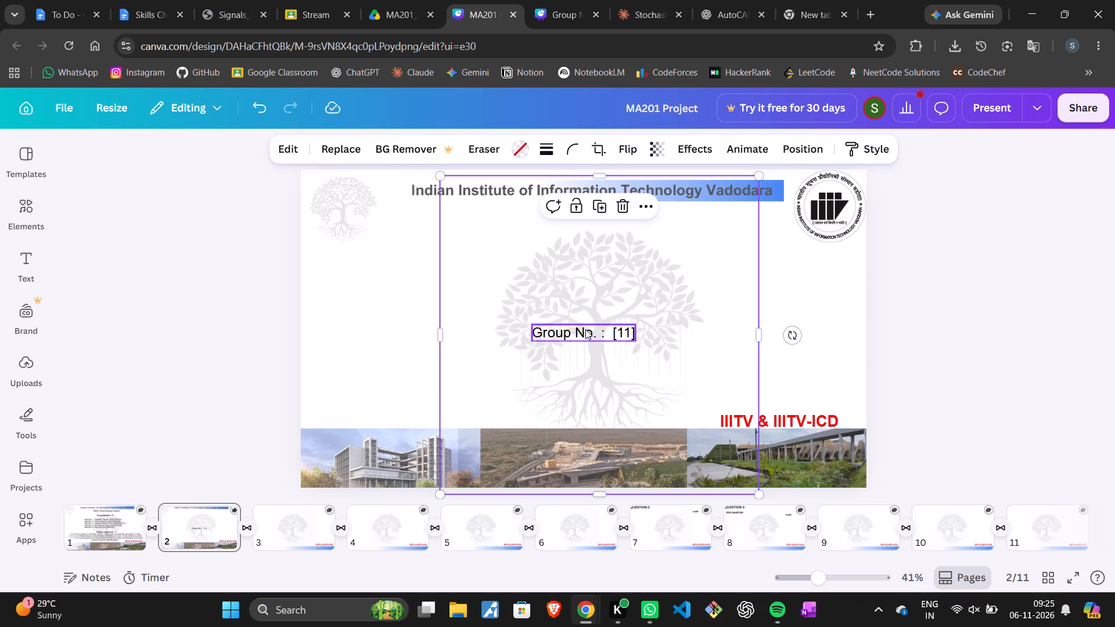
Move the "Group No. : [11]" text to the slide's left side, below the small tree logo.
drag(585, 329, 411, 260)
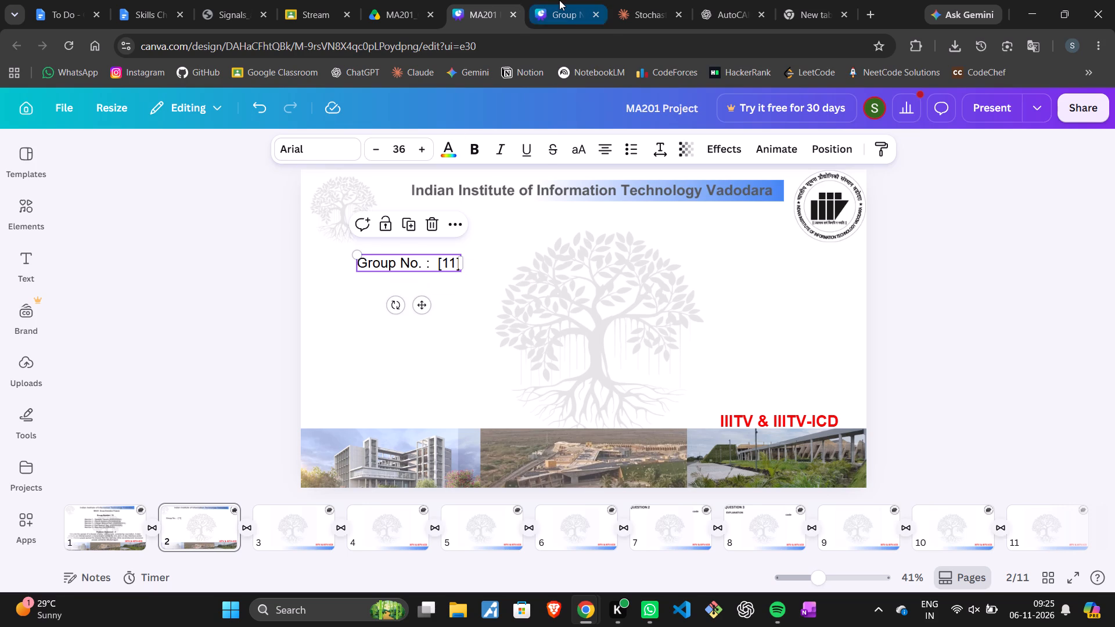
click(559, 0)
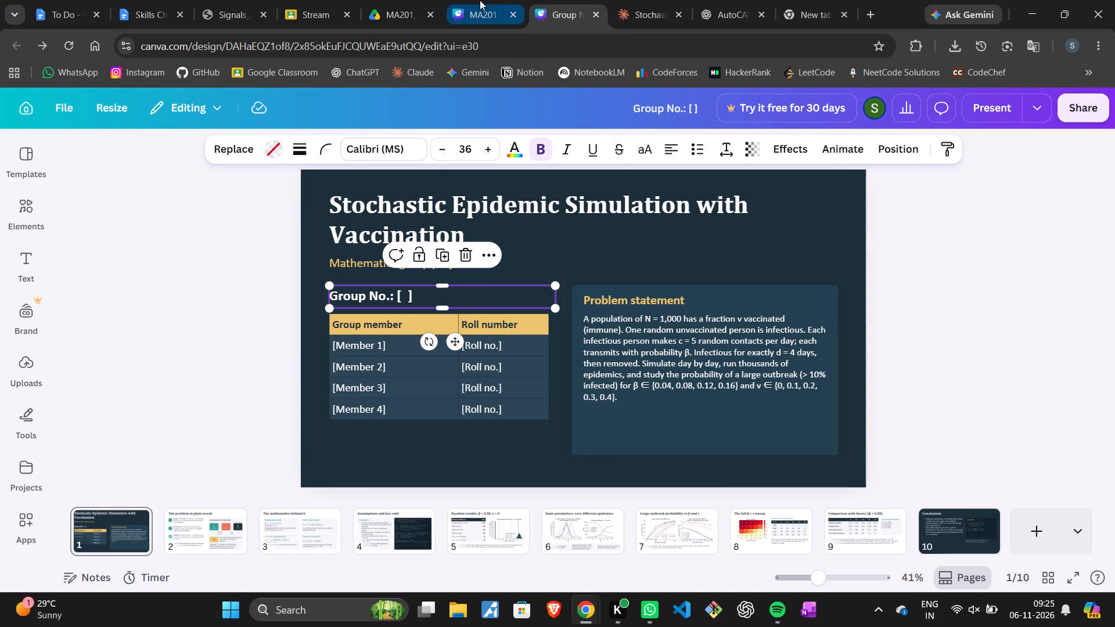
click(480, 0)
drag(404, 259, 402, 268)
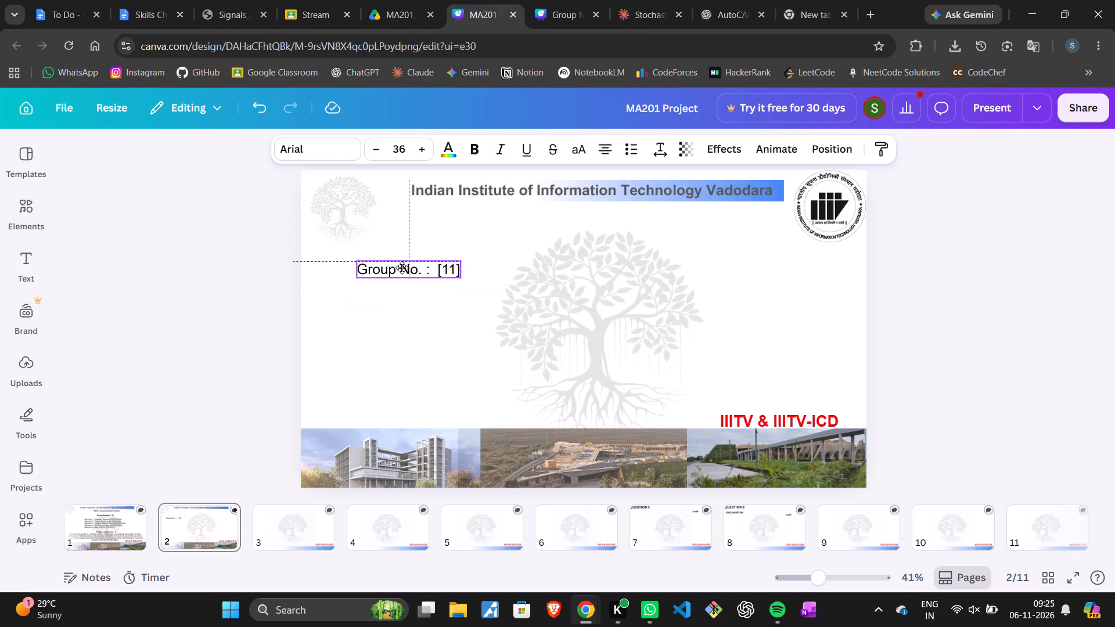
drag(402, 268, 377, 266)
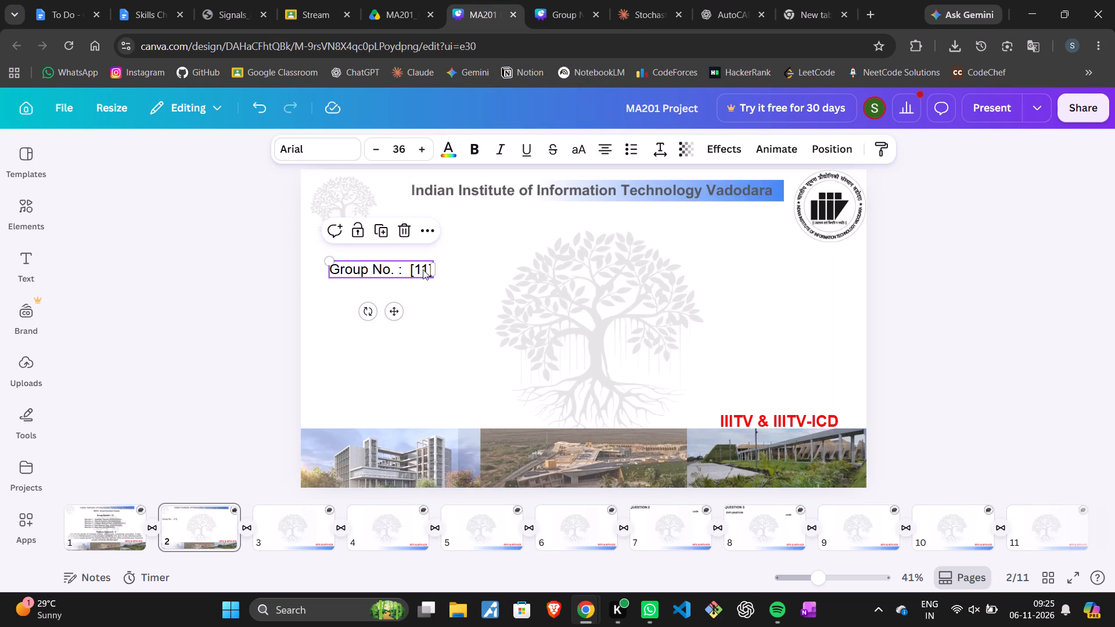
drag(434, 267, 464, 272)
drag(411, 265, 400, 263)
Copy the group member and roll number table from the epidemic simulation deck's title slide onto slide 2 of MA201 Project.
click(537, 1)
click(388, 338)
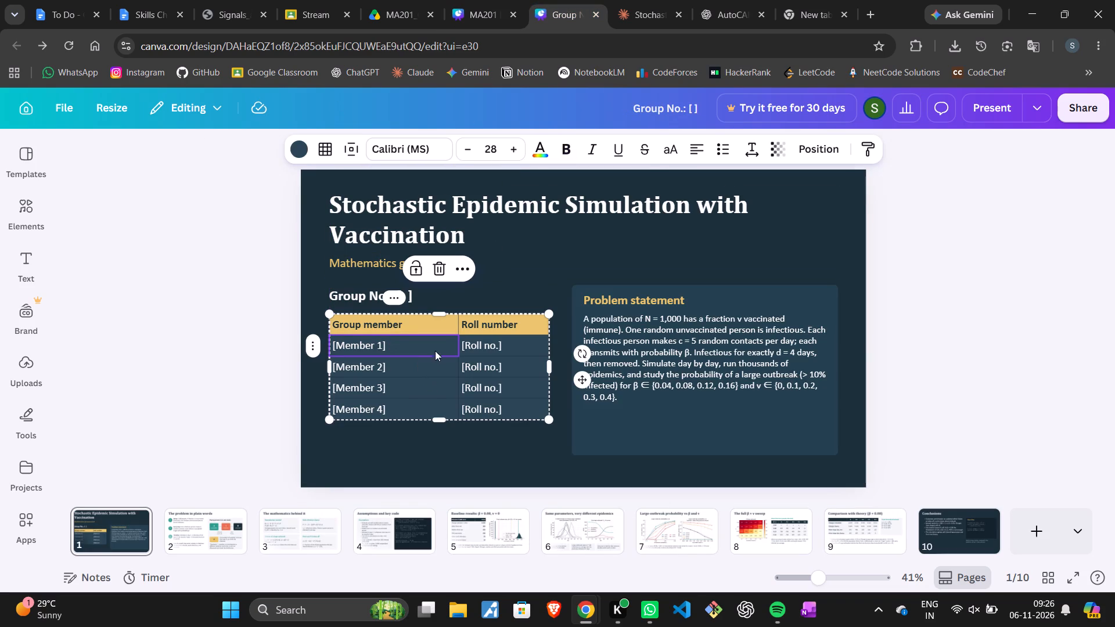
click(476, 457)
click(480, 394)
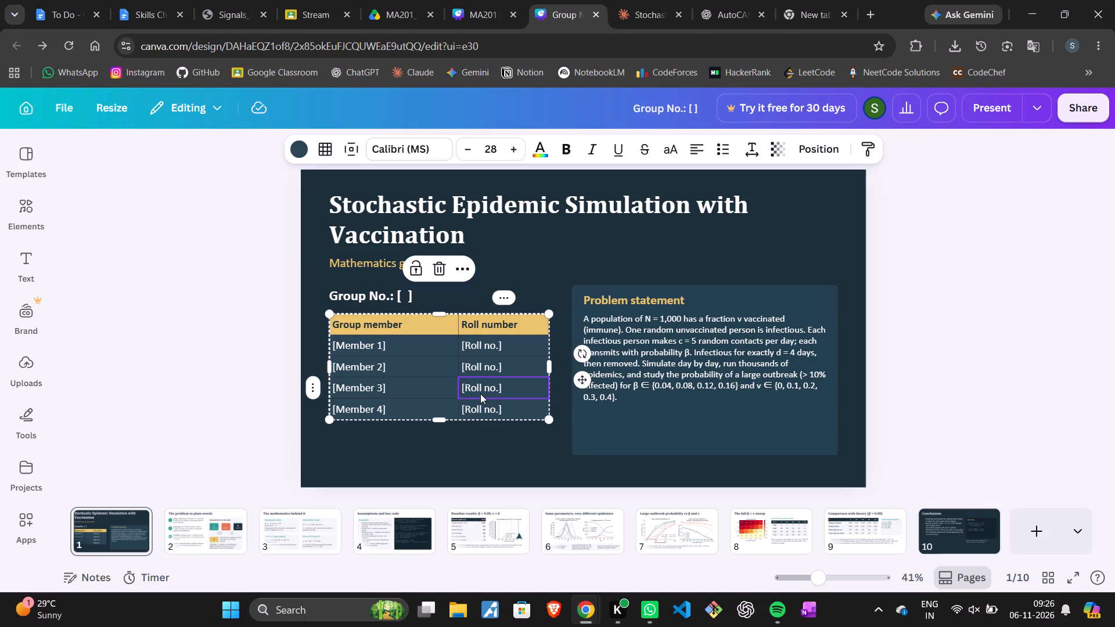
click(362, 311)
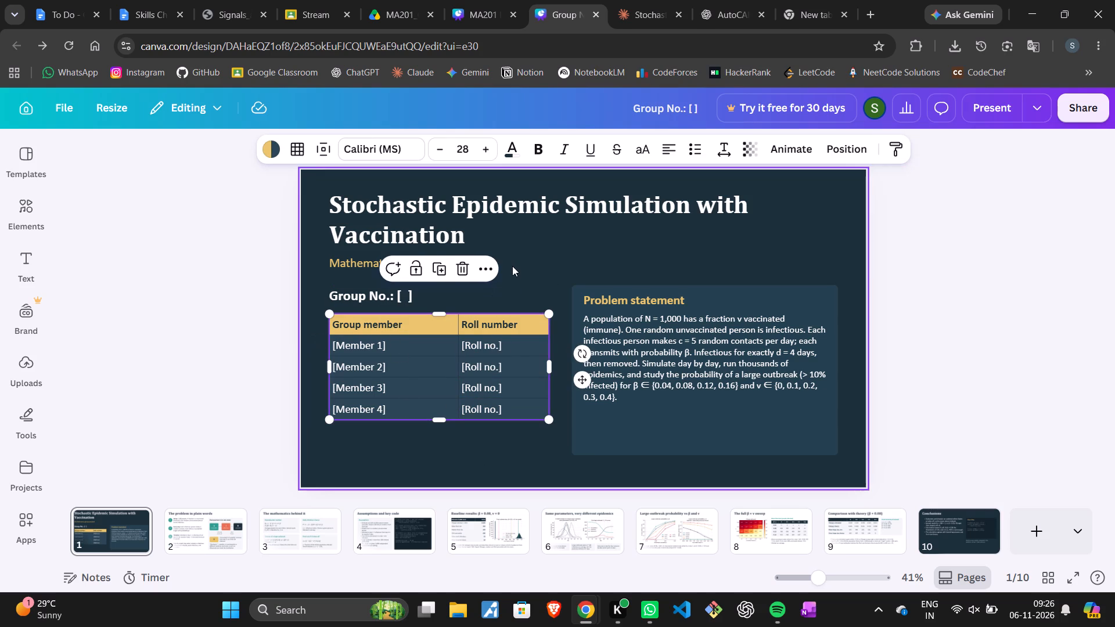
click(482, 268)
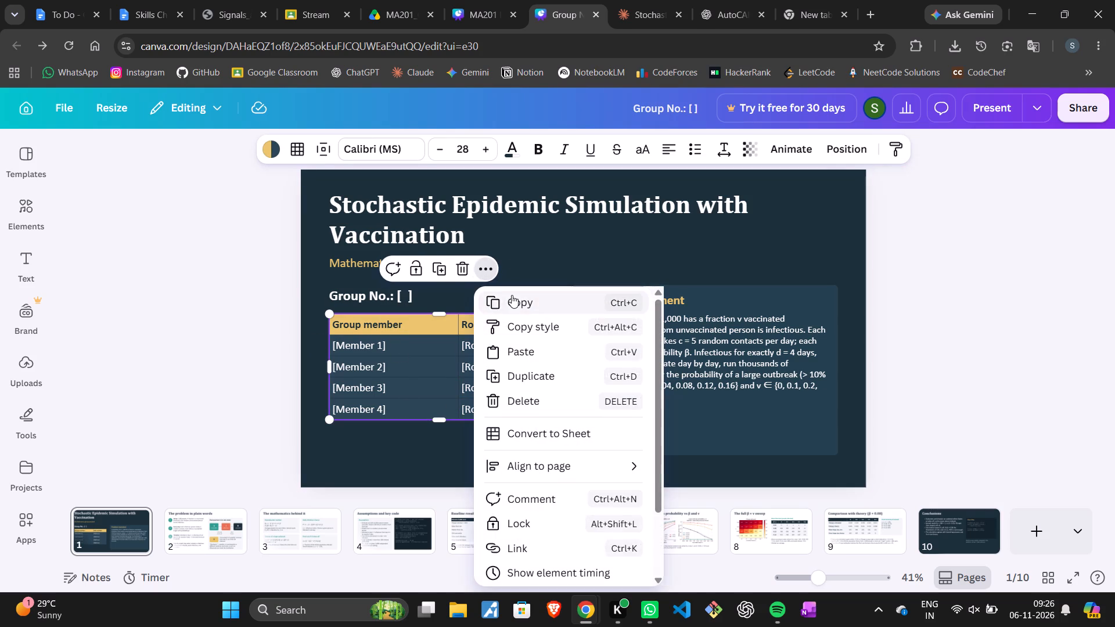
click(512, 295)
click(461, 0)
click(535, 329)
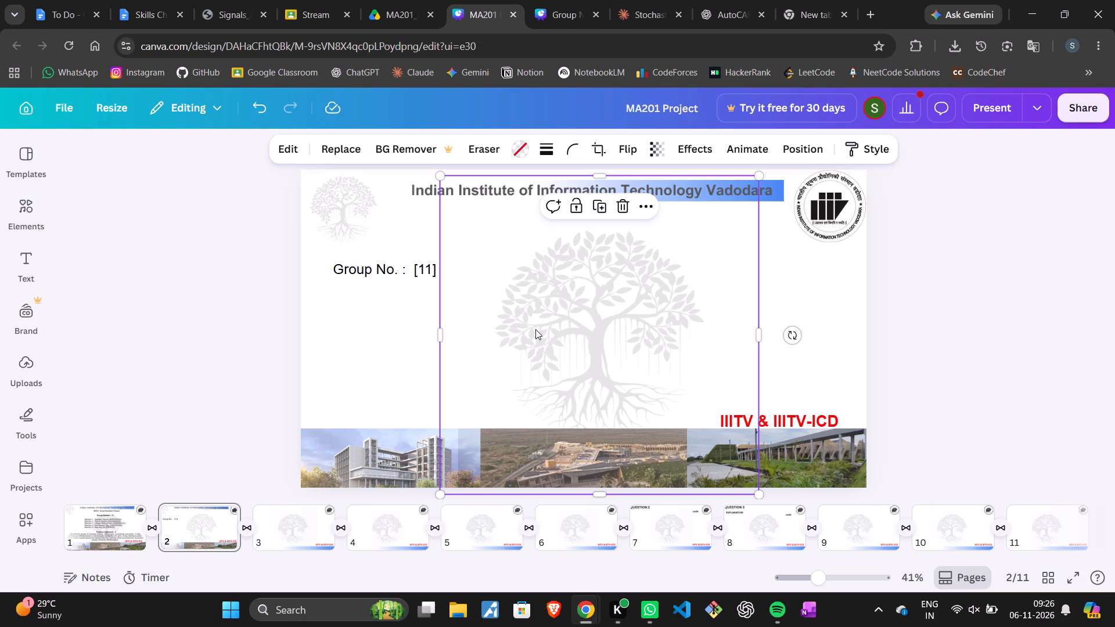
key(ctrl+v)
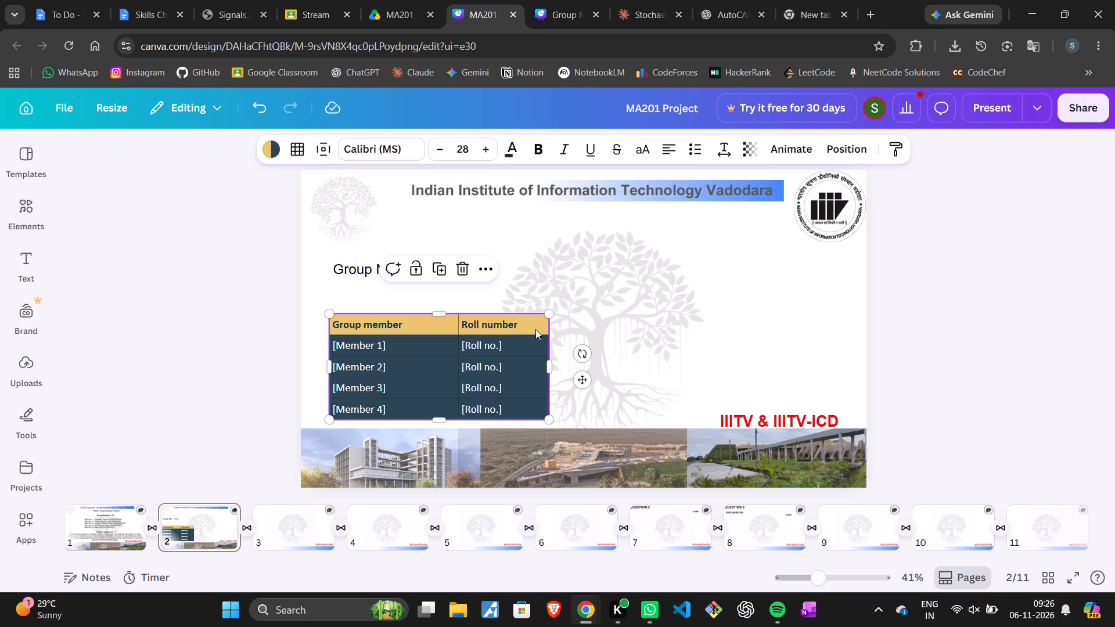
Move the pasted table up and slightly left so it sits directly beneath the "Group No." text.
drag(474, 334, 464, 302)
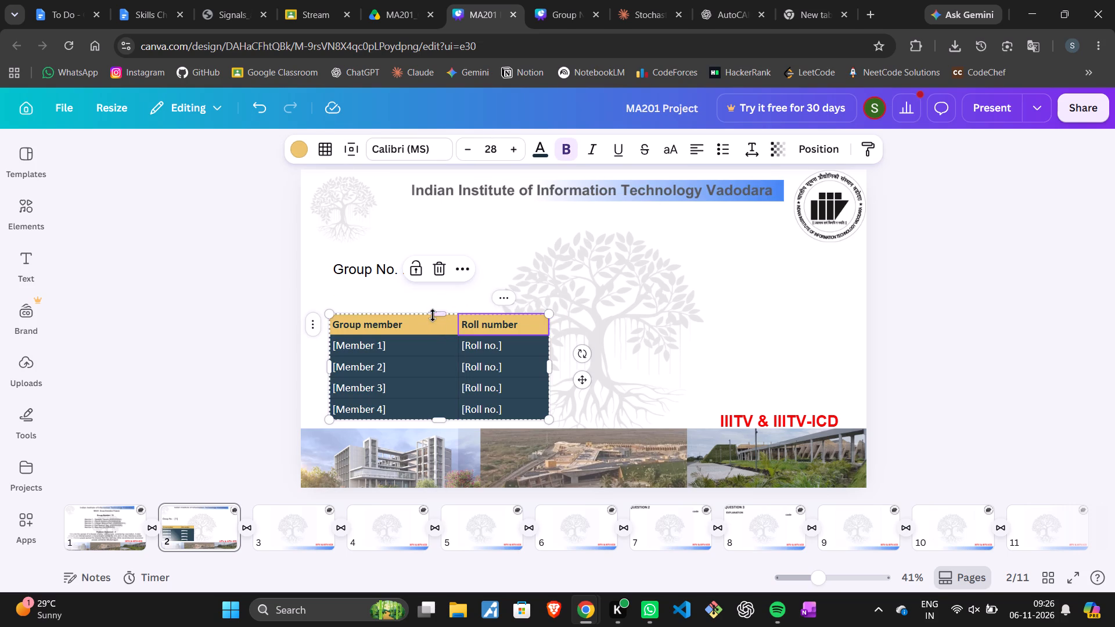
click(434, 314)
click(635, 344)
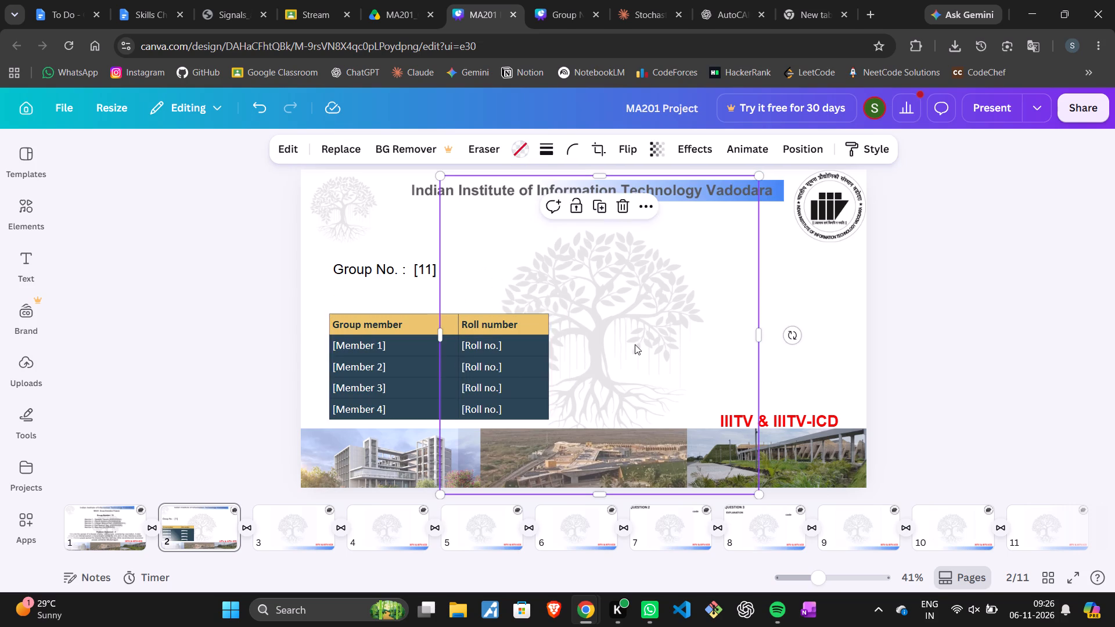
drag(503, 356, 490, 333)
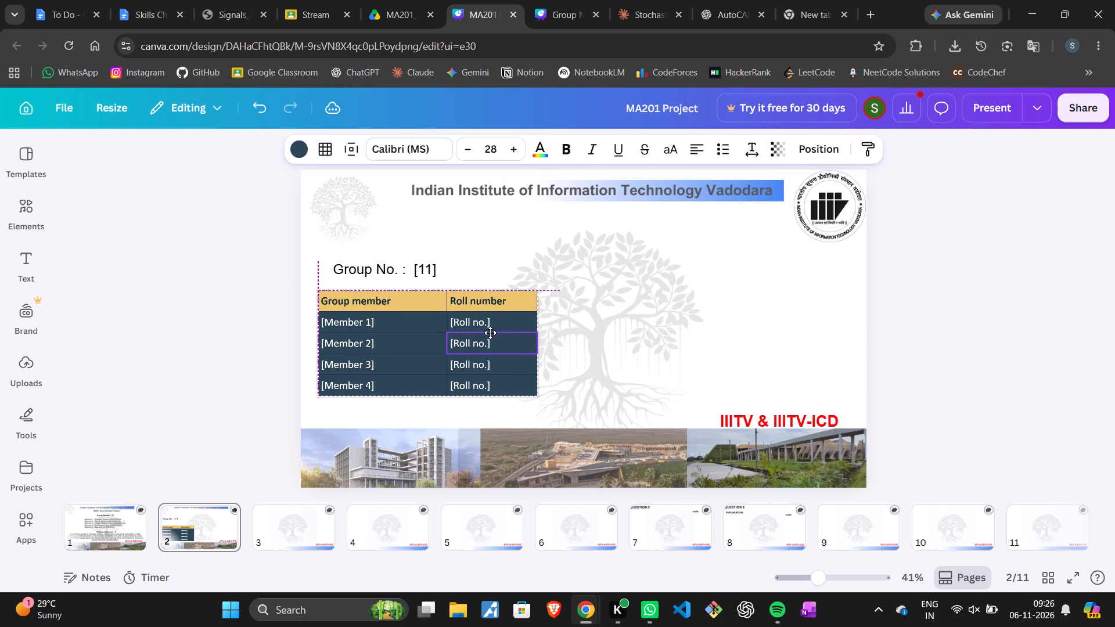
drag(490, 333, 487, 334)
Fill both table header cells, "Group member" and "Roll number", with white.
click(426, 307)
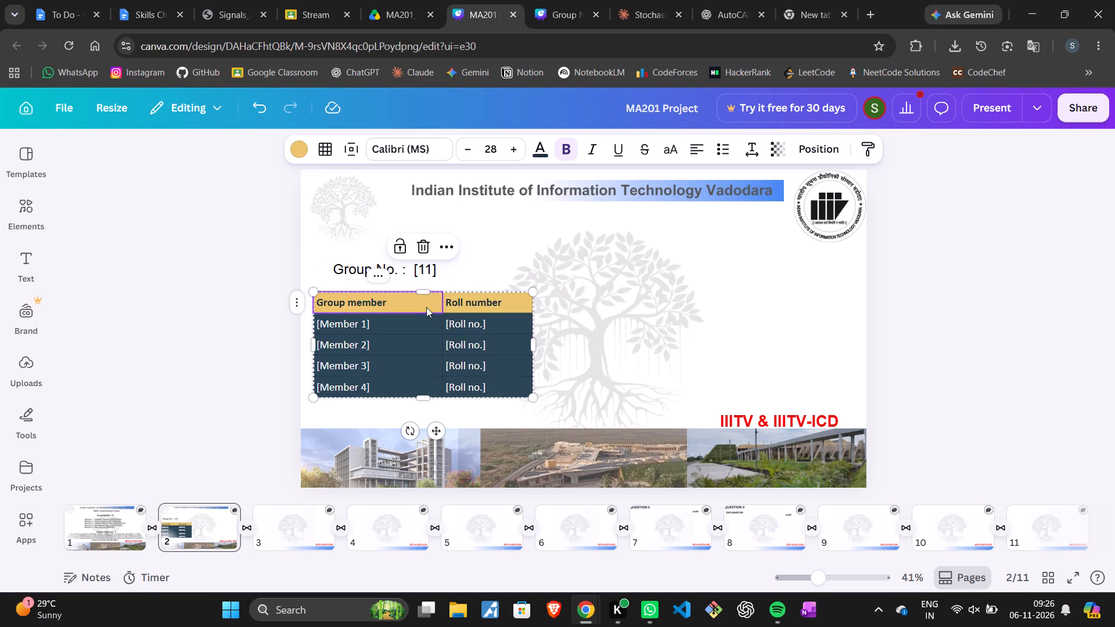
click(304, 150)
click(113, 348)
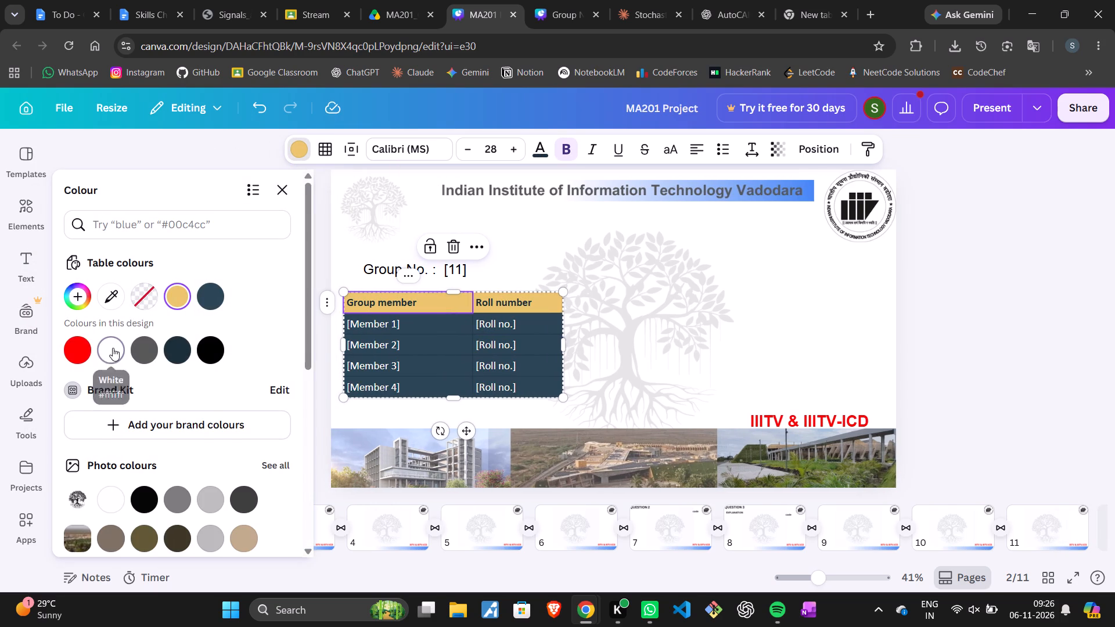
click(219, 359)
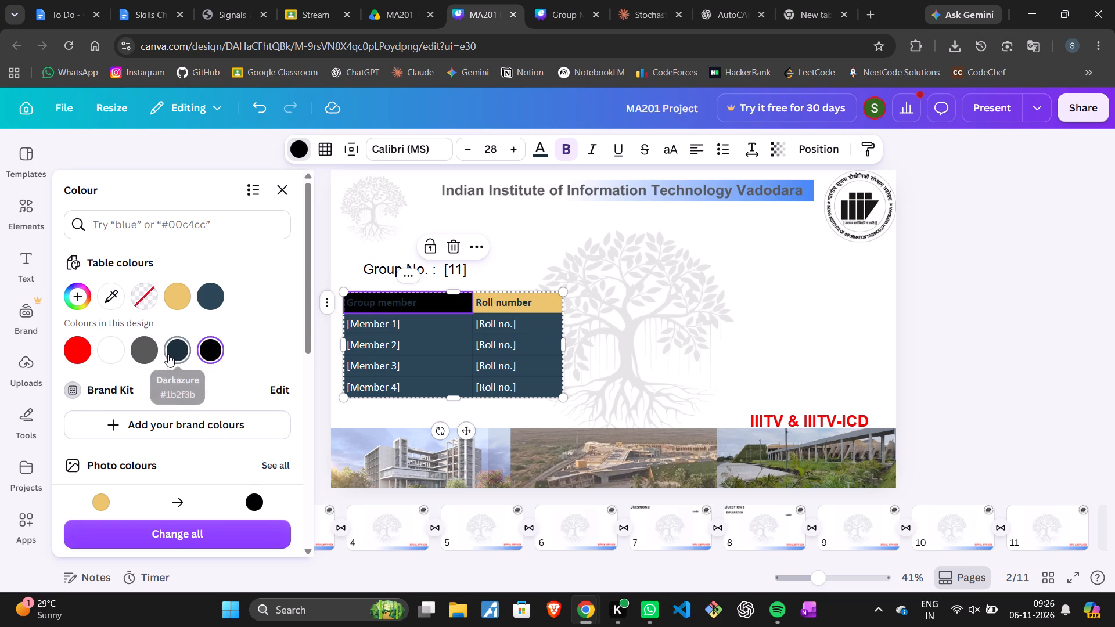
click(114, 348)
click(501, 308)
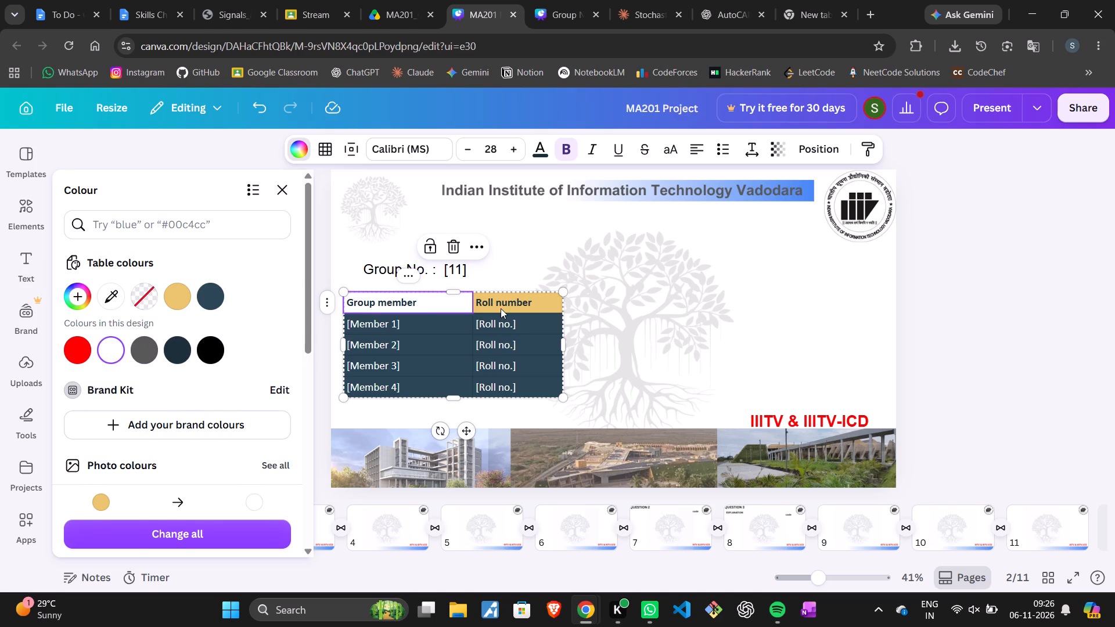
click(112, 346)
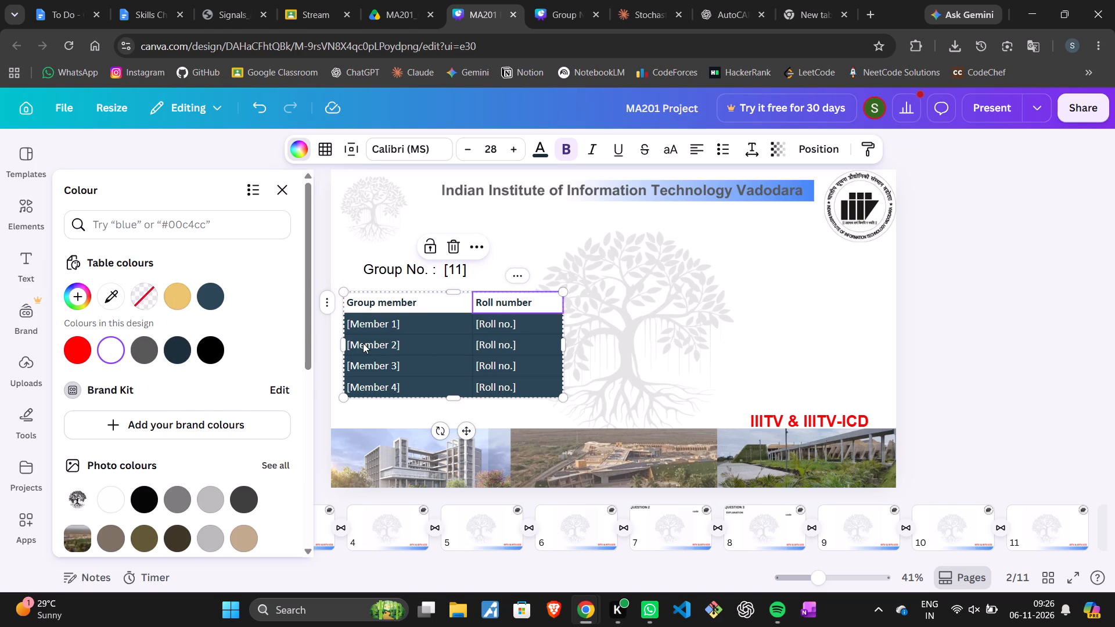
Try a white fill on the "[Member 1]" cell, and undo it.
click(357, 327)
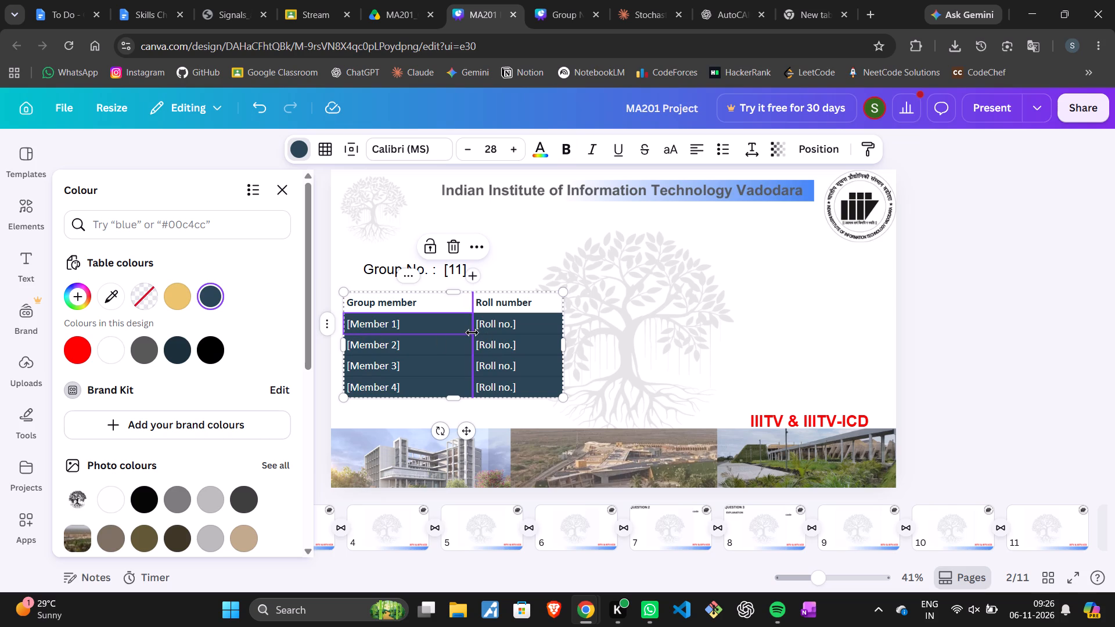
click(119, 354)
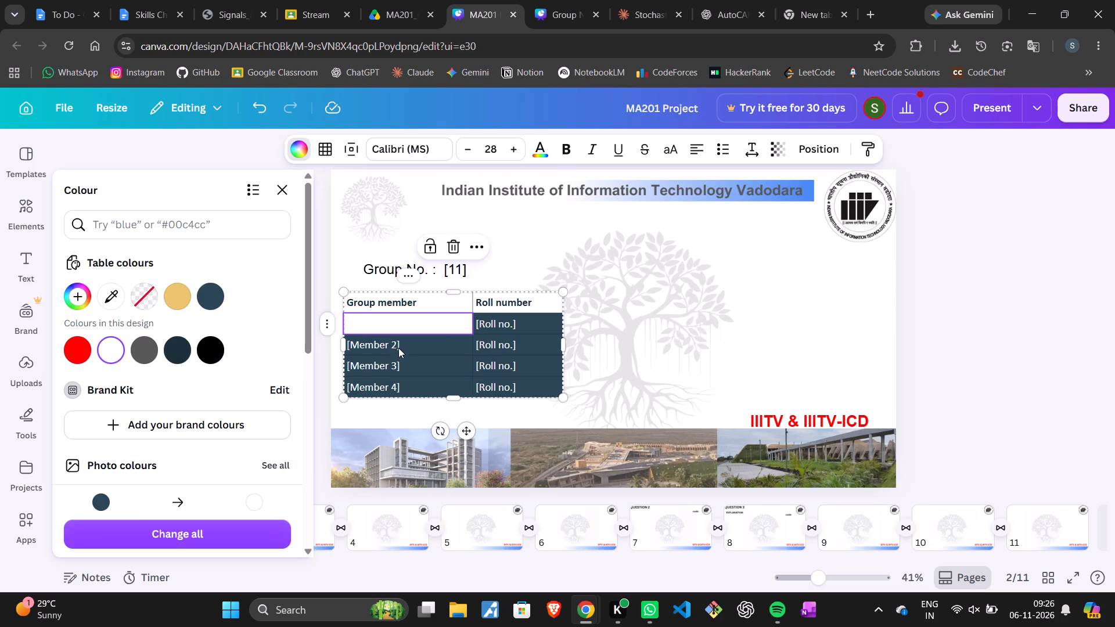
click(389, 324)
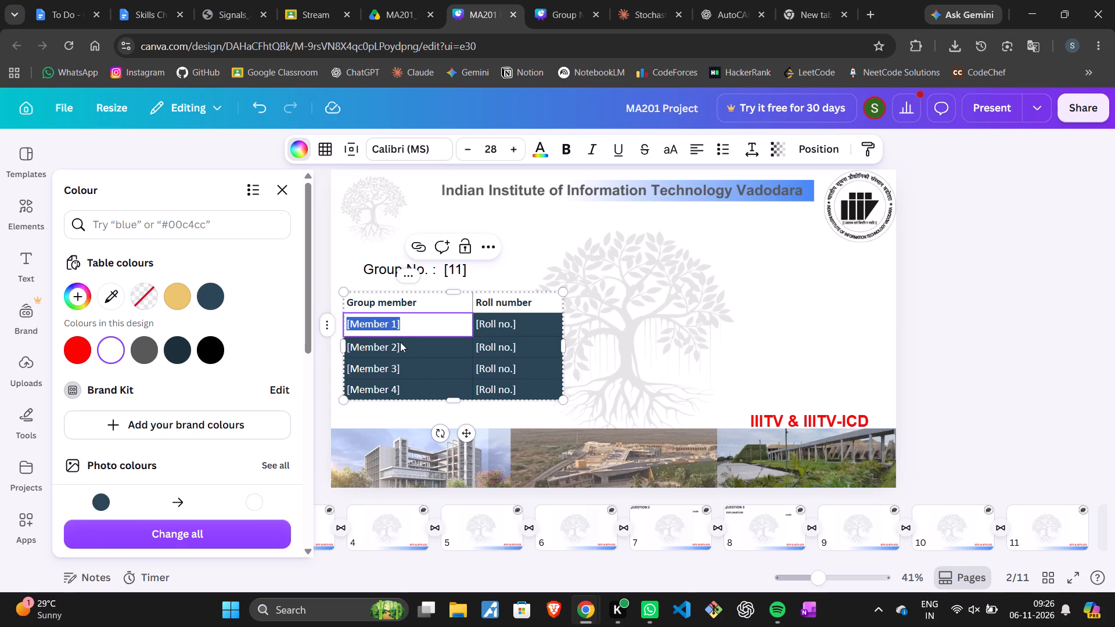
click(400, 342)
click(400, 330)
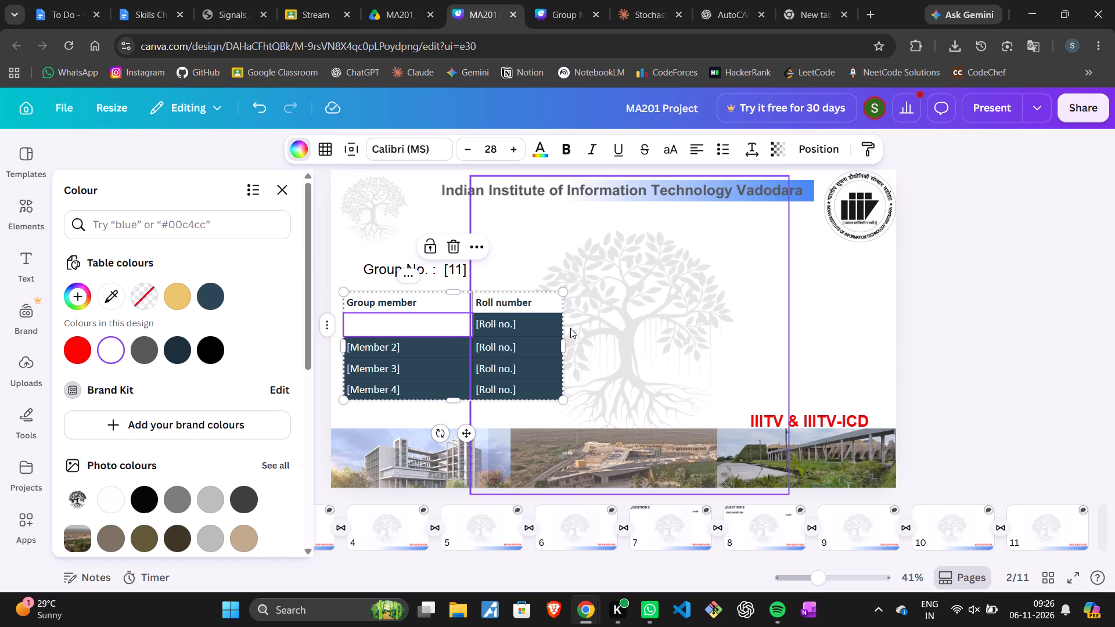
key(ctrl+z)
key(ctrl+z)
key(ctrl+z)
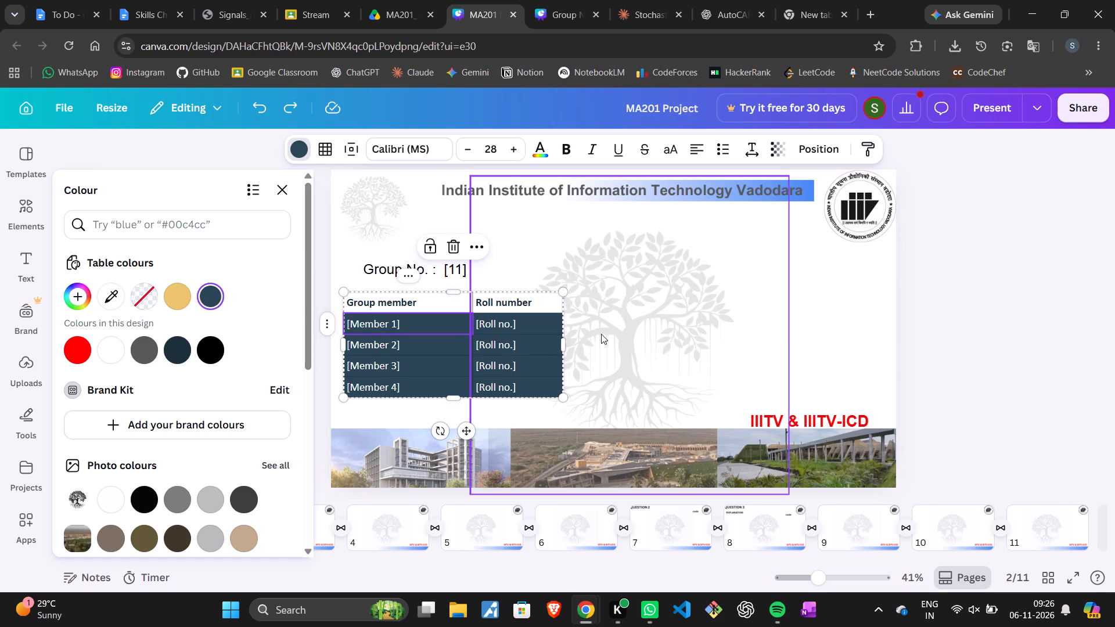
Set the text colour of "[Member 1]" in the table to black.
click(602, 333)
click(433, 333)
click(429, 319)
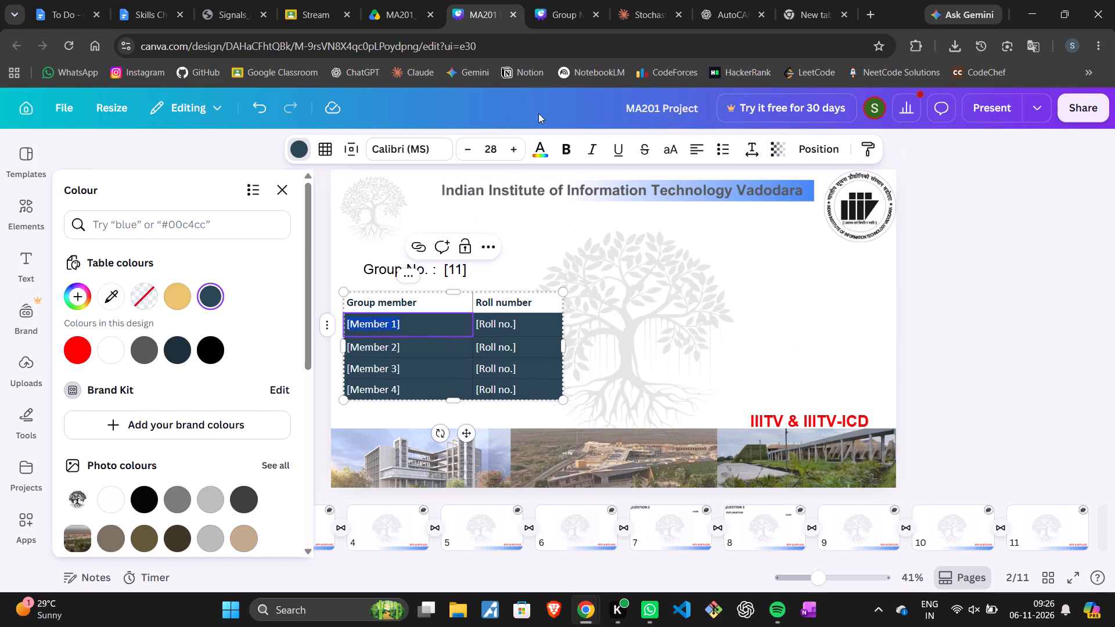
click(531, 145)
click(538, 154)
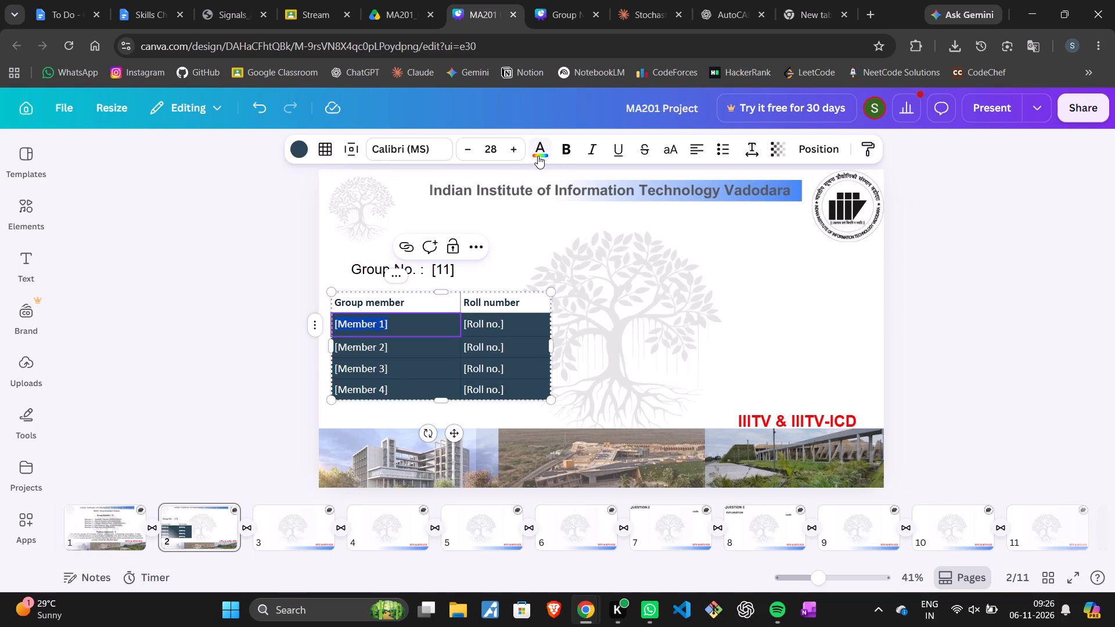
click(538, 157)
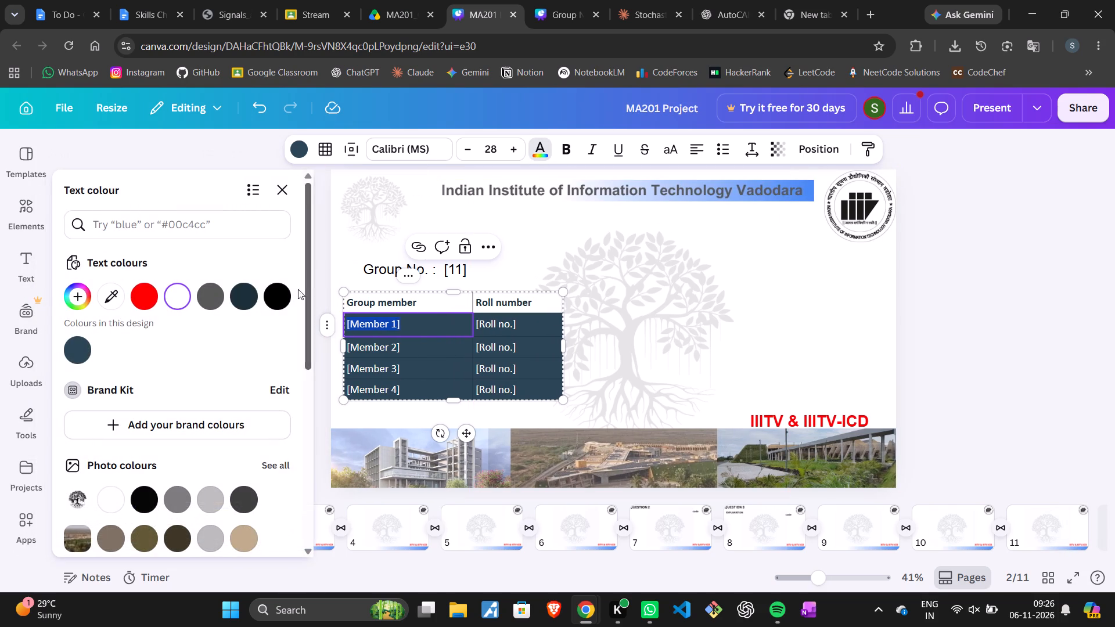
click(250, 291)
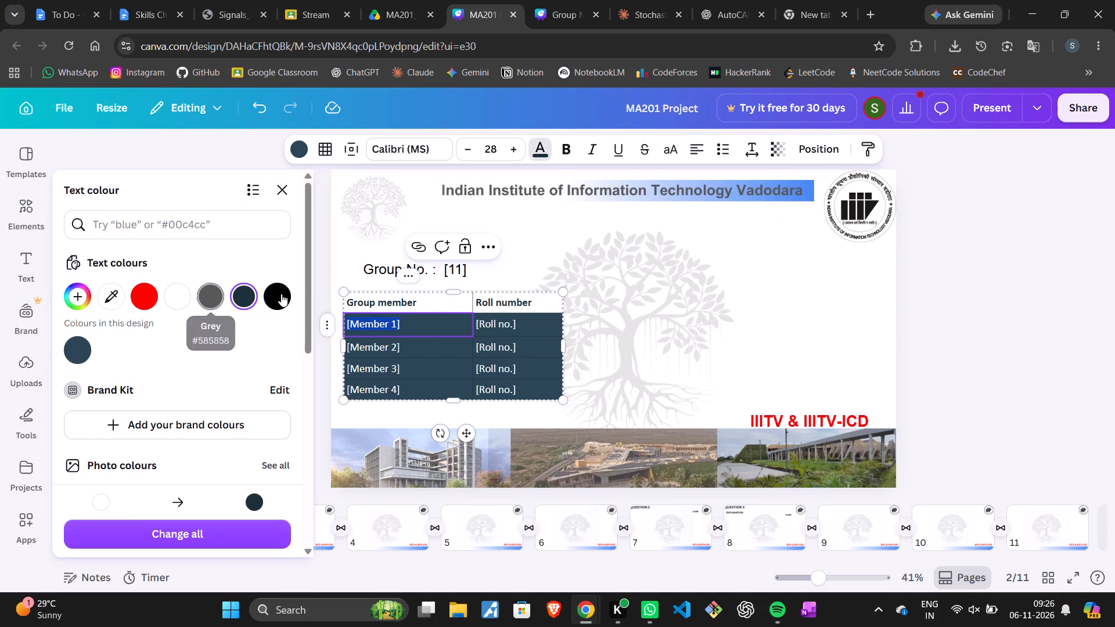
click(285, 294)
Set the text colour of the "[Member 2]", "[Member 3]" and "[Member 4]" cells to black.
click(405, 344)
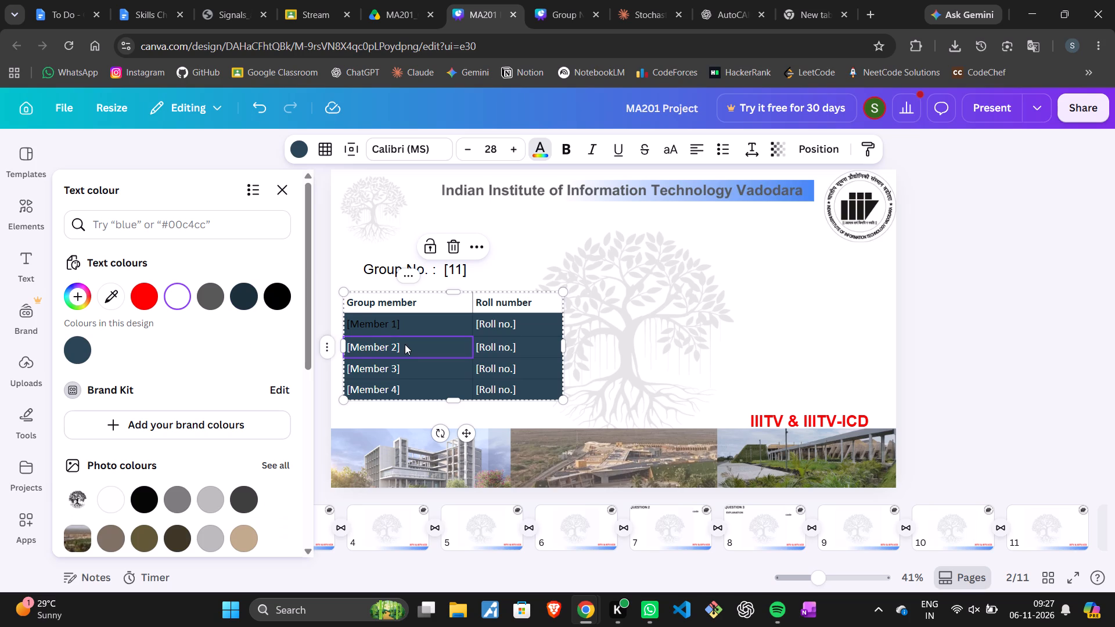
click(275, 297)
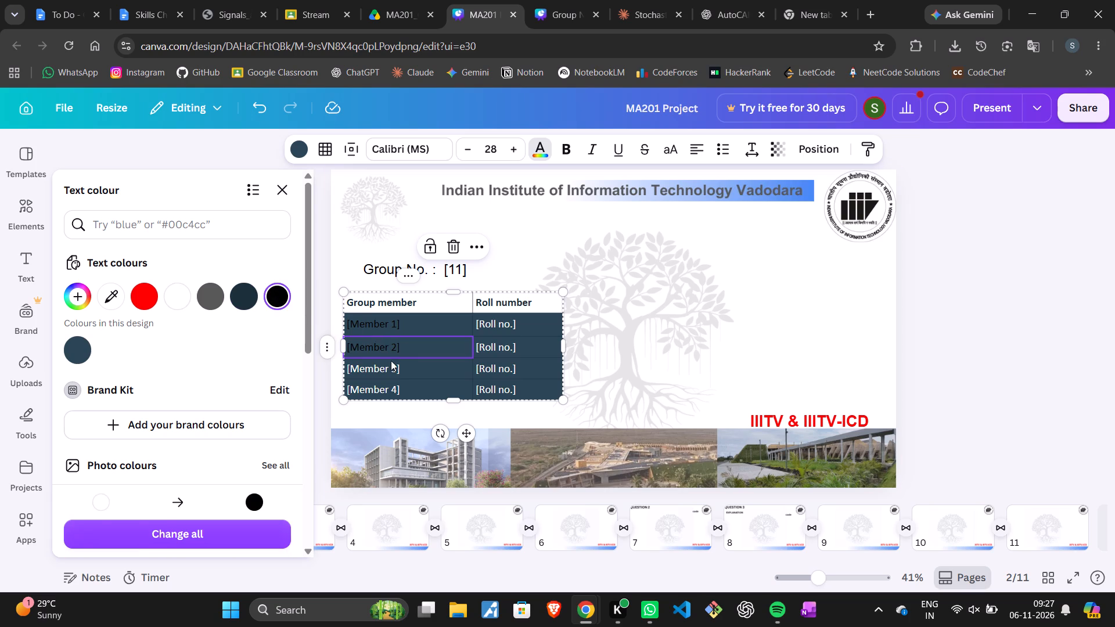
click(391, 362)
click(288, 301)
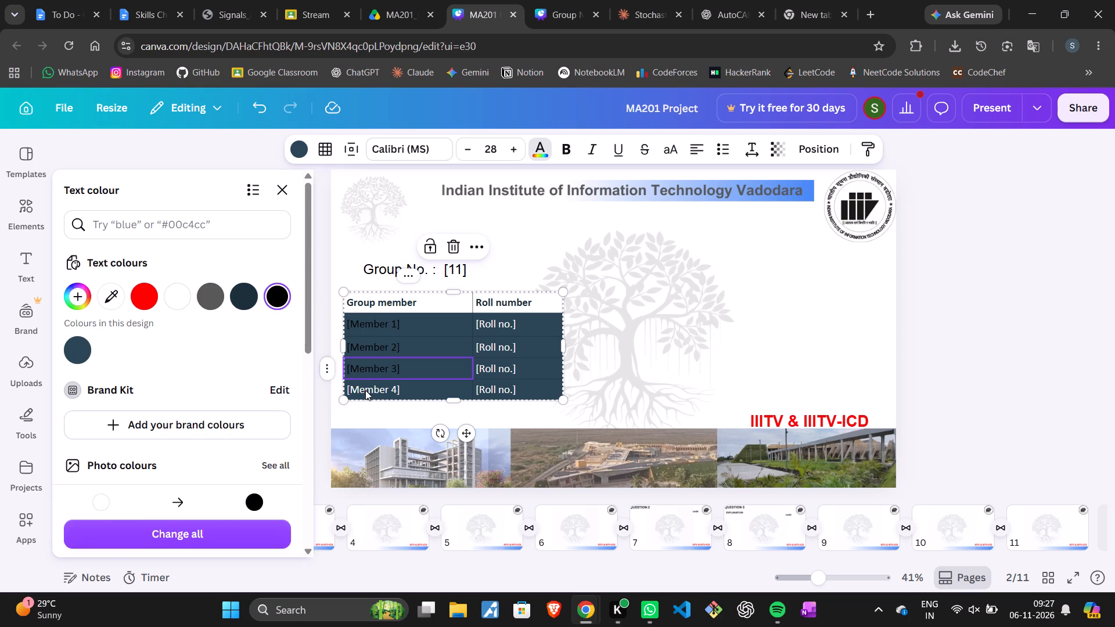
click(365, 390)
click(280, 293)
Set the text colour of all four "[Roll no.]" cells in the table to black.
click(505, 330)
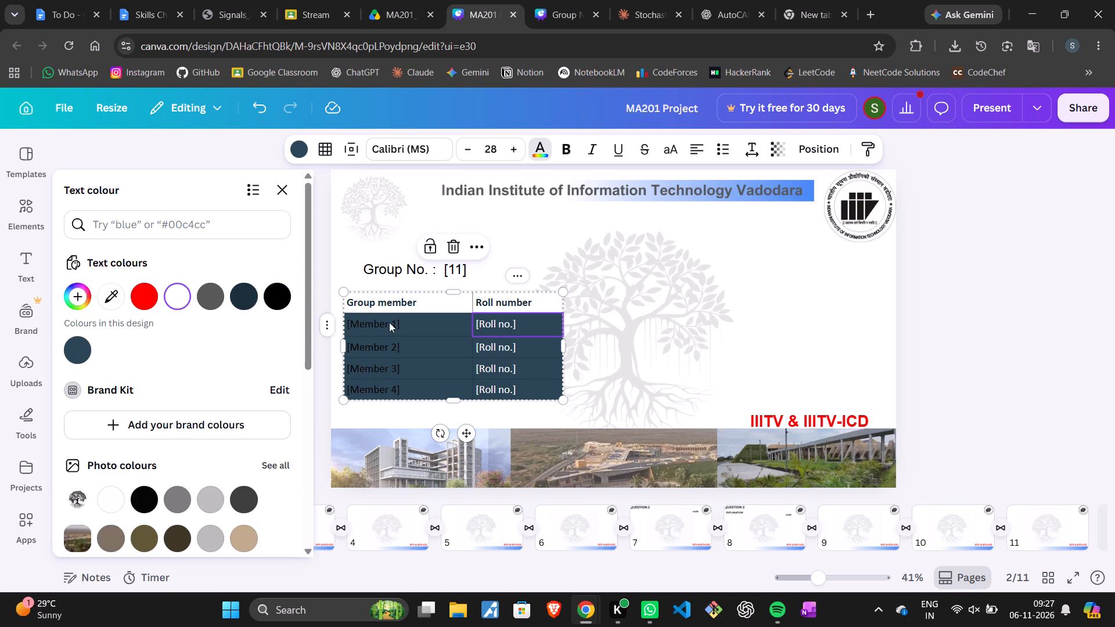
click(272, 289)
click(503, 349)
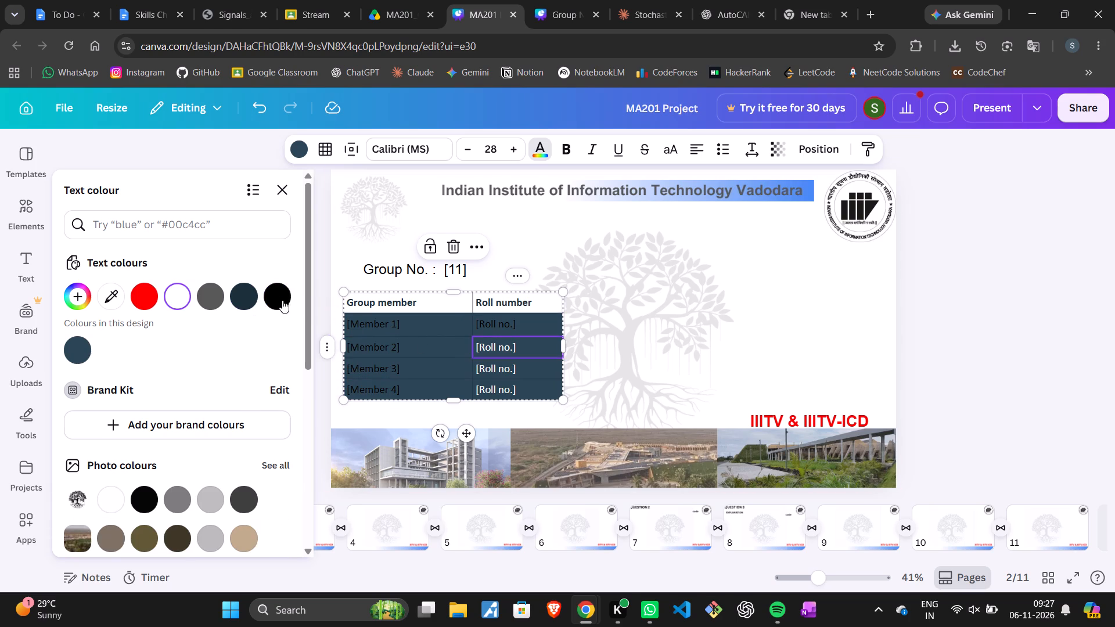
click(282, 300)
click(523, 372)
click(284, 302)
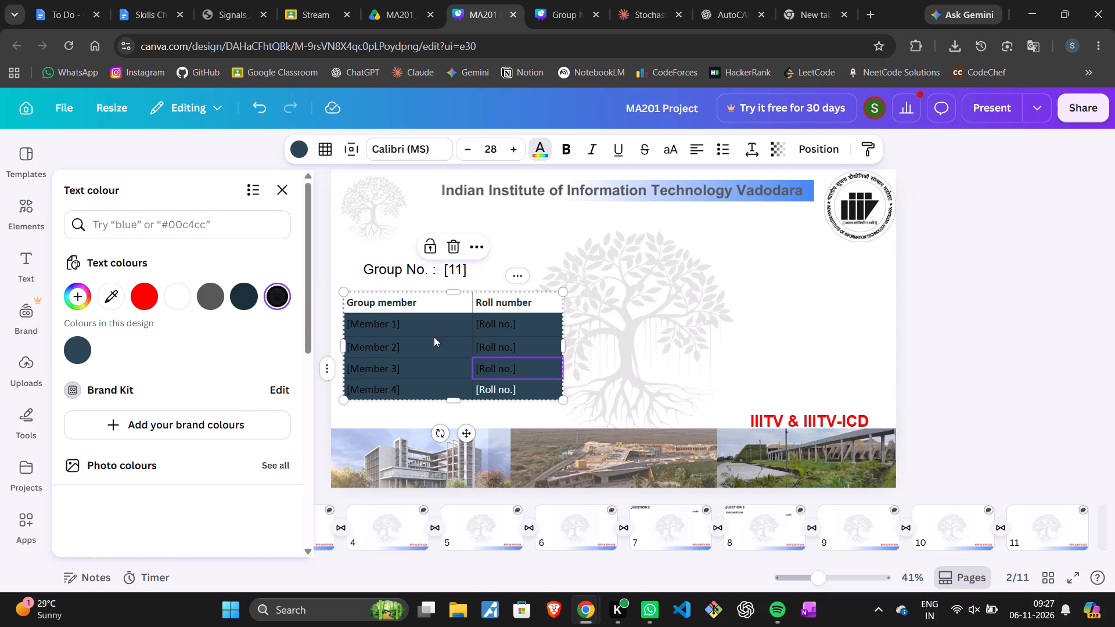
click(519, 402)
click(511, 389)
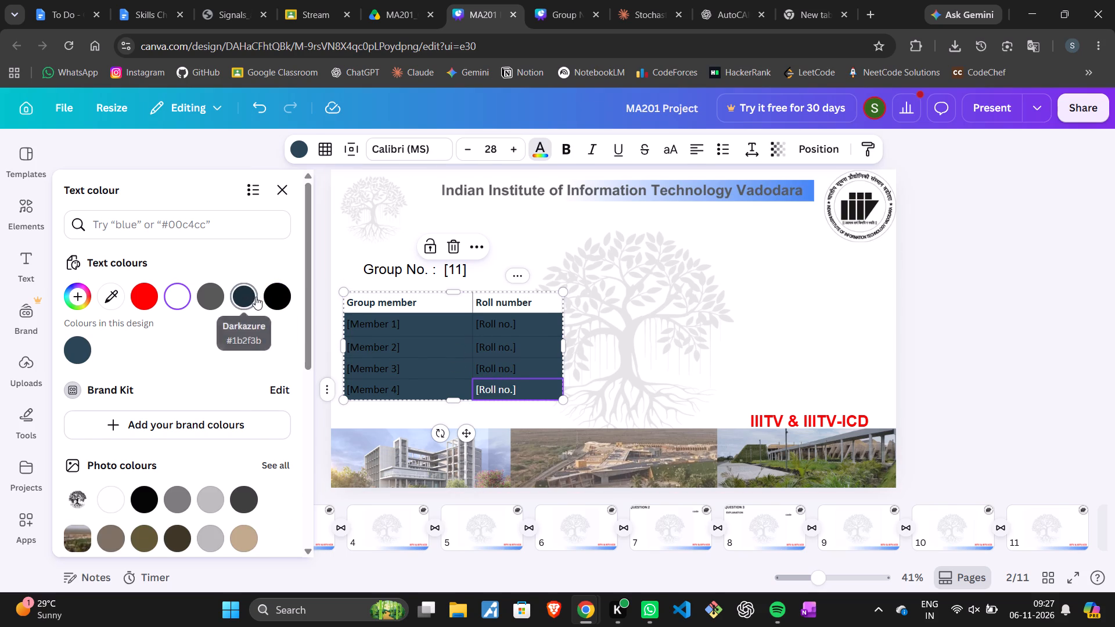
click(269, 298)
Fill the four cells "[Member 1]" to "[Member 4]" in the Group member column with white.
click(387, 321)
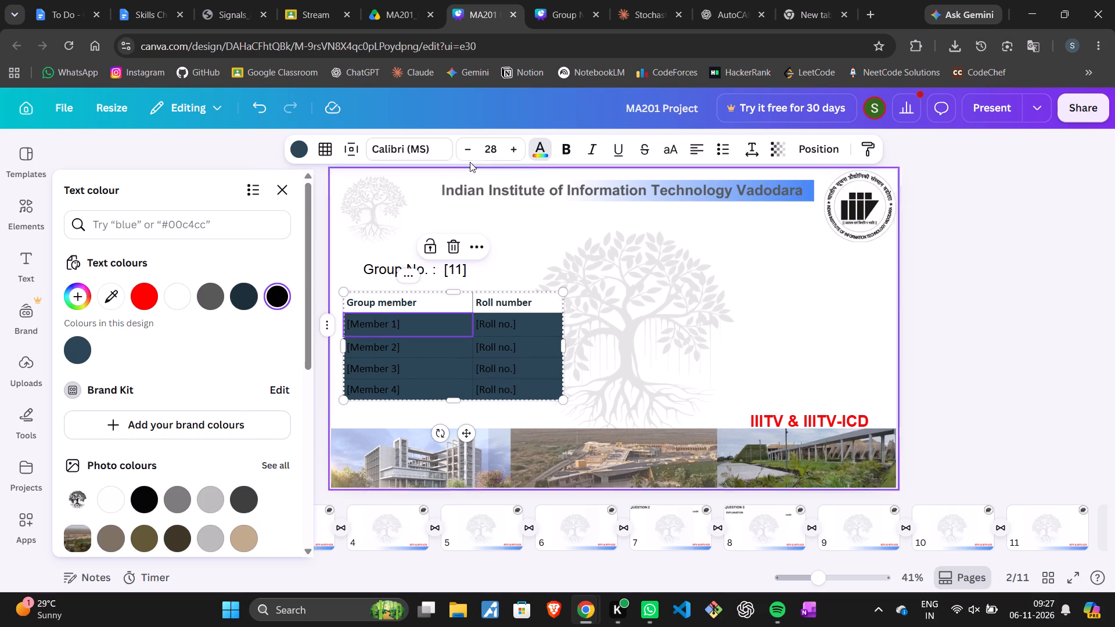
click(298, 143)
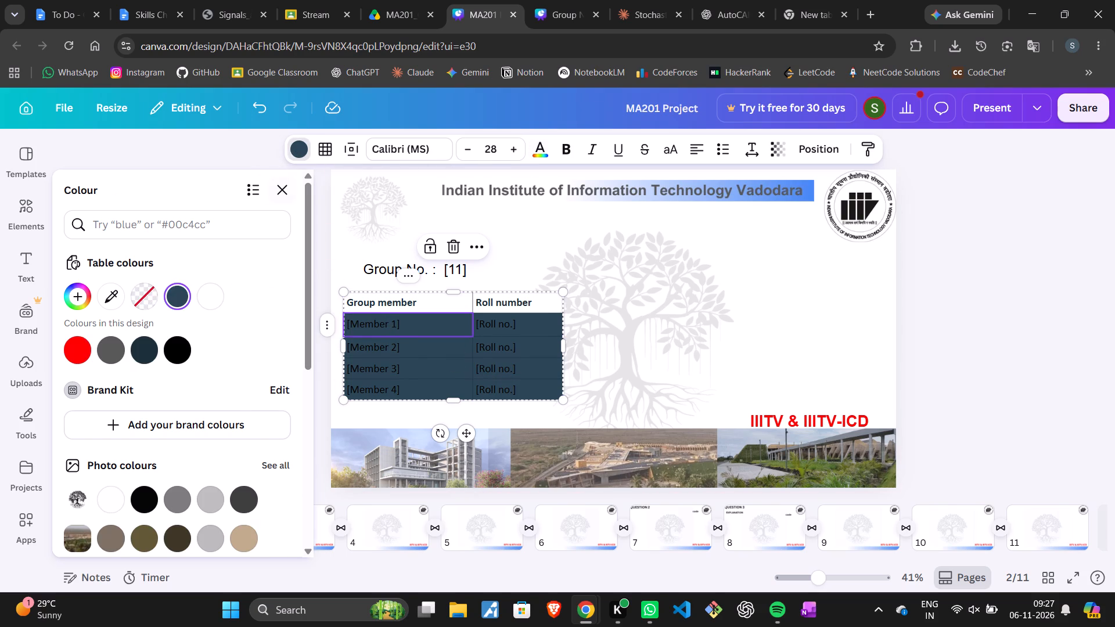
click(177, 352)
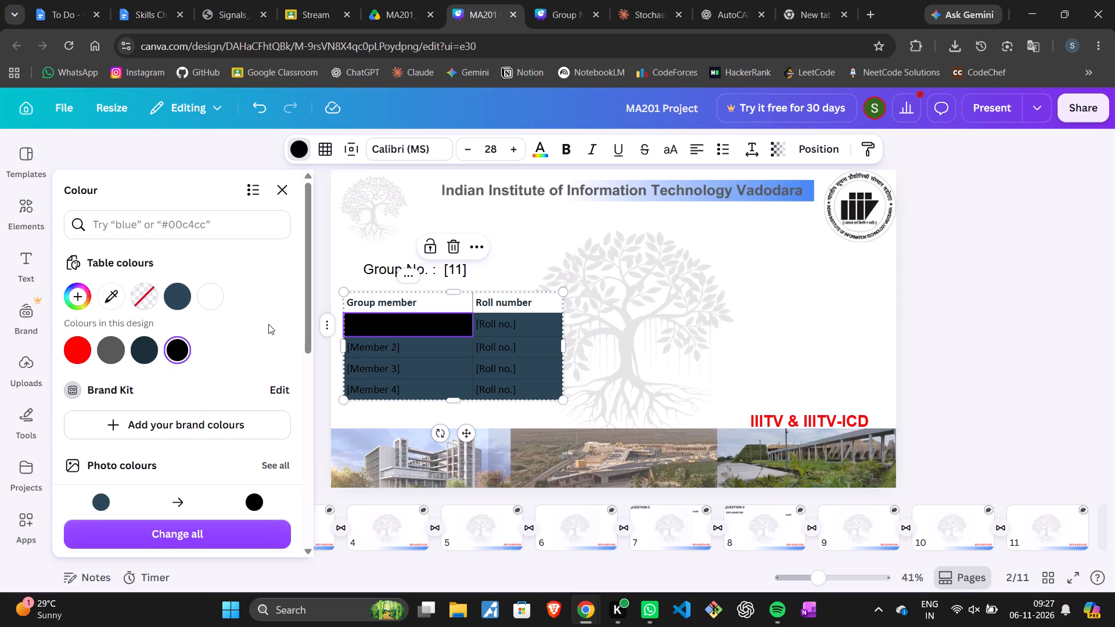
click(219, 294)
click(364, 341)
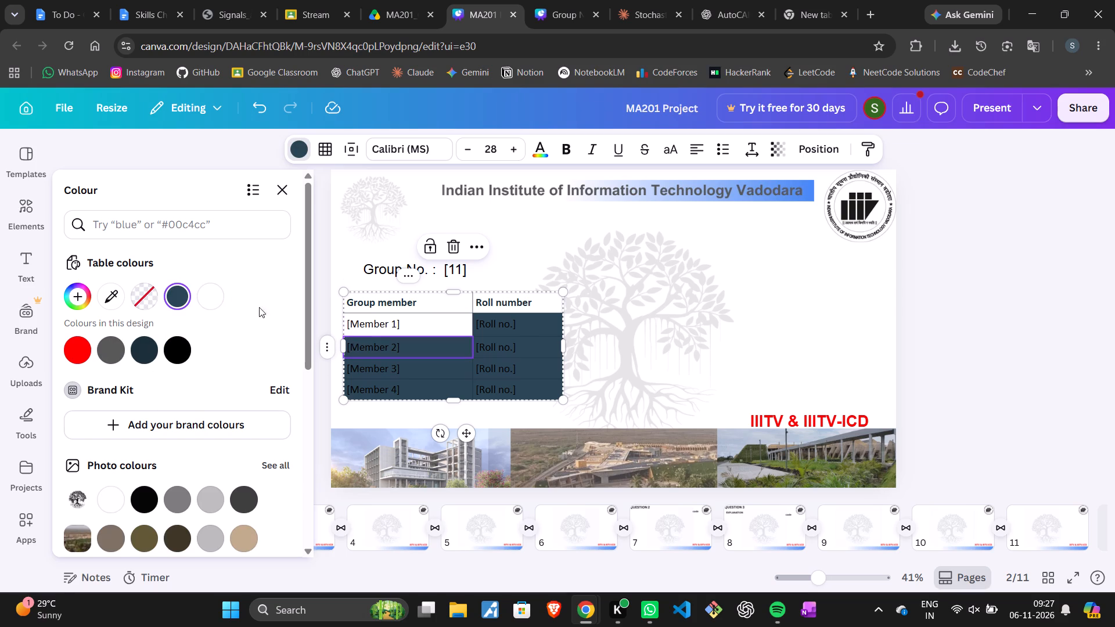
click(218, 302)
click(384, 369)
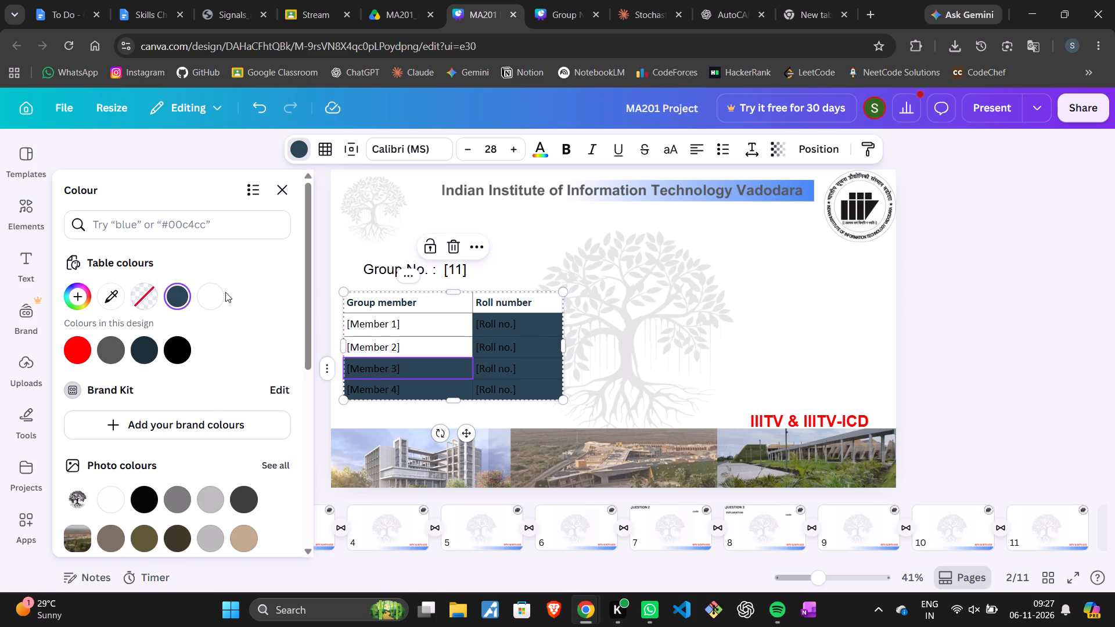
click(225, 292)
click(217, 294)
click(382, 389)
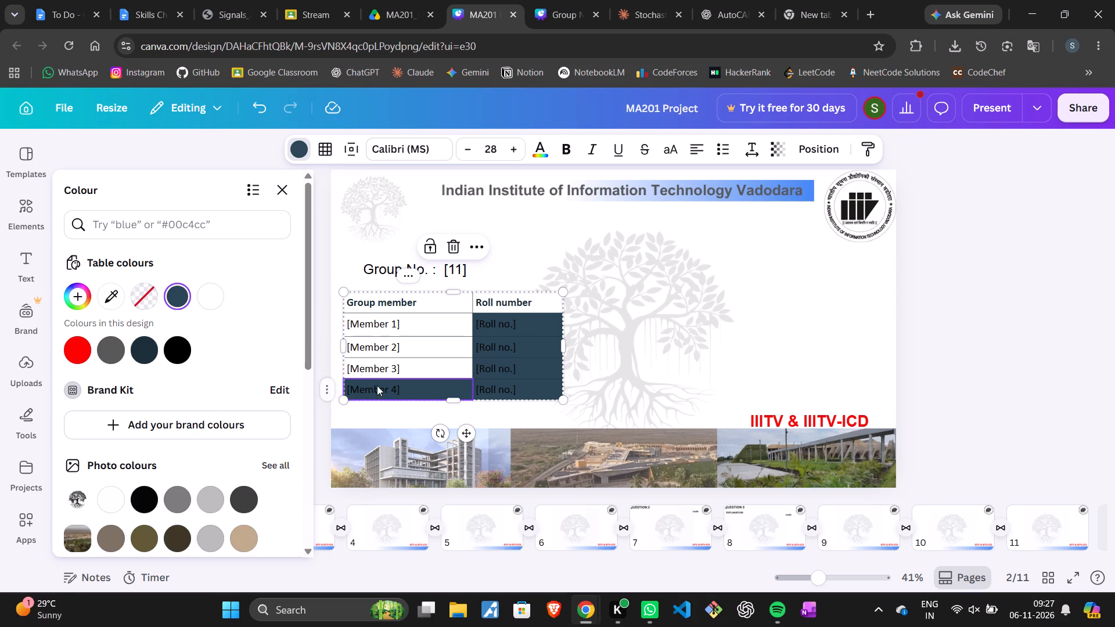
click(214, 284)
Fill the four "[Roll no.]" cells in the Roll number column with white.
click(521, 321)
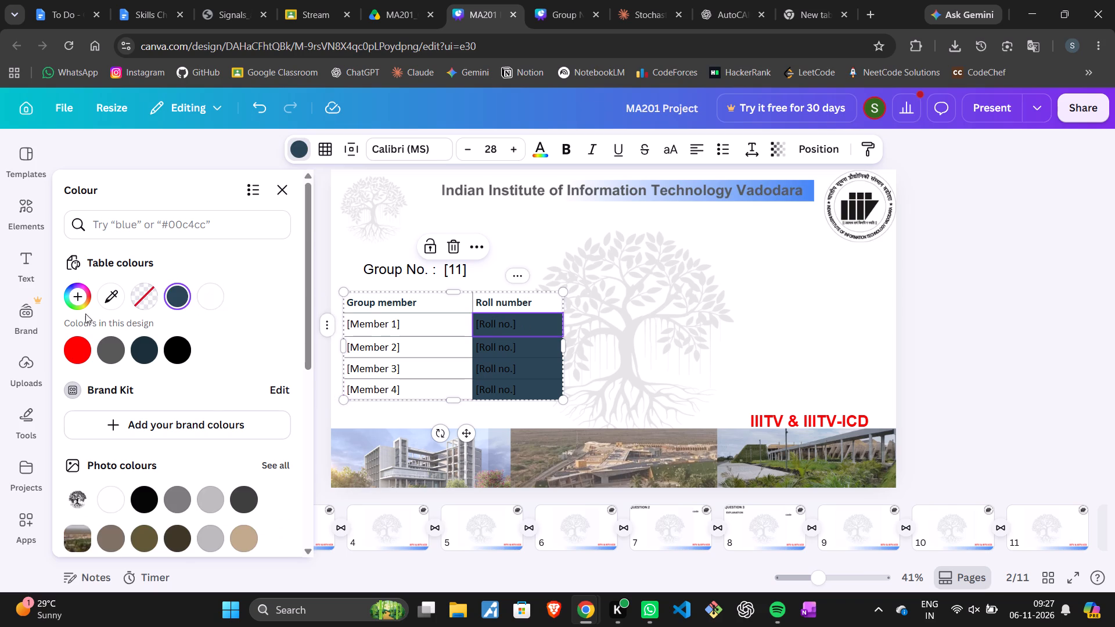
click(209, 302)
click(503, 347)
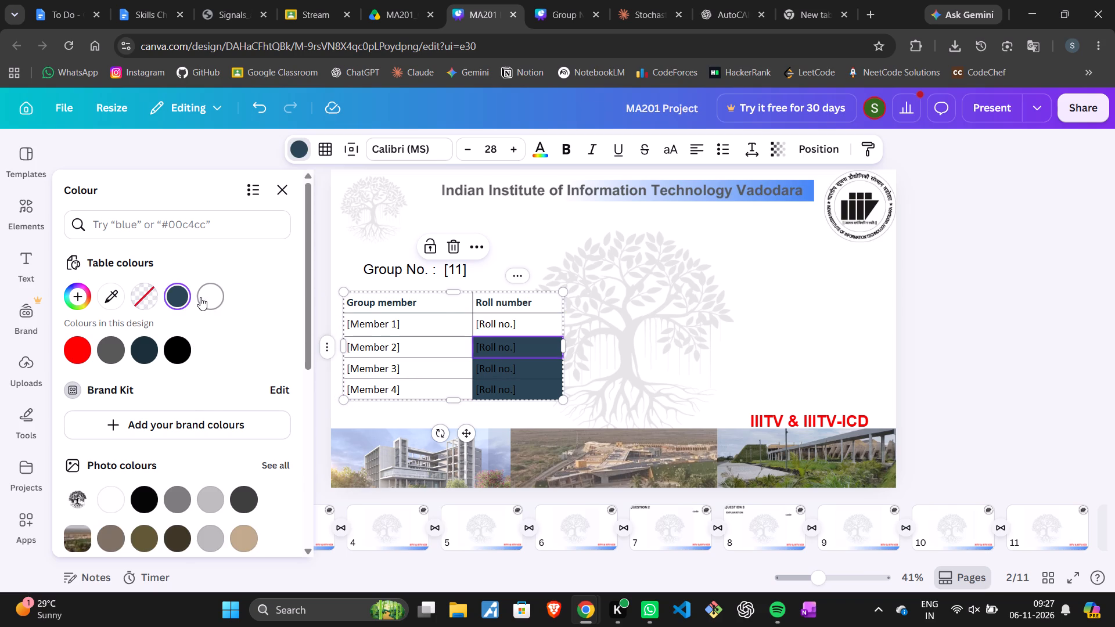
click(200, 297)
click(526, 361)
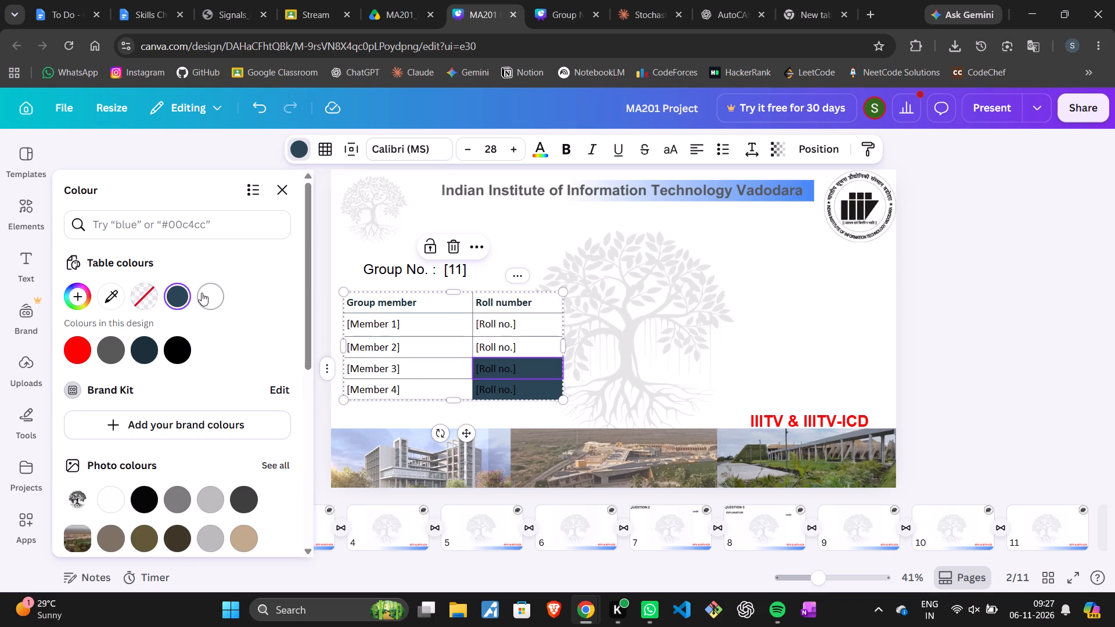
click(202, 293)
click(508, 400)
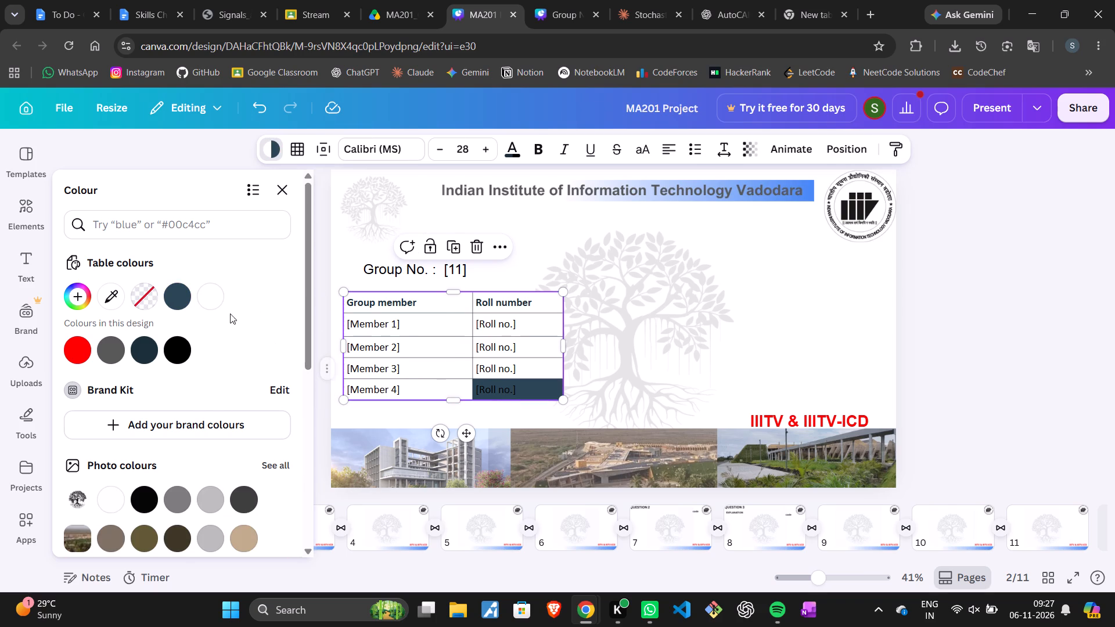
click(208, 288)
click(622, 321)
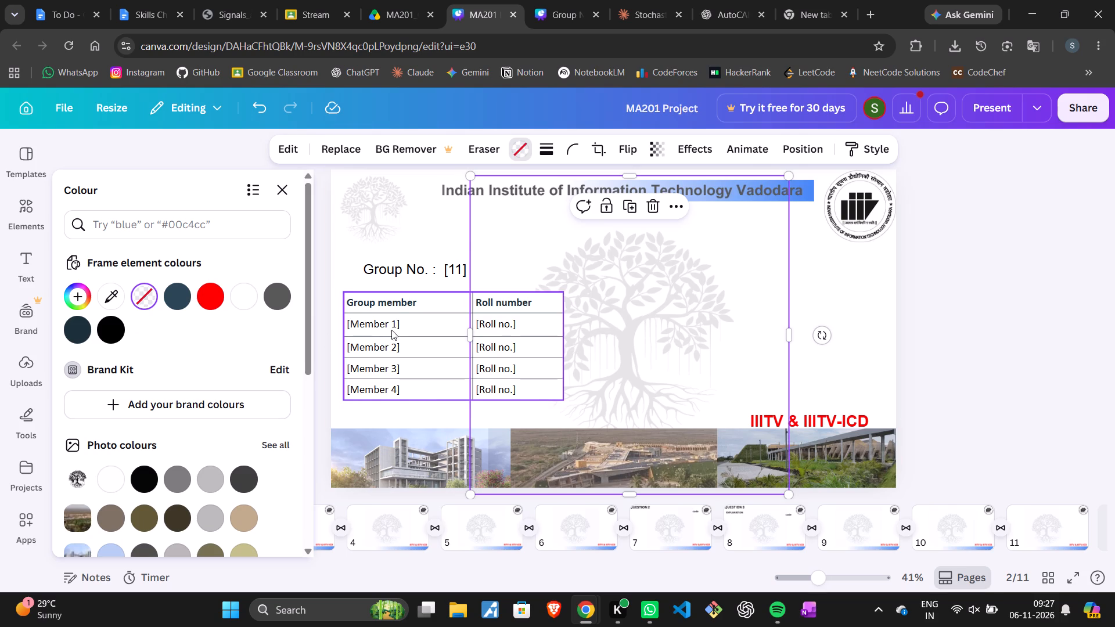
Replace the "[Member 1]" placeholder with the first group member's full name.
click(391, 328)
double_click(399, 327)
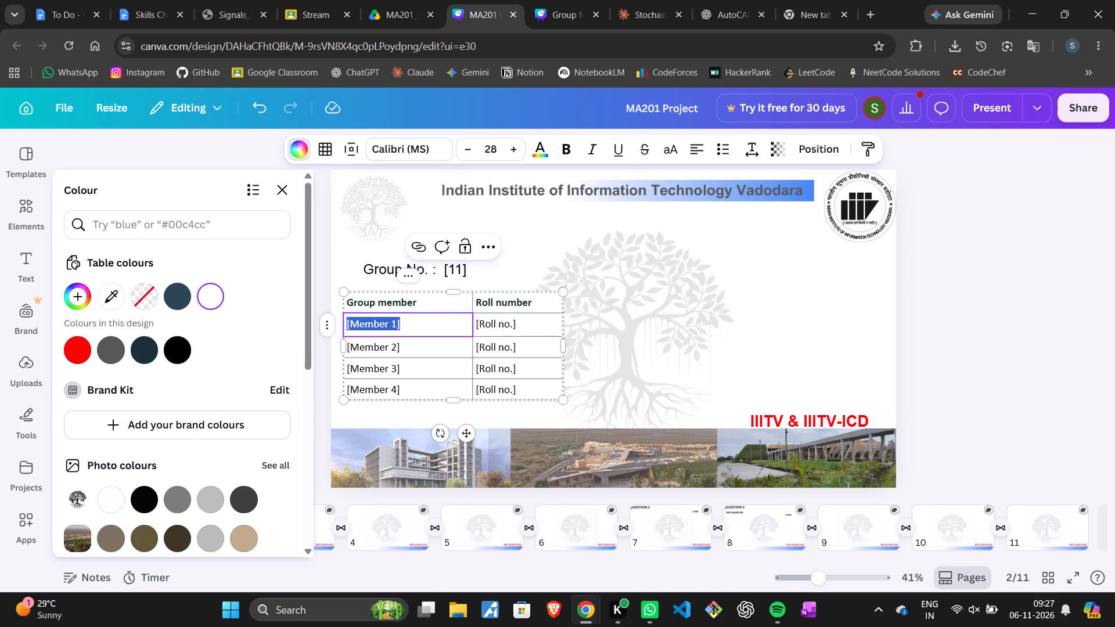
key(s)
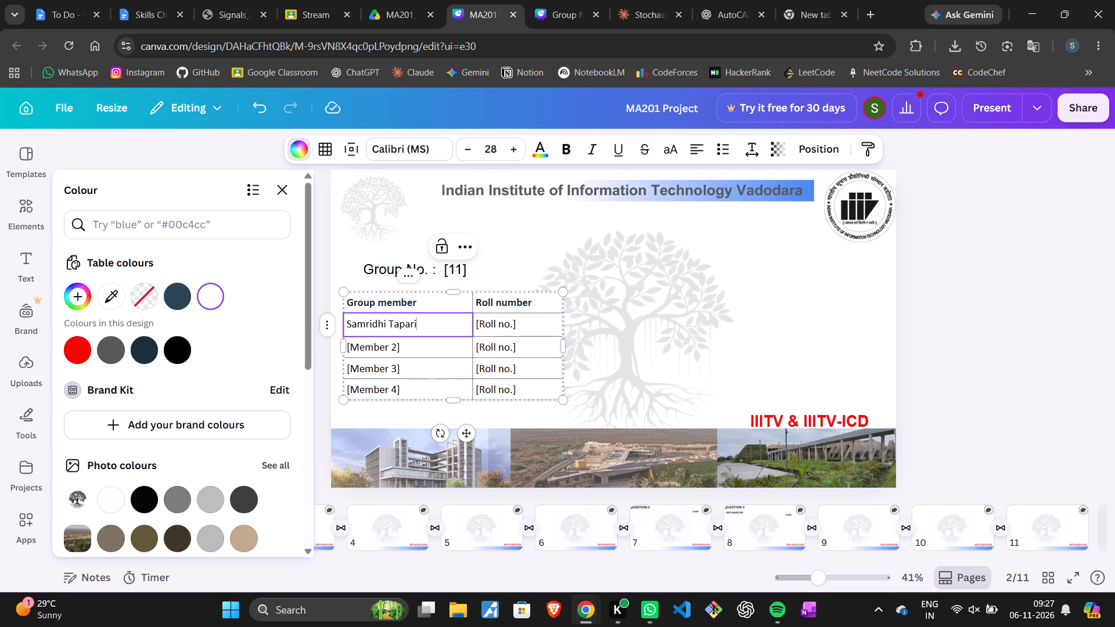
key(BackSpace)
key(BackSpace)
key(BackSpace)
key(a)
Replace the "[Roll no.]" placeholder in the first member's row with that member's roll number.
key(Right)
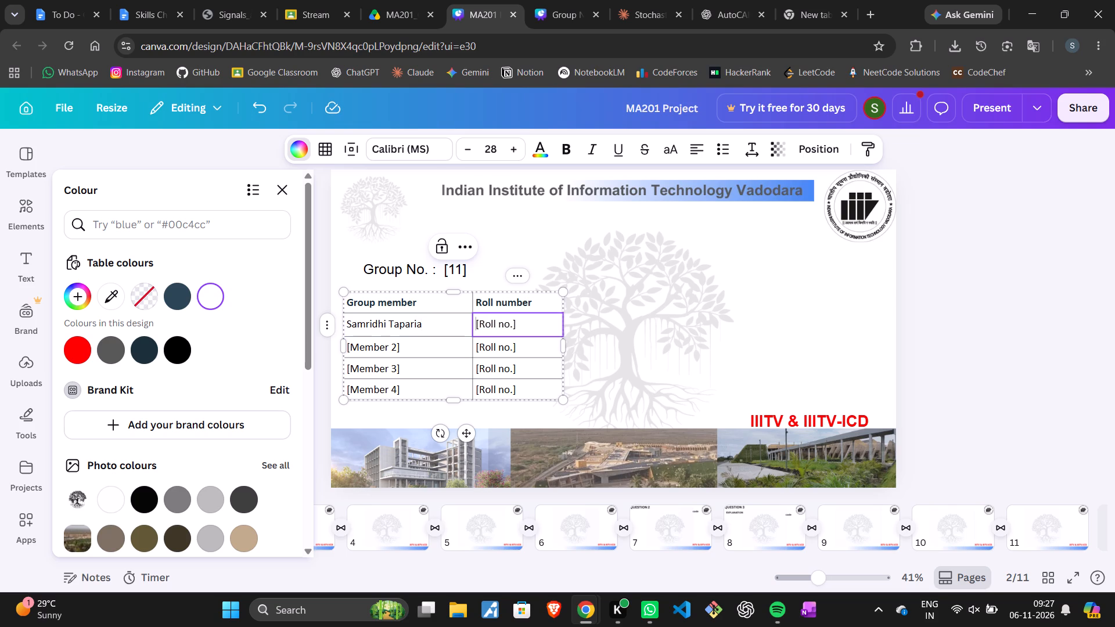
key(BackSpace)
key(Right)
key(Right)
key(Right)
key(Right)
key(Right)
key(Right)
key(Right)
key(Right)
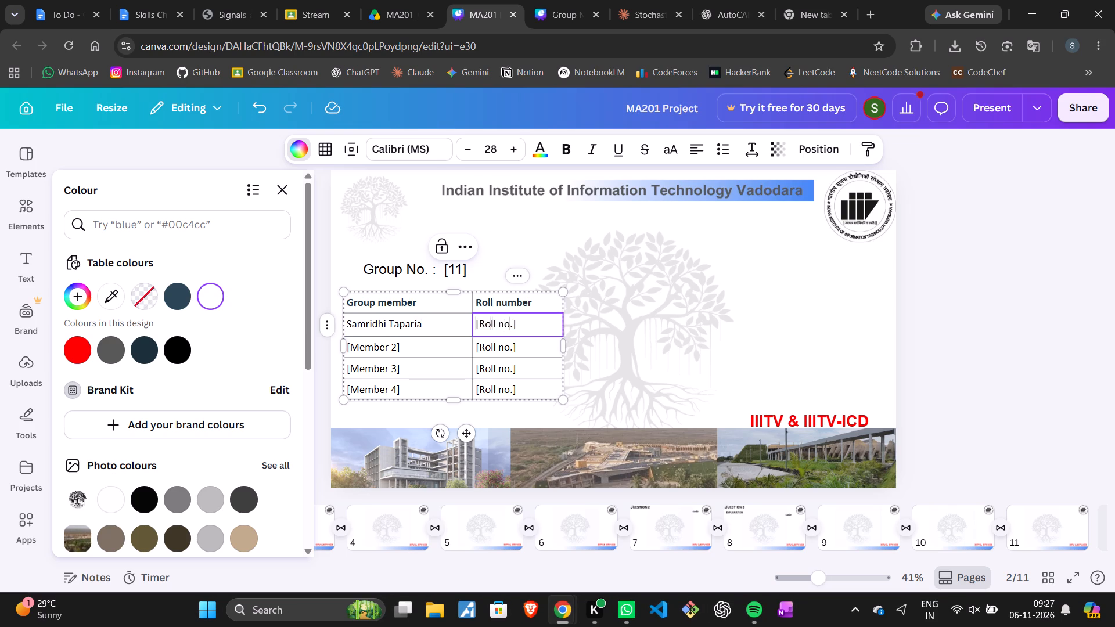
key(Right)
key(Right)
key(BackSpace)
key(BackSpace)
key(BackSpace)
key(BackSpace)
key(BackSpace)
key(BackSpace)
key(BackSpace)
key(BackSpace)
key(BackSpace)
key(BackSpace)
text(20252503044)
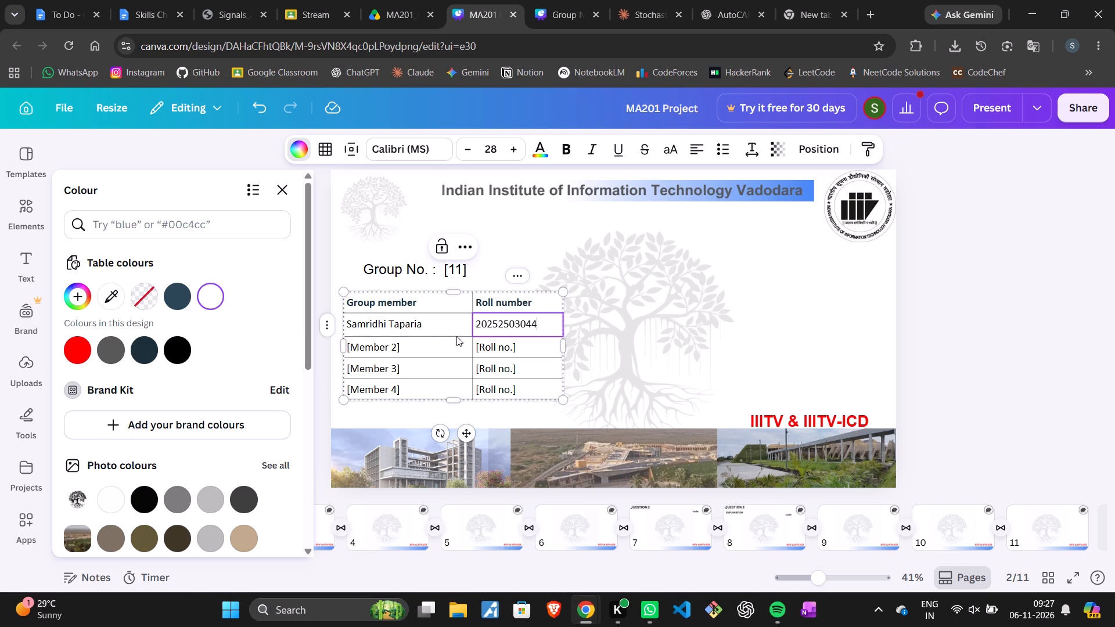
Replace the placeholders in the "[Member 2]" row with the second member's full name and roll number.
double_click(402, 343)
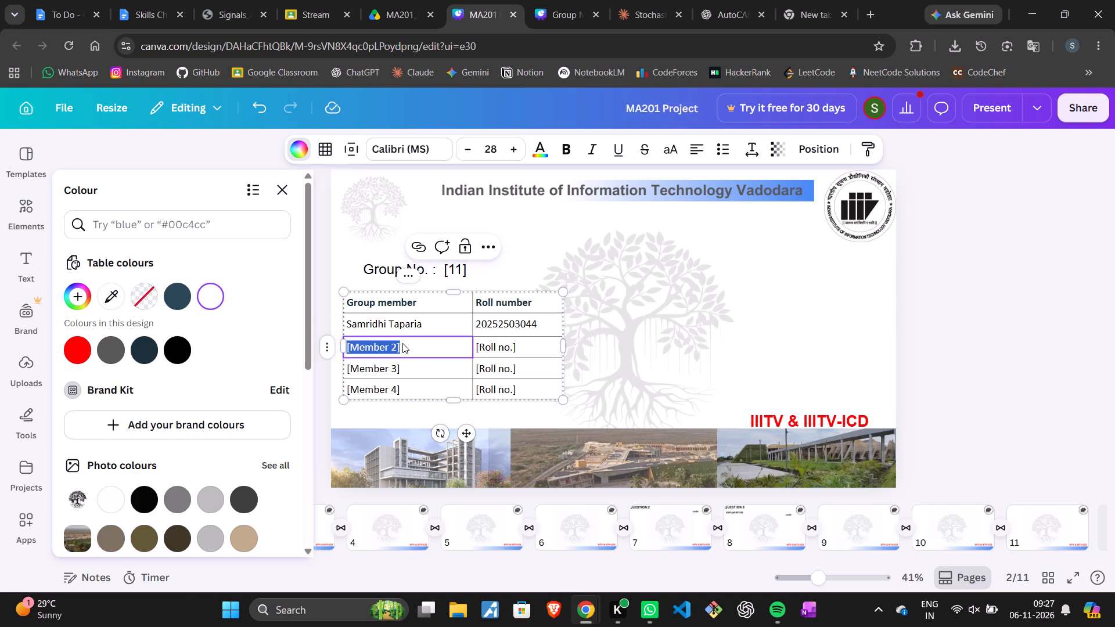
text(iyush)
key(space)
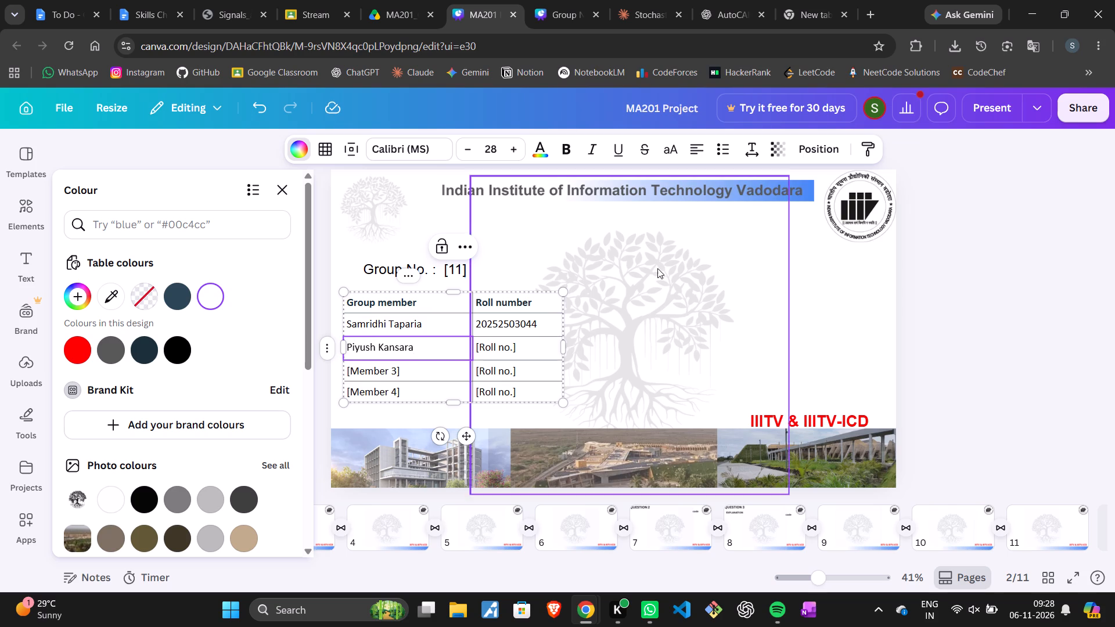
double_click(513, 348)
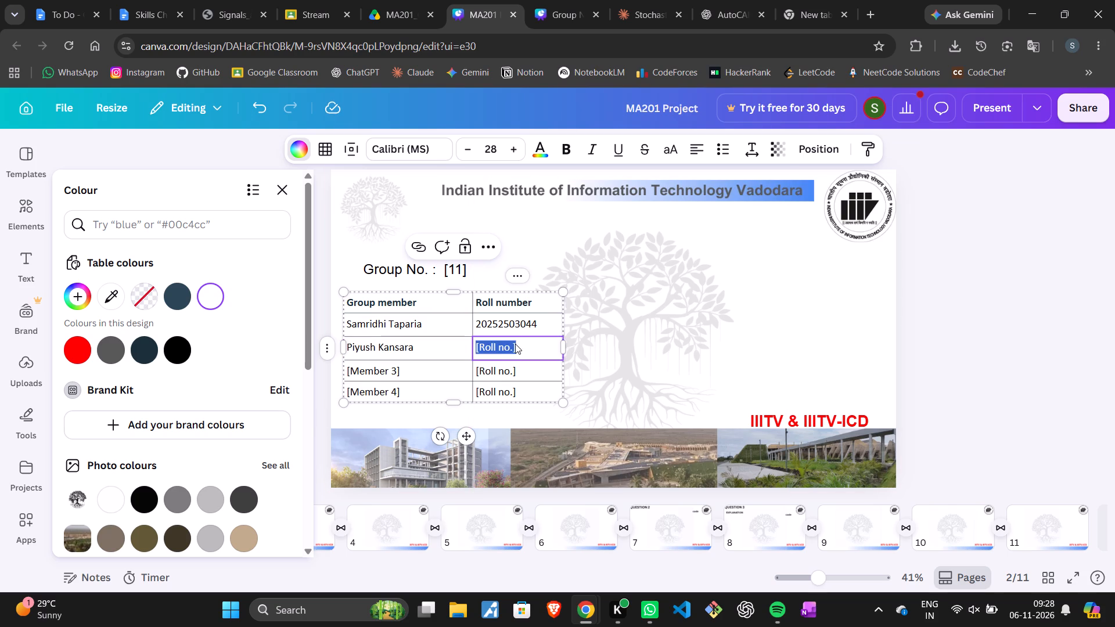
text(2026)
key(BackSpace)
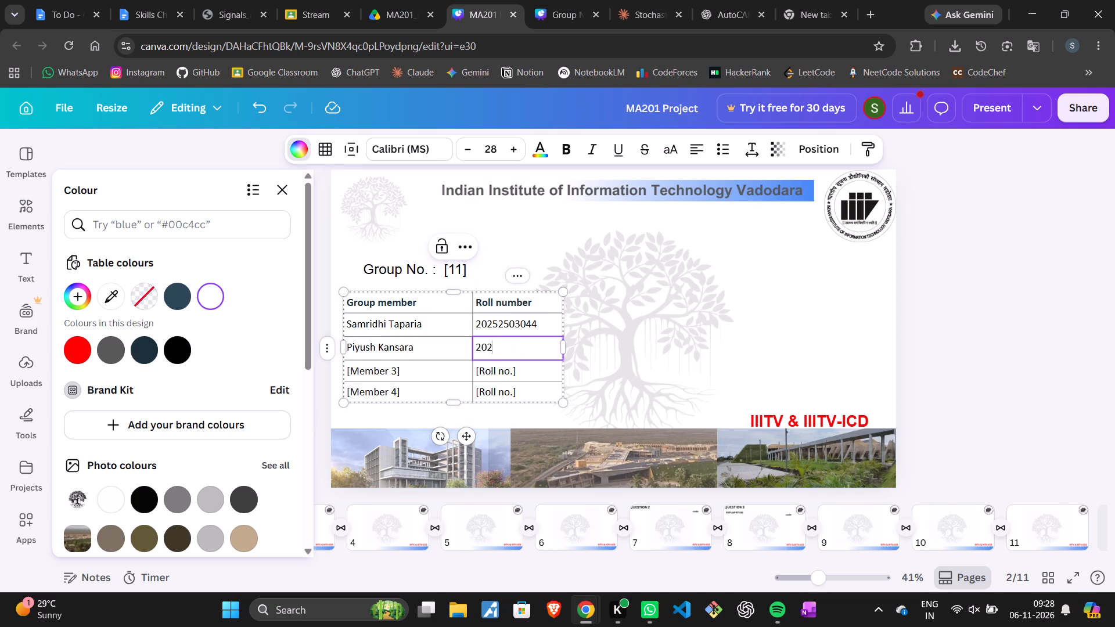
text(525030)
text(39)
Replace the placeholders in the "[Member 3]" row with the third member's full name and roll number.
double_click(392, 371)
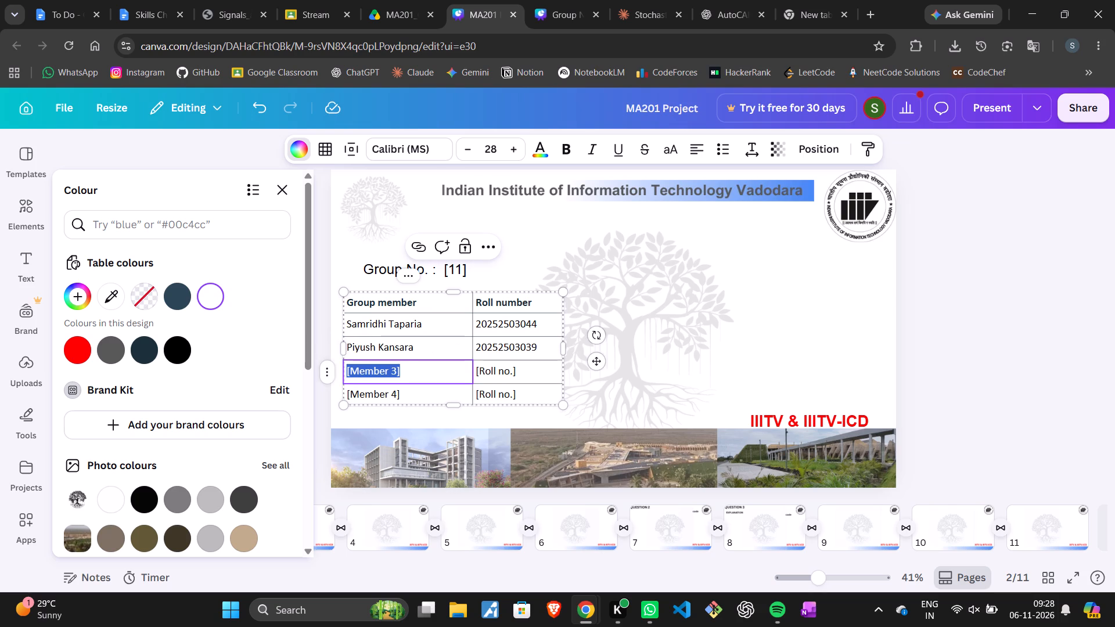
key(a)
key(BackSpace)
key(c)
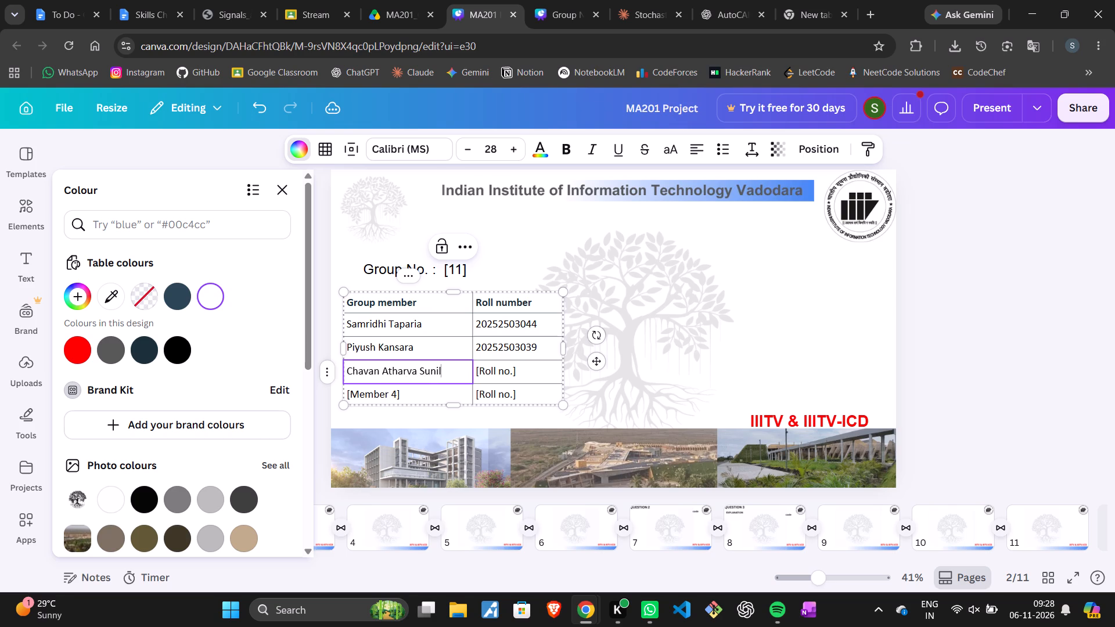
key(Right)
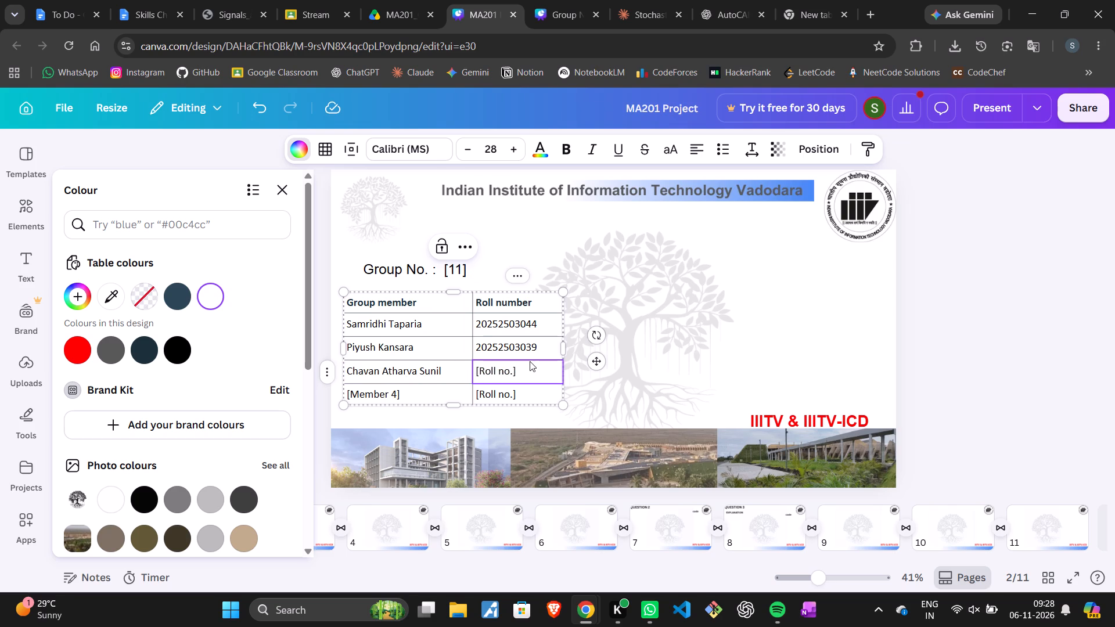
click(530, 361)
double_click(528, 372)
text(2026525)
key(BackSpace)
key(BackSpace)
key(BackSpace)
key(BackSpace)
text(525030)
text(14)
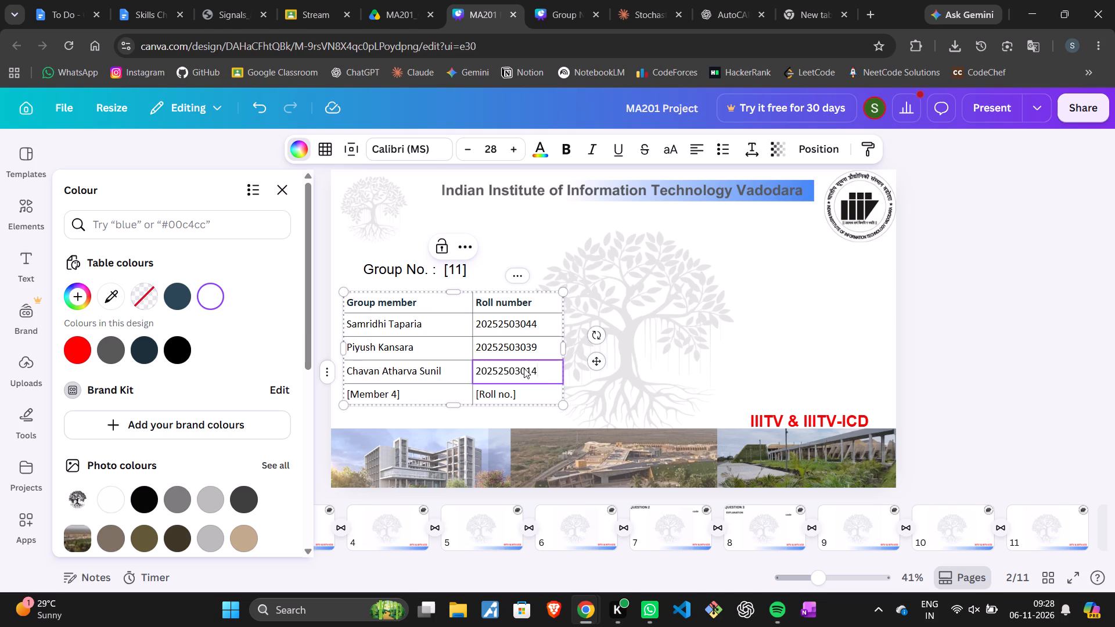
Replace the placeholders in the "[Member 4]" row with the fourth member's full name and roll number.
double_click(412, 387)
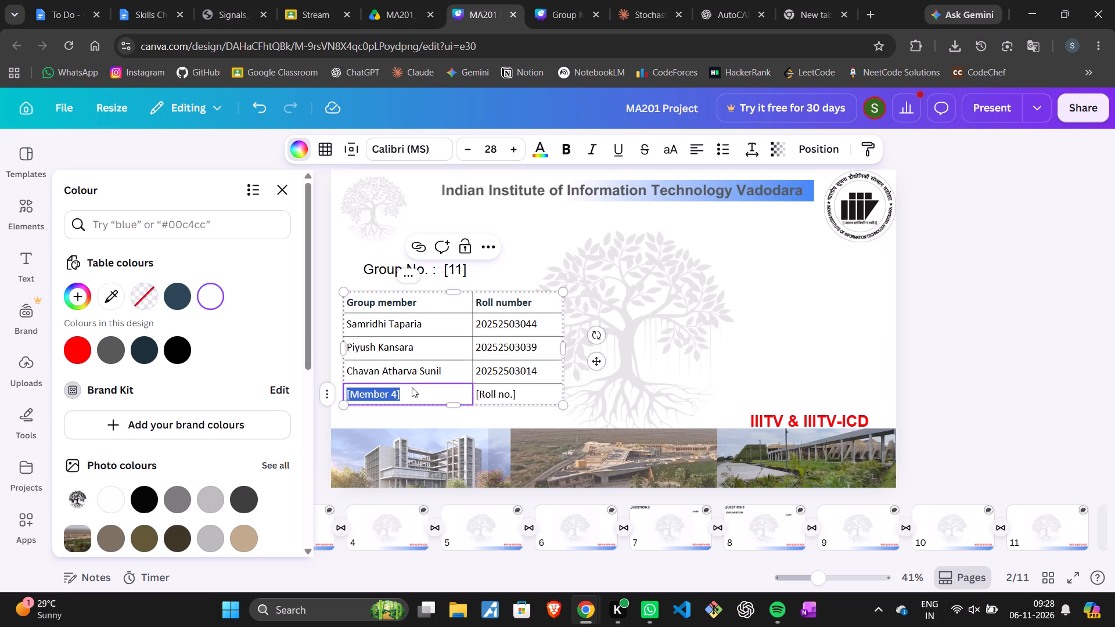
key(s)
key(BackSpace)
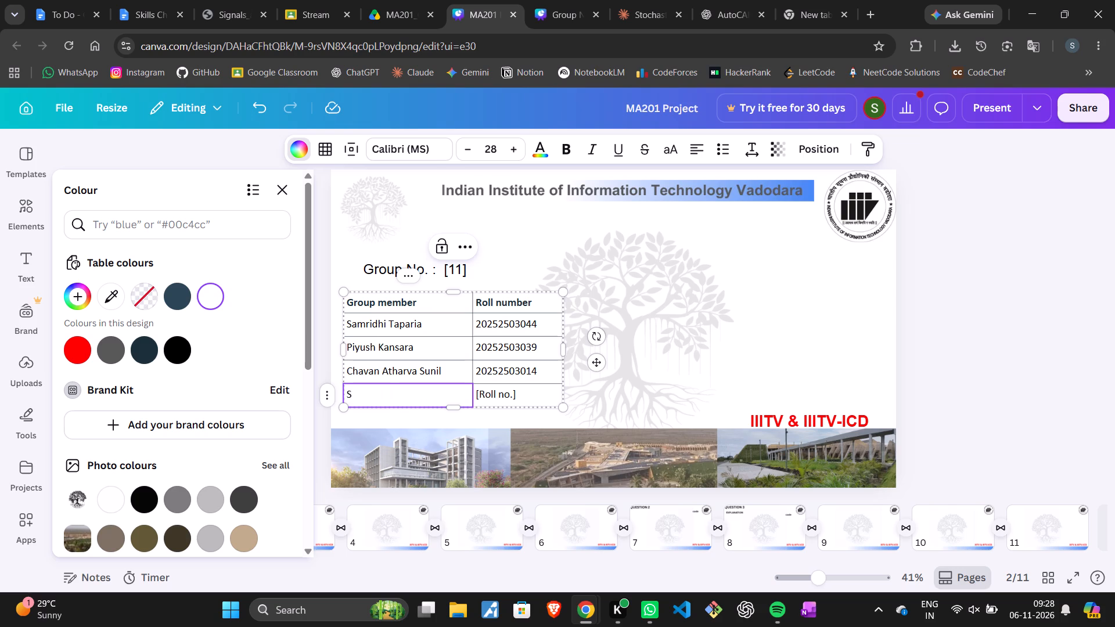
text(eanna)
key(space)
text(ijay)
double_click(504, 392)
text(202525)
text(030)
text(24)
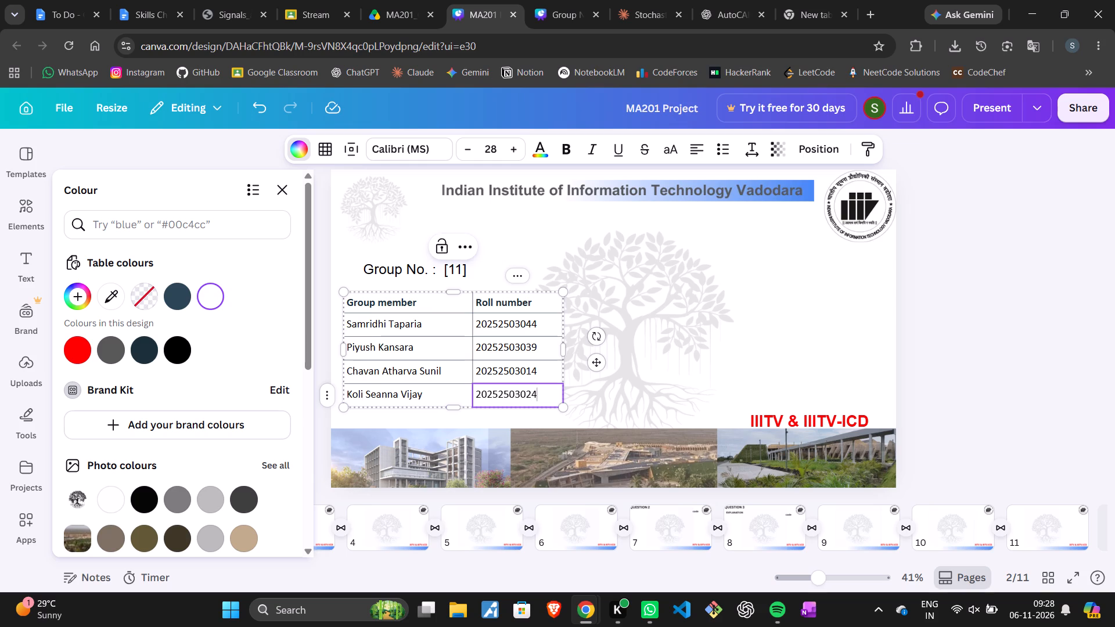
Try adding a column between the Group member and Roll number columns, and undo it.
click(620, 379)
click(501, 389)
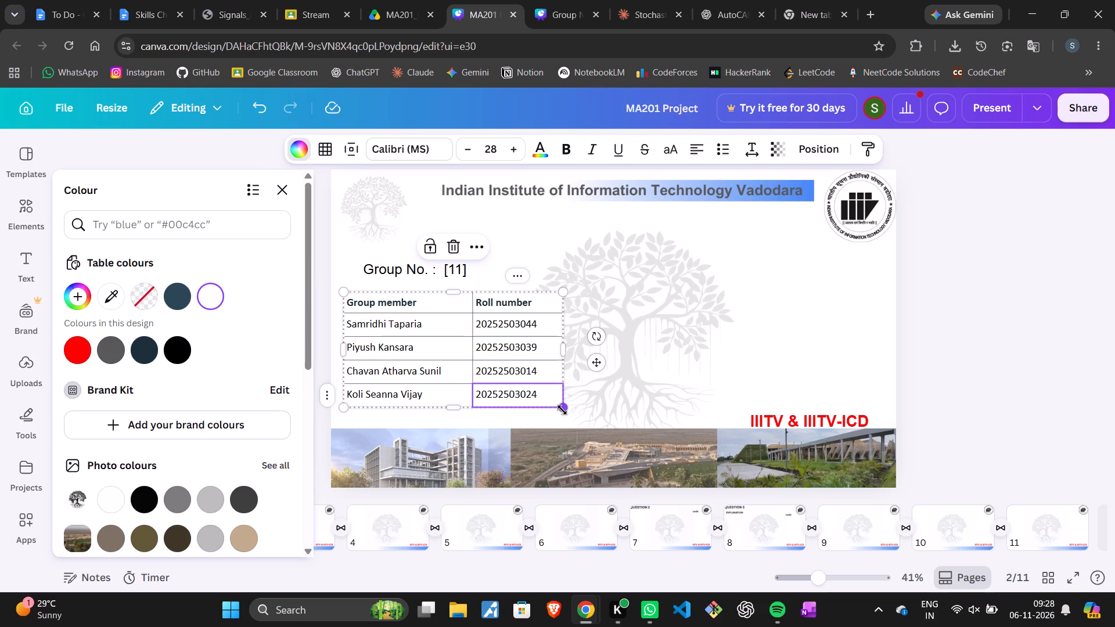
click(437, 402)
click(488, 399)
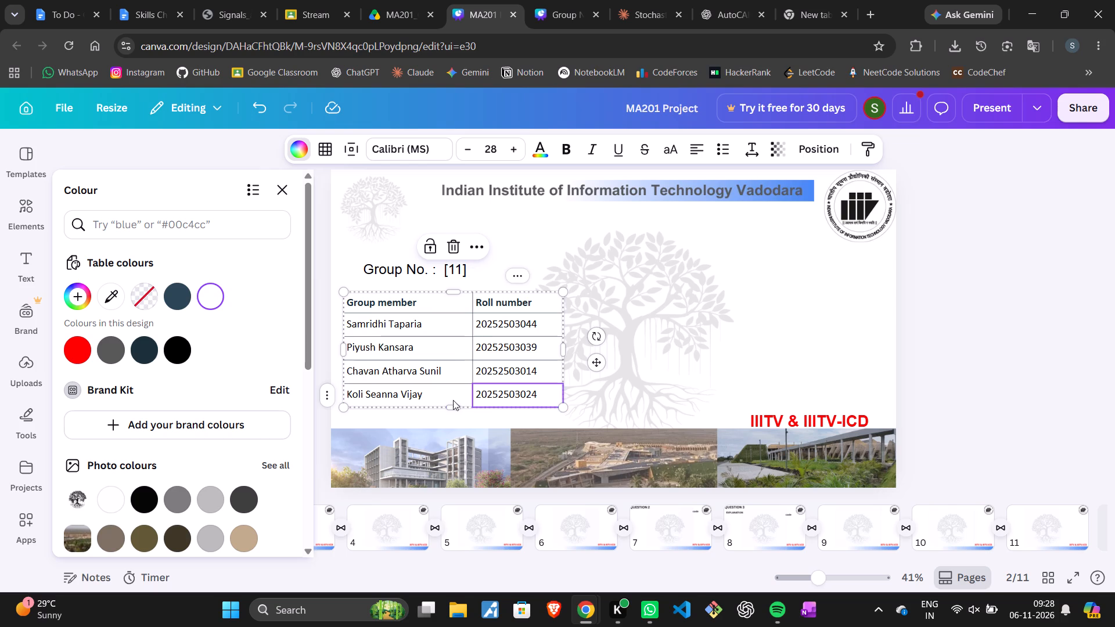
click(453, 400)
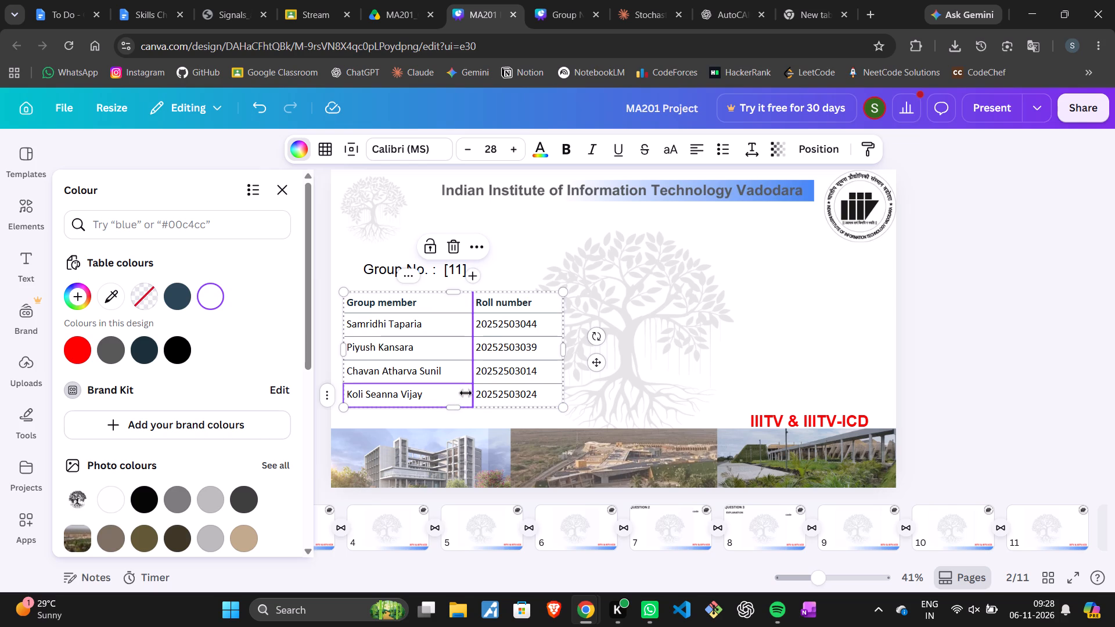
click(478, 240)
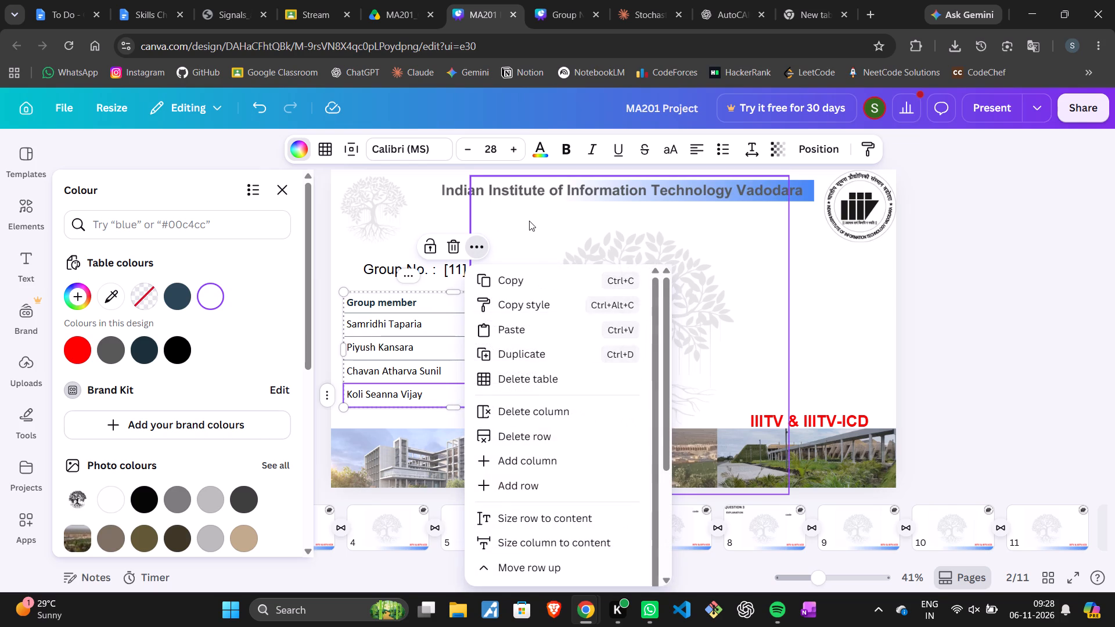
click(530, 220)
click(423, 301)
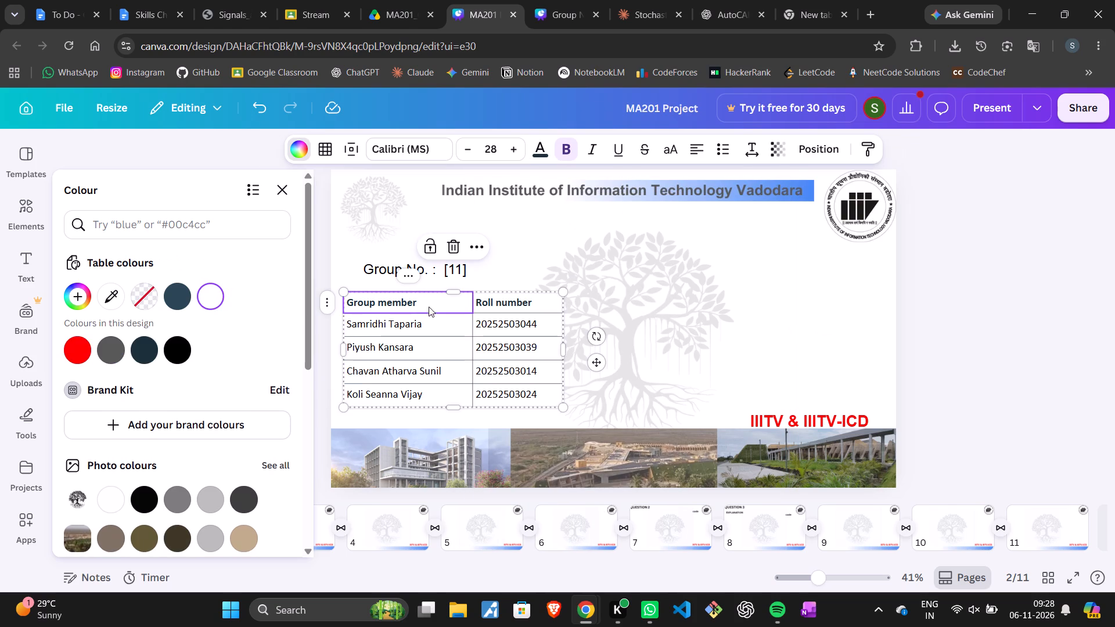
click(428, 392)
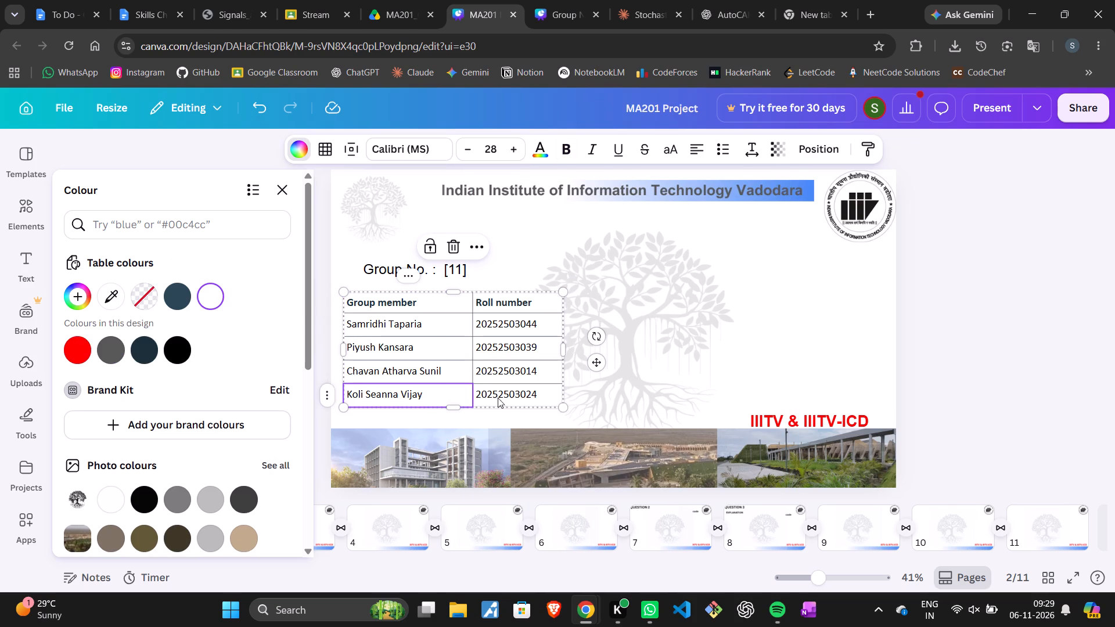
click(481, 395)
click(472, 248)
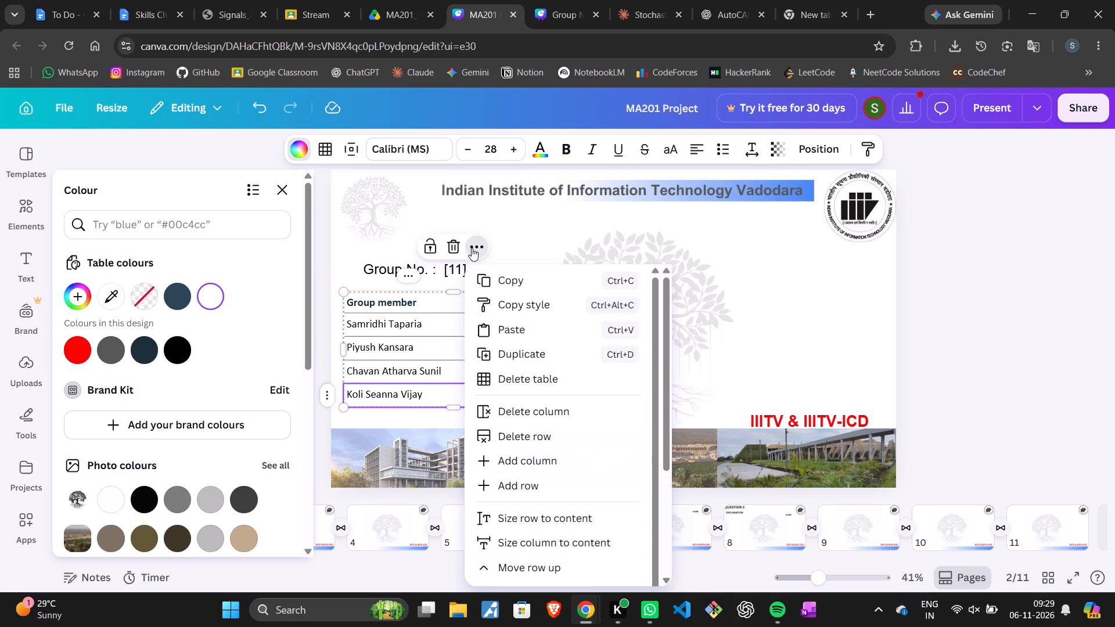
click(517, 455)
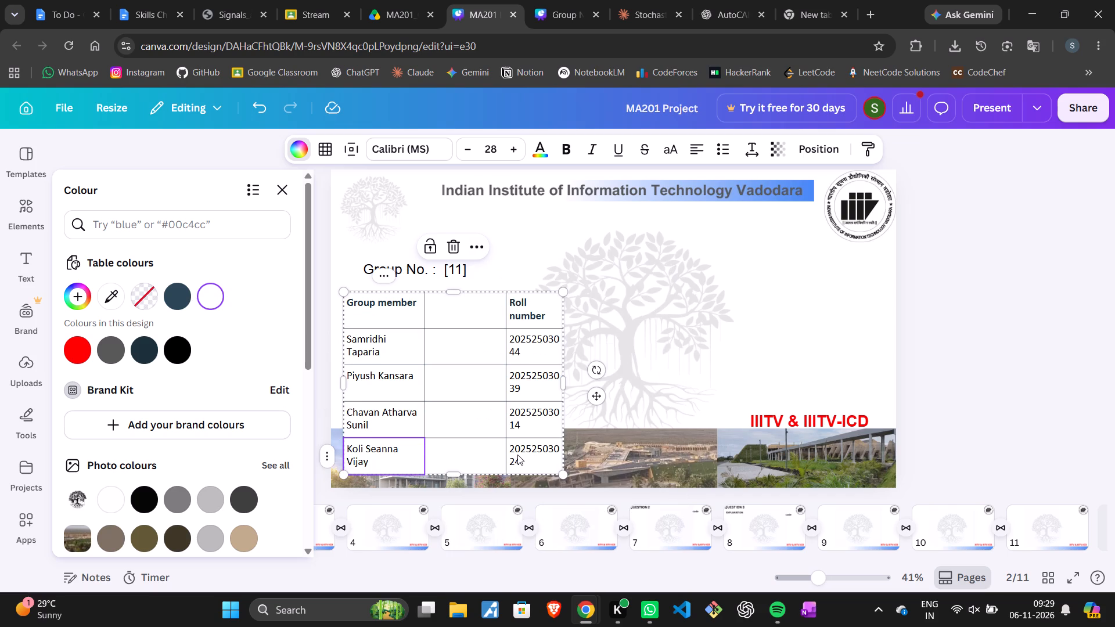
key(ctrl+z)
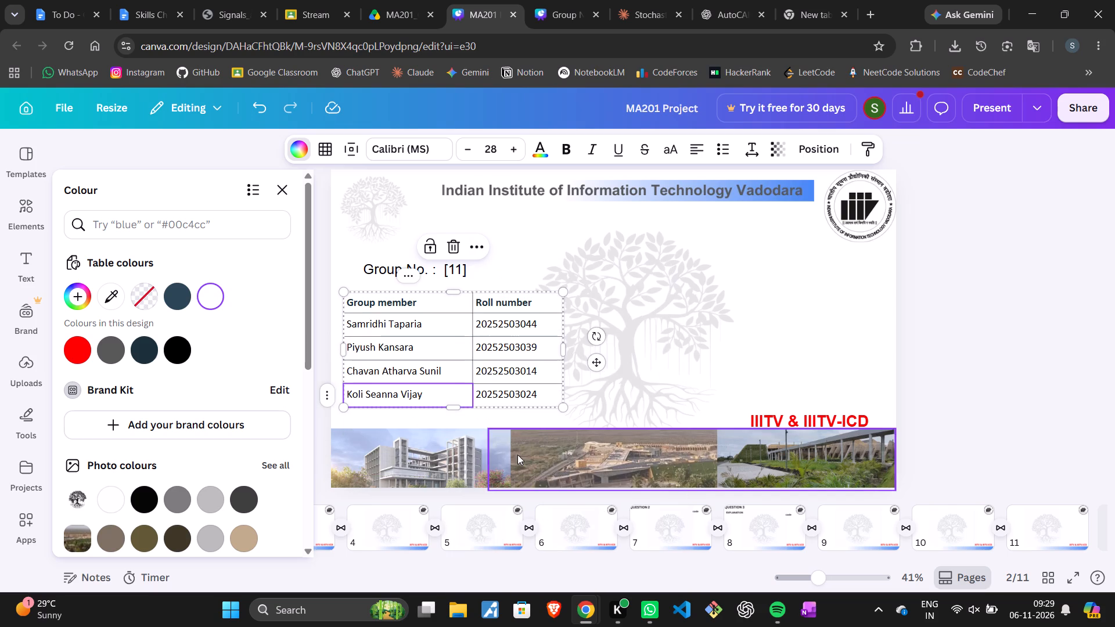
Add an empty row below the fourth member's row in the group details table.
click(452, 400)
right_click(452, 400)
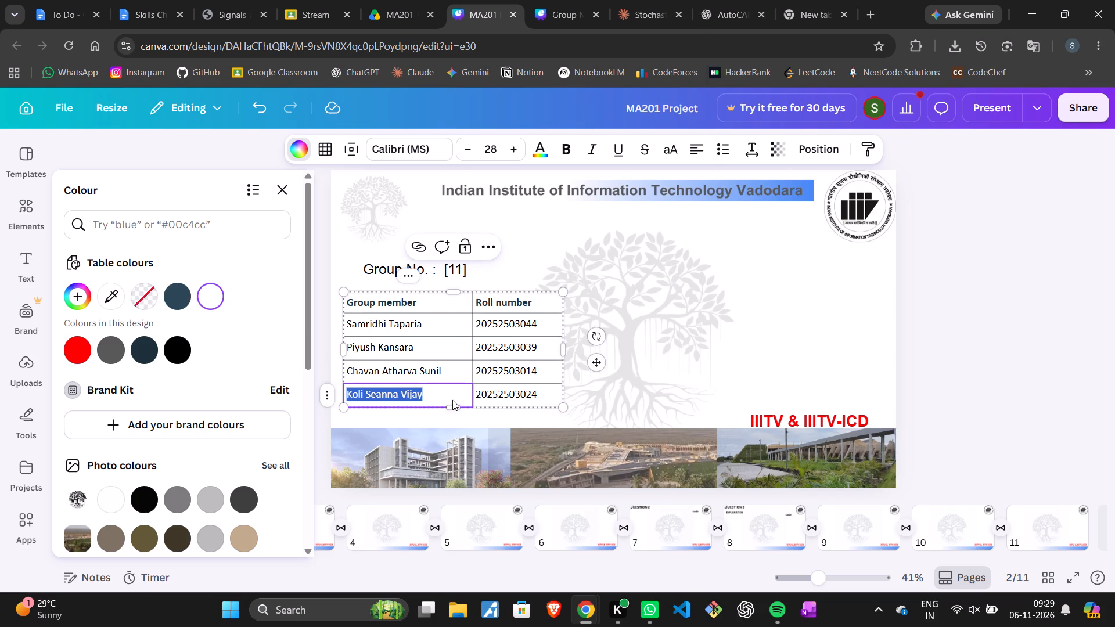
click(447, 403)
click(448, 394)
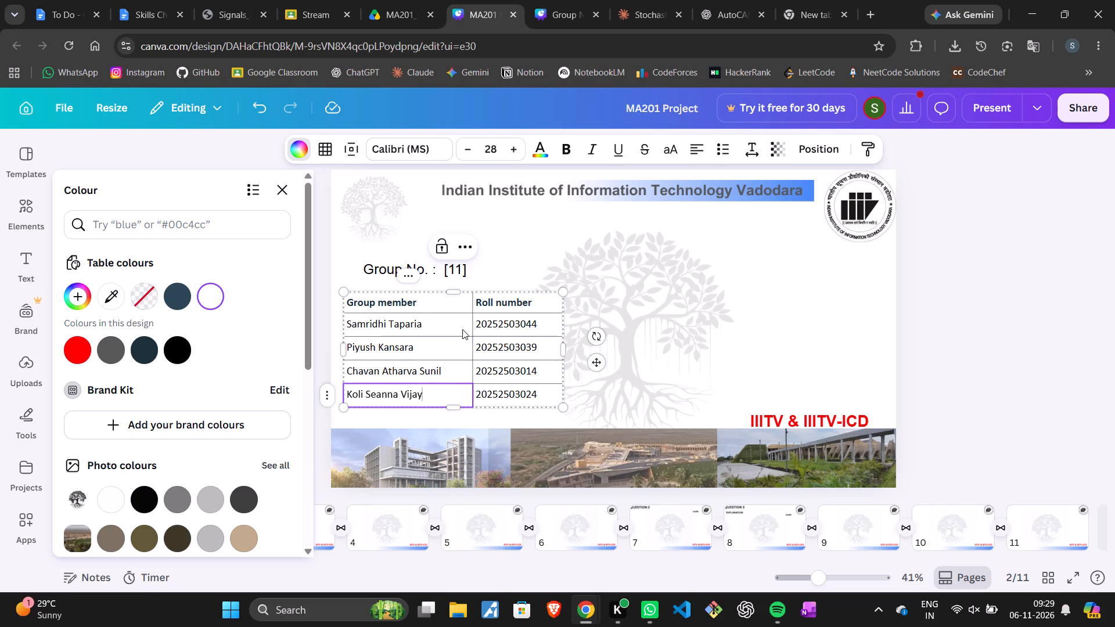
click(461, 248)
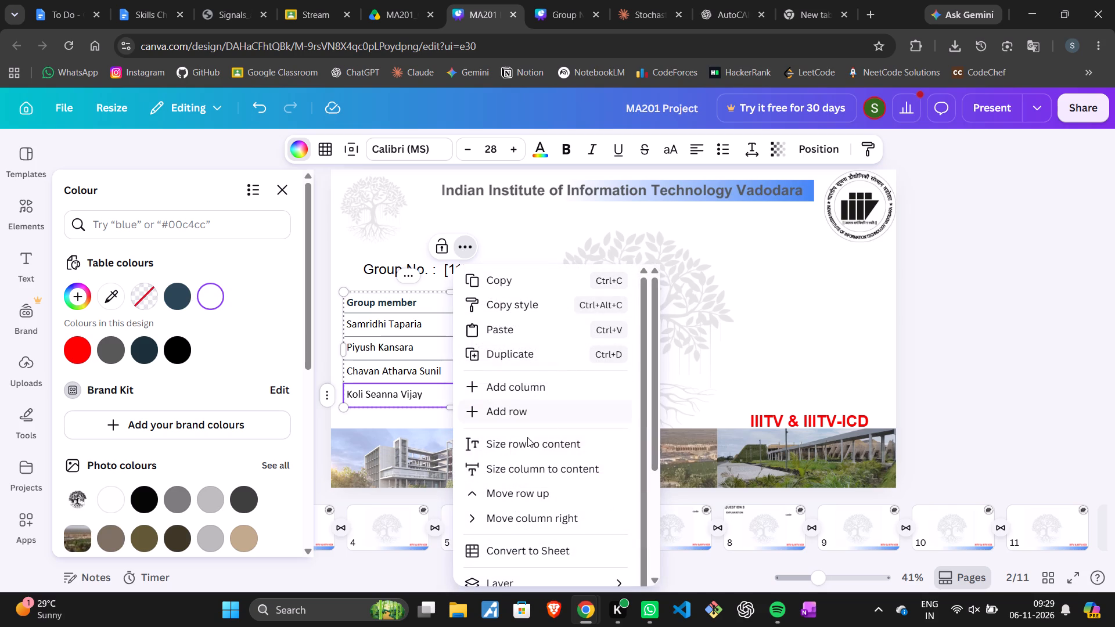
click(515, 401)
click(686, 353)
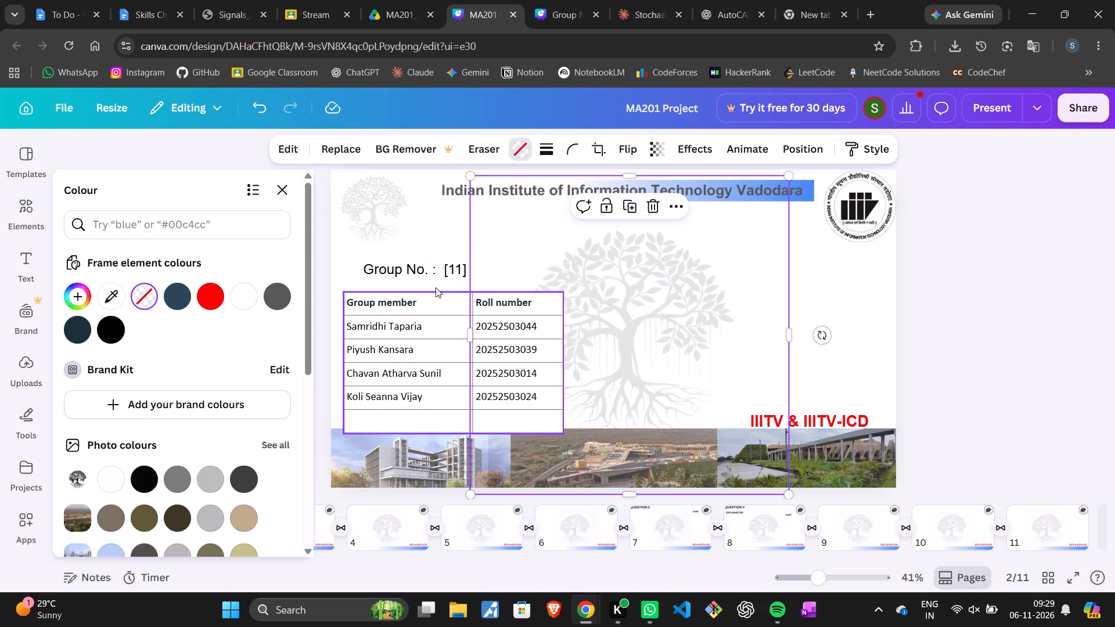
Move the "Group No. : [11]" text and the group details table slightly up the slide, clear of the footer photos.
click(438, 273)
drag(438, 273, 438, 262)
click(438, 262)
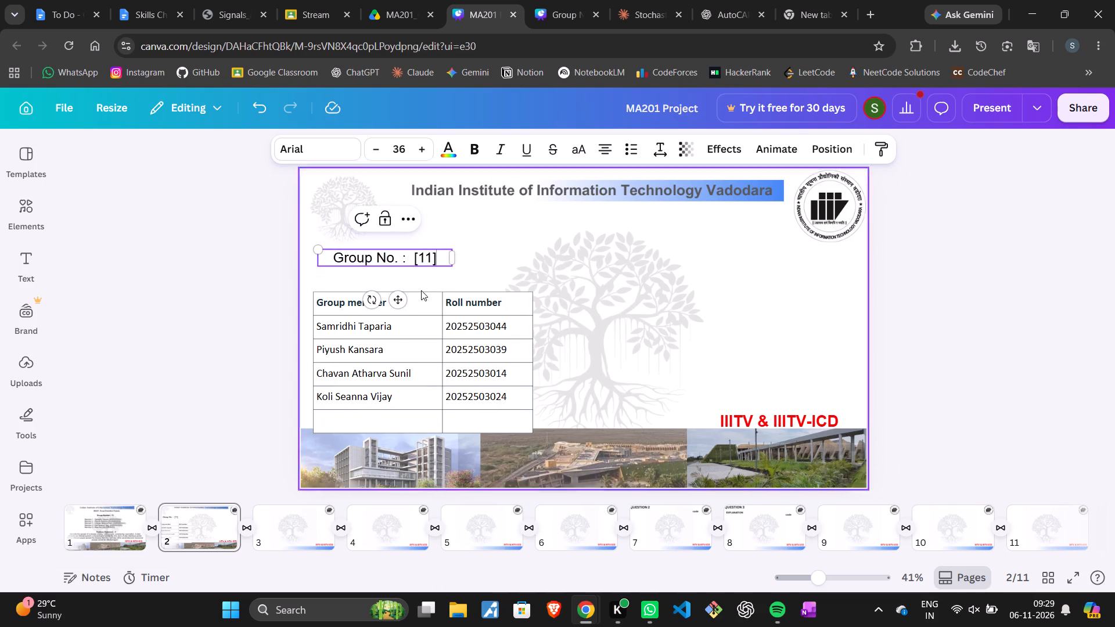
drag(417, 318, 417, 302)
click(843, 297)
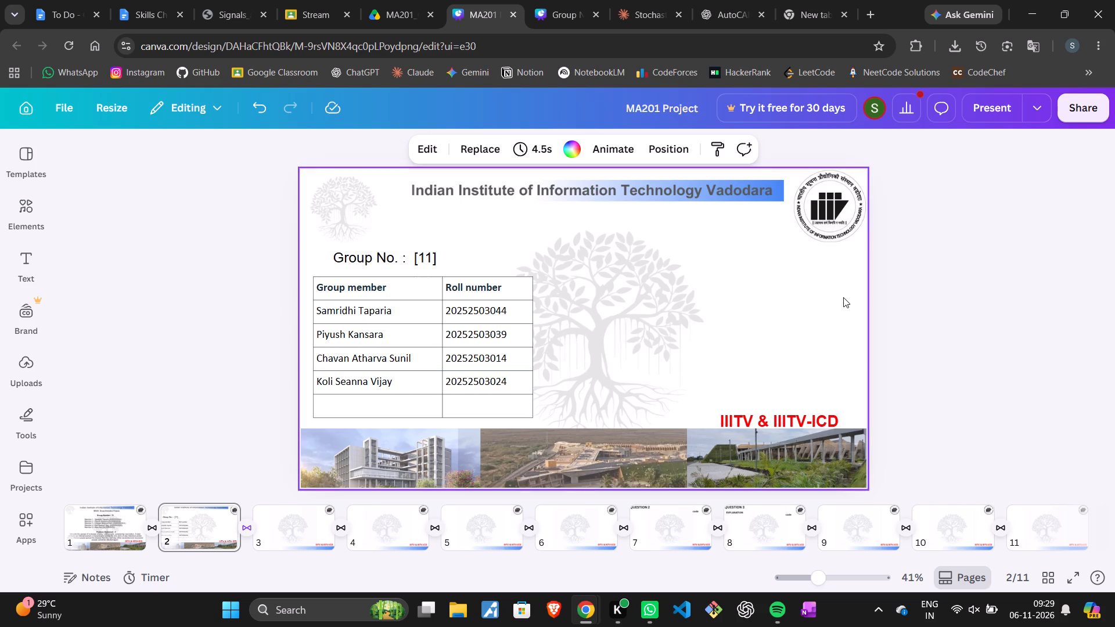
click(634, 334)
click(617, 322)
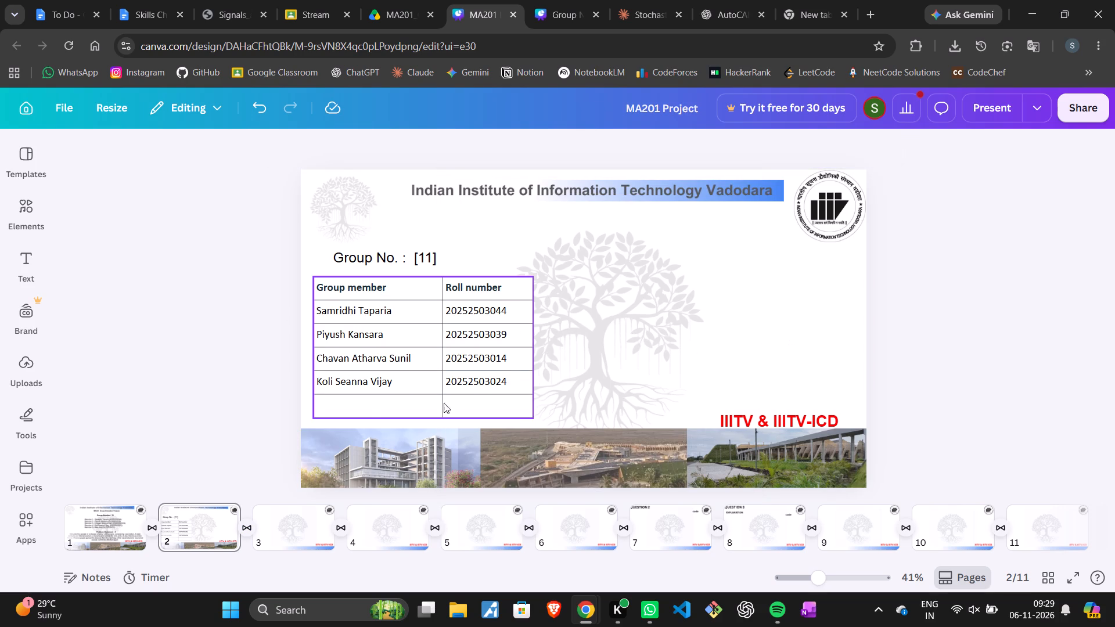
Enter the fifth member's full name and roll number in the table's empty bottom row.
double_click(365, 407)
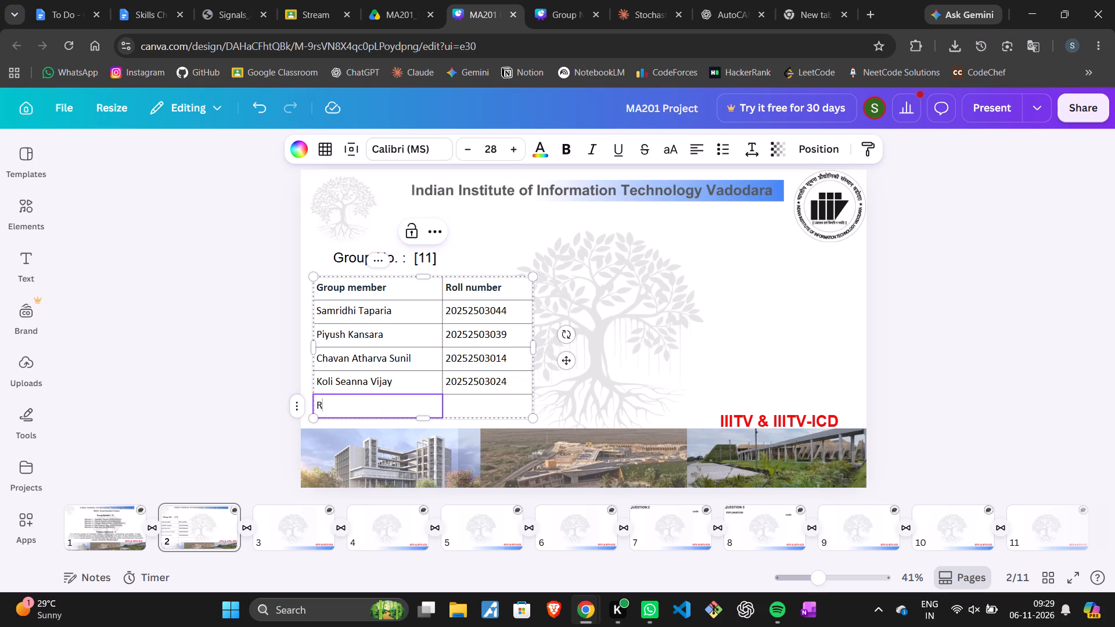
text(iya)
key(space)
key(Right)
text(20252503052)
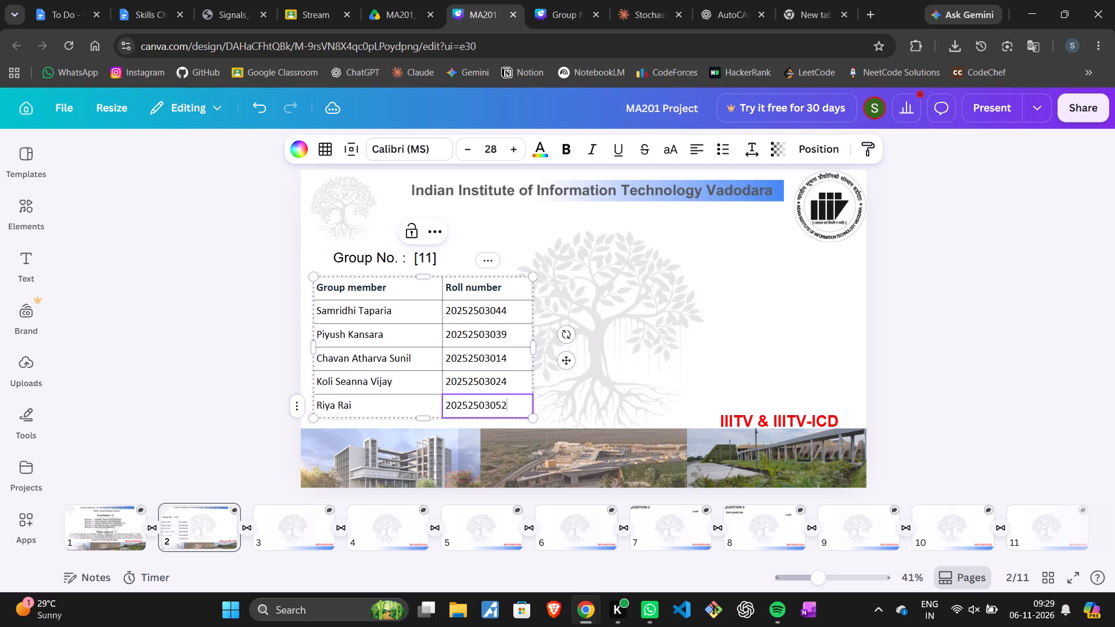
click(673, 350)
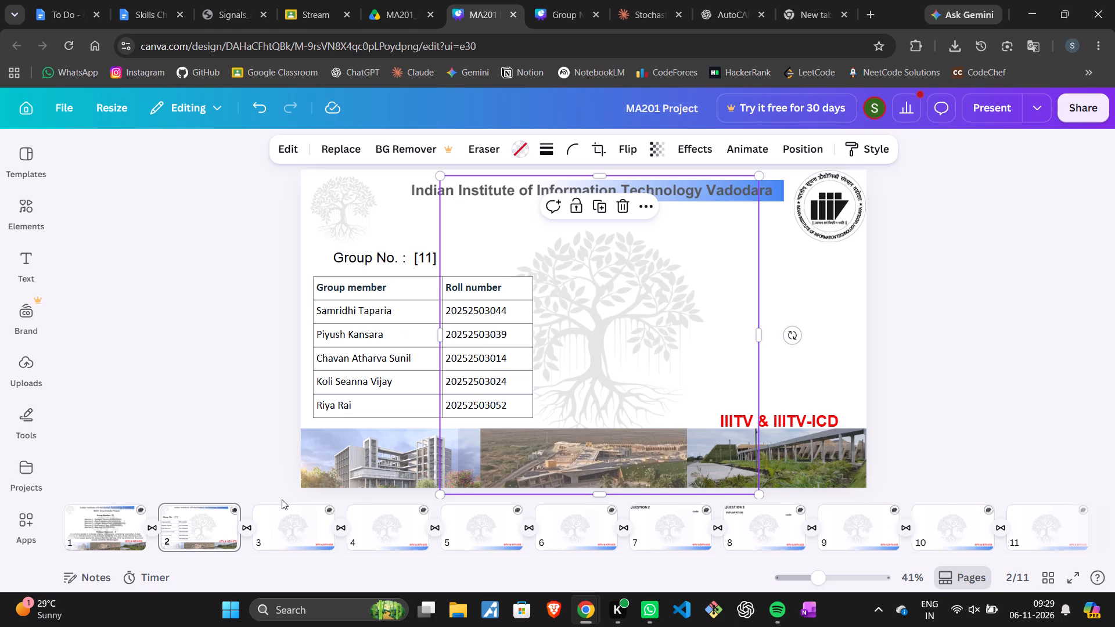
Copy the "Mathematics group project" subtitle from slide 1 of the source deck and paste it onto slide 2 of the MA201 Project deck.
click(108, 517)
click(186, 524)
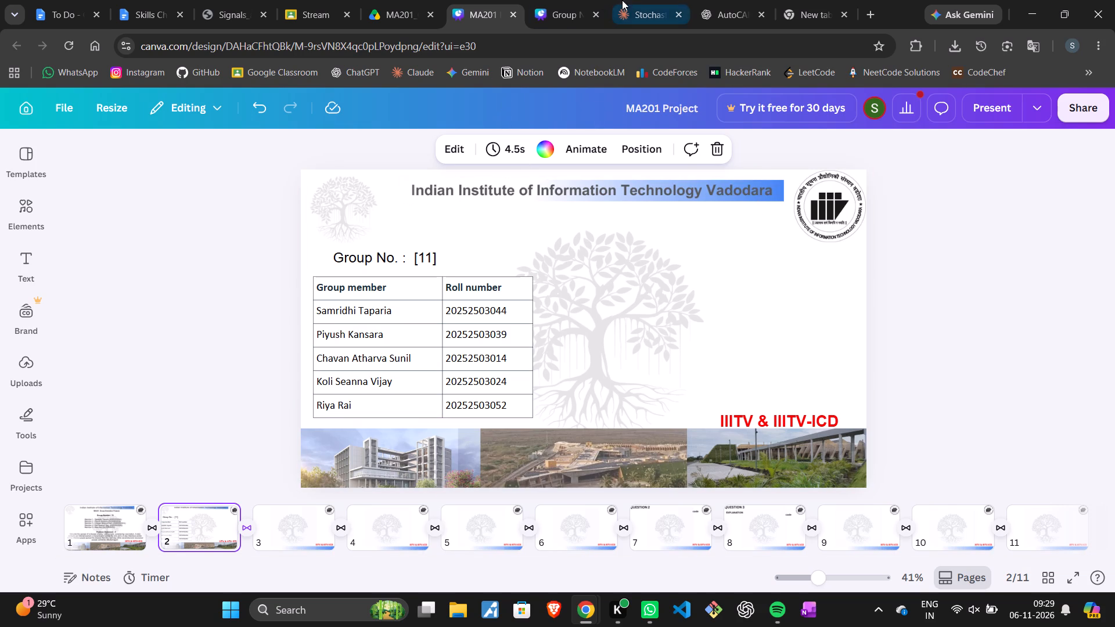
click(571, 0)
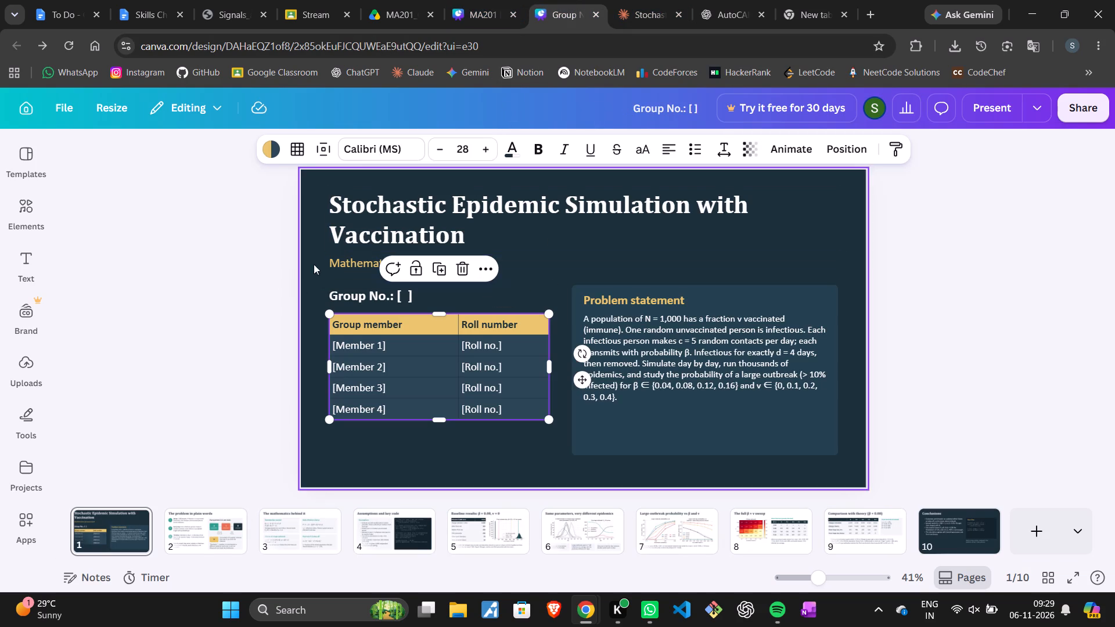
click(341, 261)
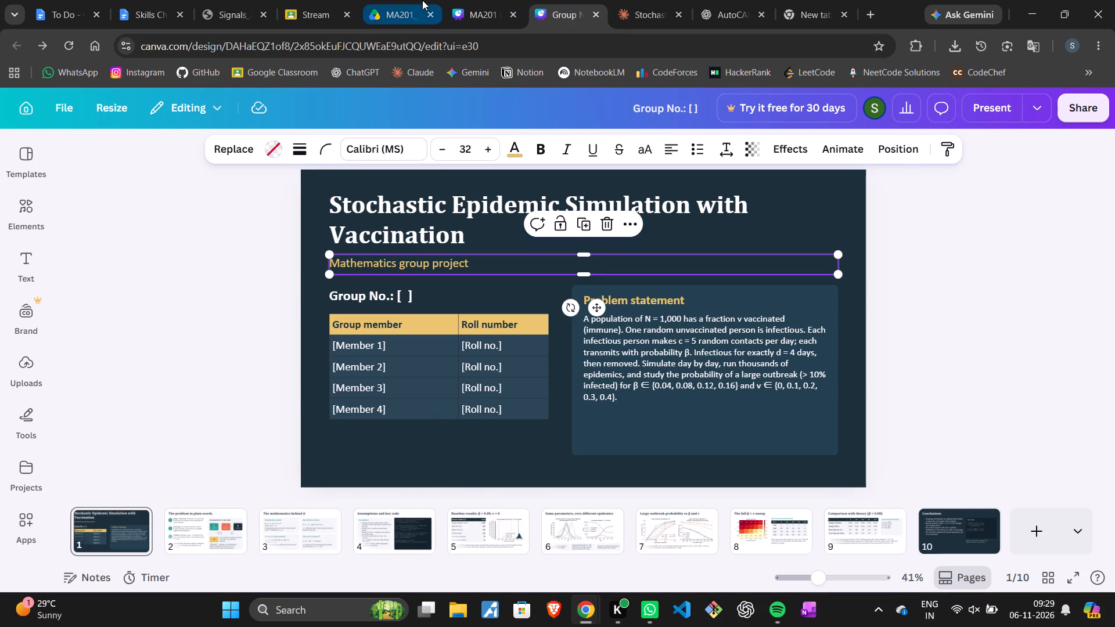
click(467, 0)
click(556, 0)
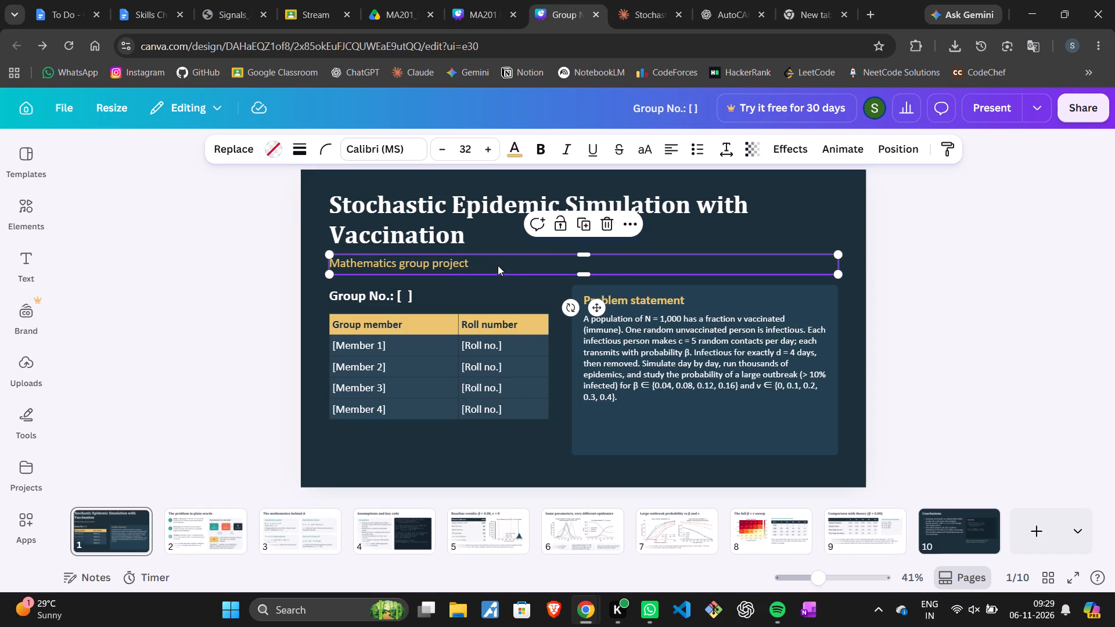
key(ctrl+c)
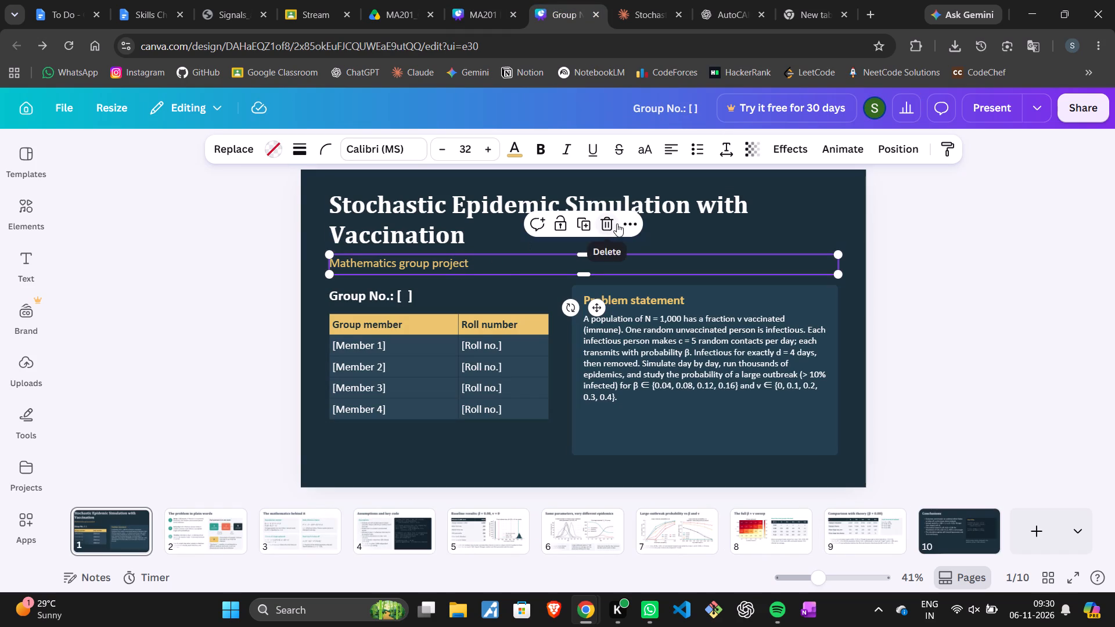
click(620, 224)
click(643, 251)
click(478, 0)
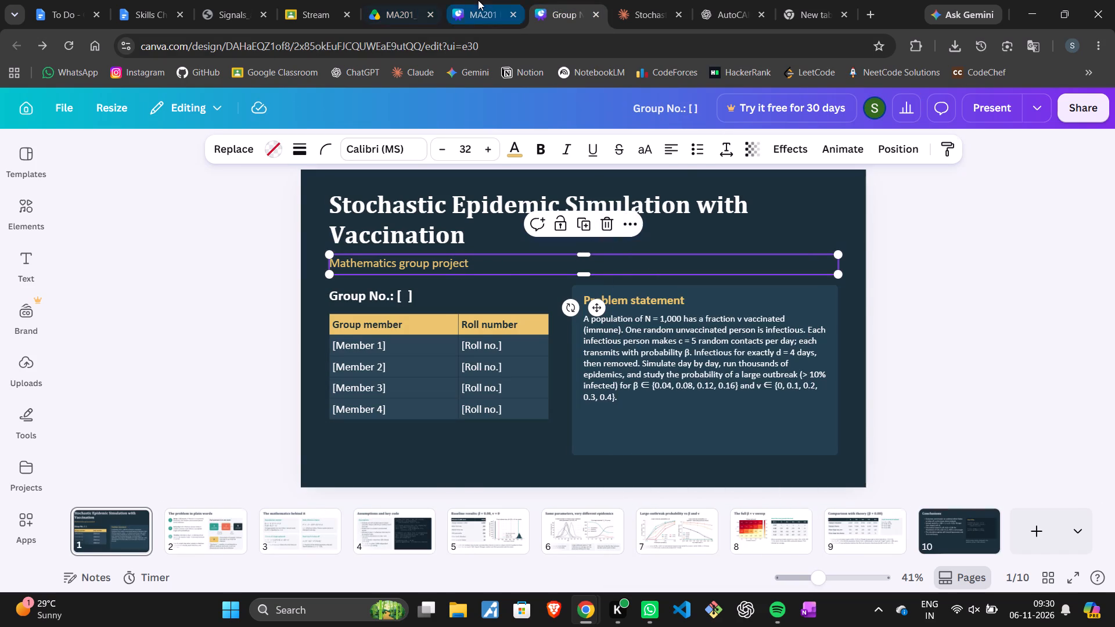
click(522, 214)
key(ctrl+v)
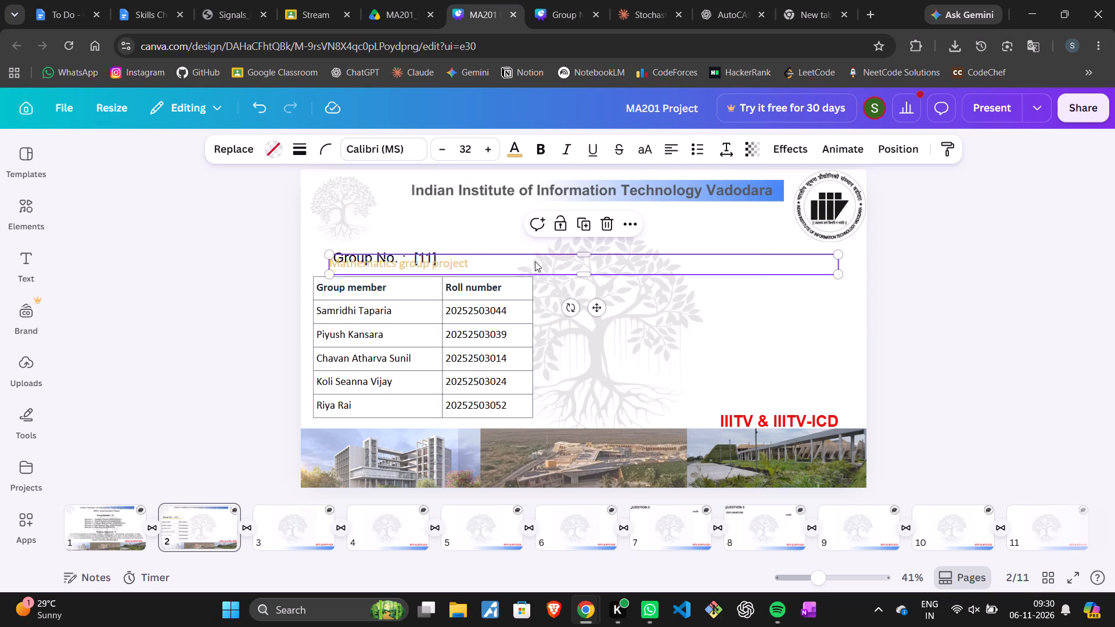
Place the "Mathematics group project" text just beneath the institute name heading and narrow its box to fit the words.
drag(535, 261, 720, 203)
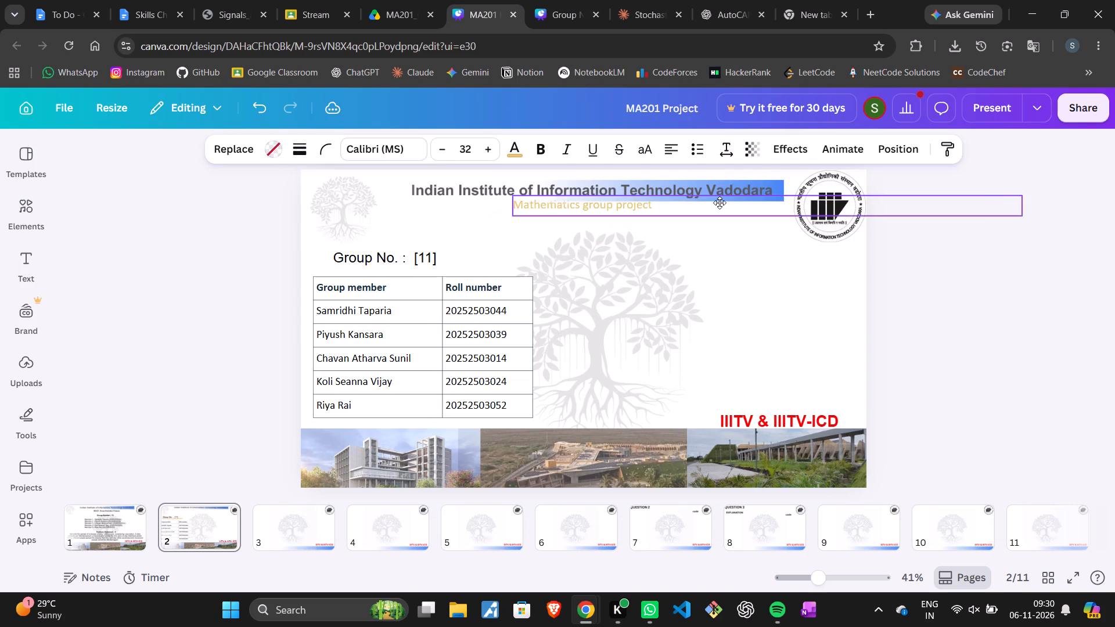
drag(720, 203, 720, 208)
click(1039, 253)
click(635, 215)
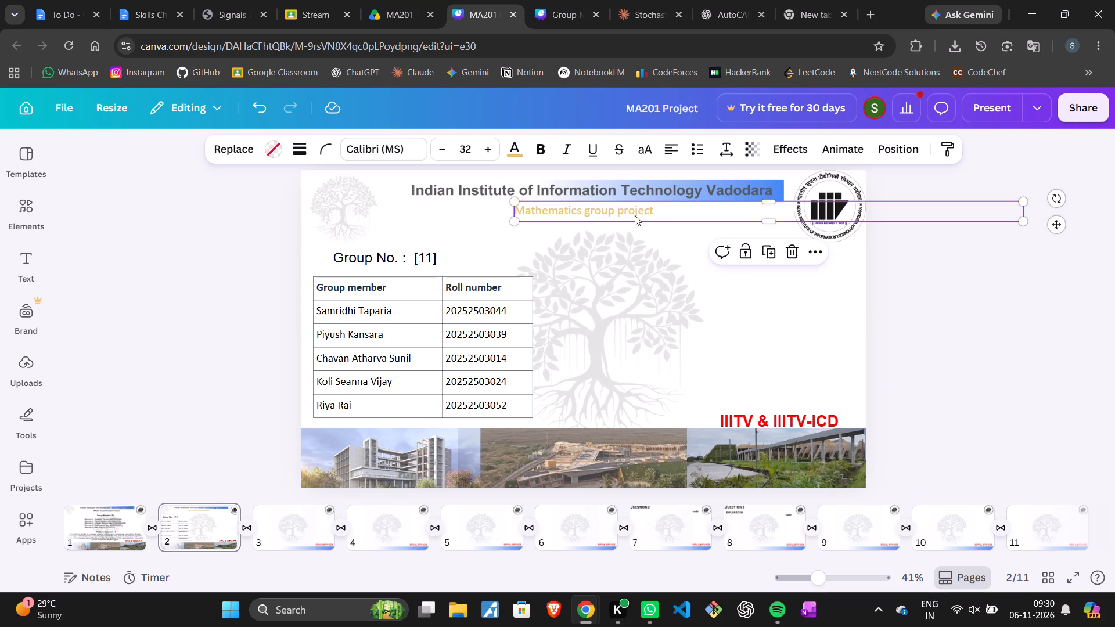
drag(1021, 210, 801, 229)
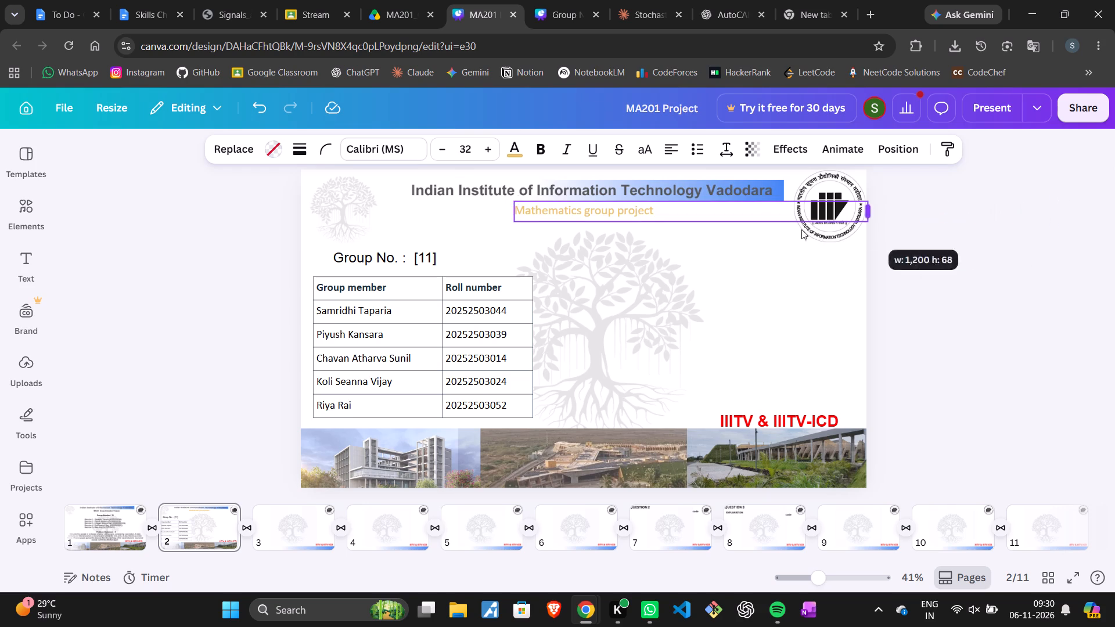
drag(801, 229, 664, 230)
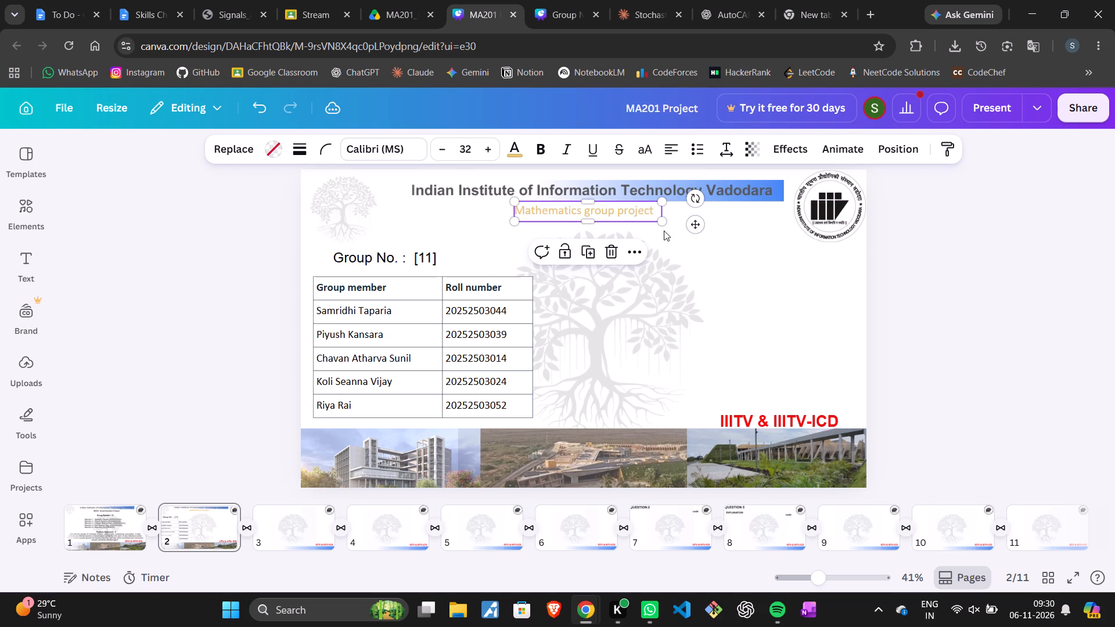
Recolour the "Mathematics group project" text to the dark navy from the document's text colours.
click(514, 146)
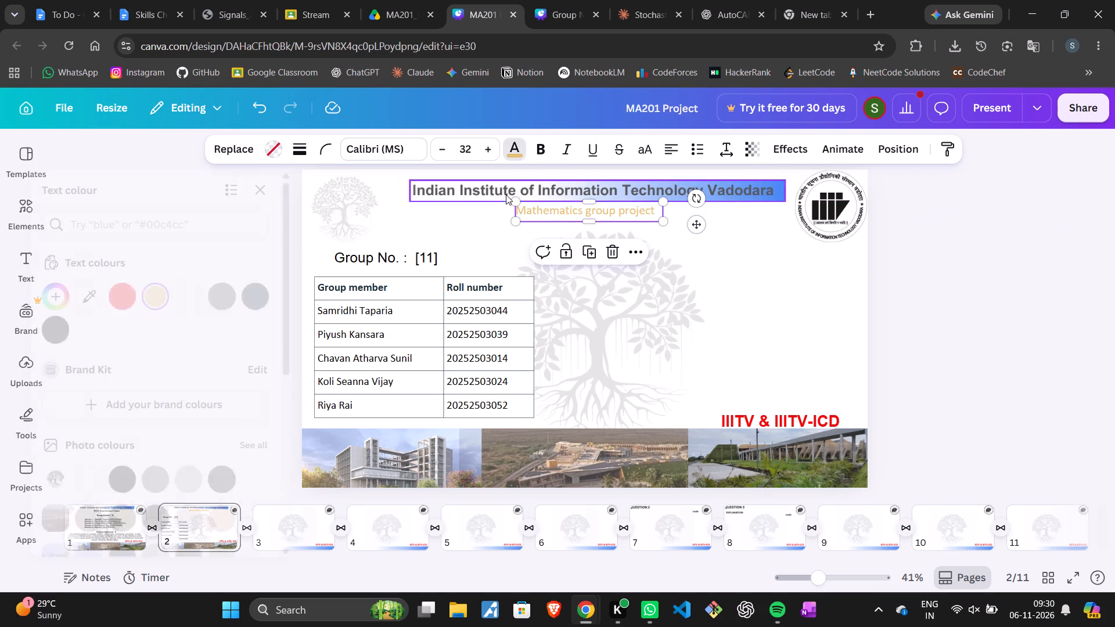
click(280, 292)
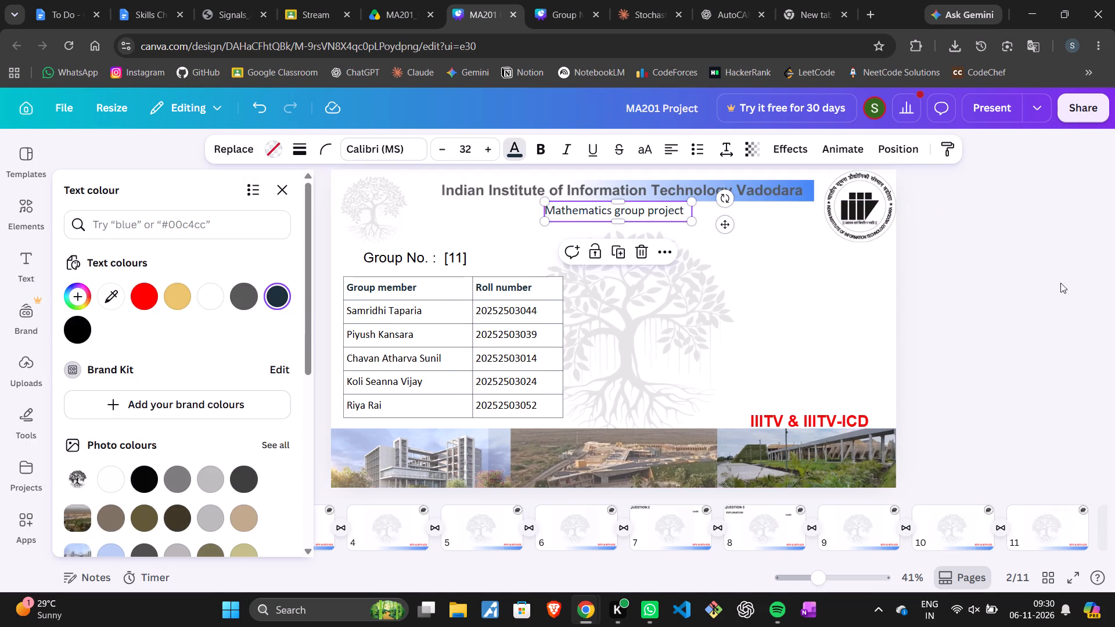
click(1079, 272)
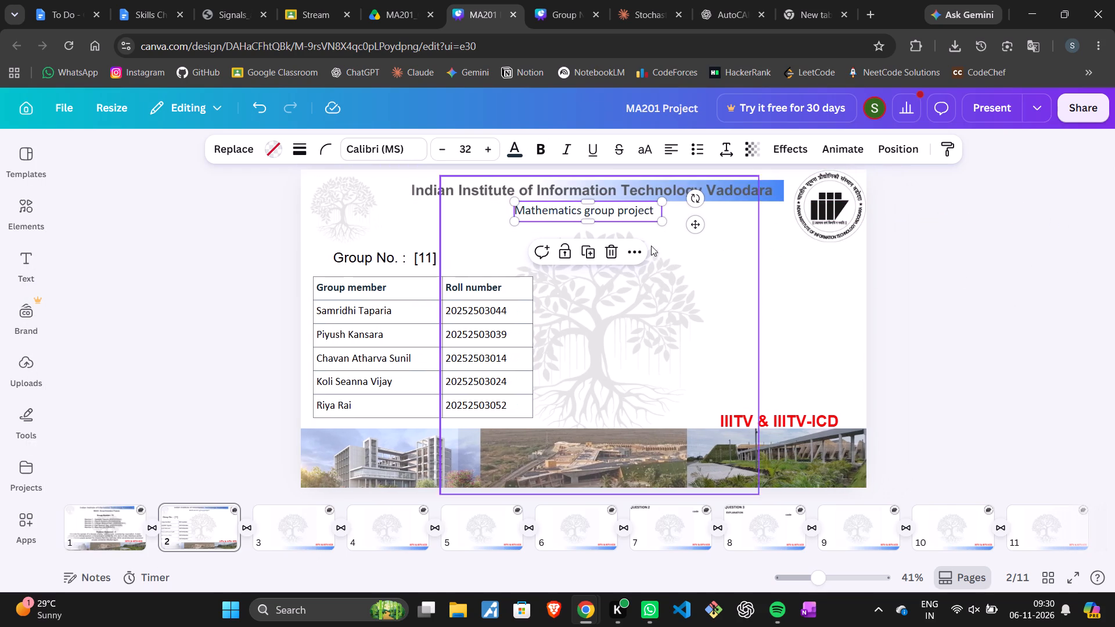
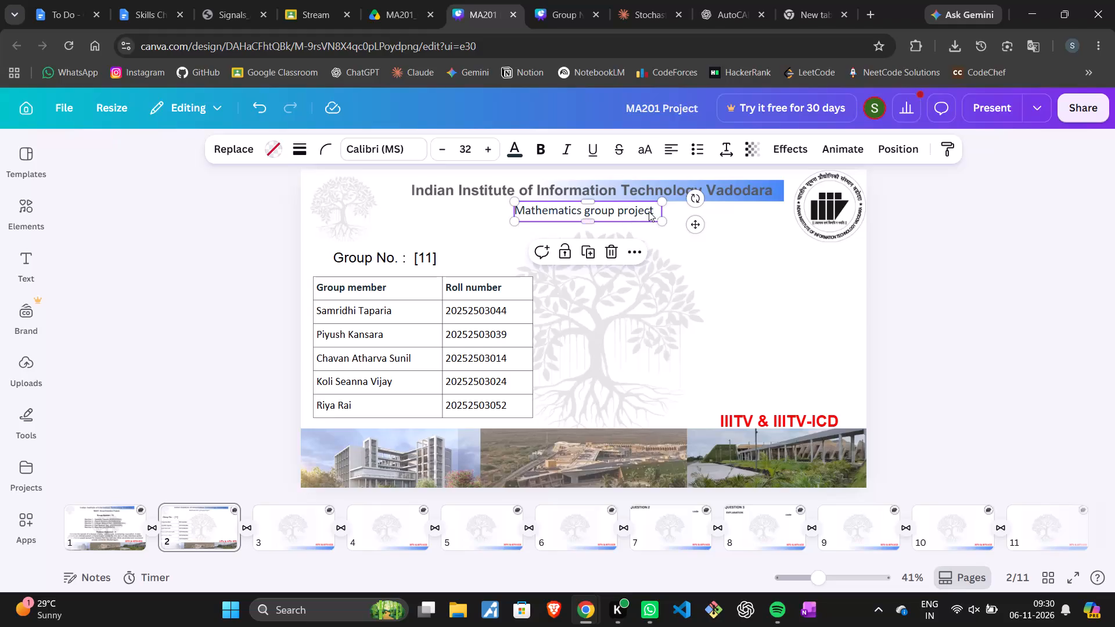
Make the "Mathematics group project" text bold and shift it slightly lower beneath the institute name heading.
drag(652, 211, 542, 219)
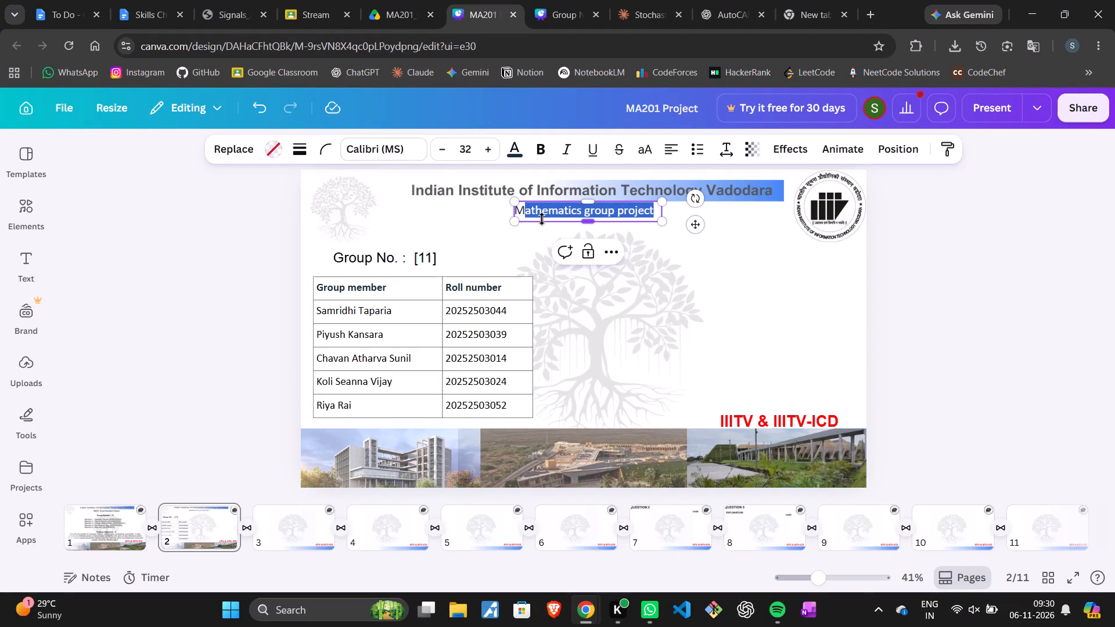
drag(542, 219, 519, 212)
click(538, 148)
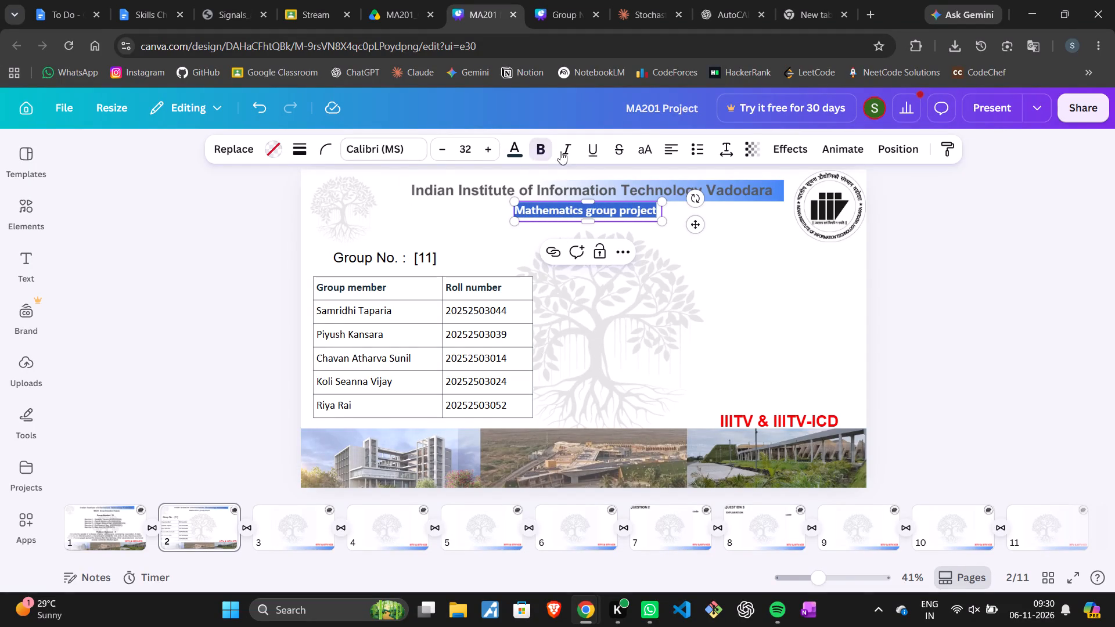
click(1022, 260)
click(610, 217)
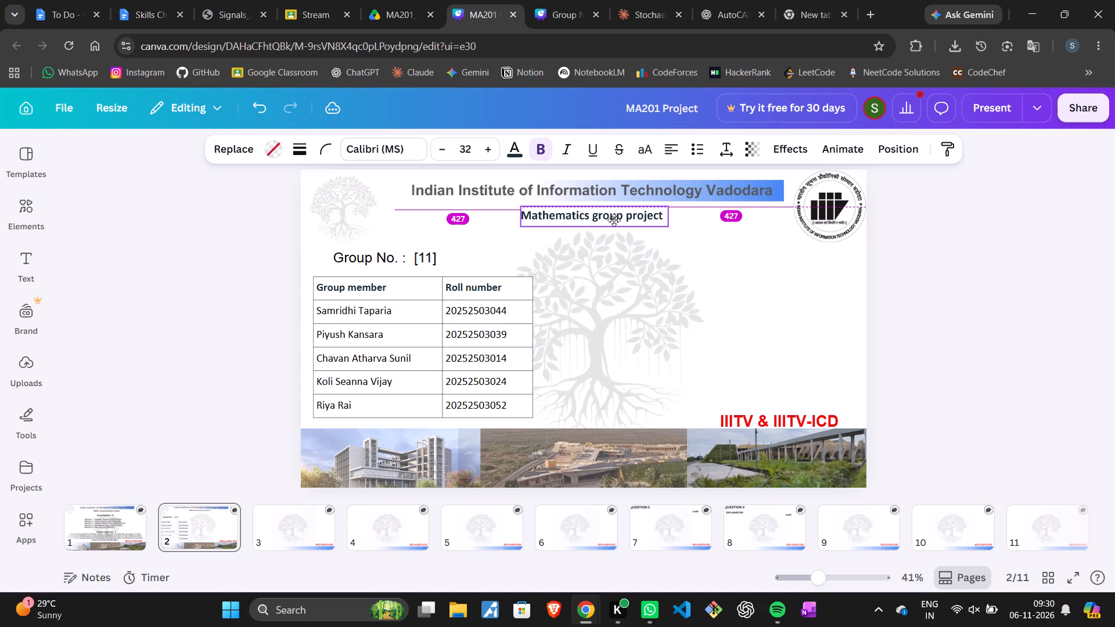
click(1008, 252)
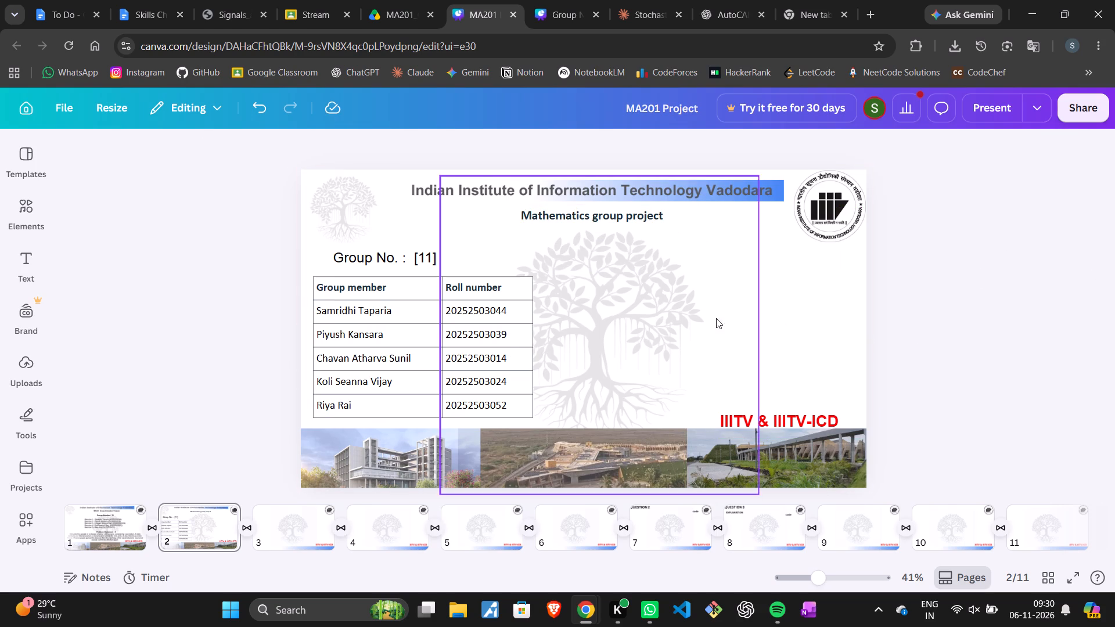
Copy the dark problem statement panel from slide 1 of the source deck onto slide 2 of MA201 Project, beside the members table above the photo strip.
click(527, 0)
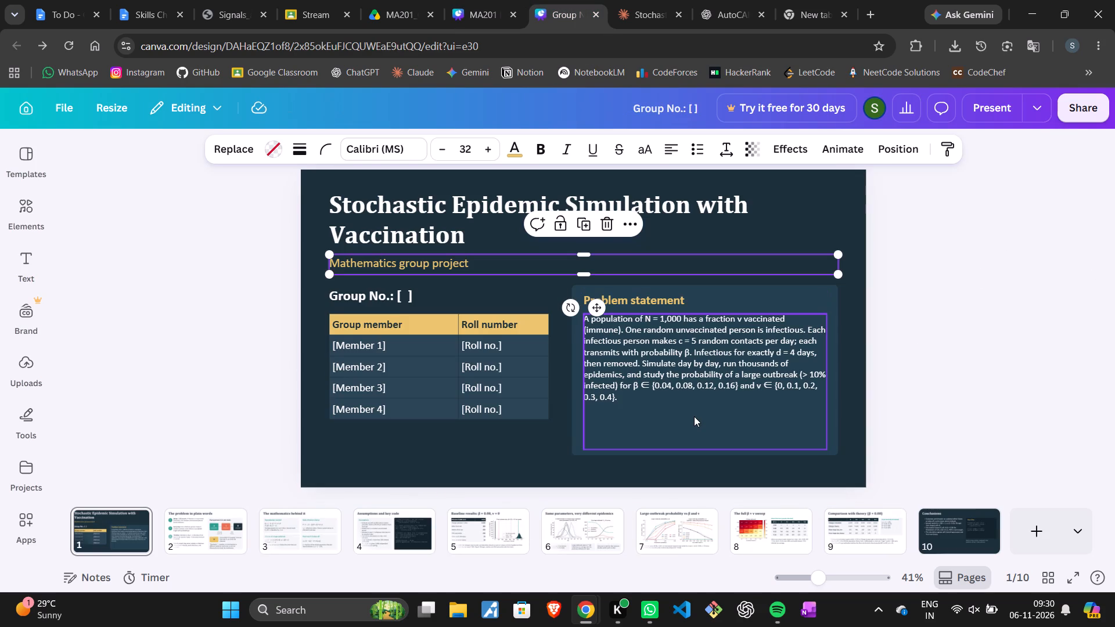
click(693, 402)
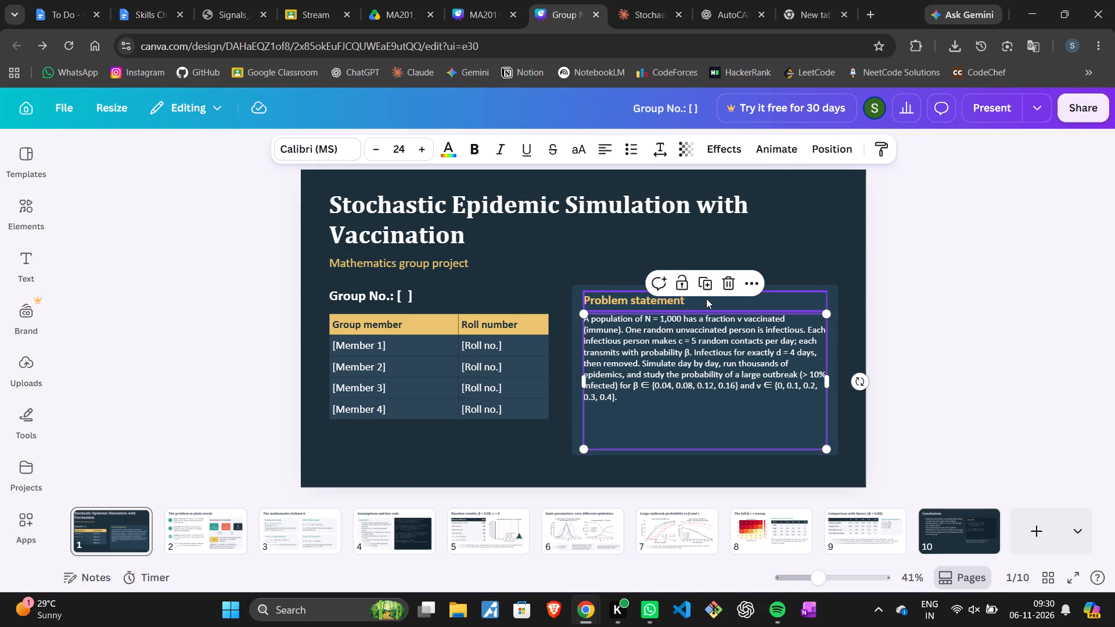
click(706, 298)
click(866, 249)
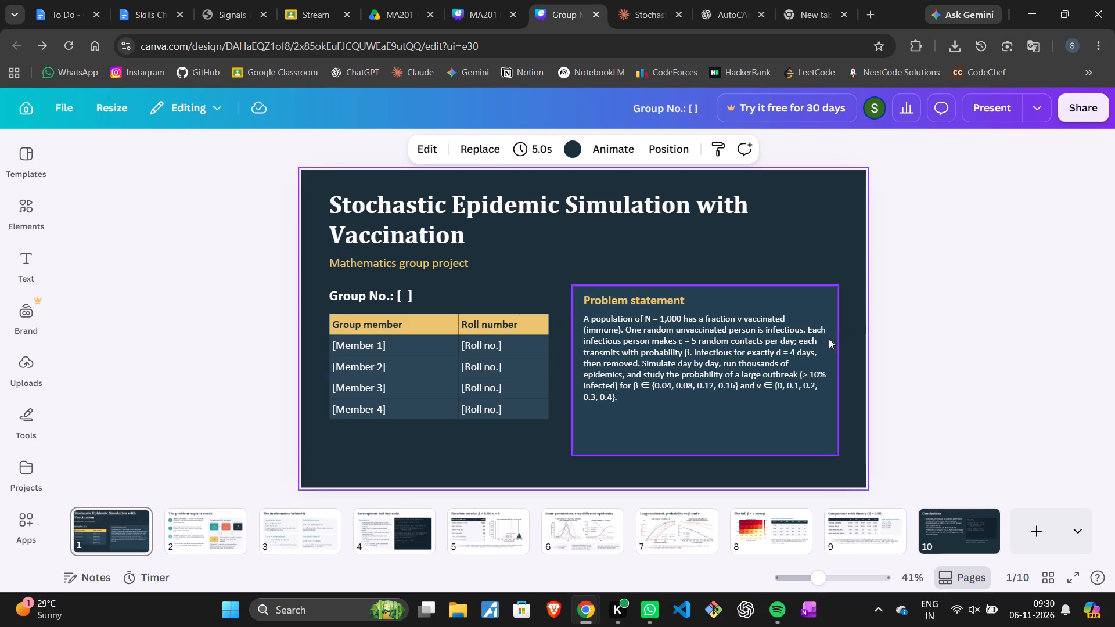
click(829, 312)
click(753, 261)
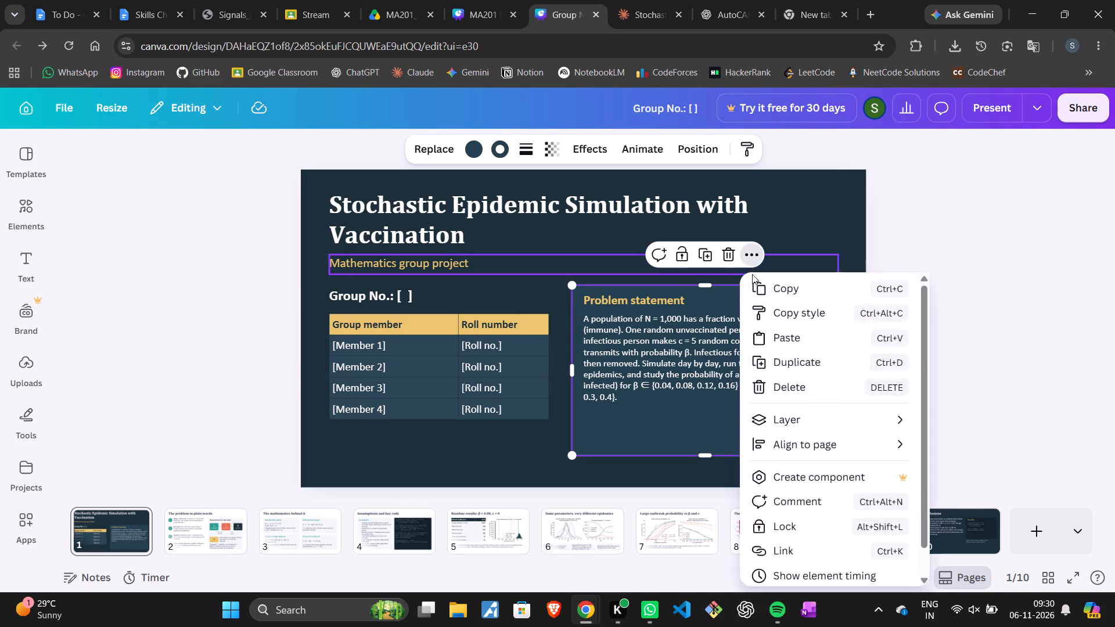
click(762, 291)
click(491, 0)
click(748, 297)
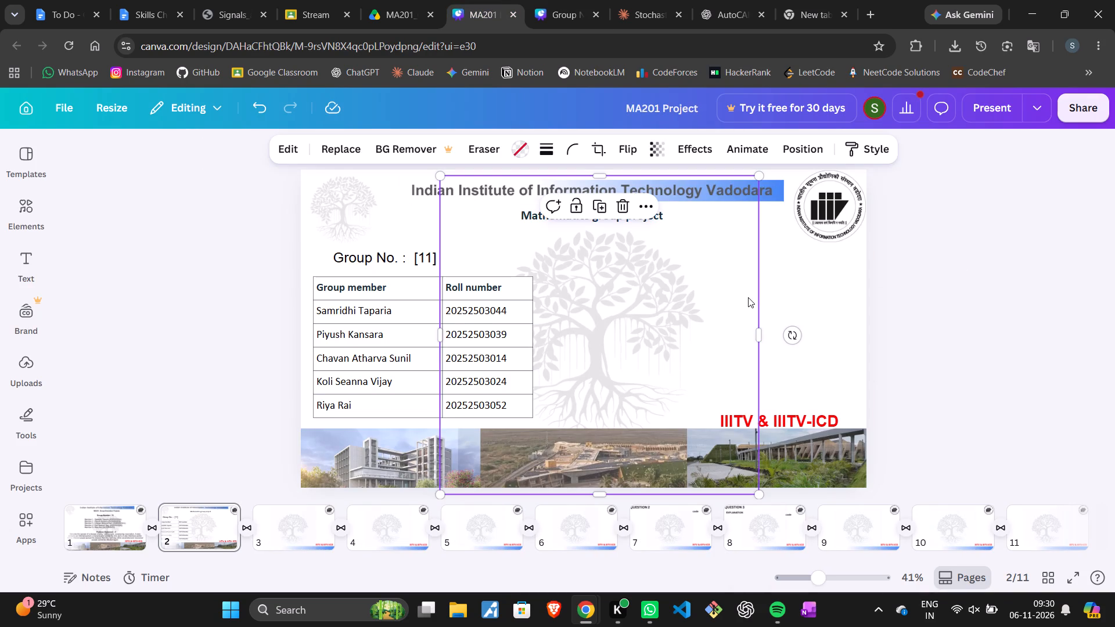
key(ctrl+v)
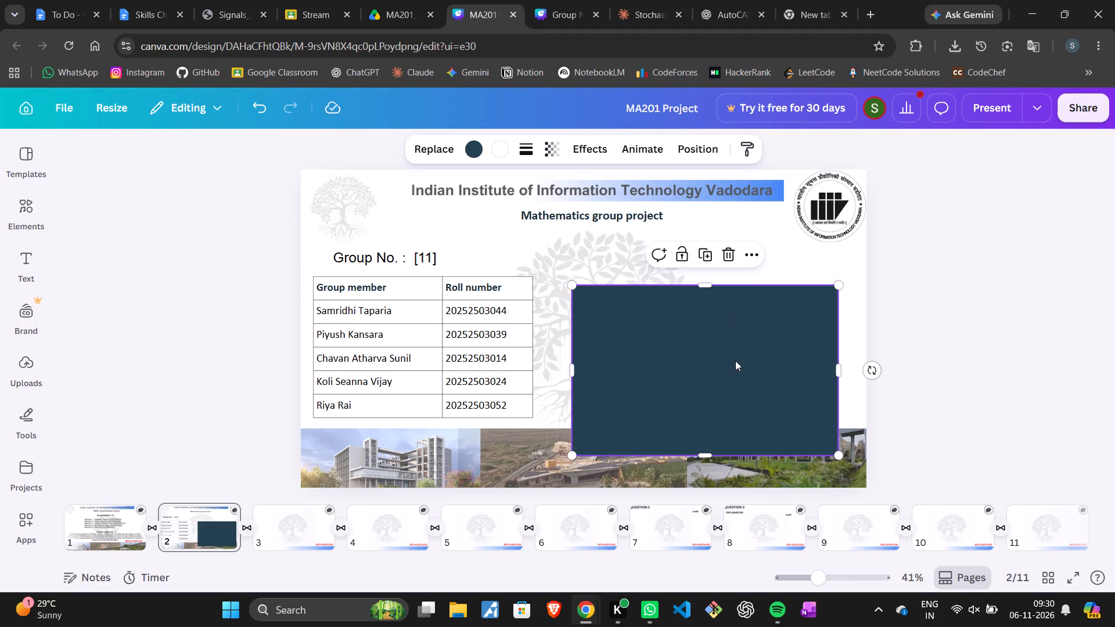
drag(735, 361, 744, 315)
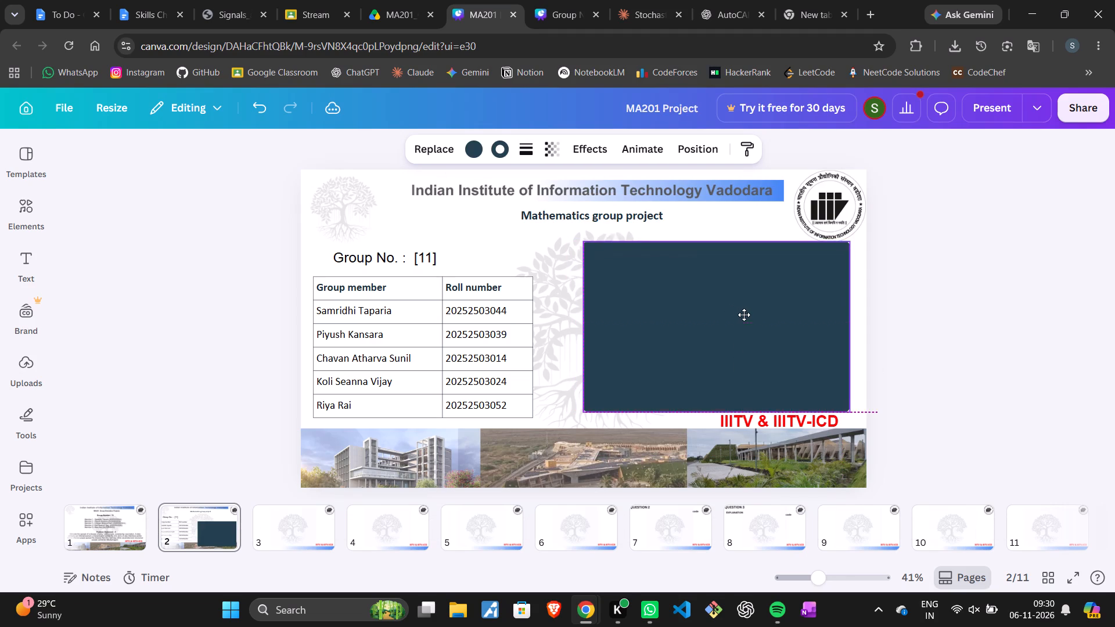
drag(744, 315, 746, 315)
Copy the "Problem statement" heading from the source deck and place it in the upper left corner of the dark panel on slide 2.
click(570, 0)
click(667, 302)
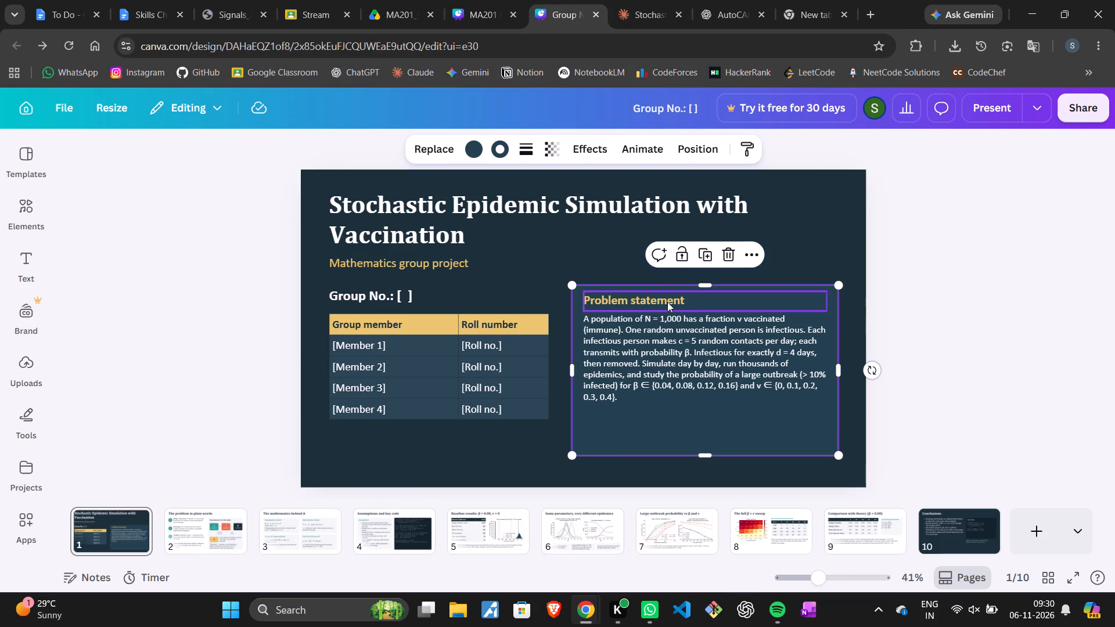
key(ctrl+c)
click(437, 0)
click(485, 0)
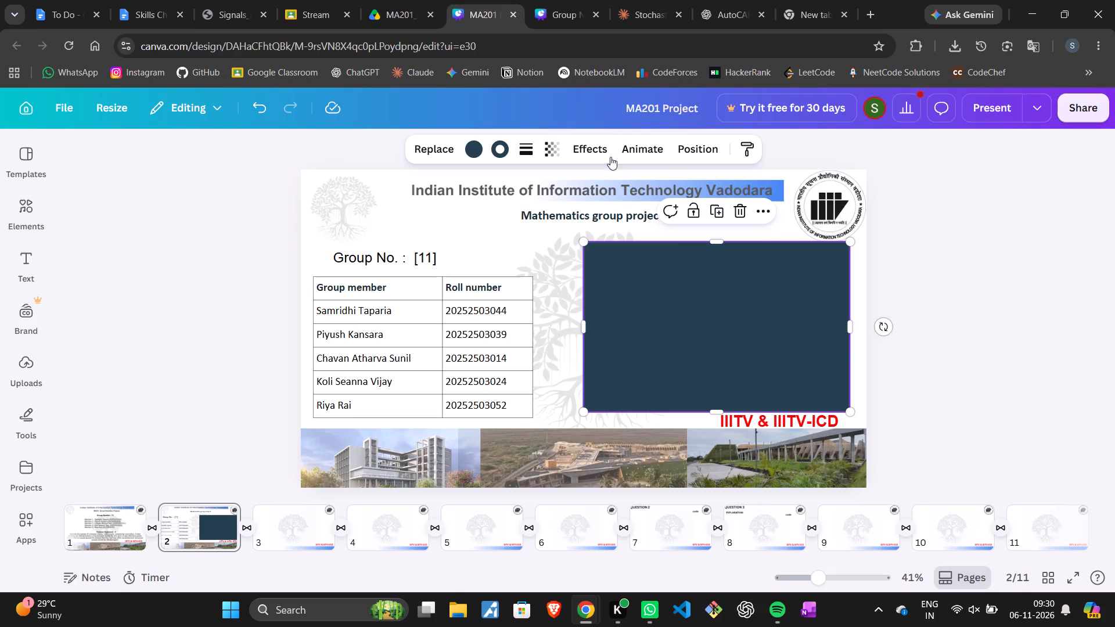
click(692, 275)
key(ctrl+v)
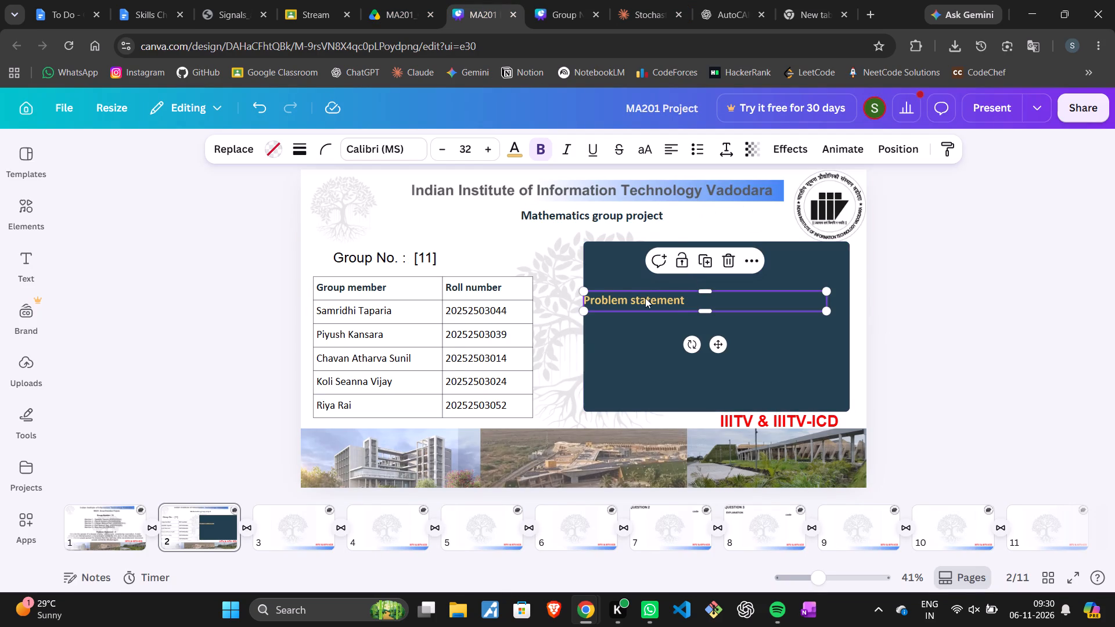
drag(645, 298, 650, 252)
Copy the problem statement paragraph from the source deck and place it inside the dark panel just beneath its heading.
click(579, 0)
click(643, 345)
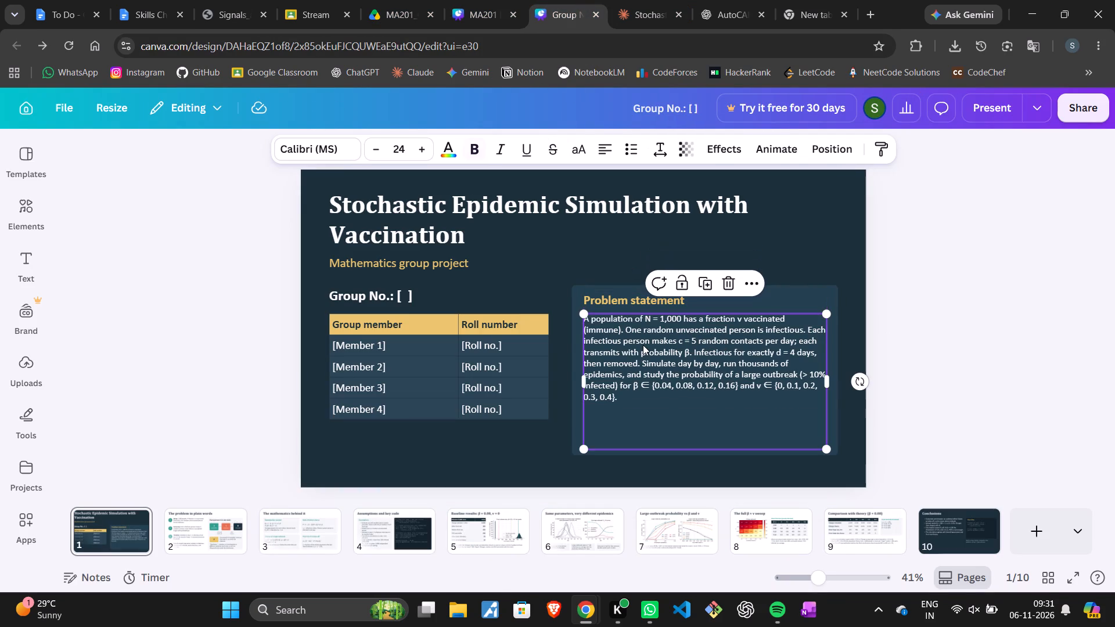
key(ctrl+c)
key(ctrl+c)
key(ctrl+c)
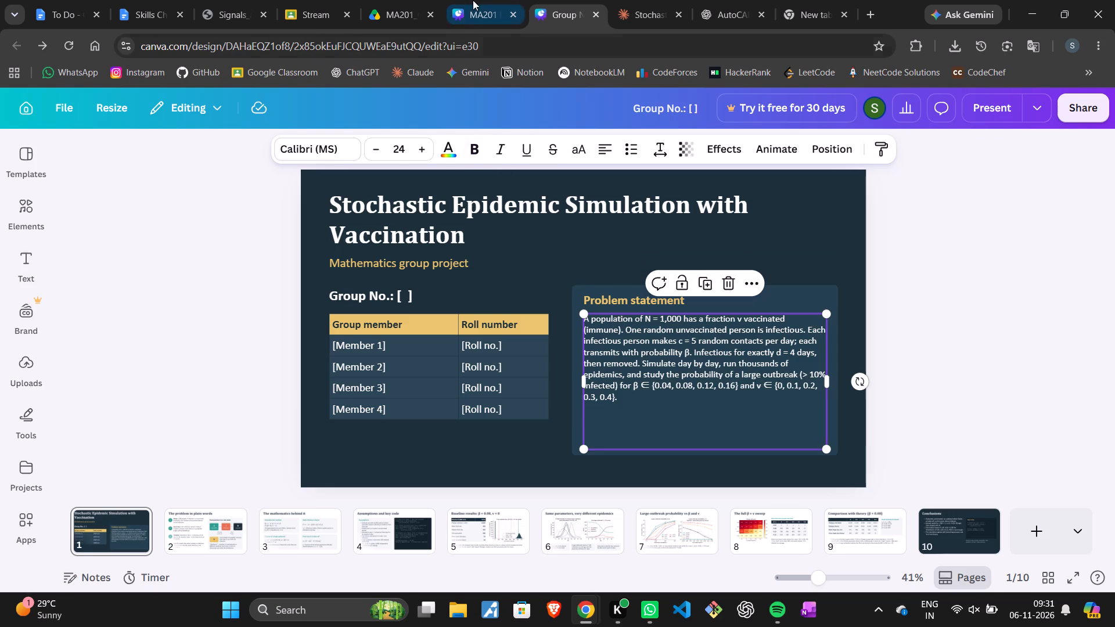
click(473, 0)
click(744, 373)
key(ctrl+v)
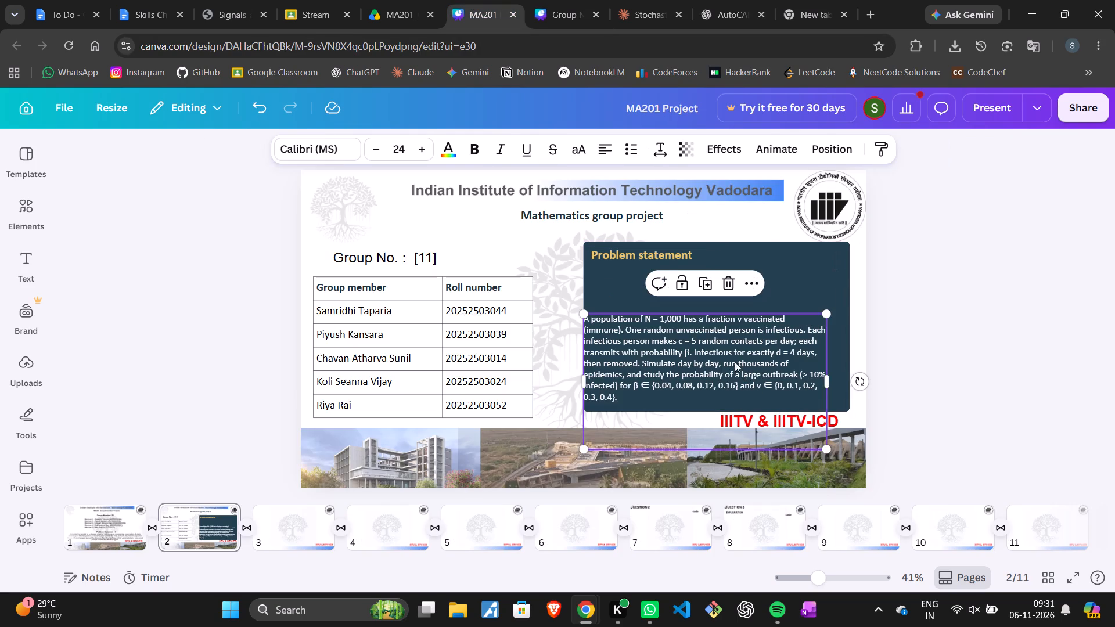
drag(729, 351, 737, 301)
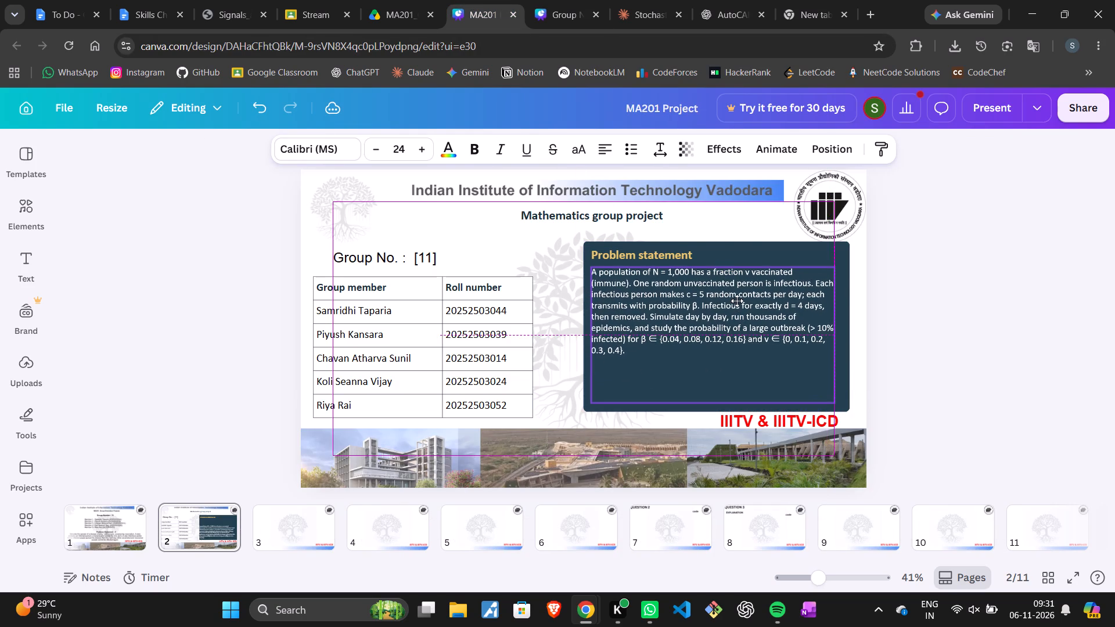
drag(737, 301, 738, 300)
drag(738, 300, 739, 311)
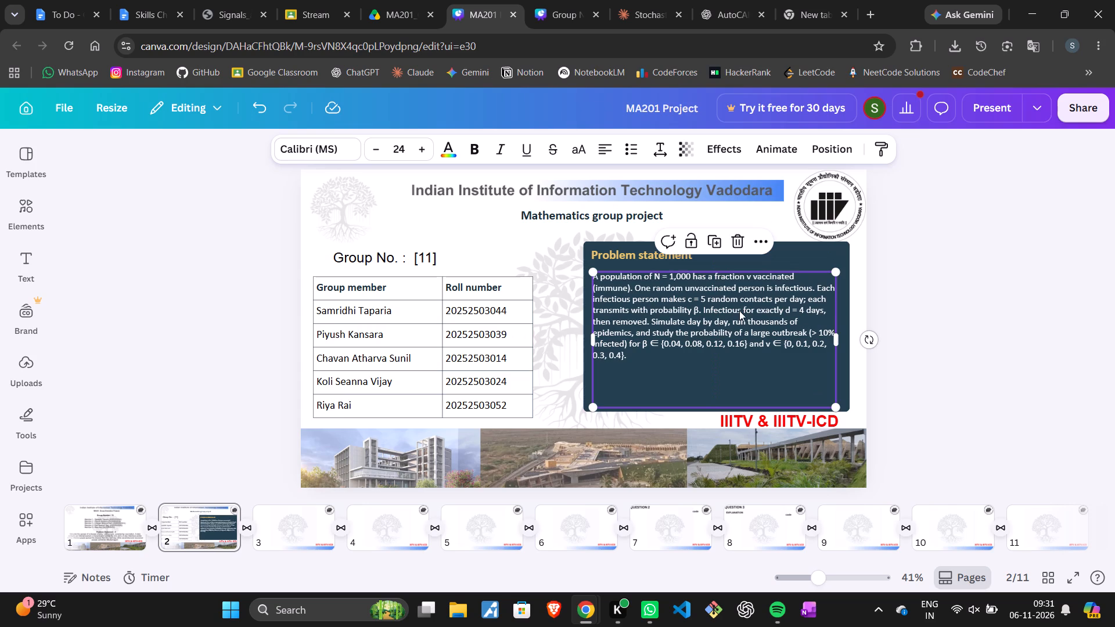
click(783, 263)
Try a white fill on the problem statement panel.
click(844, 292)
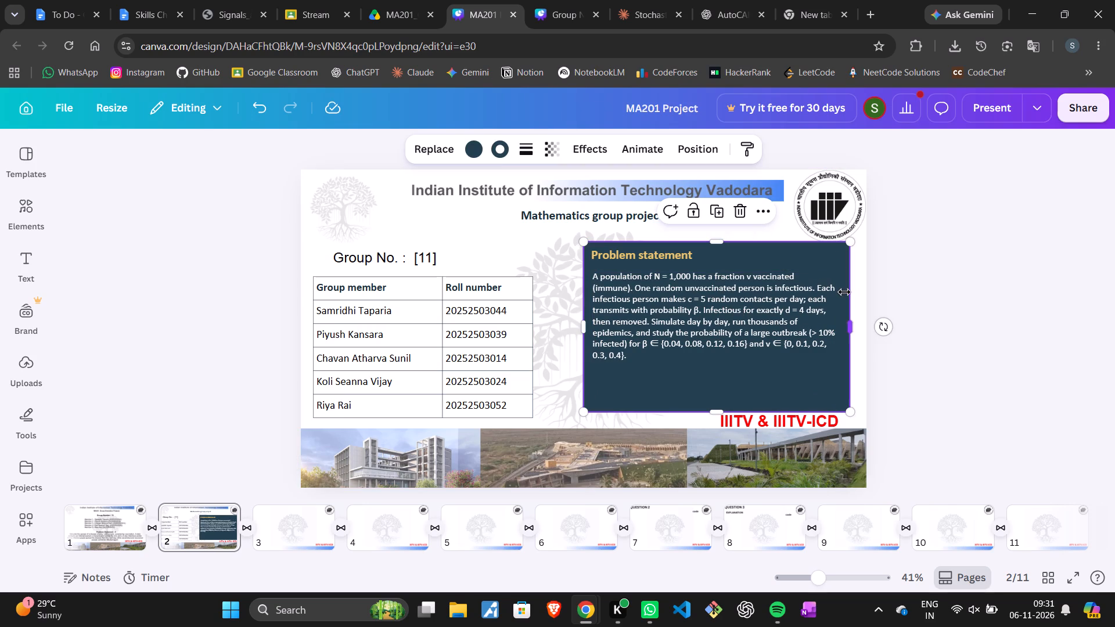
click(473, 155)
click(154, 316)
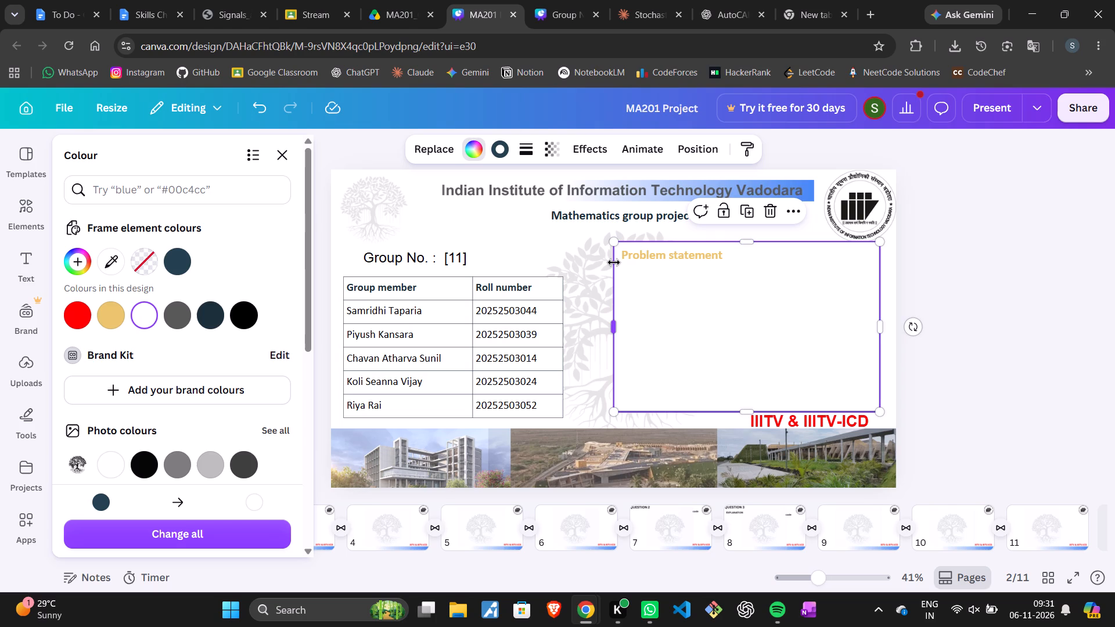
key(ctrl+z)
Recolour the problem statement paragraph to black from the document's text colours.
click(675, 301)
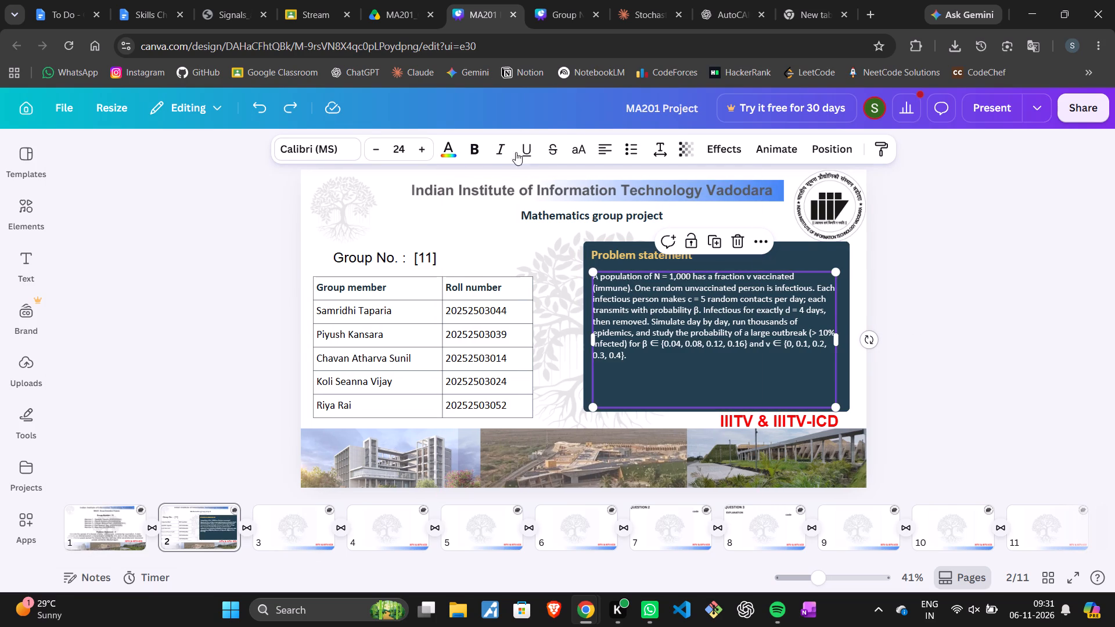
click(459, 158)
click(449, 152)
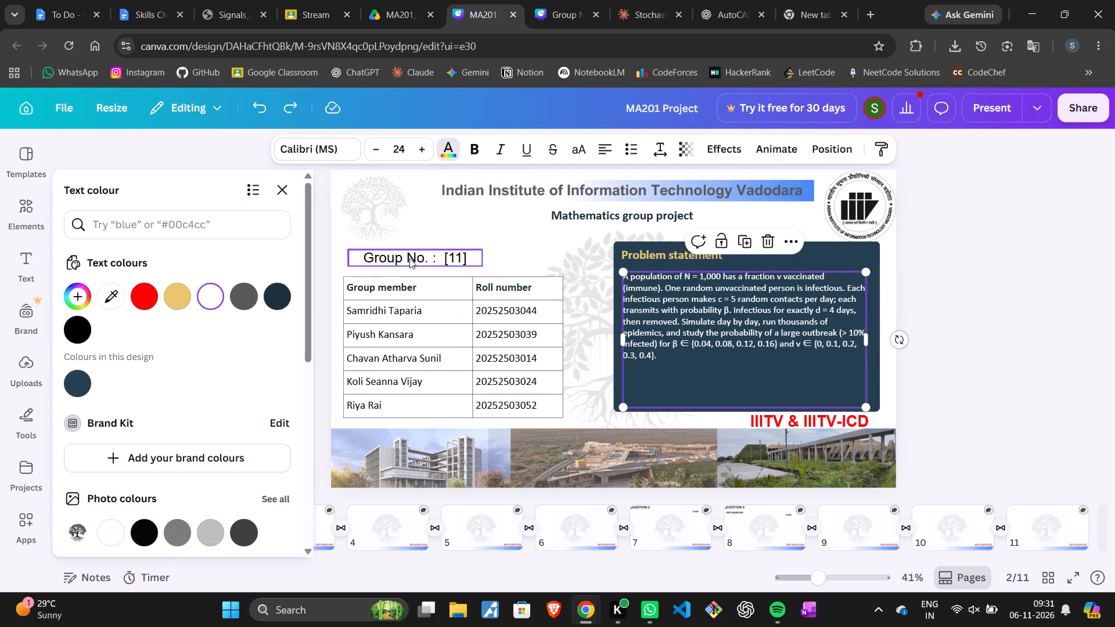
click(278, 296)
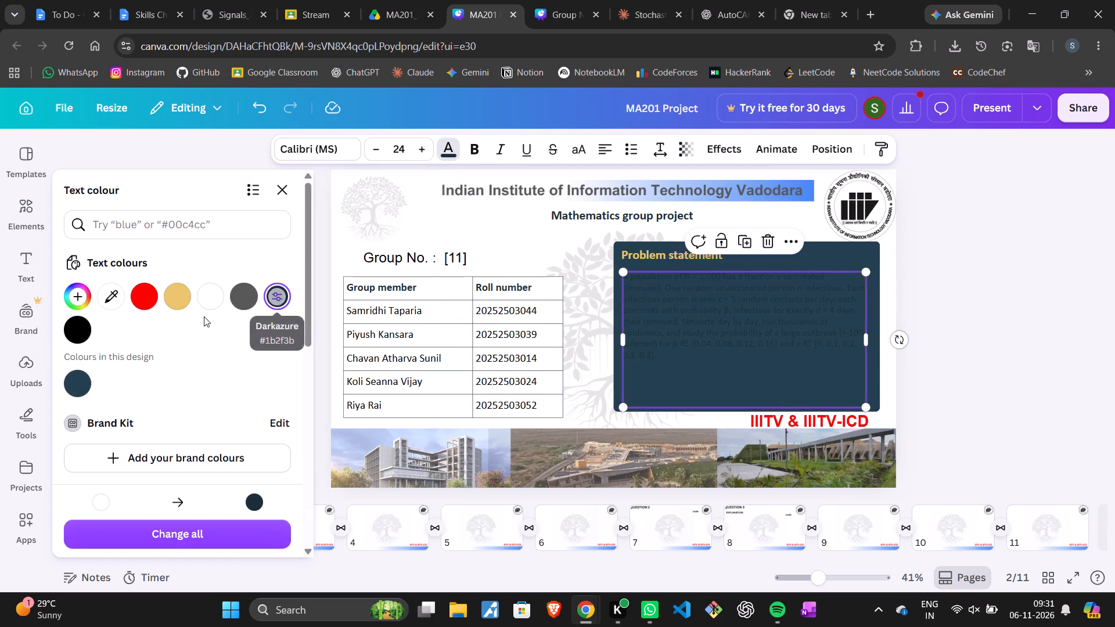
click(85, 334)
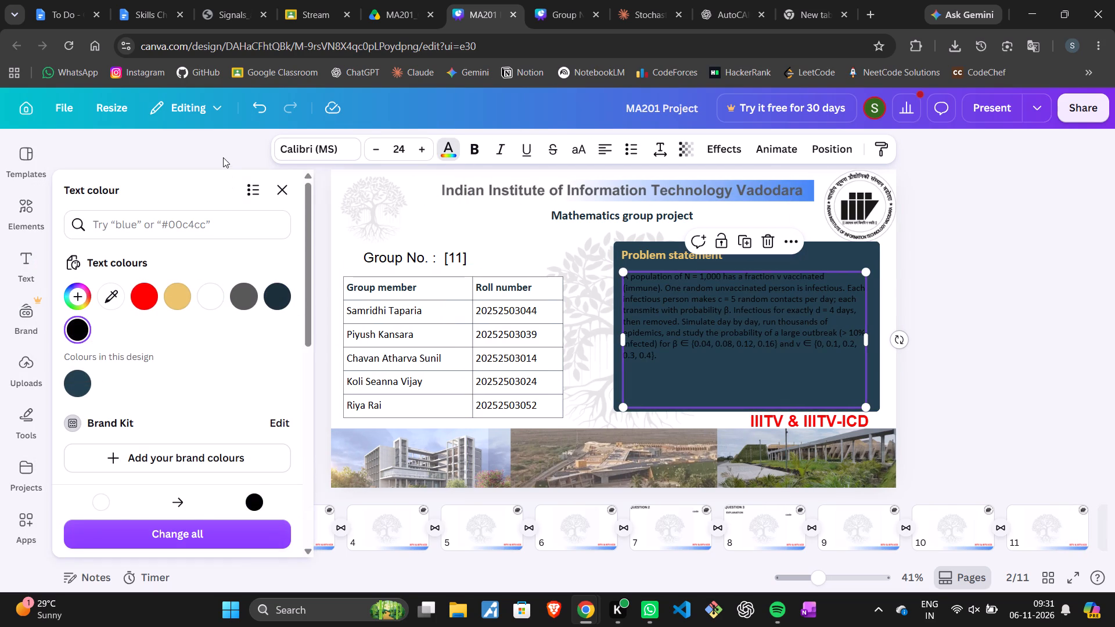
click(223, 157)
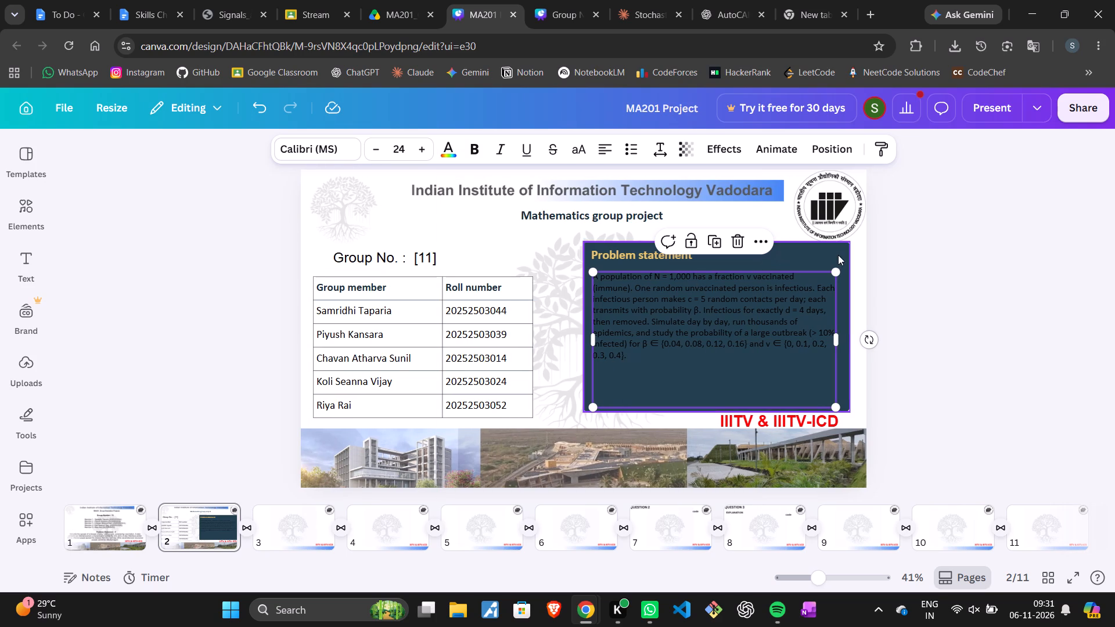
Fill the problem statement panel with white from the design's colours.
click(838, 255)
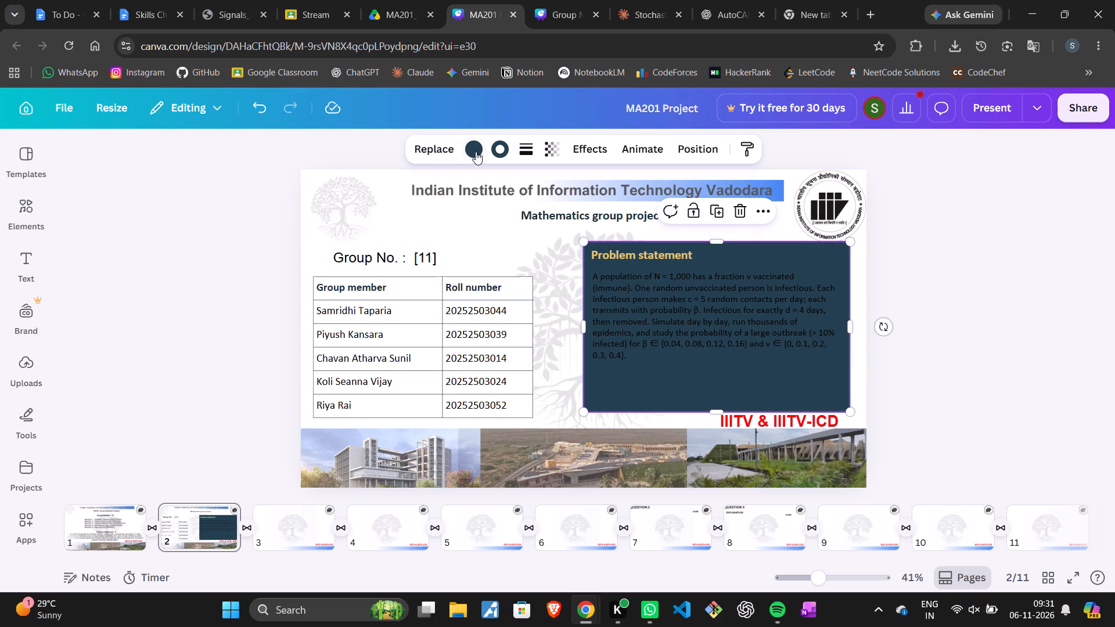
click(476, 151)
click(142, 315)
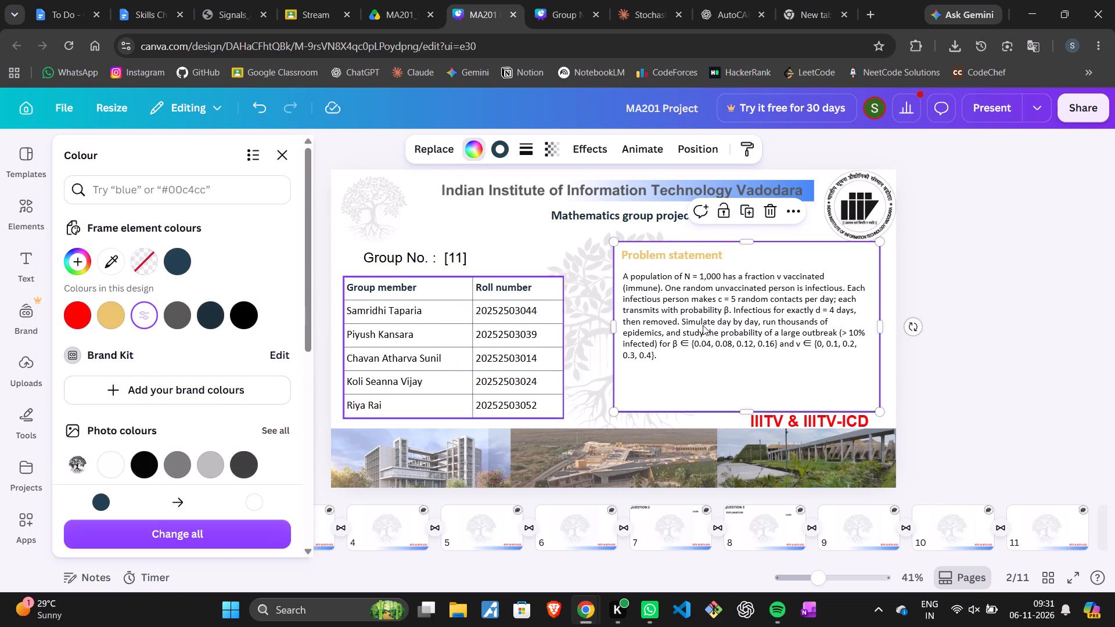
click(991, 329)
click(1002, 440)
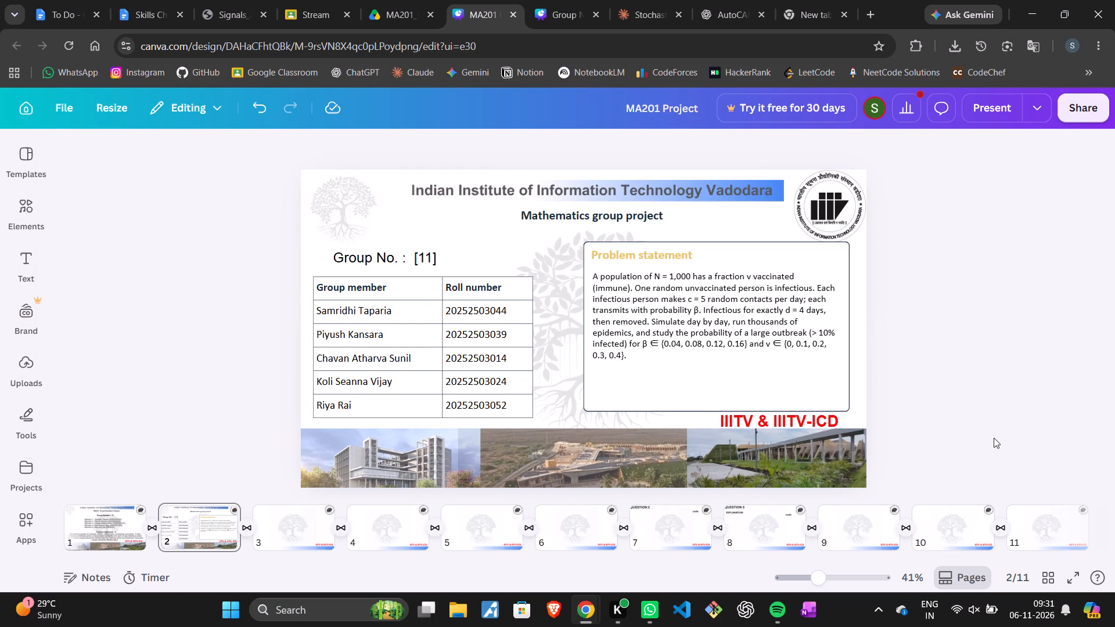
Recolour the "Problem statement" heading to black.
click(653, 263)
click(509, 149)
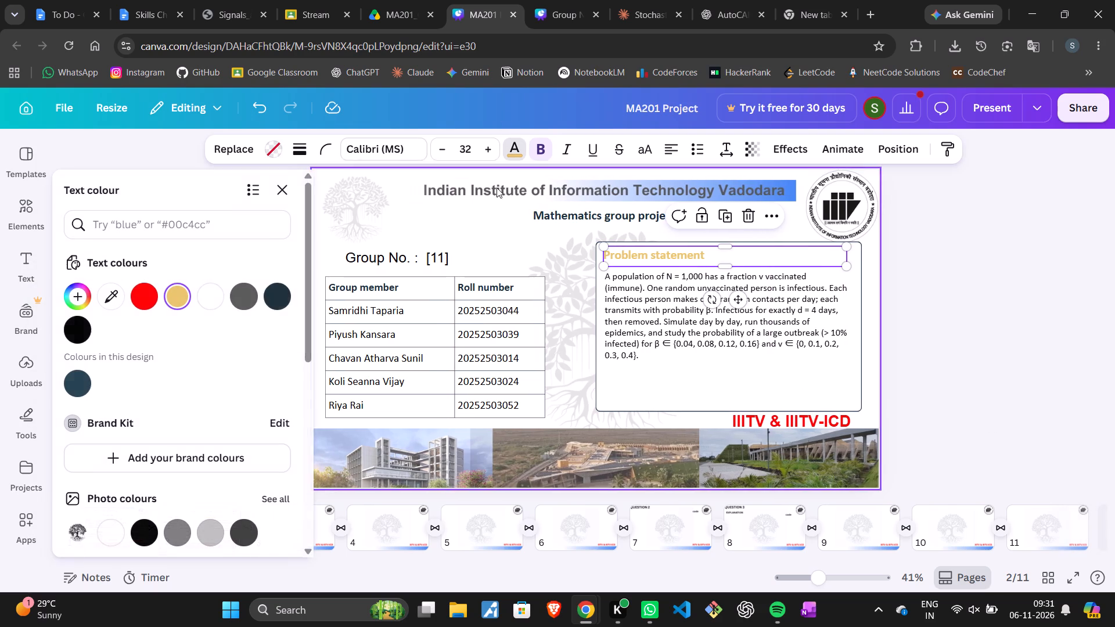
click(86, 323)
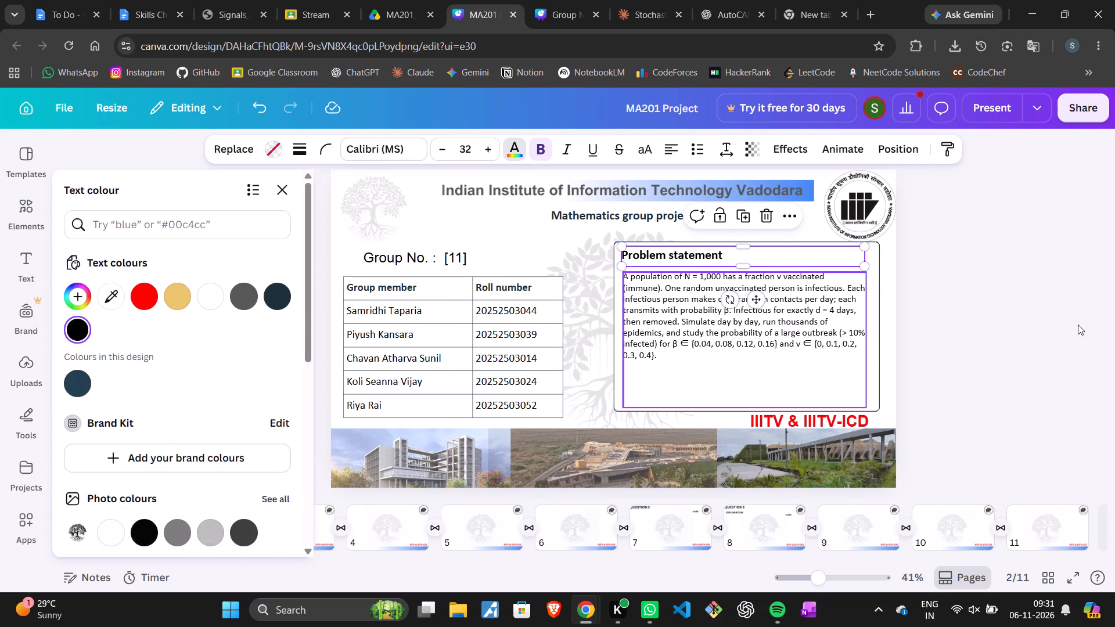
click(1078, 324)
click(1012, 348)
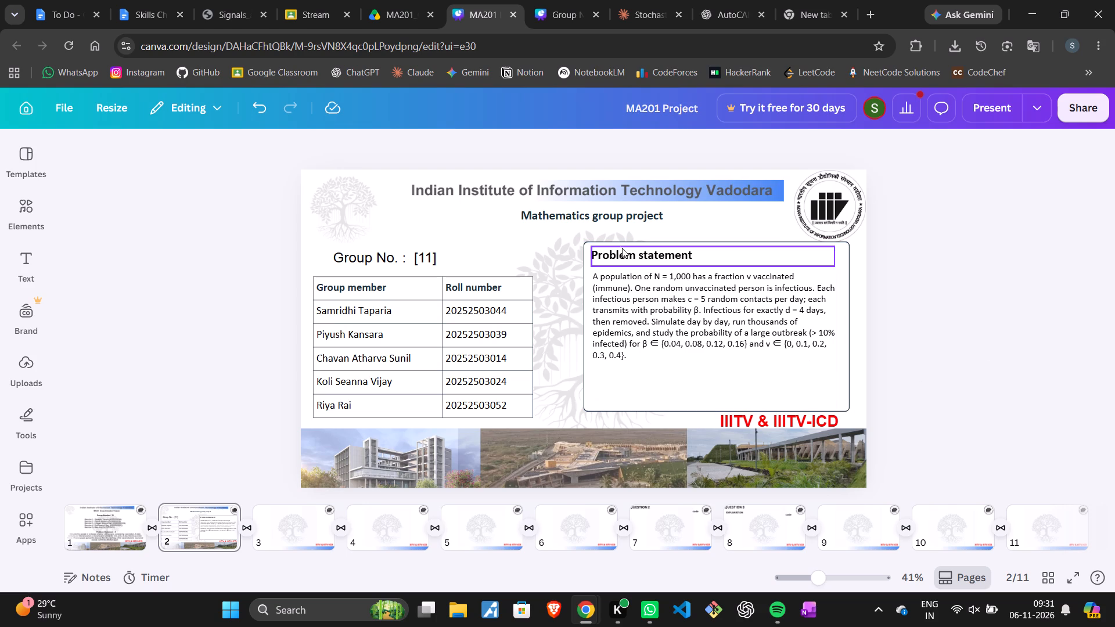
Add a spaced colon to the end of the heading so it reads "Problem statement :".
click(682, 258)
double_click(694, 257)
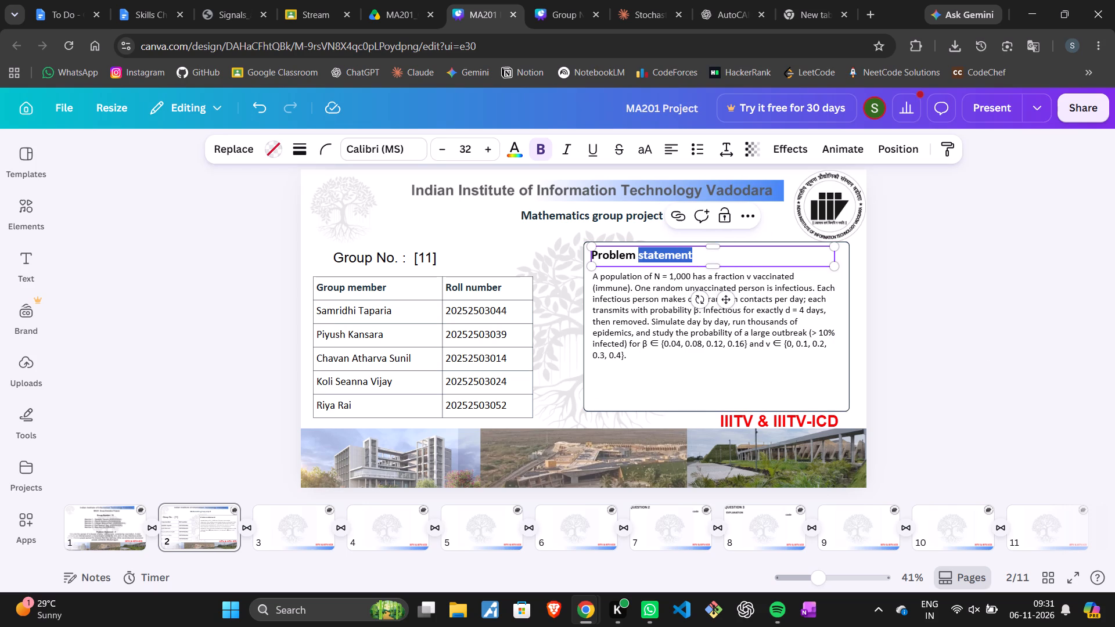
click(695, 256)
click(695, 256)
click(699, 255)
key(space)
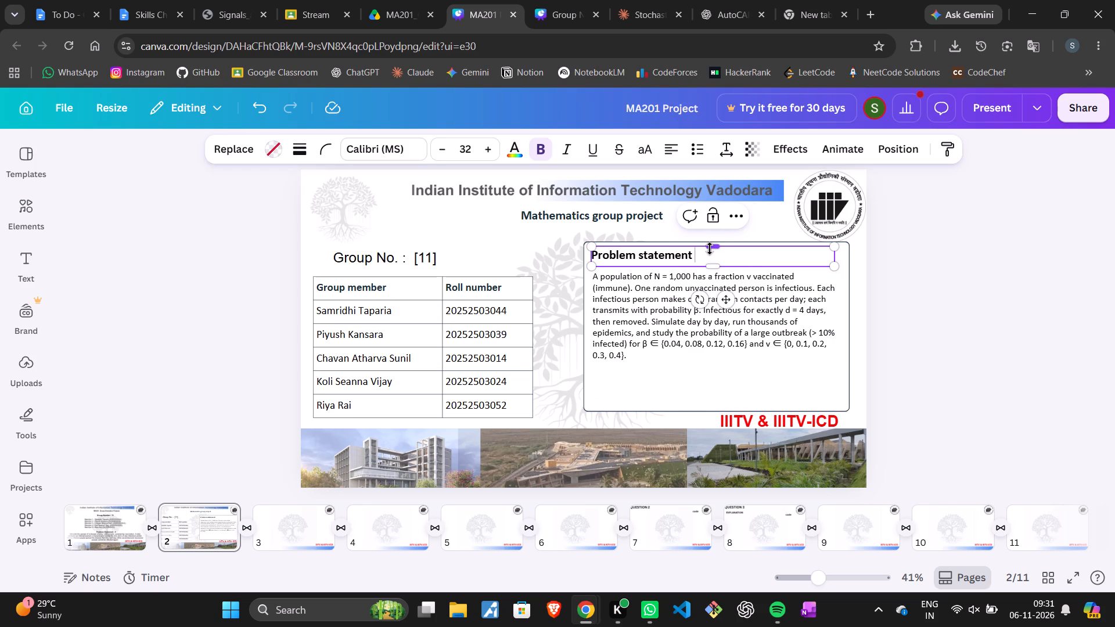
text(:)
key(space)
Append "[9]" to the problem statement heading so it reads "Problem statement : [9]".
key(bracketleft)
text(9])
key(space)
click(958, 315)
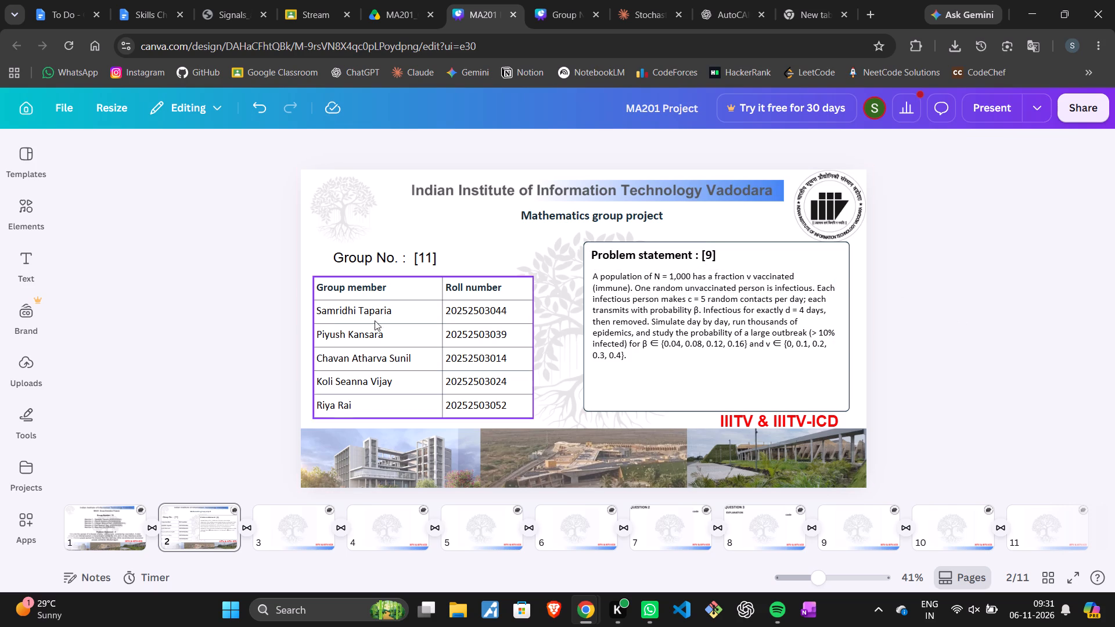
Make the whole "Group No. : [11]" heading bold.
double_click(421, 250)
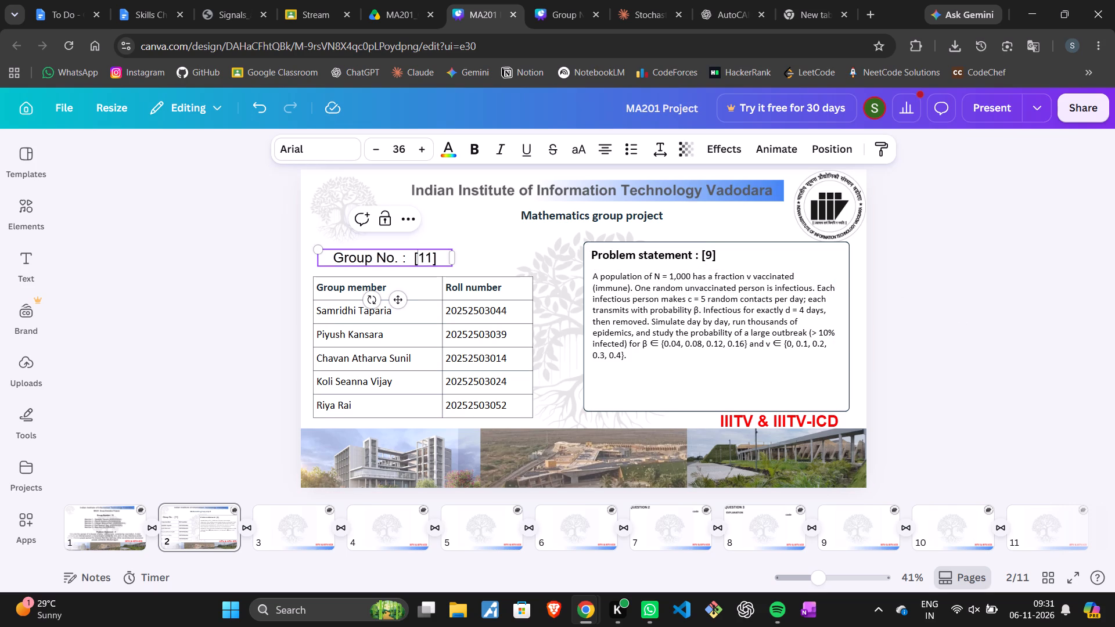
click(442, 256)
drag(384, 250, 361, 246)
drag(361, 246, 351, 243)
drag(440, 256, 330, 242)
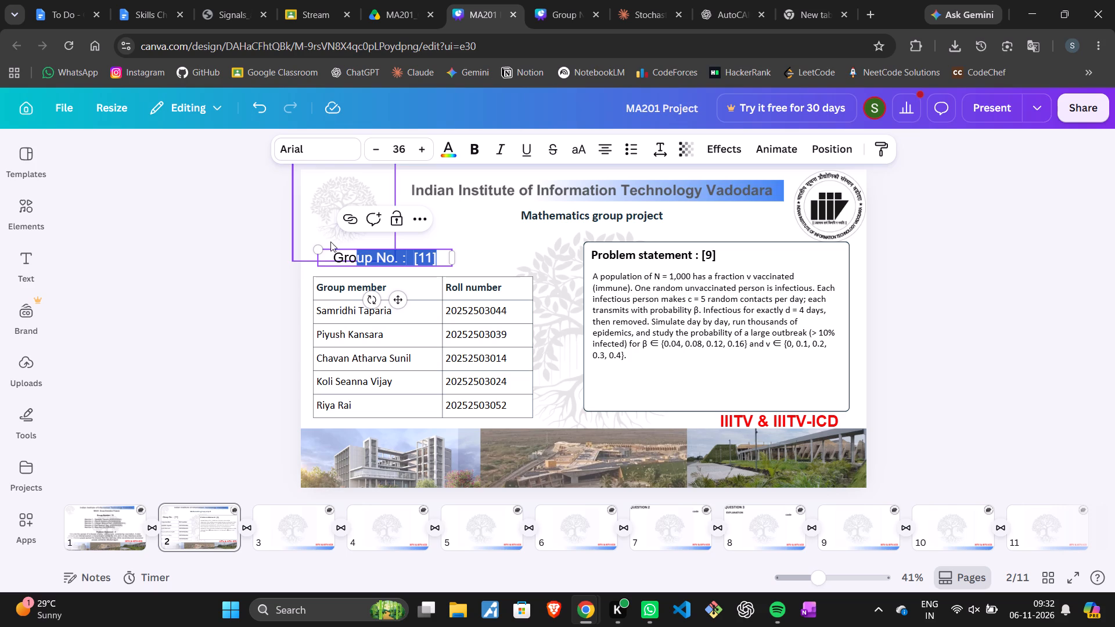
drag(330, 242, 328, 244)
click(462, 148)
click(470, 152)
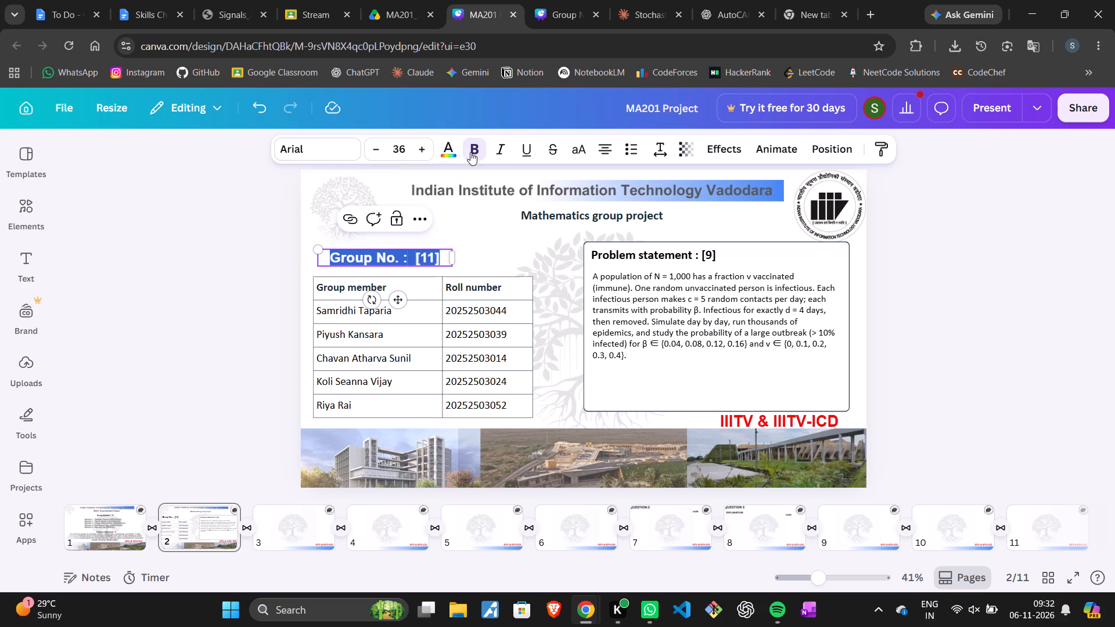
click(1015, 251)
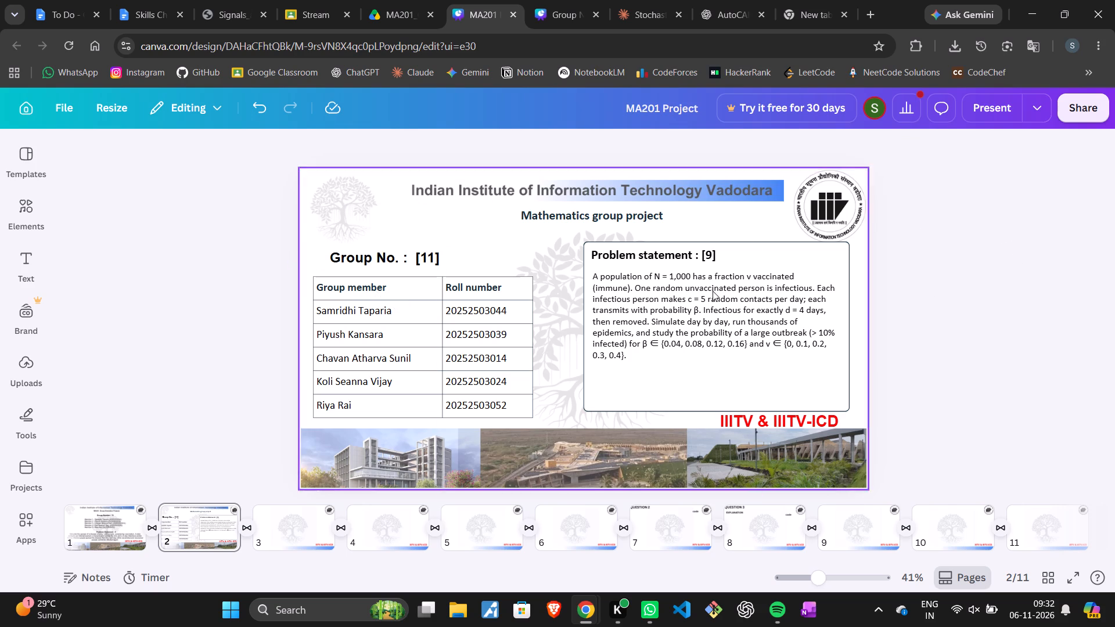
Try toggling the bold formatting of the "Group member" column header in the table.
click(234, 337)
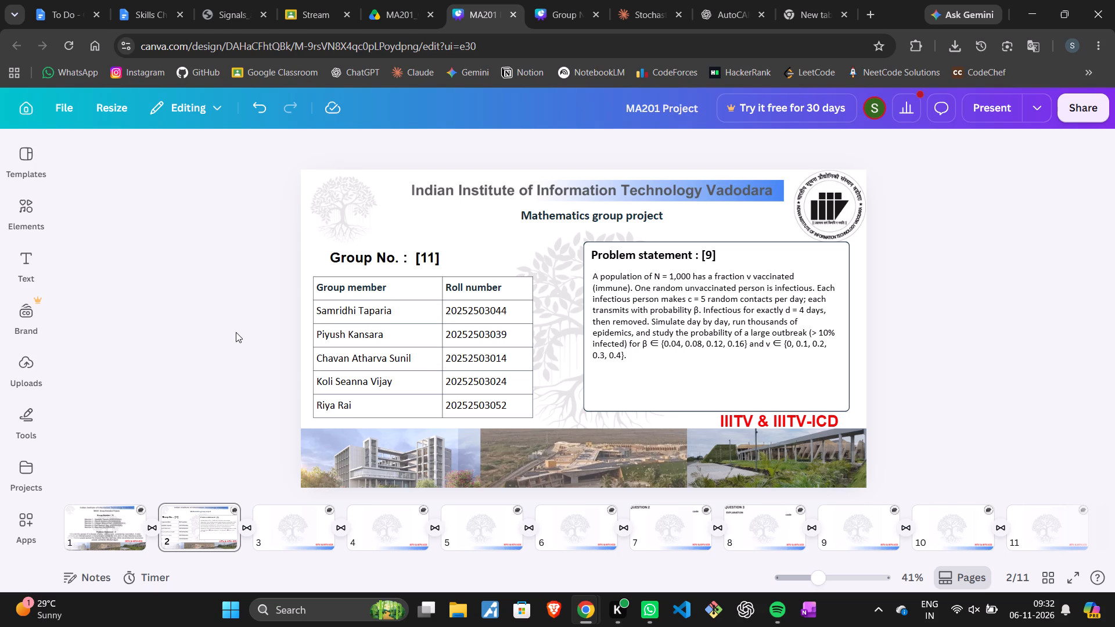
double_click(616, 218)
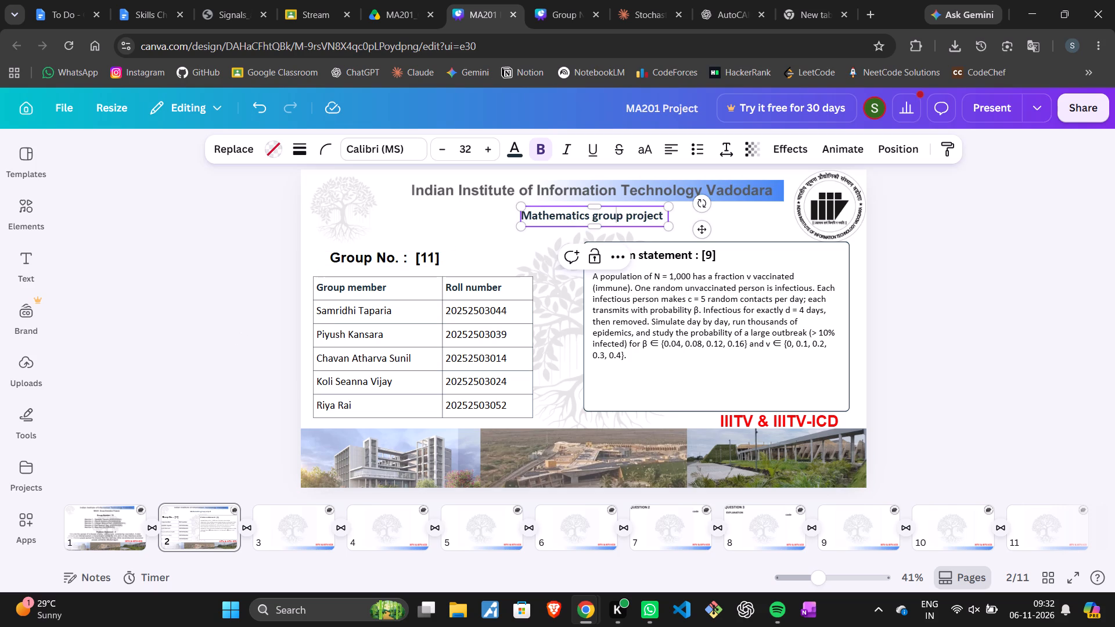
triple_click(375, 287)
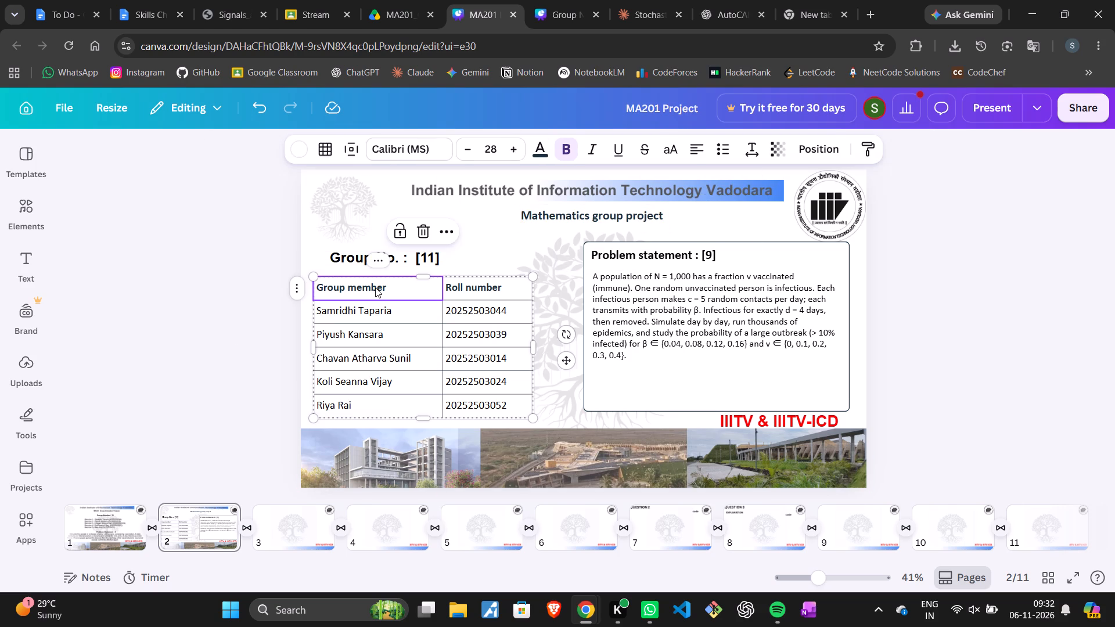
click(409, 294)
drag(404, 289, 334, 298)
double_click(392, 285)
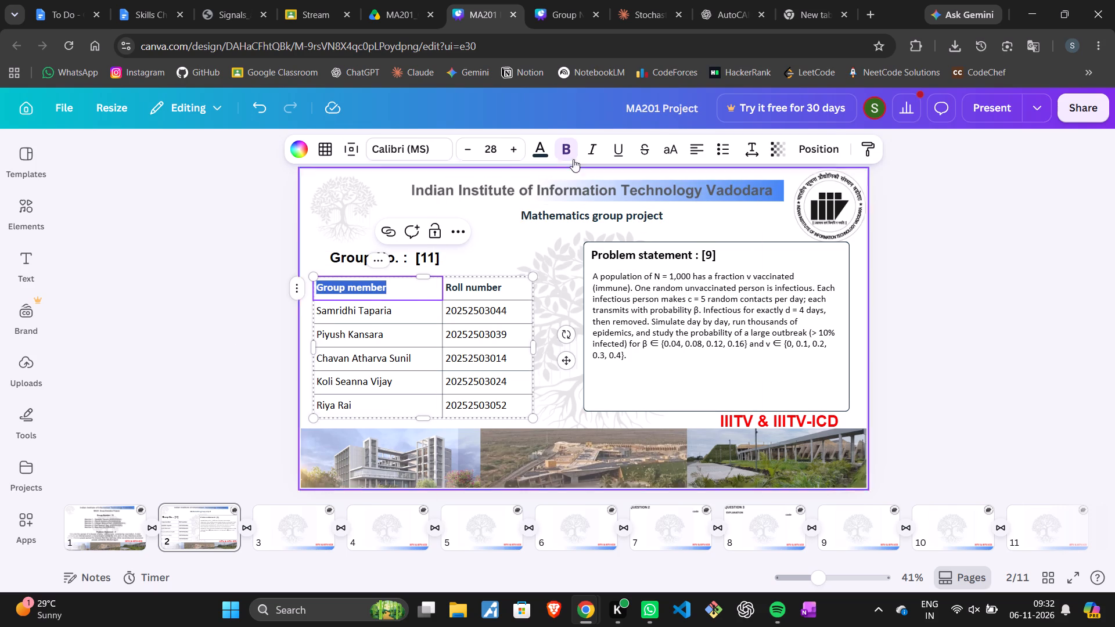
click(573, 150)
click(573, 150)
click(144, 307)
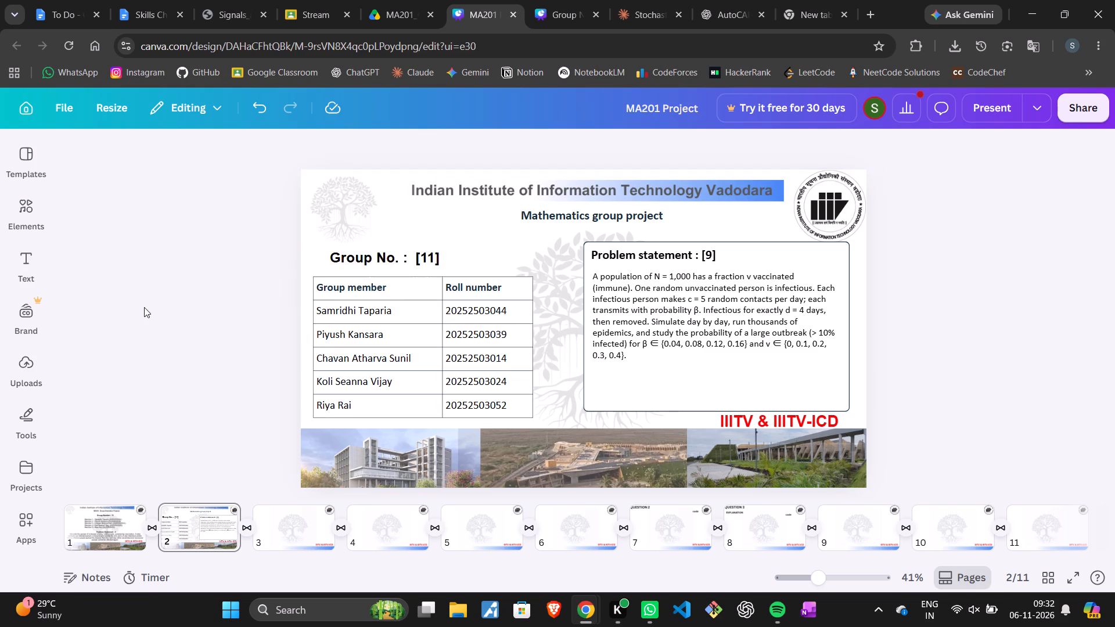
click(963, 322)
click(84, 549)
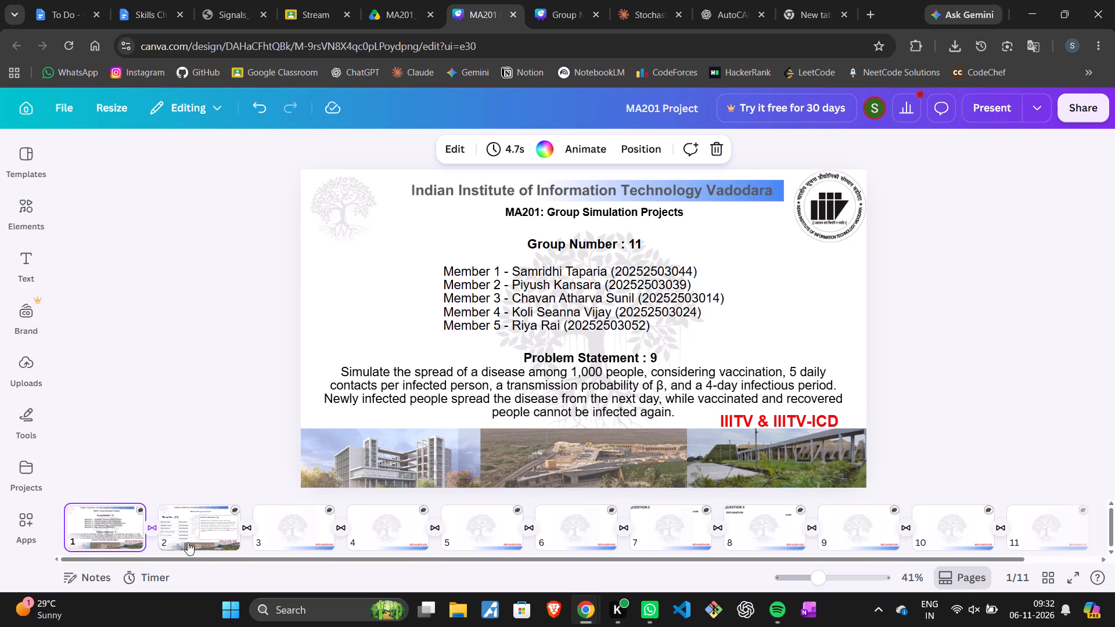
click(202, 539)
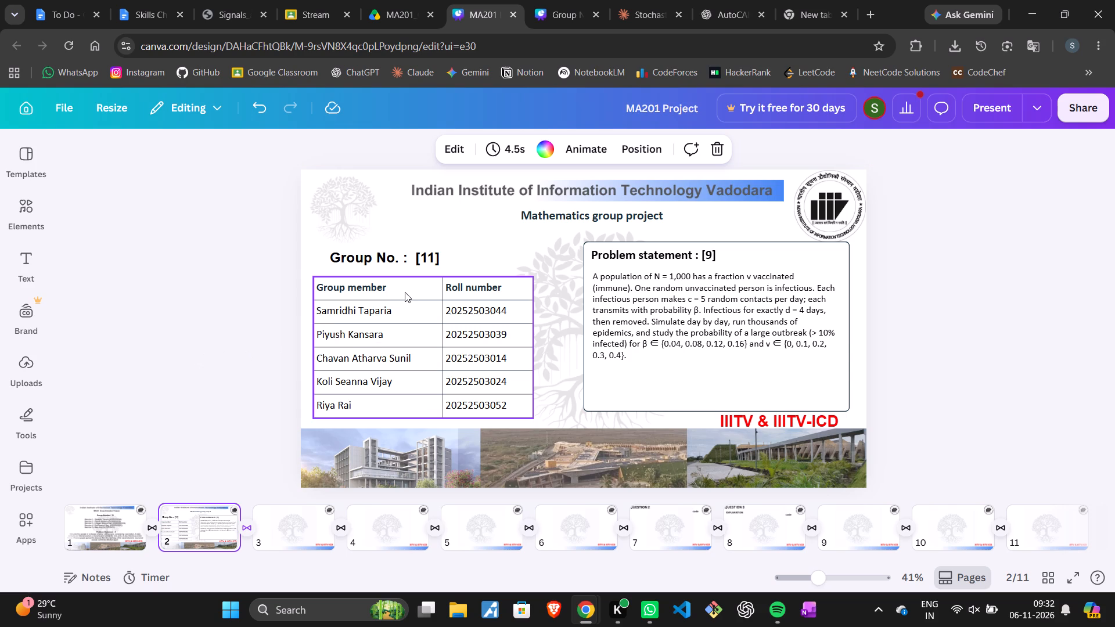
Capitalise the second word of the table's first column header so it reads "Group Member".
double_click(350, 286)
click(355, 287)
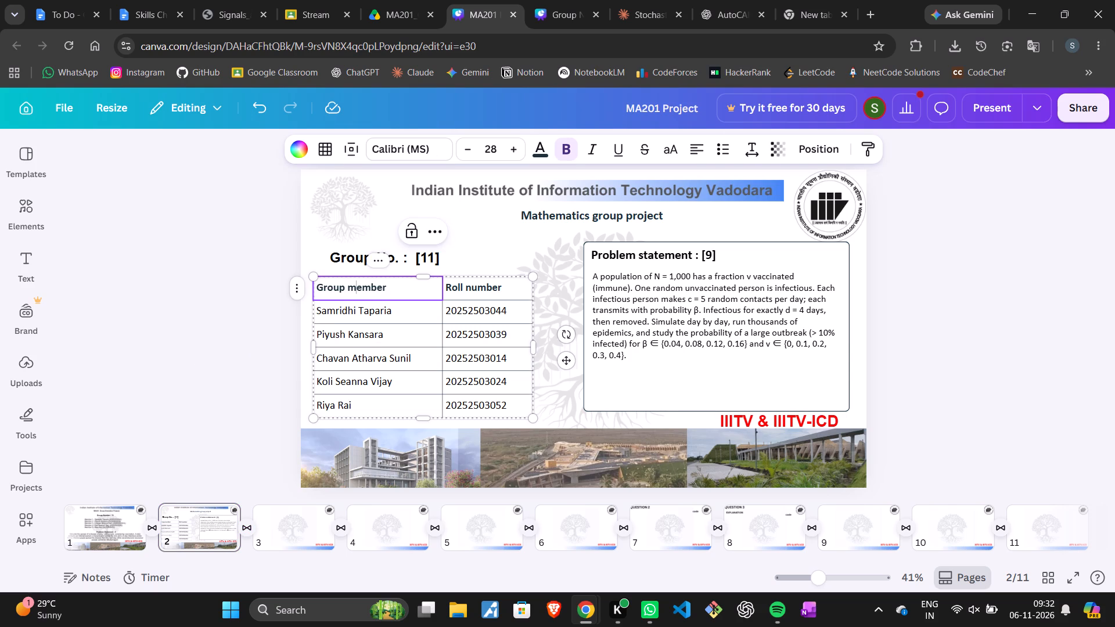
key(m)
click(220, 348)
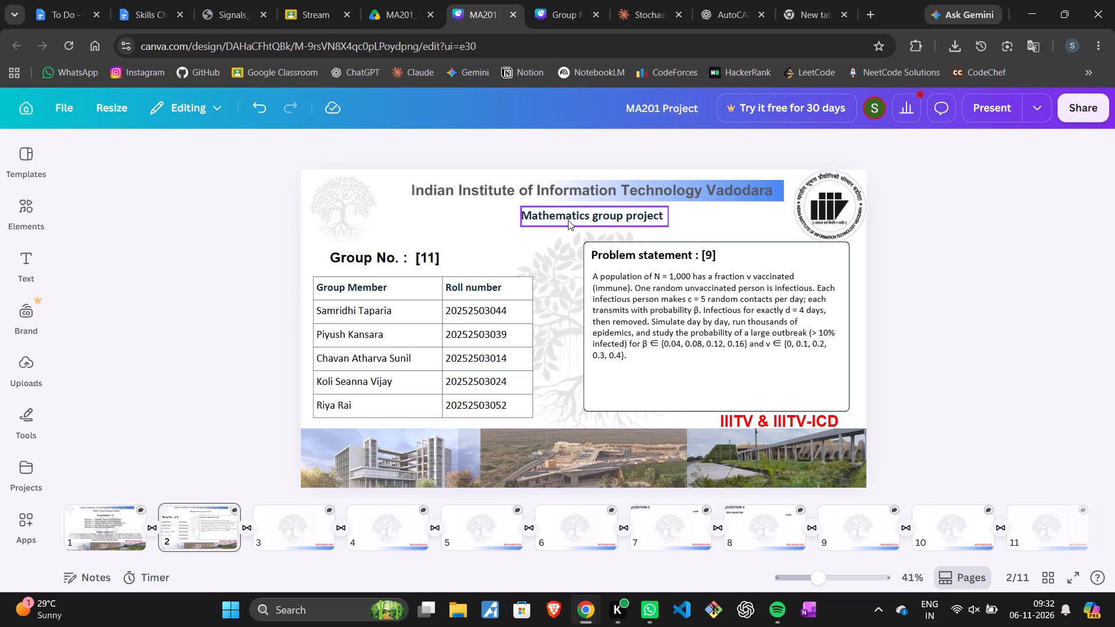
Capitalise the subtitle's second and third words so it reads "Mathematics Group Project".
double_click(594, 214)
key(Right)
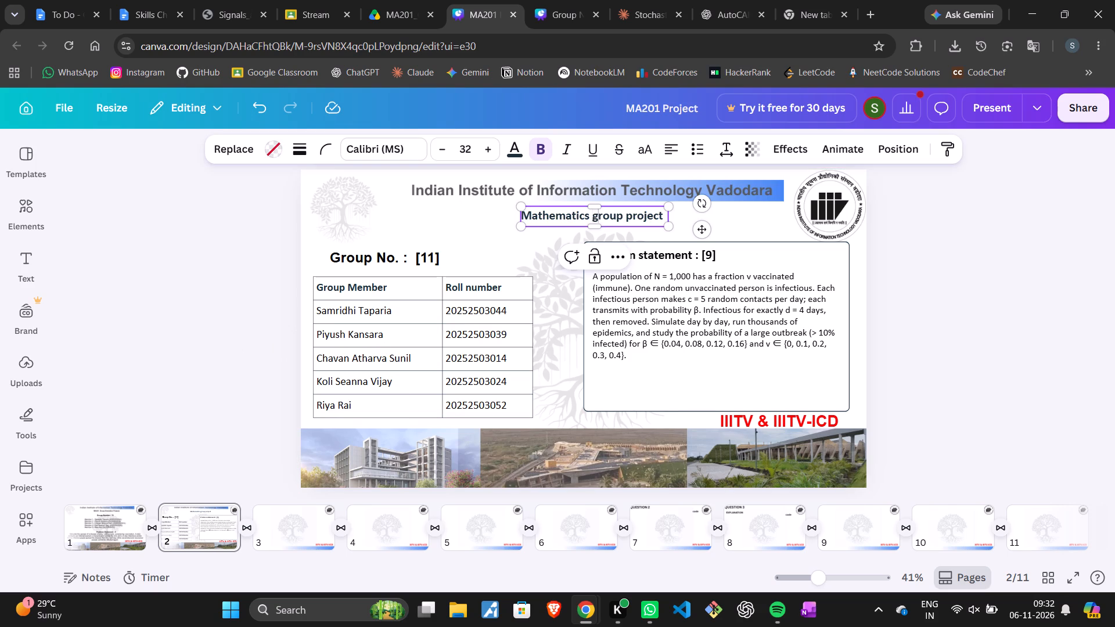
key(BackSpace)
key(Right)
key(Right)
key(Right)
key(Right)
key(Right)
key(Right)
key(BackSpace)
Widen the subtitle's text box slightly on both sides.
drag(523, 216, 515, 215)
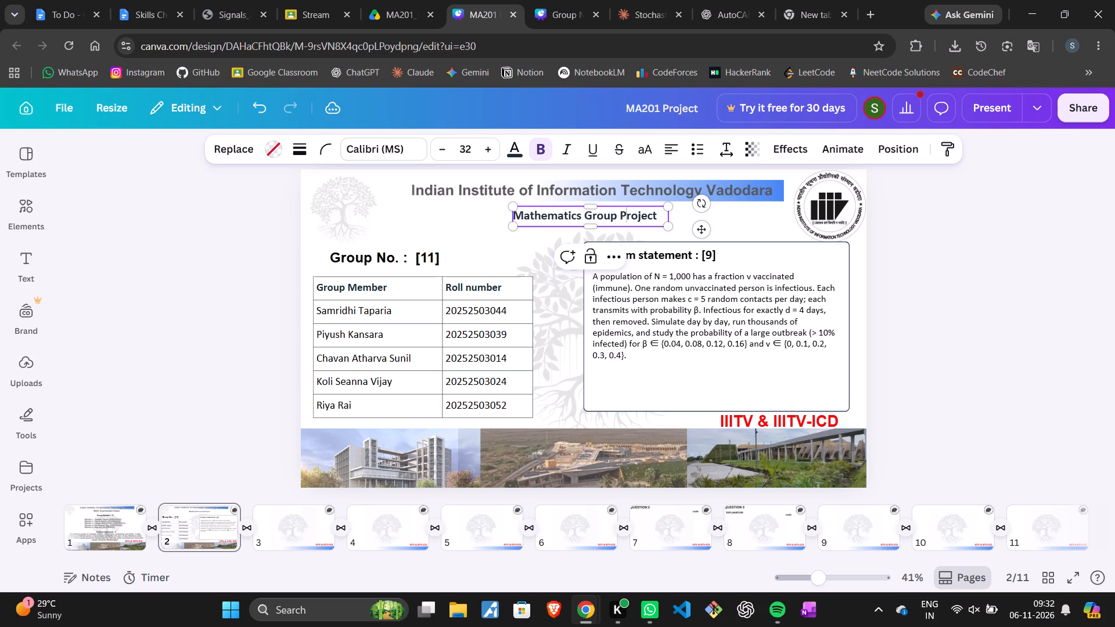
drag(666, 217, 674, 218)
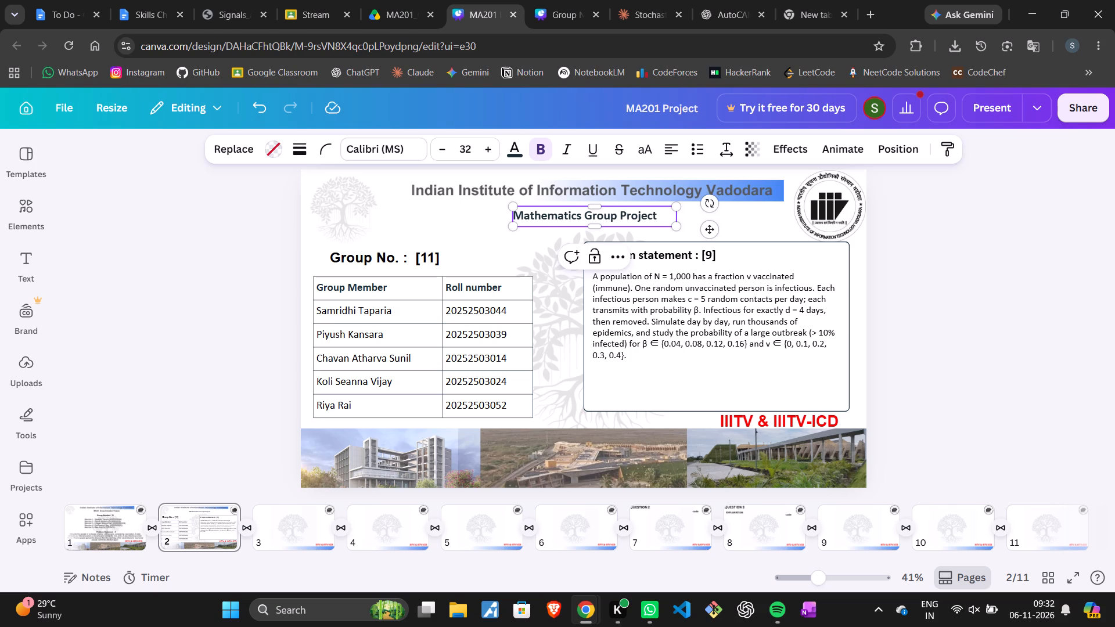
drag(510, 219, 503, 217)
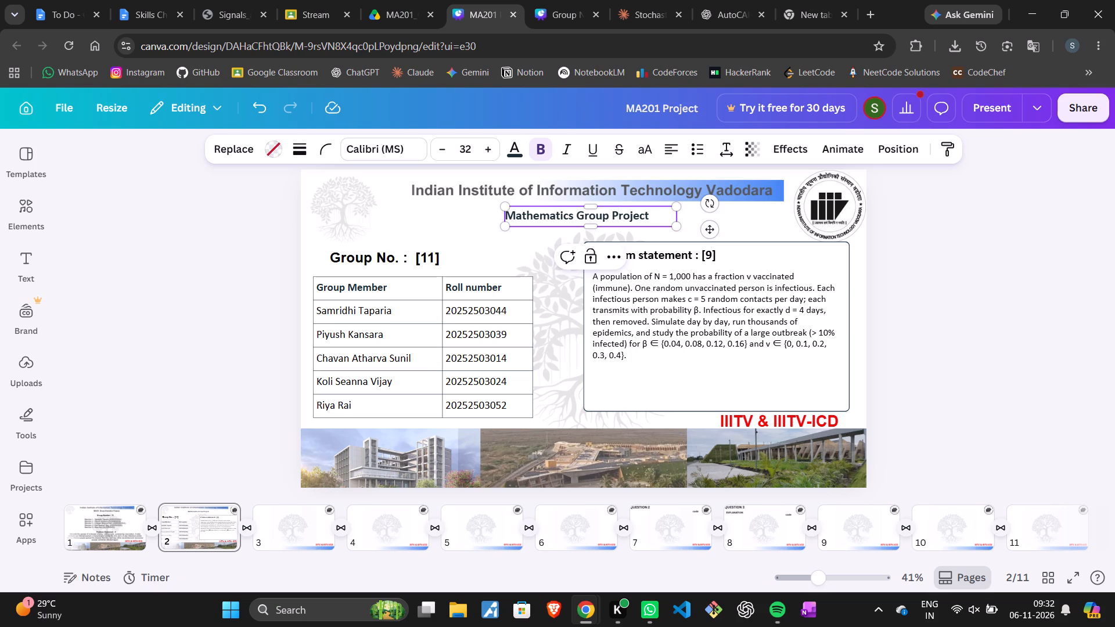
Shift the subtitle slightly to the right and up so it sits centred beneath the institute title.
click(733, 222)
drag(554, 218, 564, 217)
click(892, 249)
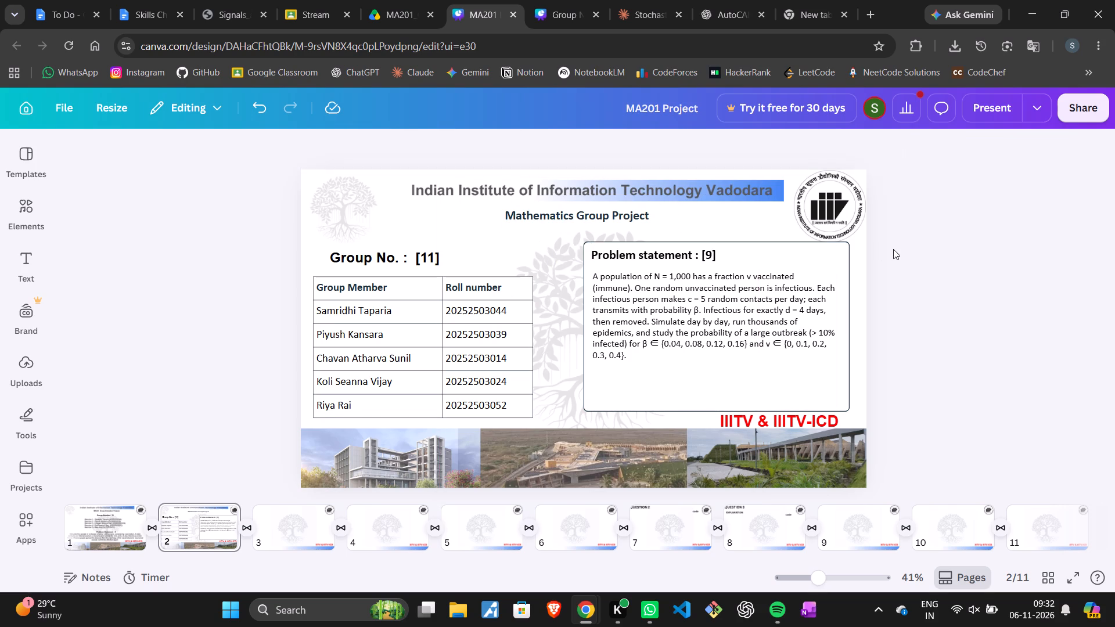
drag(563, 218, 571, 217)
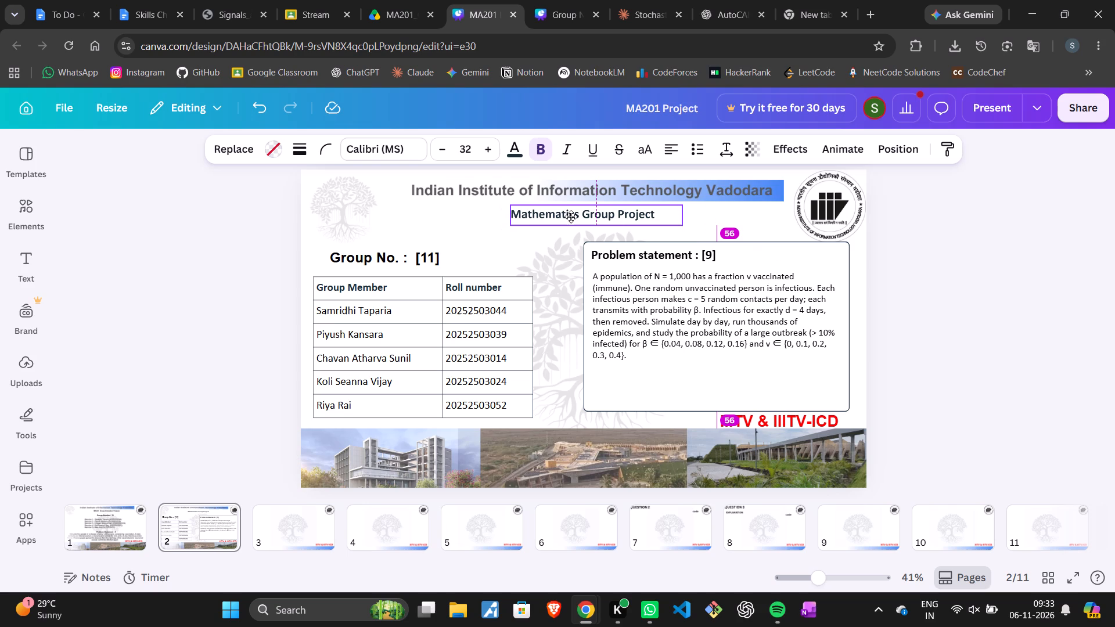
drag(571, 217, 571, 216)
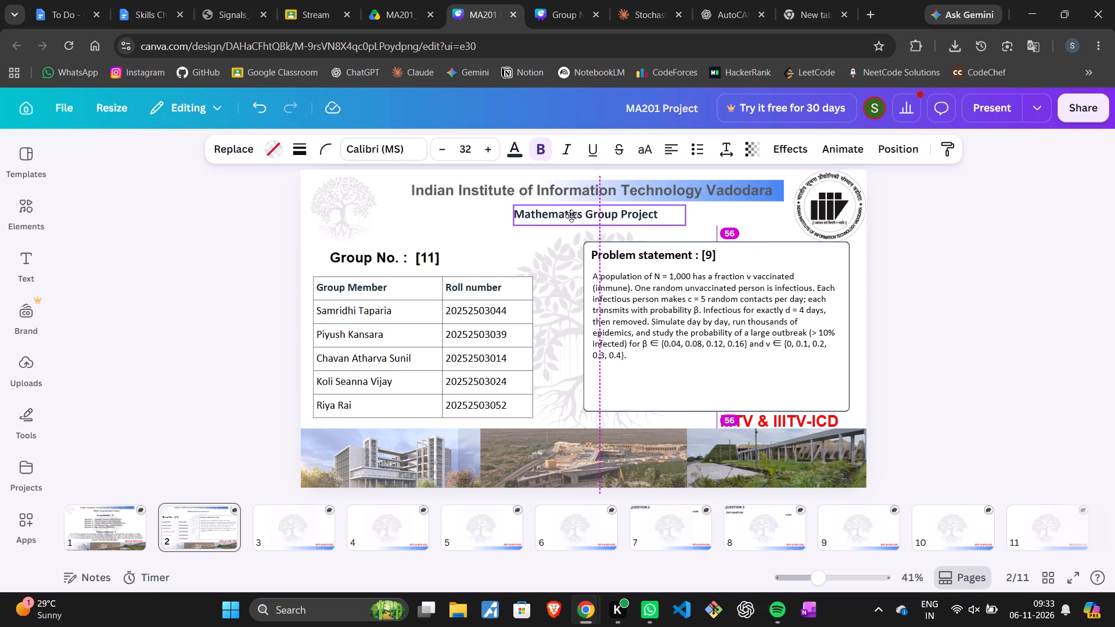
drag(571, 216, 569, 215)
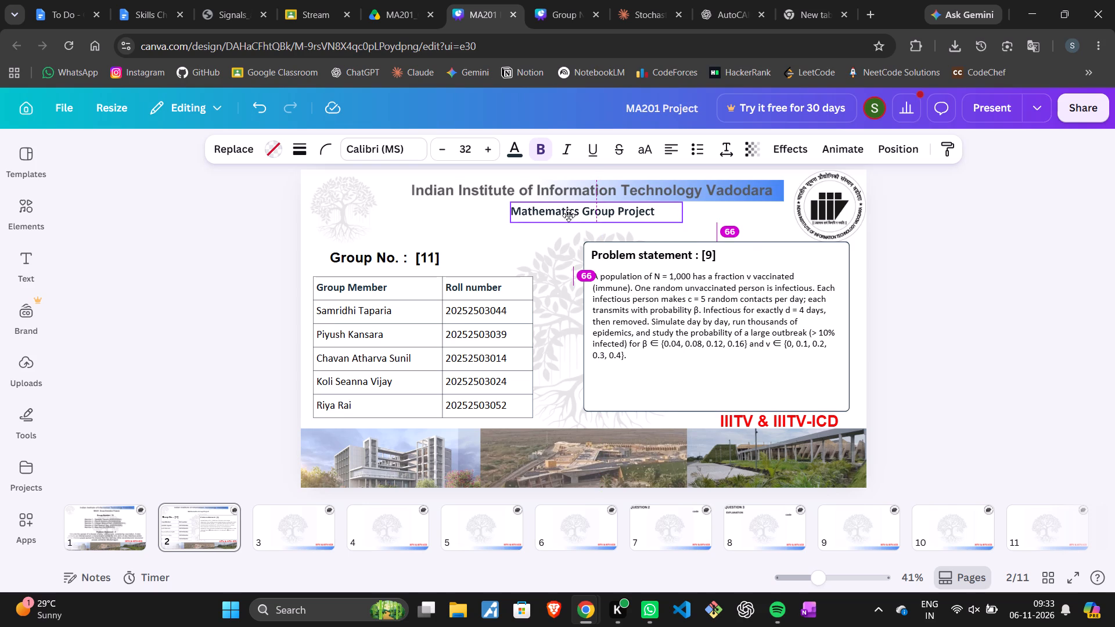
drag(569, 215, 570, 217)
click(1016, 284)
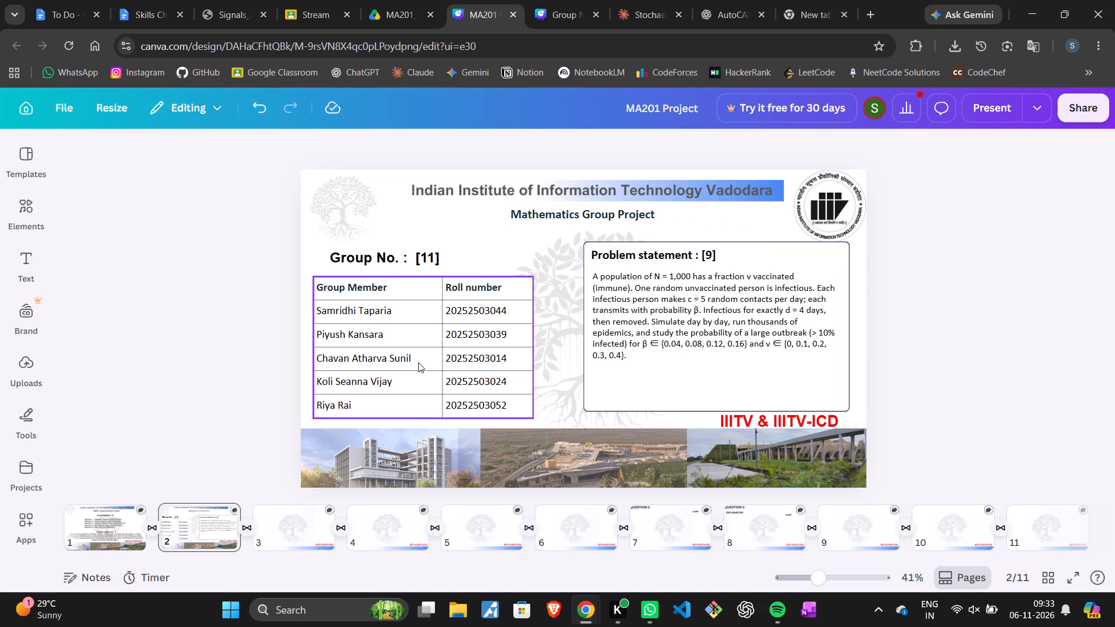
Nudge the "Group No. : [11]" heading and the member table below it slightly upward.
click(409, 262)
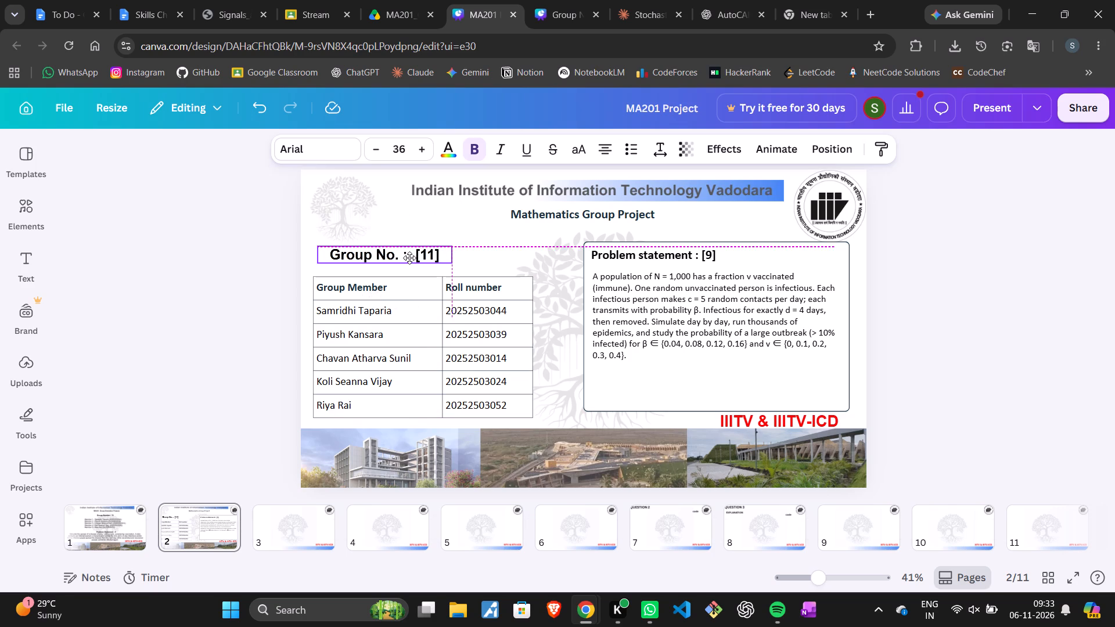
drag(410, 328, 409, 323)
click(409, 323)
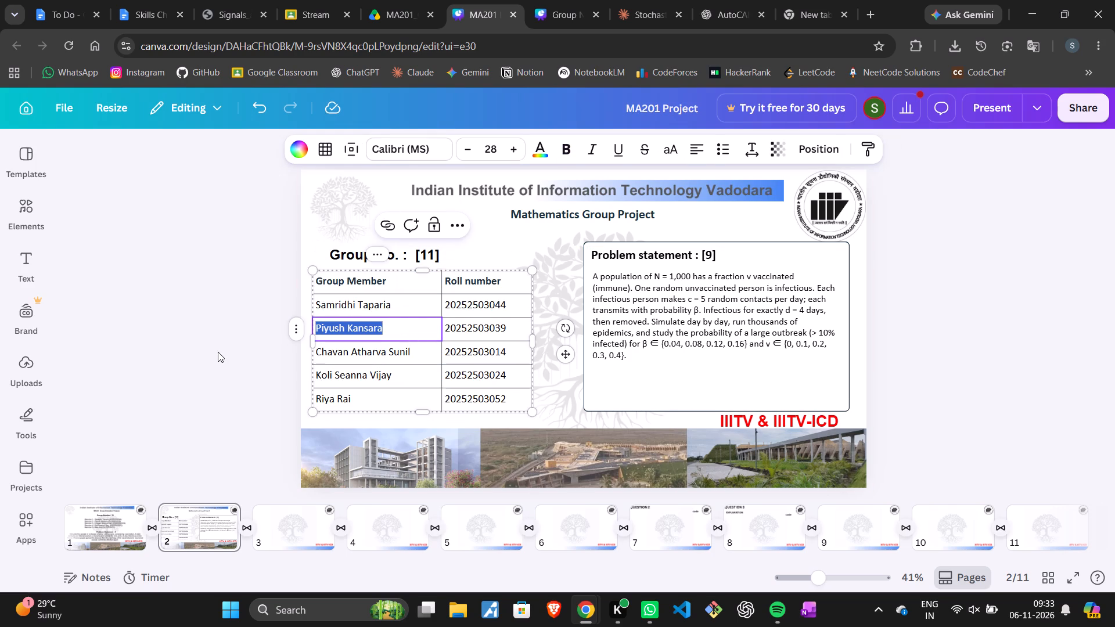
click(218, 352)
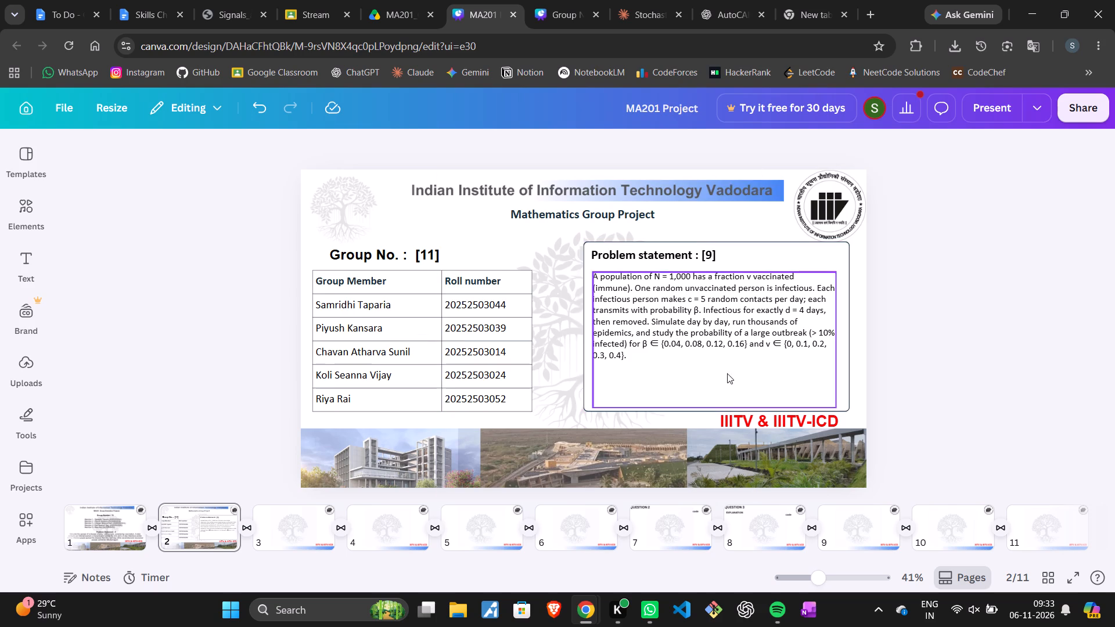
Shorten the problem statement panel by raising its bottom edge towards the end of the paragraph.
click(782, 410)
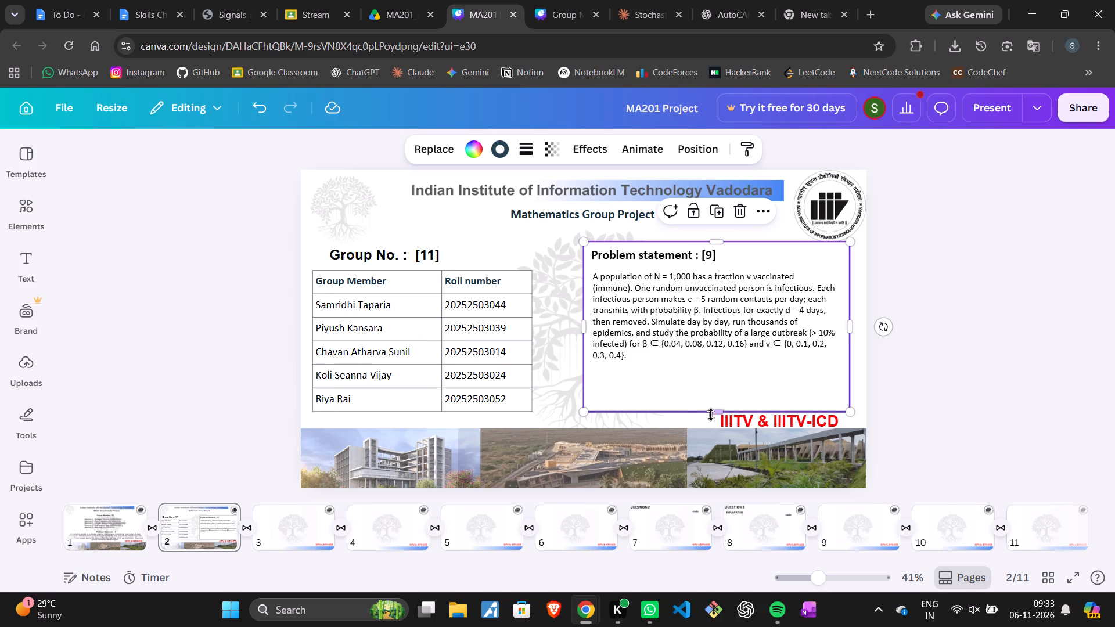
drag(711, 415, 710, 398)
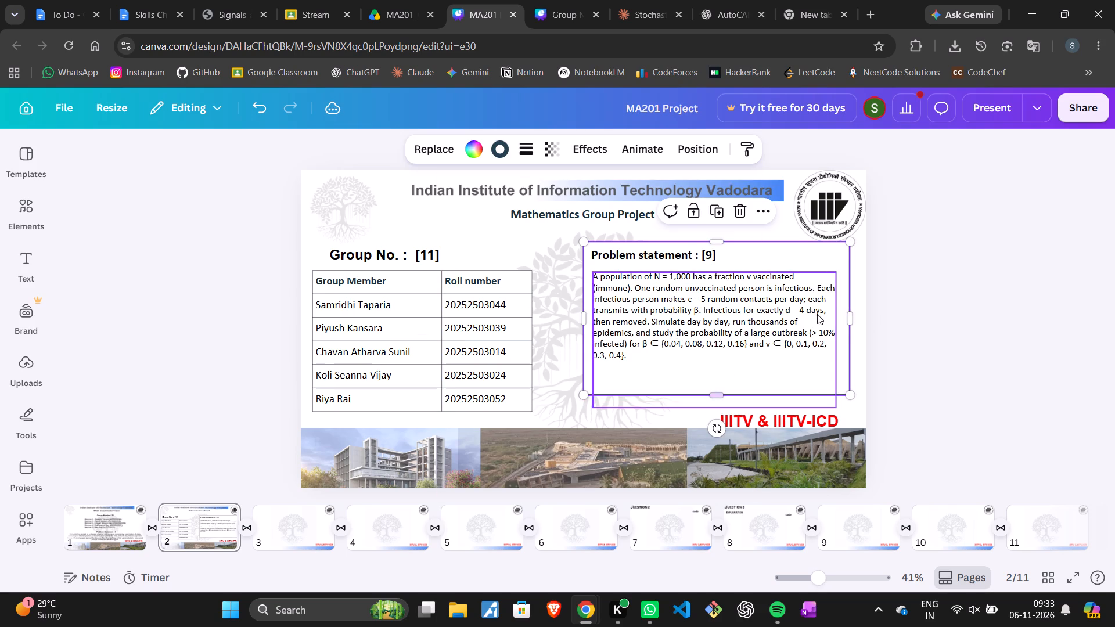
click(890, 316)
Move the problem statement paragraph slightly down within its panel, lining its left edge up with the heading.
drag(787, 330, 787, 337)
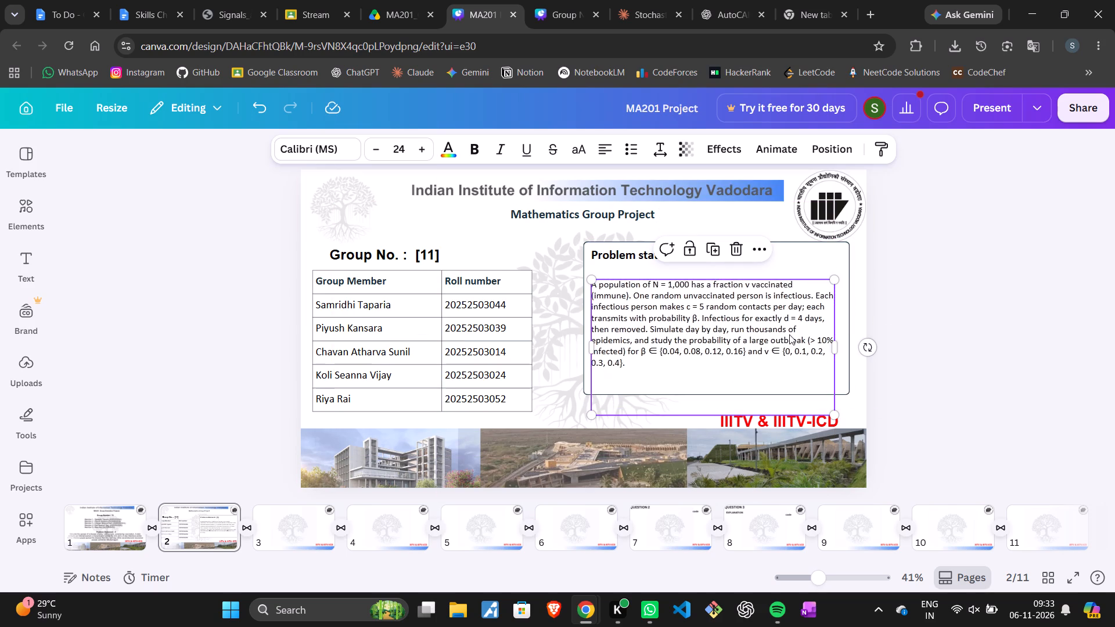
Nudge the problem statement paragraph slightly up within its panel, keeping its left edge in line with the heading.
drag(790, 331, 787, 324)
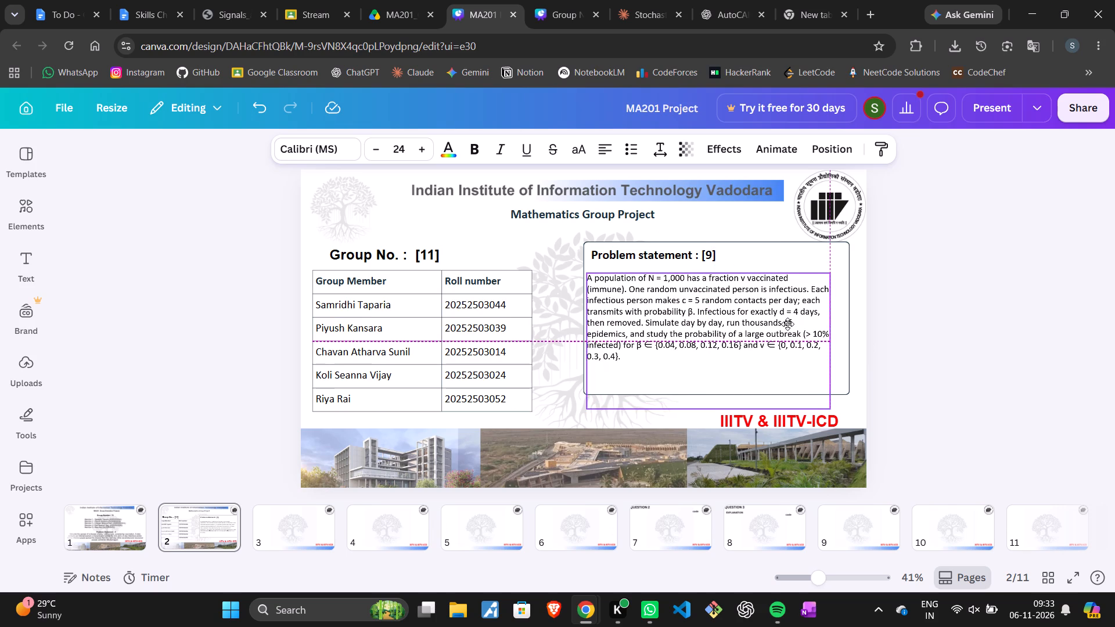
drag(787, 324, 790, 325)
click(911, 331)
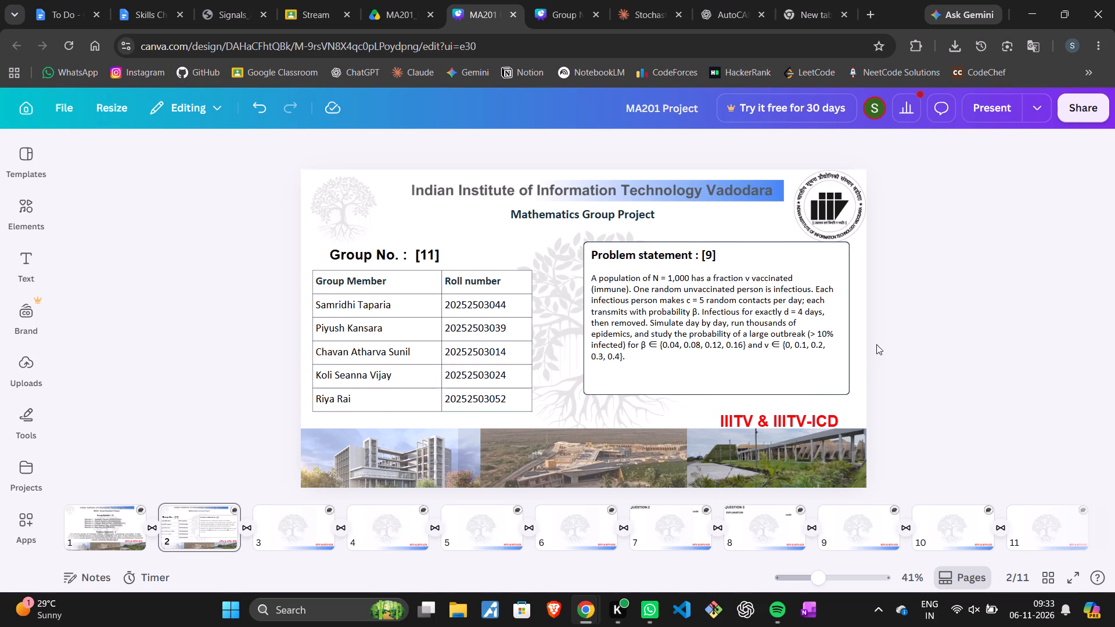
Shift the problem statement panel slightly down and to the right.
click(783, 382)
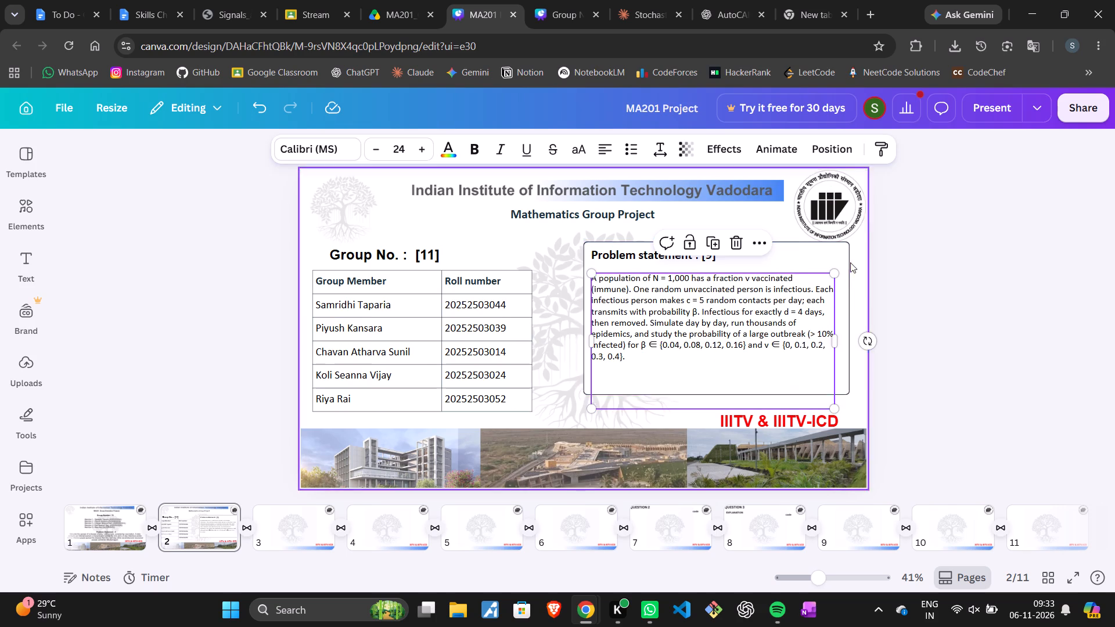
click(847, 255)
drag(836, 268, 837, 283)
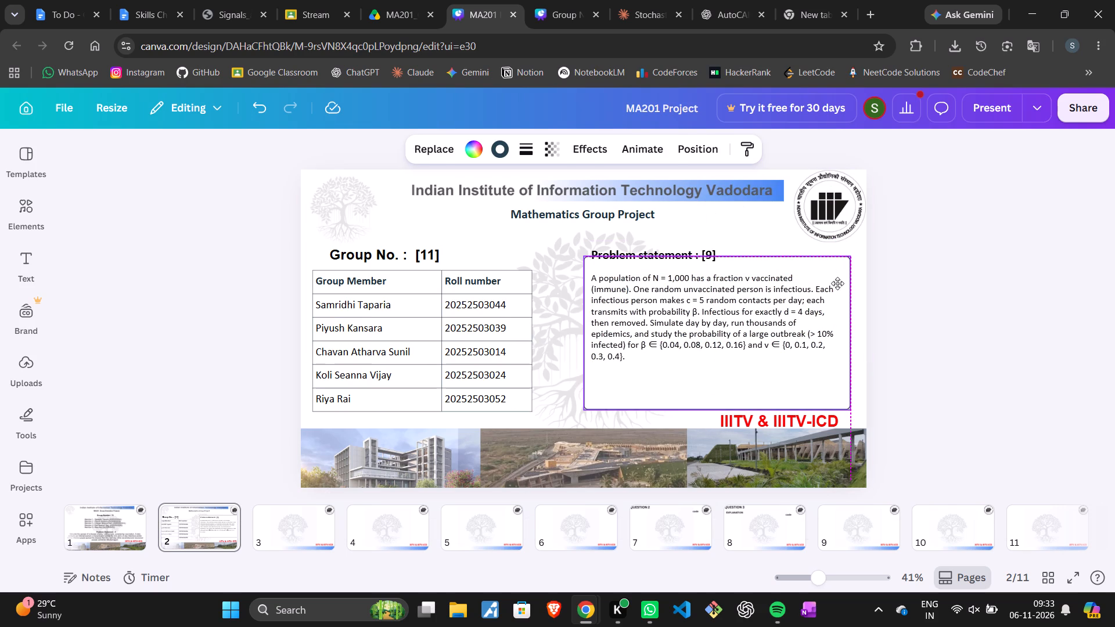
drag(837, 283, 839, 282)
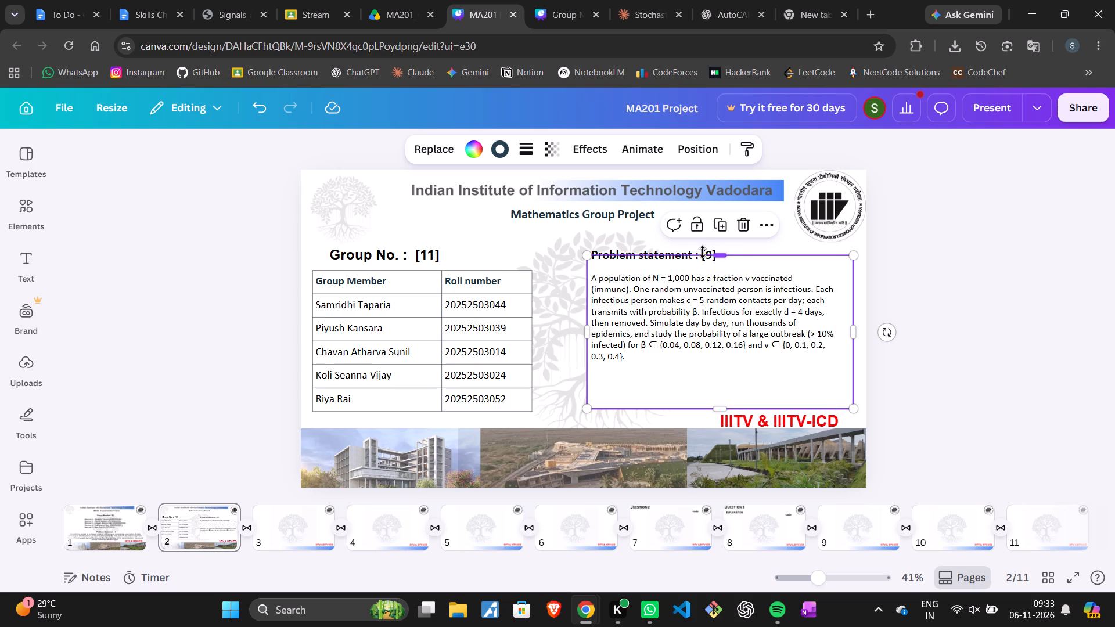
Adjust the top and bottom edges of the "Problem statement : [9]" heading's text box so the heading sits inside the panel's upper edge.
click(653, 263)
drag(653, 263, 653, 273)
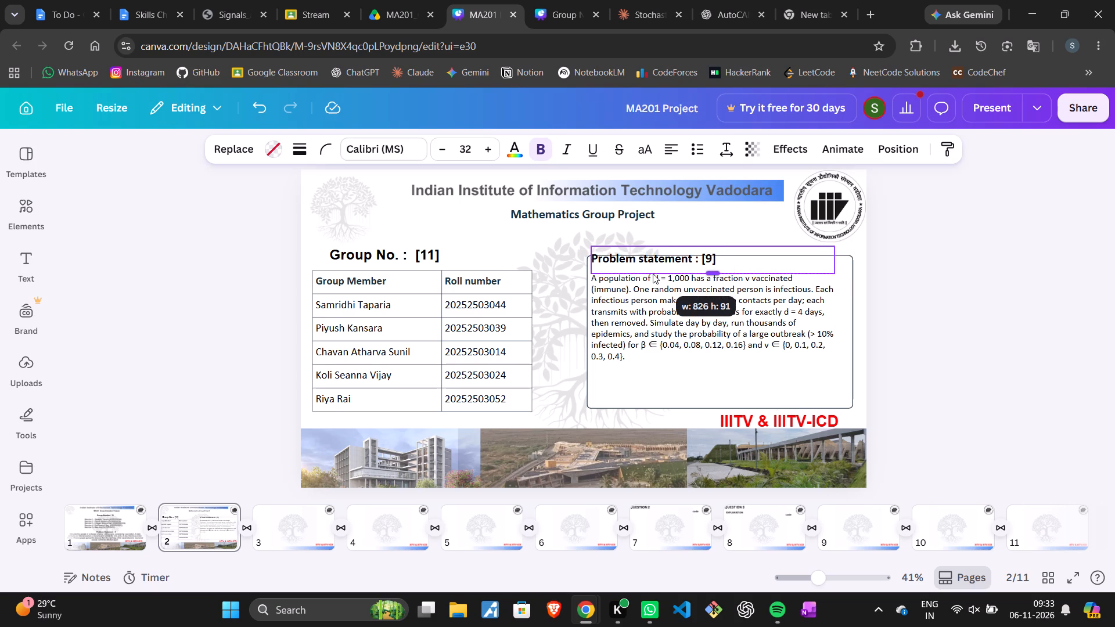
drag(653, 273, 653, 279)
click(895, 280)
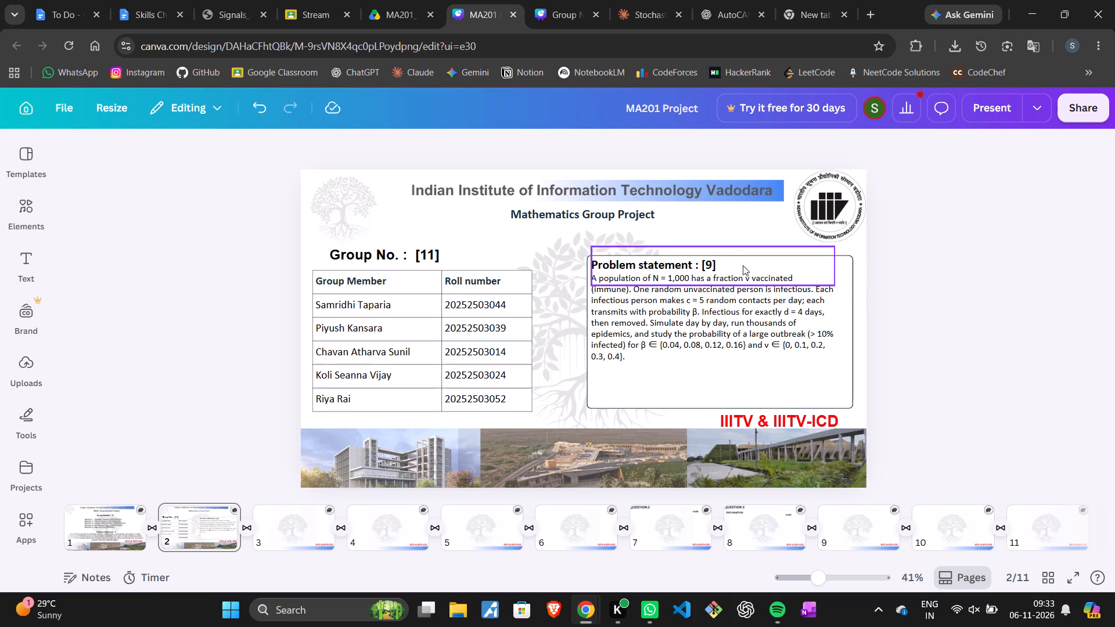
click(722, 258)
drag(721, 248, 720, 257)
drag(720, 283, 720, 278)
click(1036, 308)
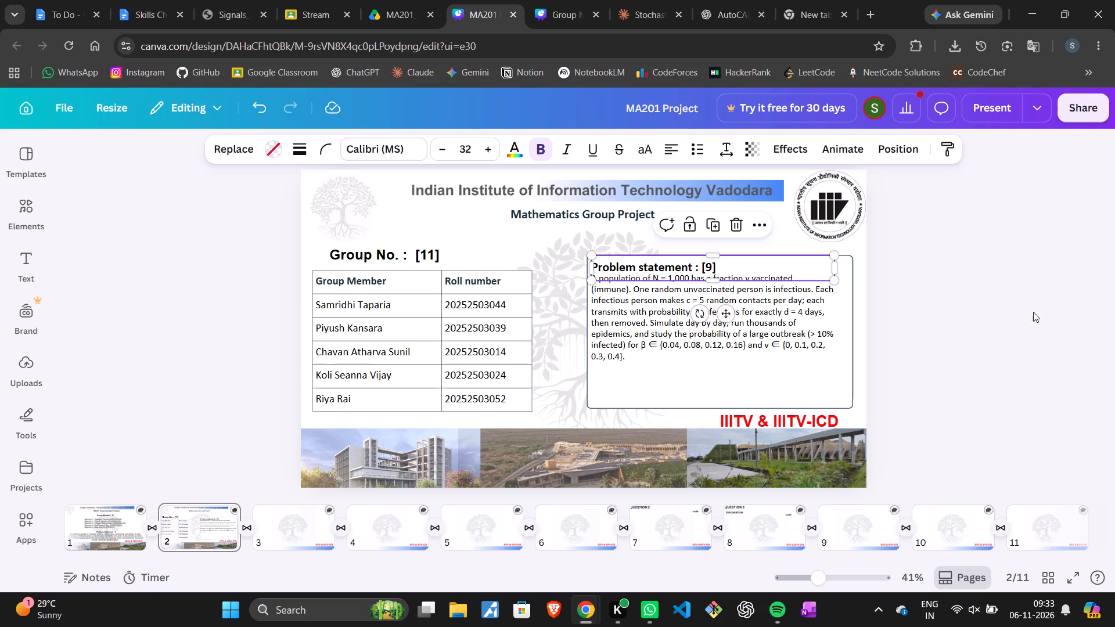
Move the problem statement paragraph down and slightly right, leaving a gap beneath the heading.
drag(761, 333, 761, 344)
drag(761, 344, 765, 350)
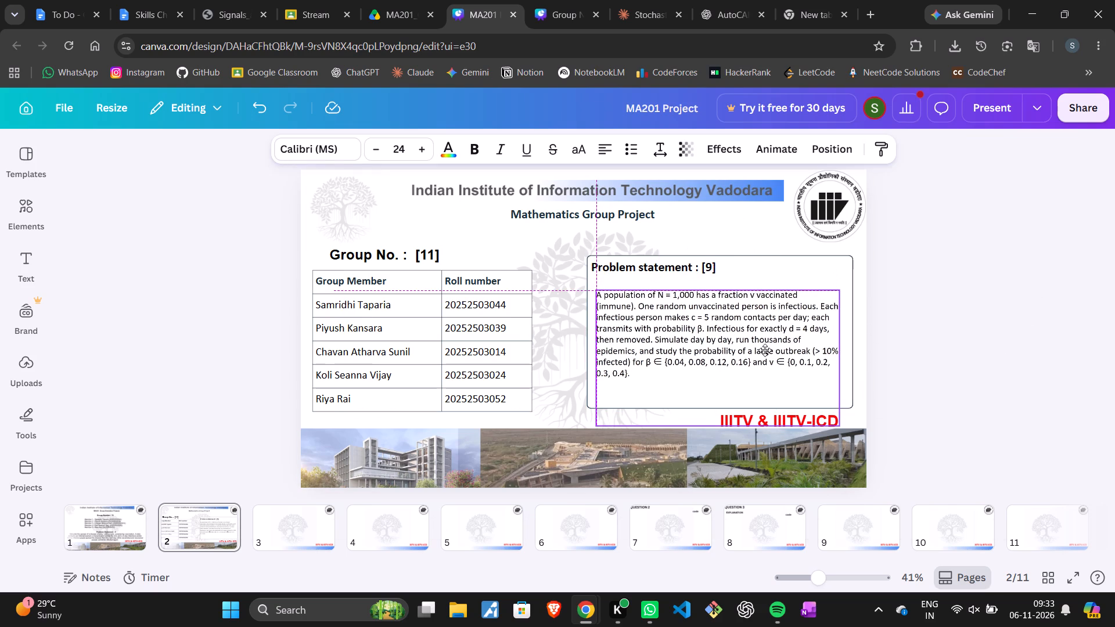
drag(765, 350, 764, 351)
click(936, 343)
Shorten the problem statement panel from its bottom edge and lower it so its top sits just below the heading.
click(847, 305)
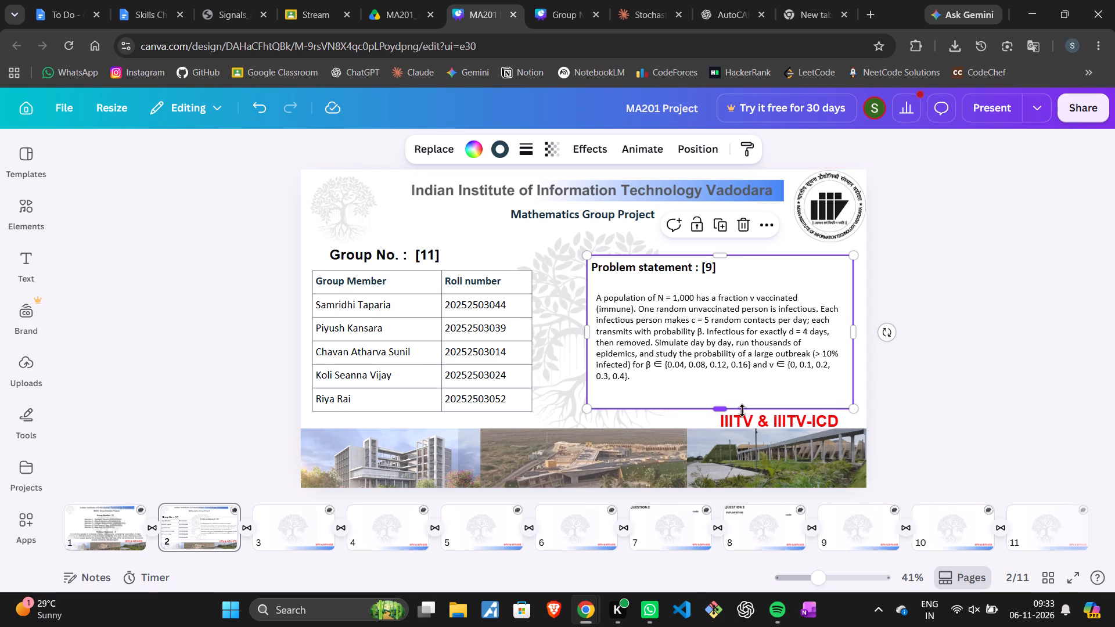
drag(728, 409, 727, 395)
drag(787, 315, 787, 329)
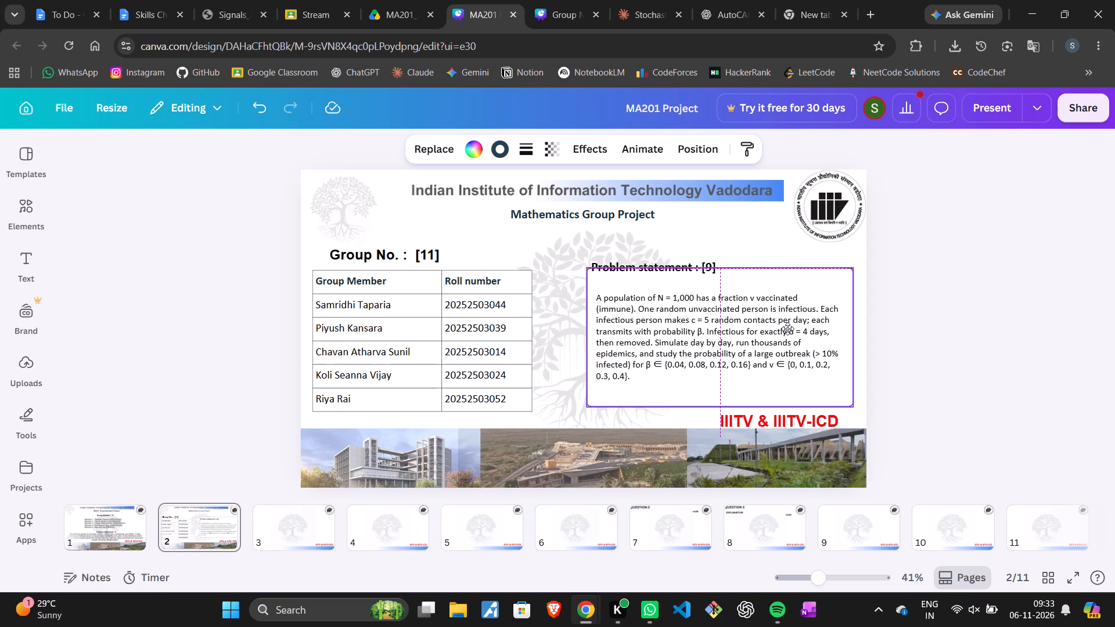
drag(787, 329, 787, 335)
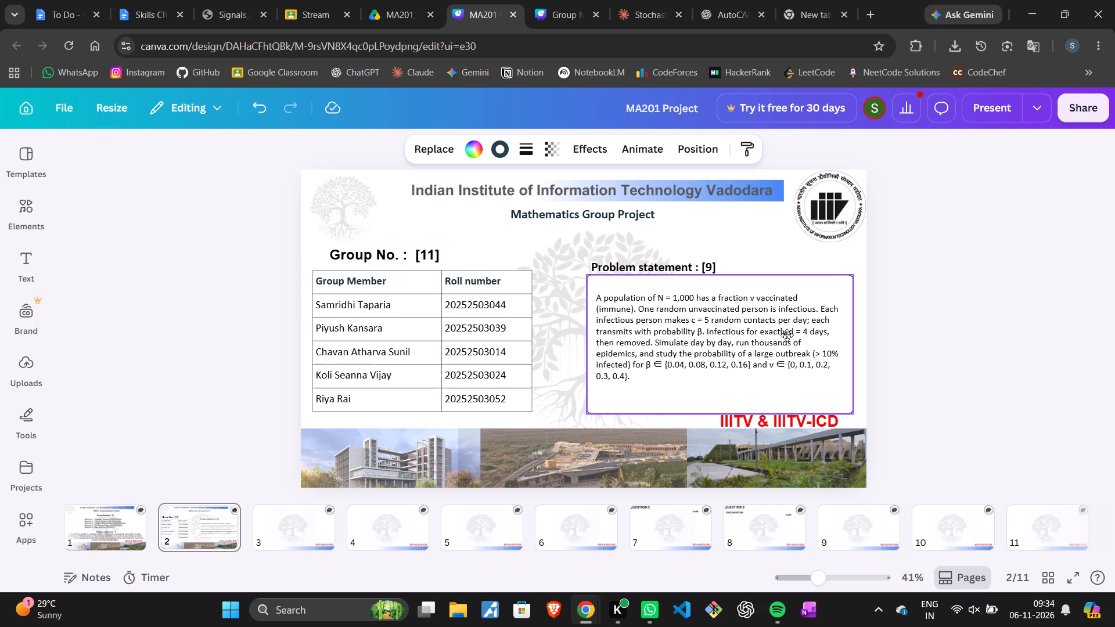
drag(787, 335, 787, 334)
Lower the problem statement paragraph and the "Problem statement : [9]" heading into the panel, aligning their left edges.
click(787, 334)
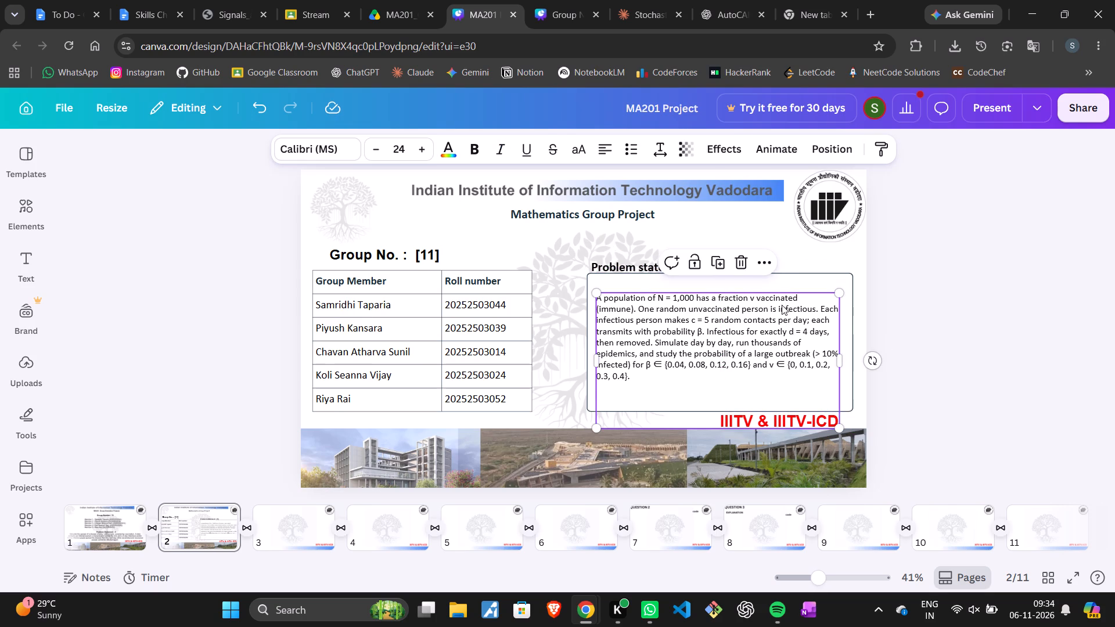
drag(779, 309, 779, 326)
click(710, 262)
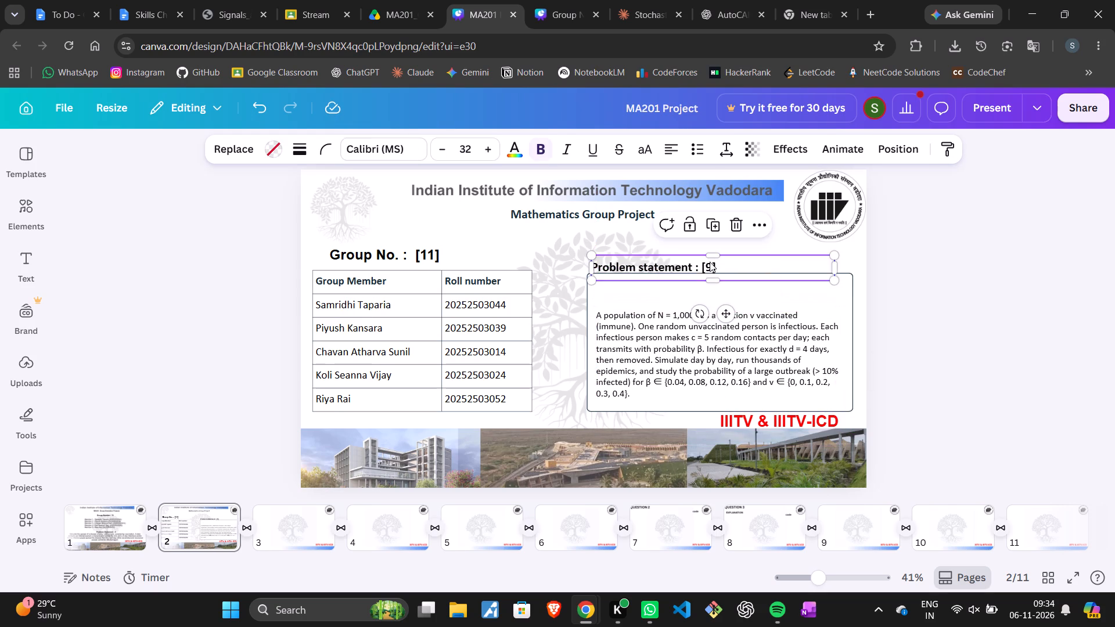
drag(710, 262, 712, 289)
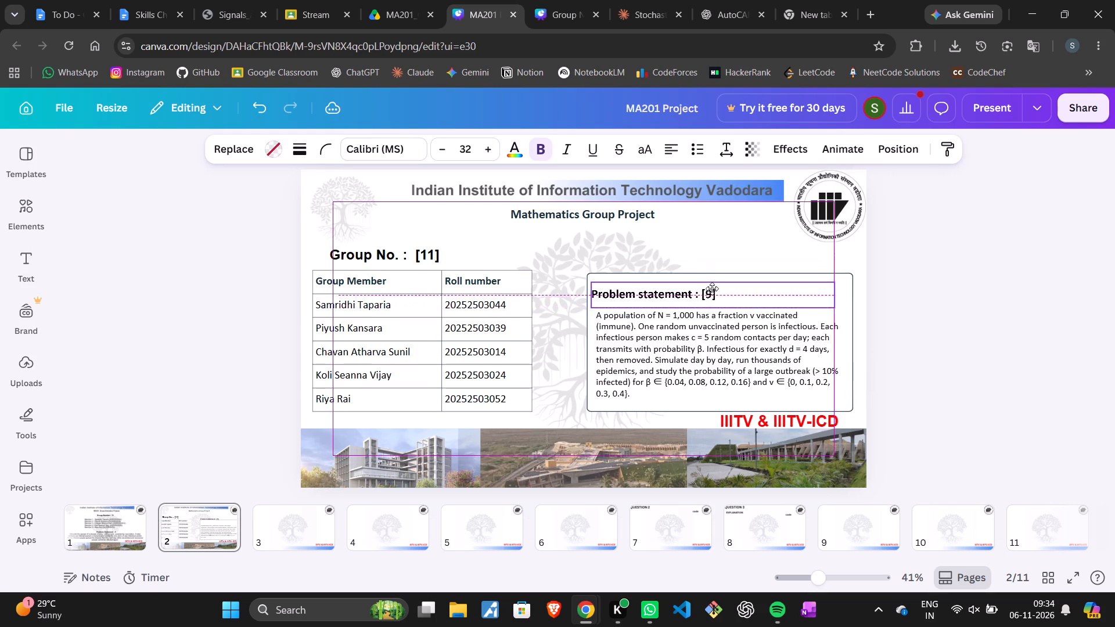
drag(712, 289, 713, 289)
click(996, 292)
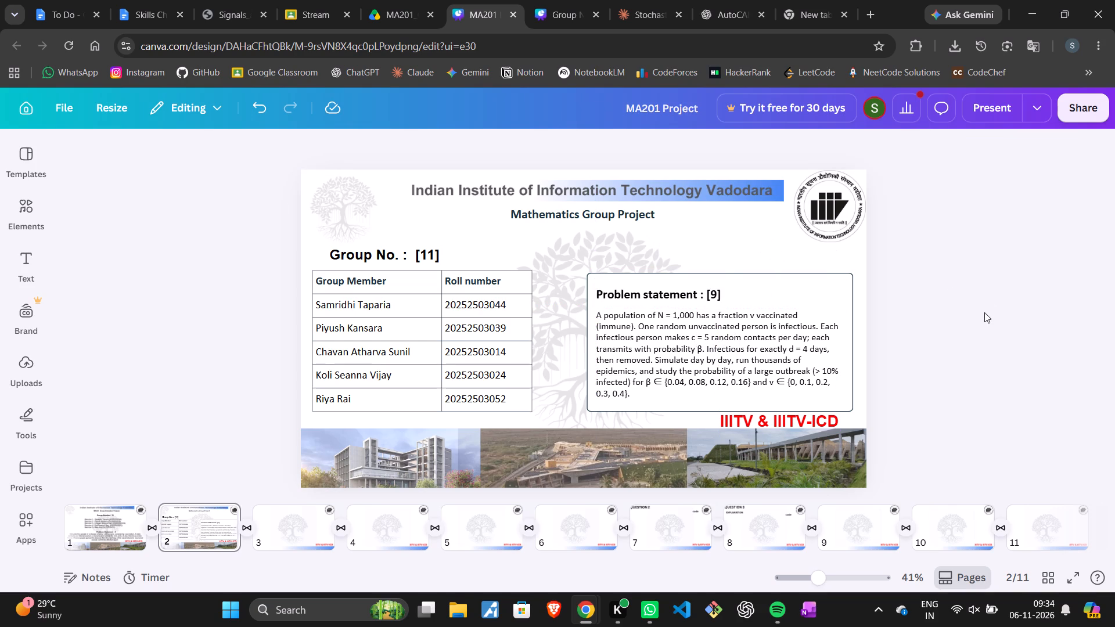
Nudge the problem statement panel up so its top edge aligns with the top of the member table.
triple_click(794, 280)
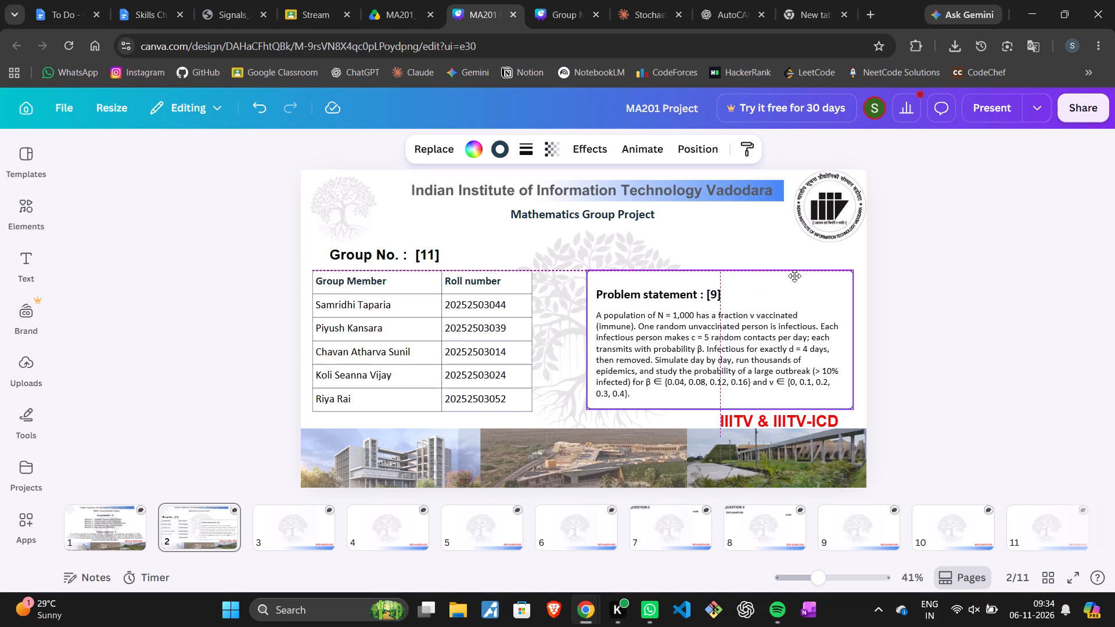
click(1079, 268)
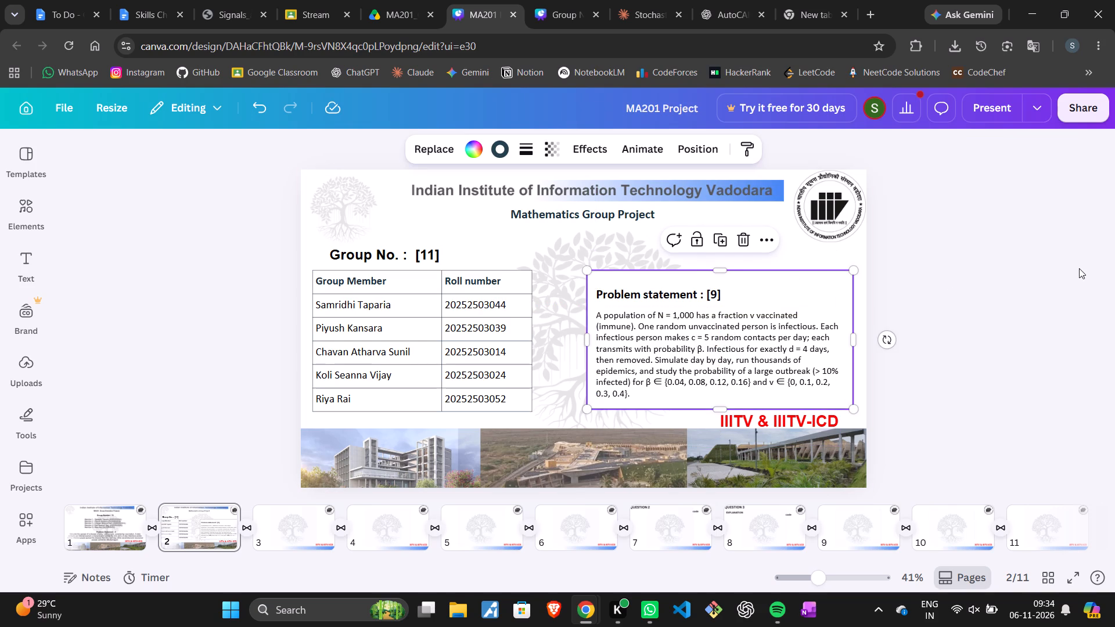
Nudge the problem statement heading and paragraph slightly up to balance the spacing inside the panel.
click(735, 284)
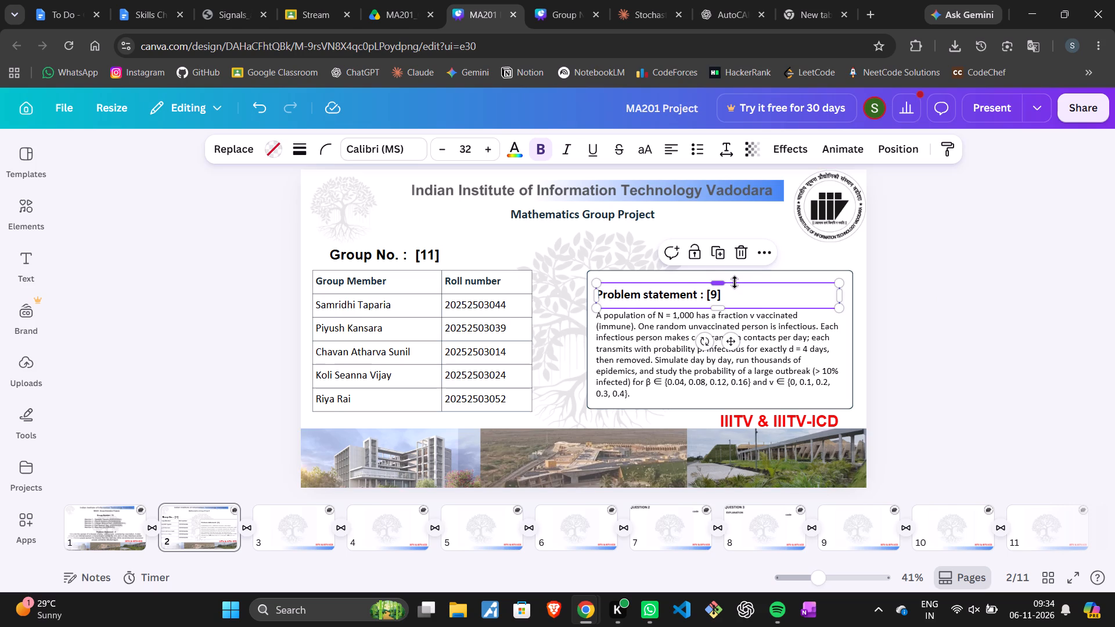
drag(758, 334, 757, 328)
click(981, 305)
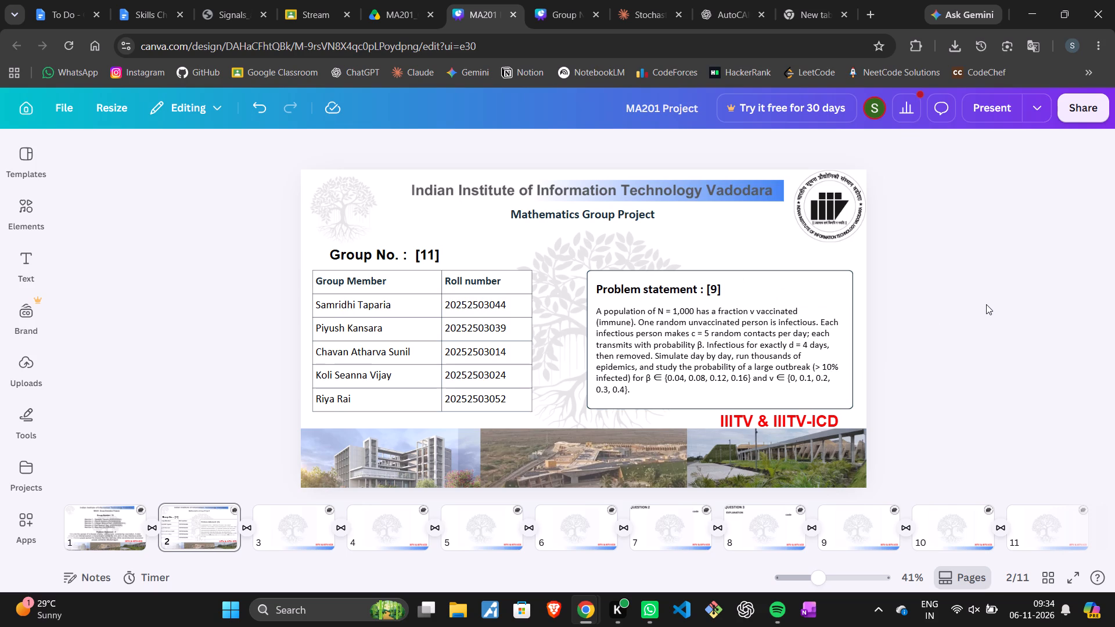
Compare the slide's problem statement with Problem 9 and its tasks in MA201_Group_Problems.pdf.
double_click(373, 0)
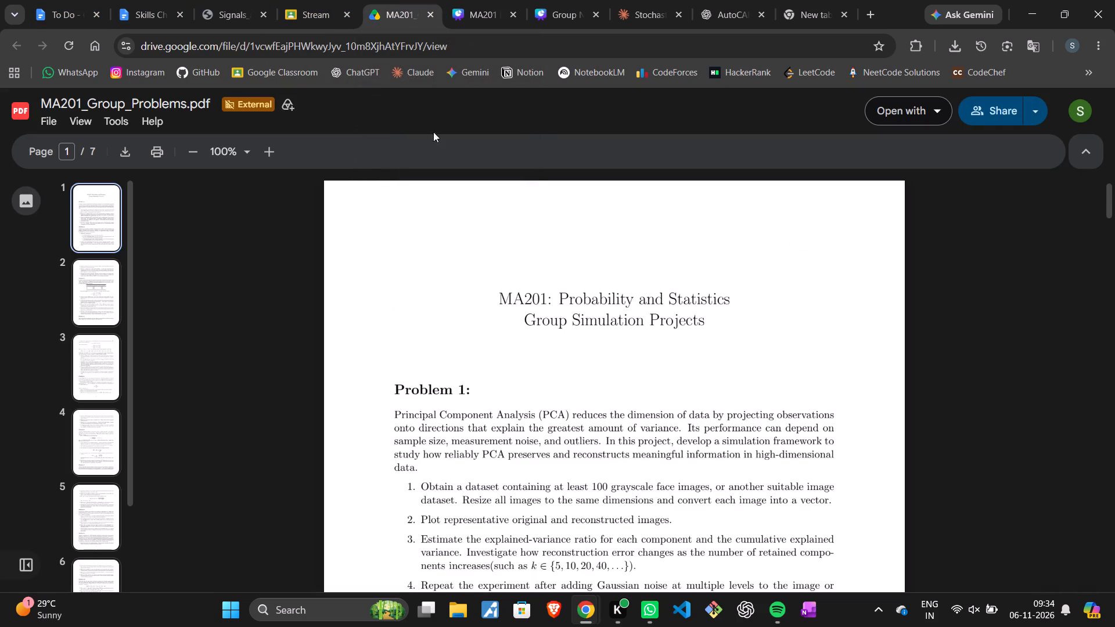
scroll(515, 442, down, 20)
scroll(515, 442, down, 18)
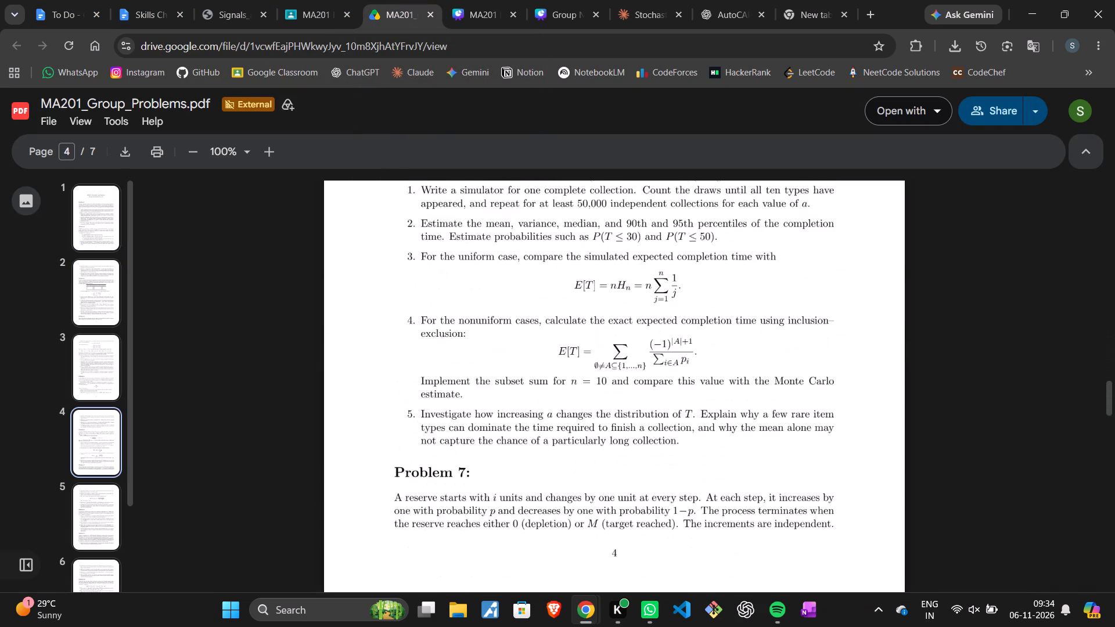
scroll(516, 452, down, 16)
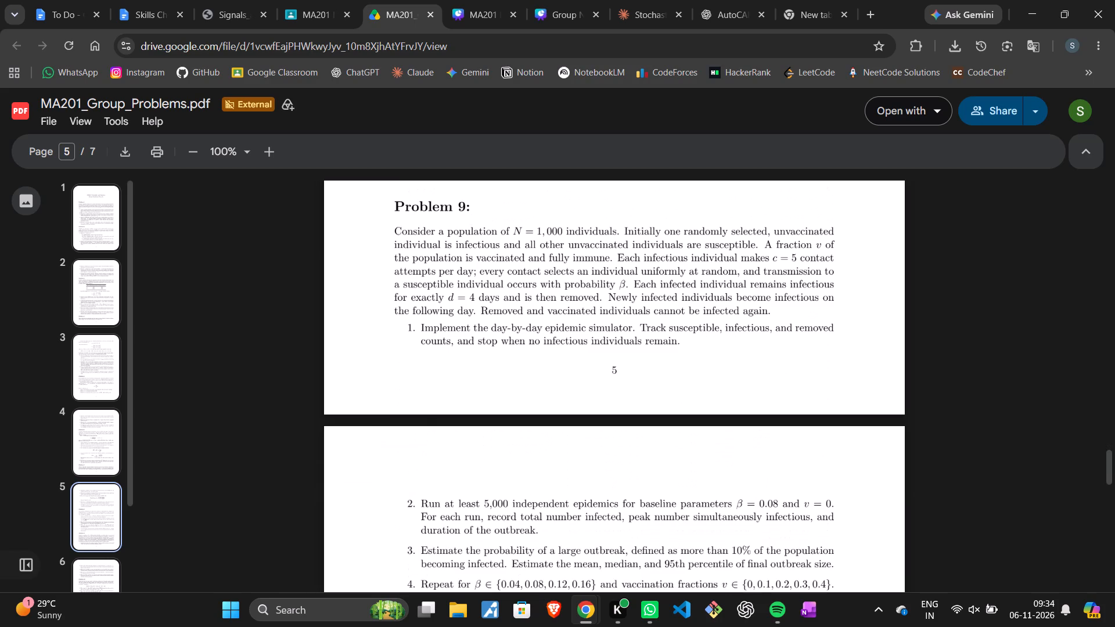
click(494, 0)
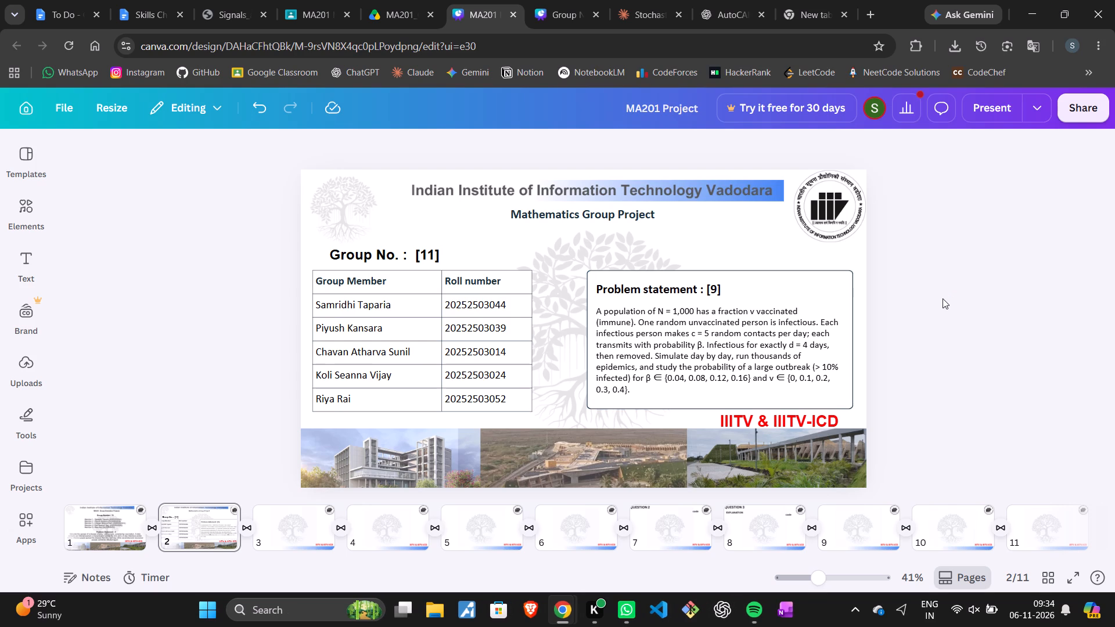
click(399, 0)
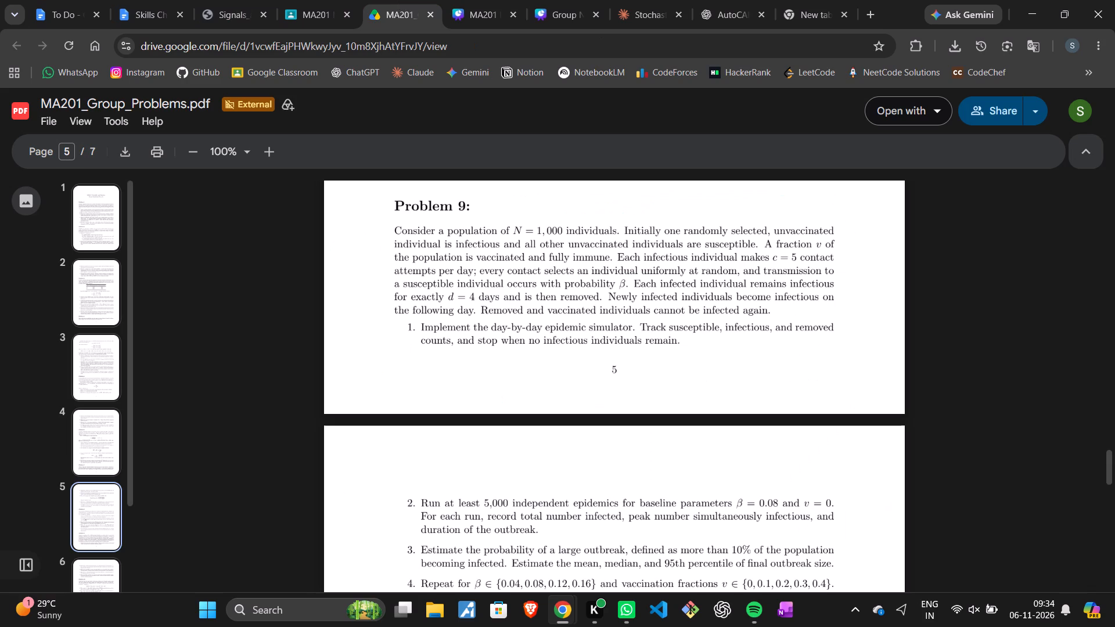
scroll(398, 374, down, 2)
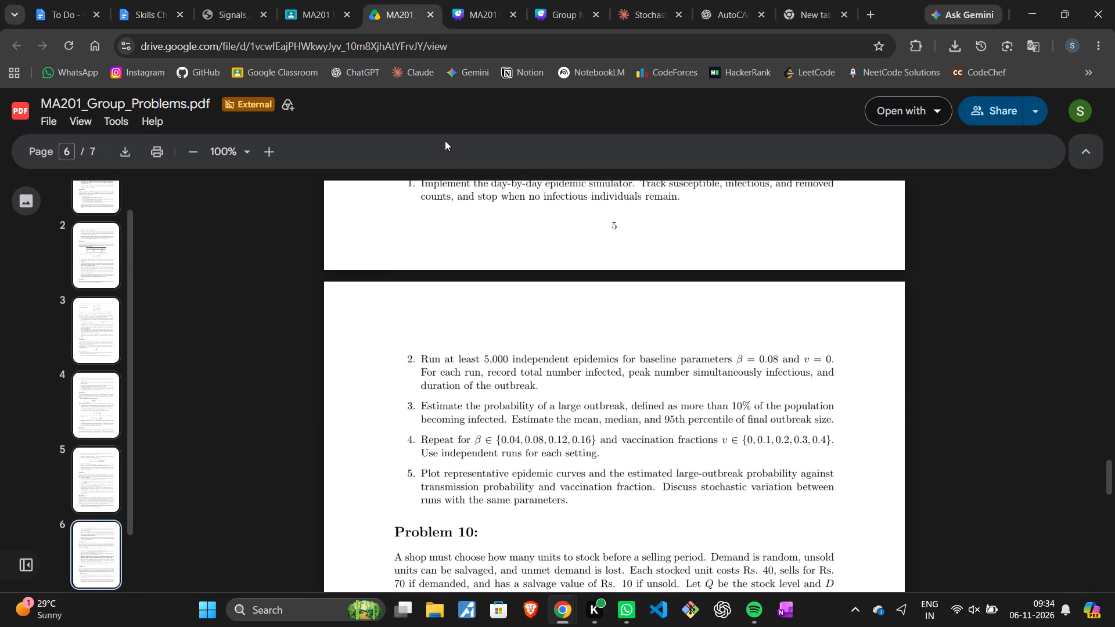
click(456, 0)
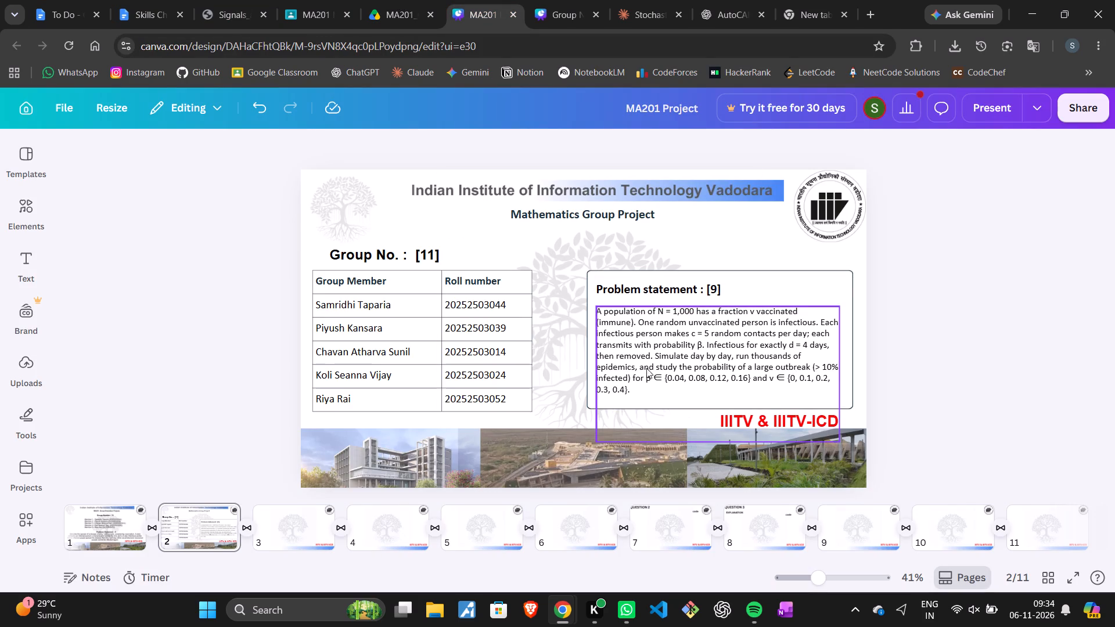
click(402, 0)
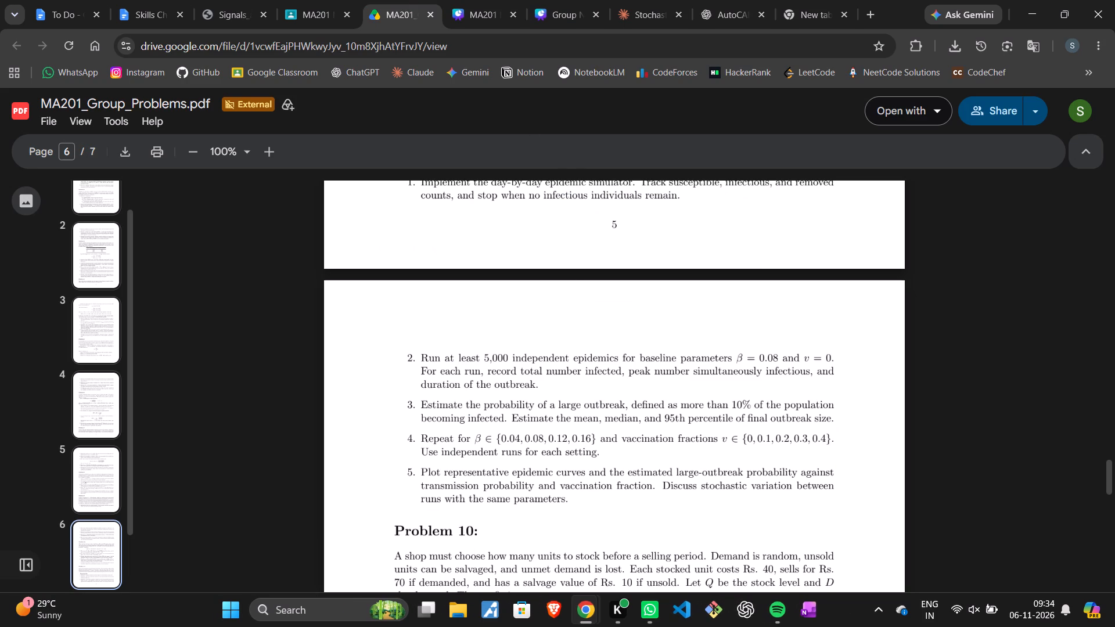
click(448, 0)
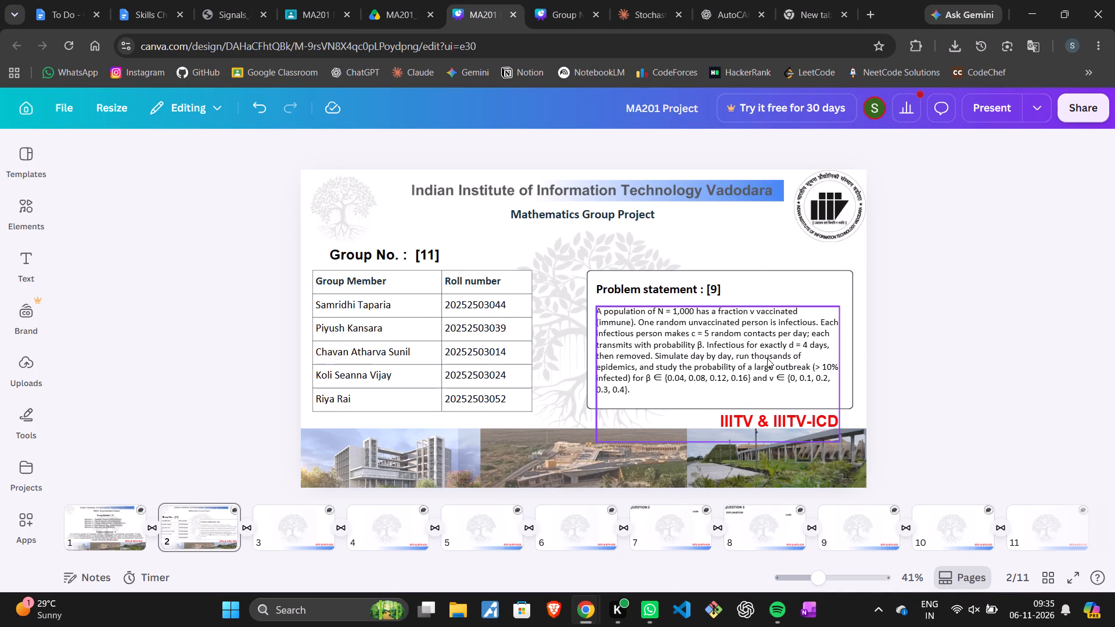
click(751, 359)
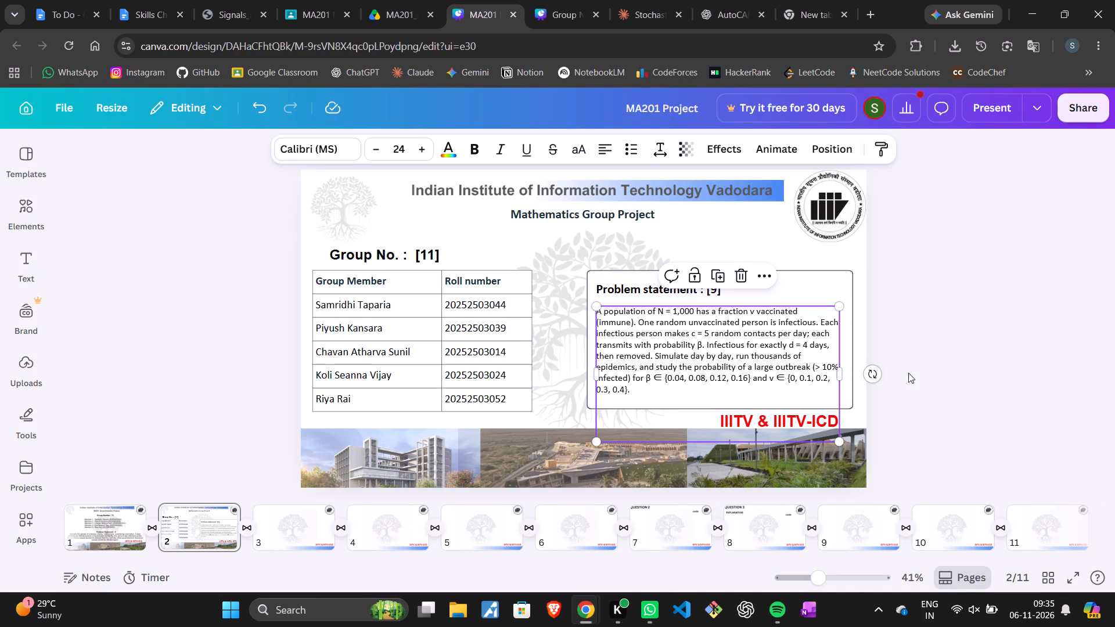
click(913, 367)
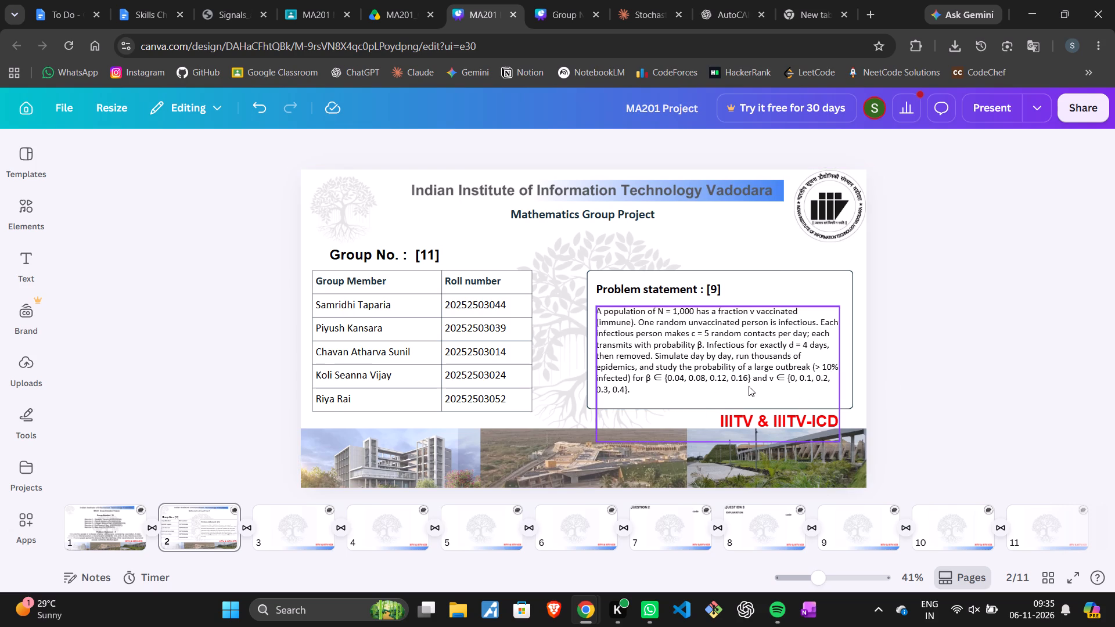
click(423, 0)
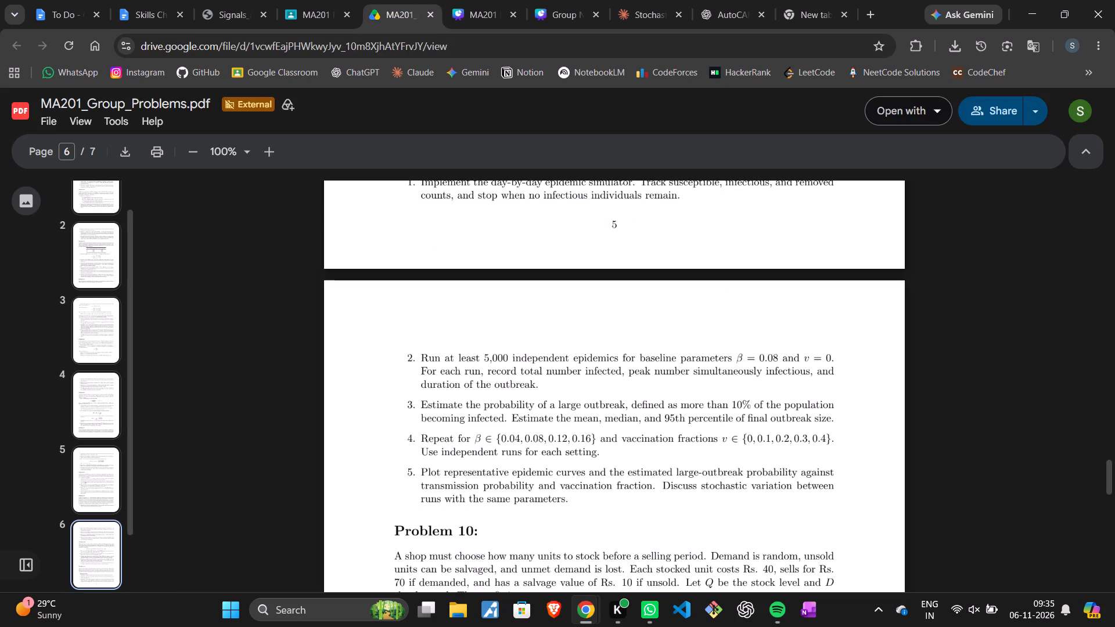
click(479, 1)
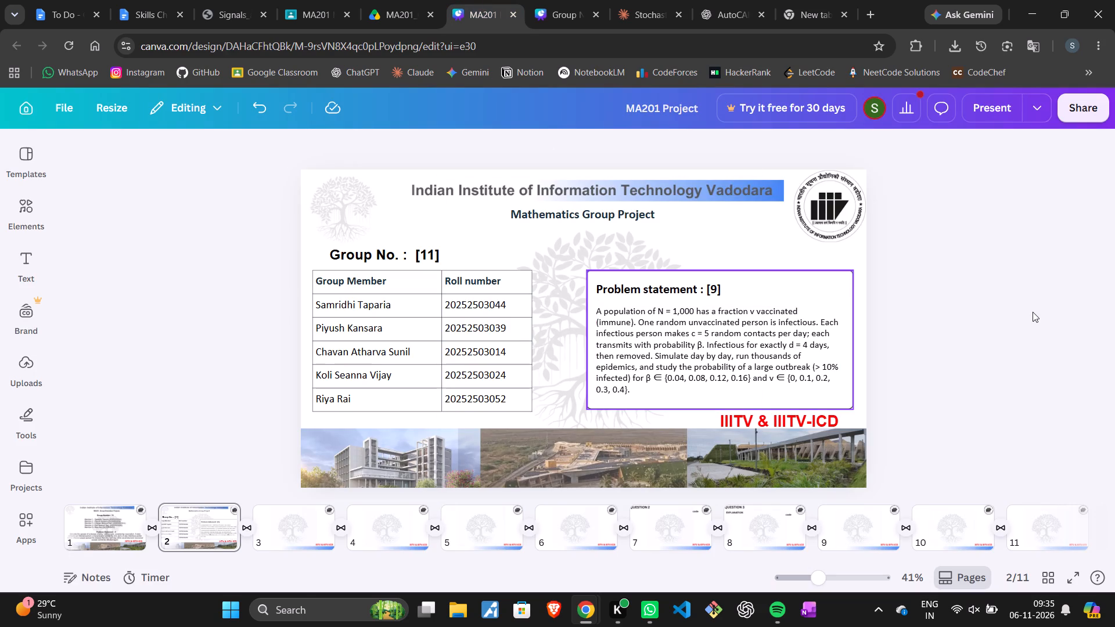
click(1033, 312)
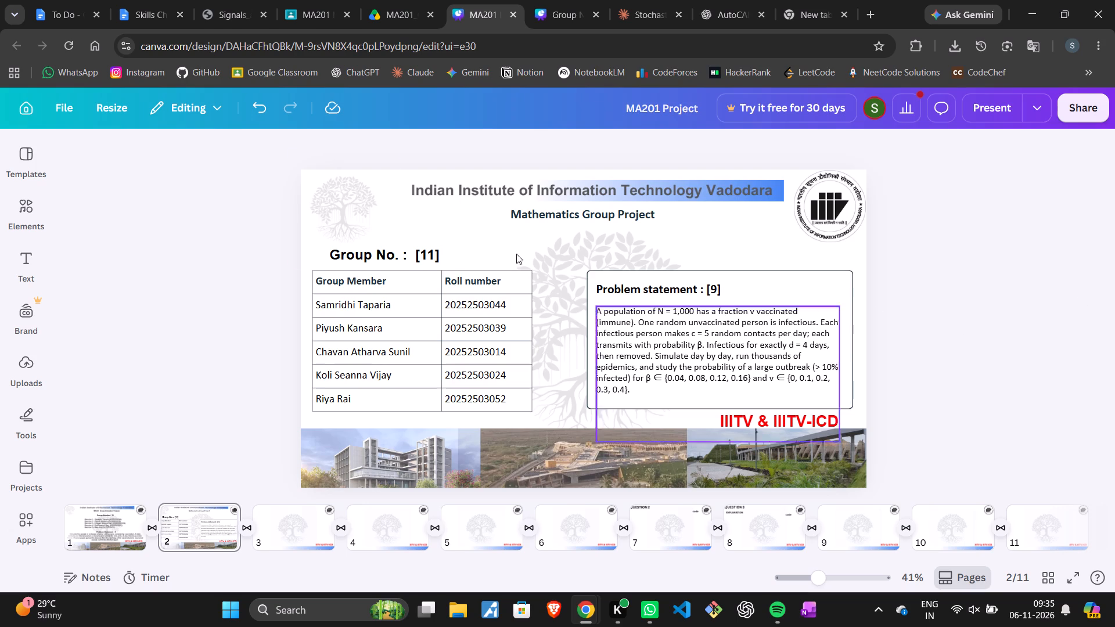
Review the source presentation's second slide and the assignment PDF, and compare the title and group details on slides 1 and 2 of the MA201 Project deck.
click(543, 0)
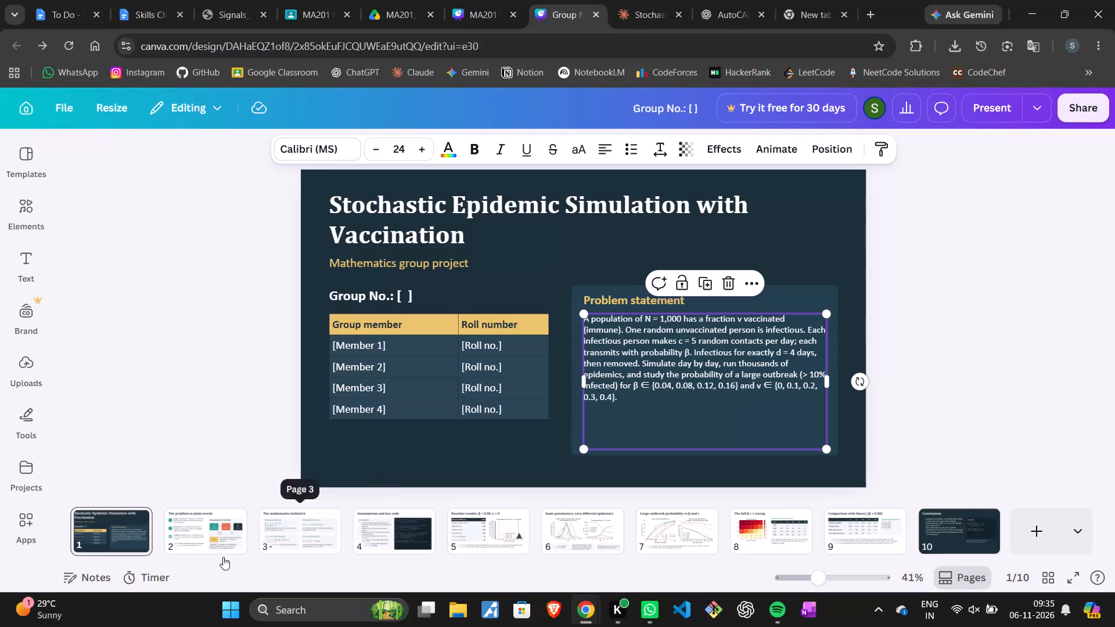
click(190, 541)
click(384, 0)
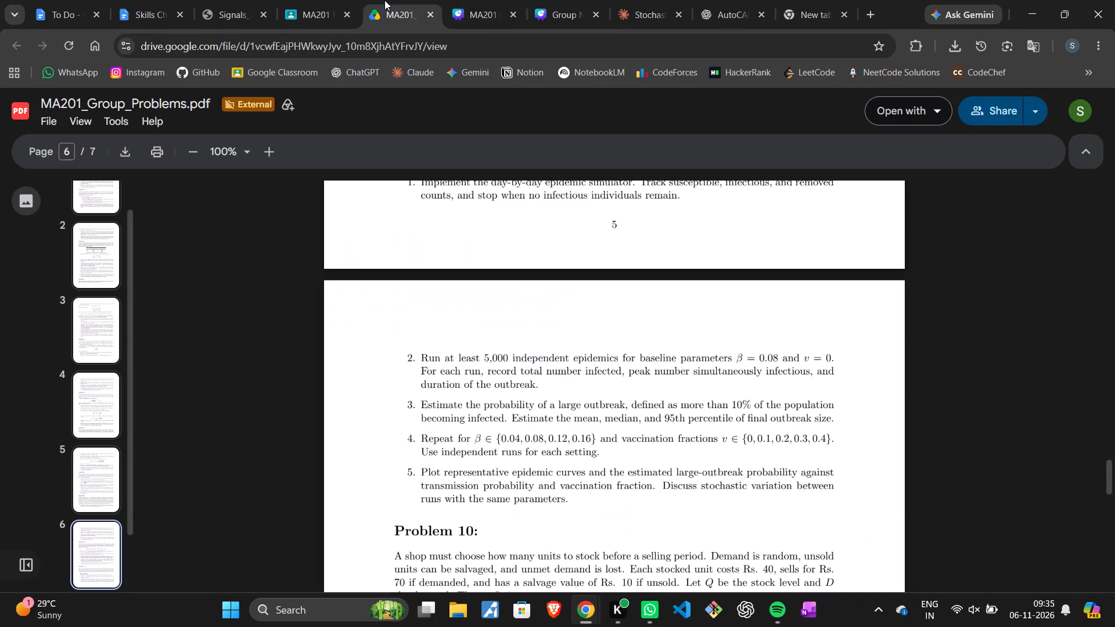
click(463, 0)
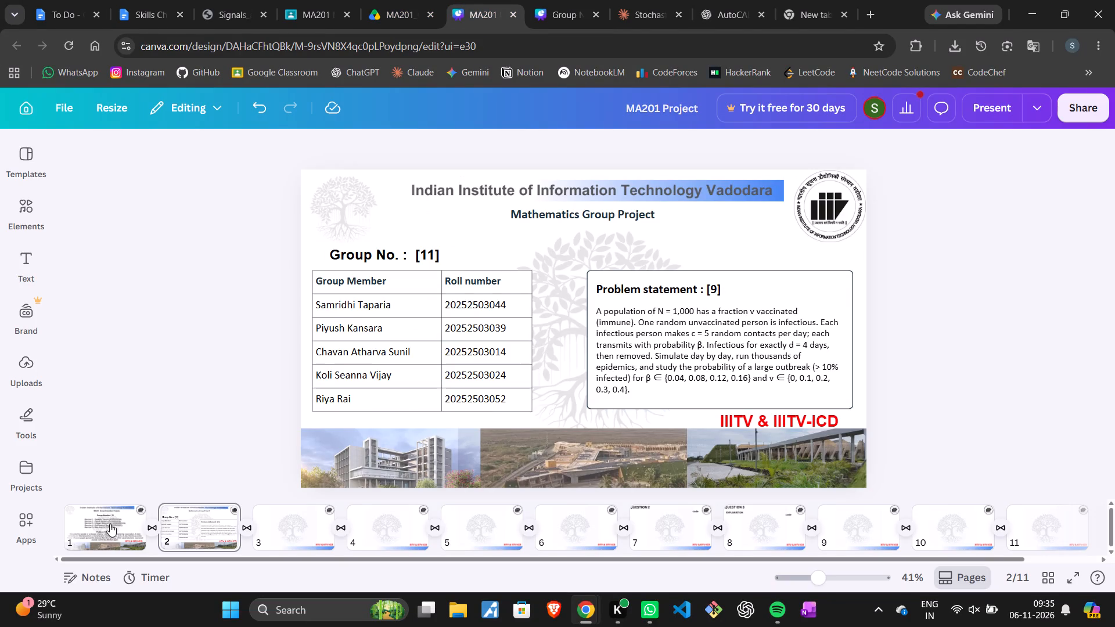
click(109, 525)
click(193, 524)
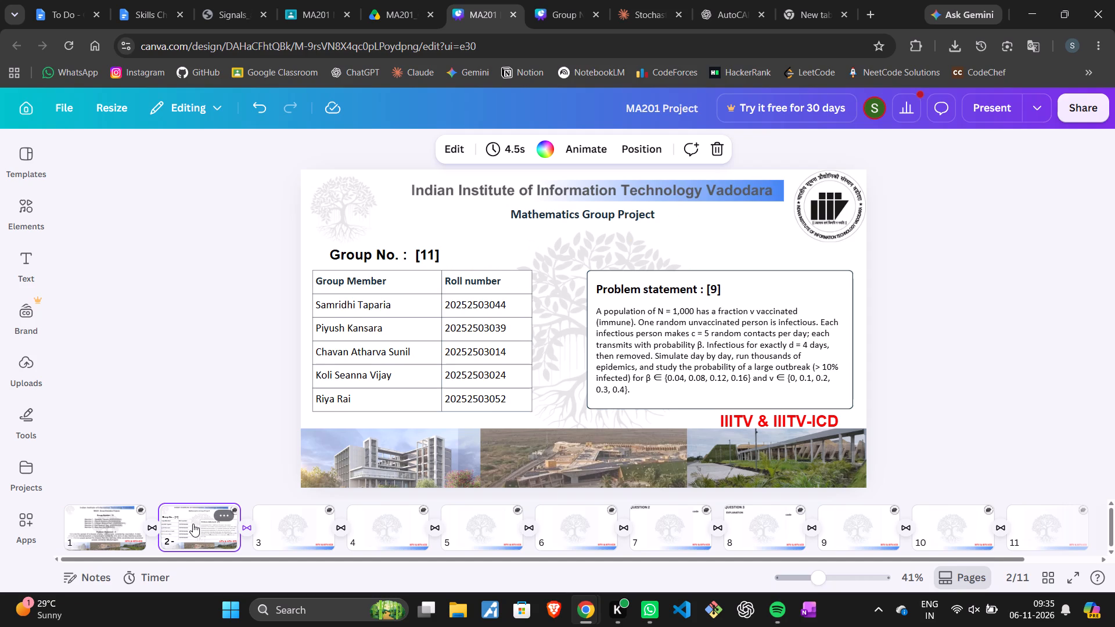
click(96, 534)
click(125, 514)
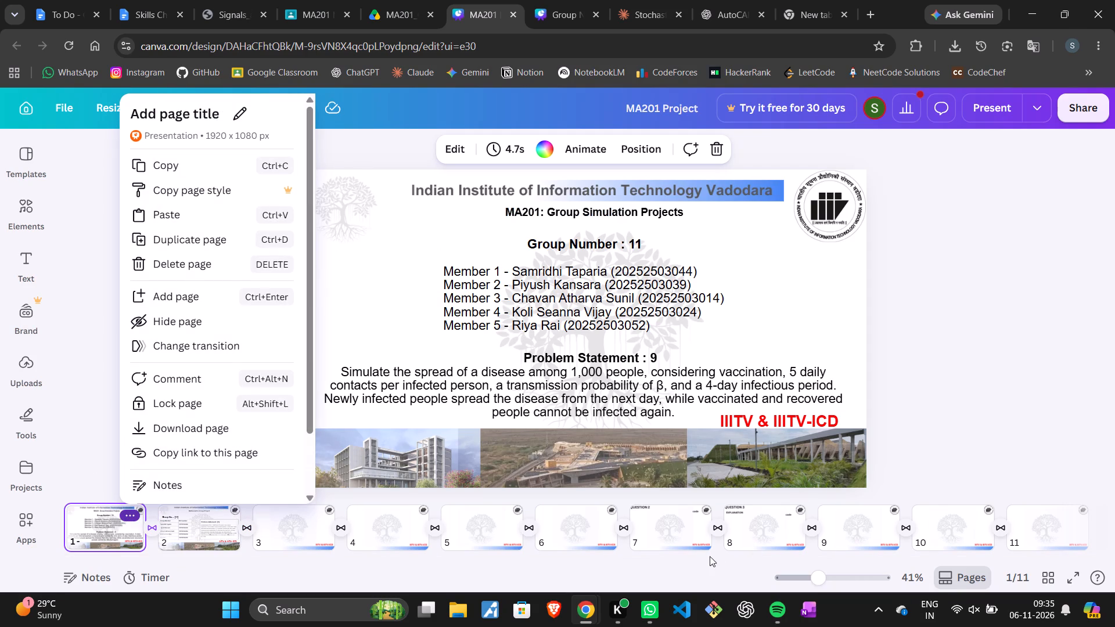
click(693, 534)
click(693, 534)
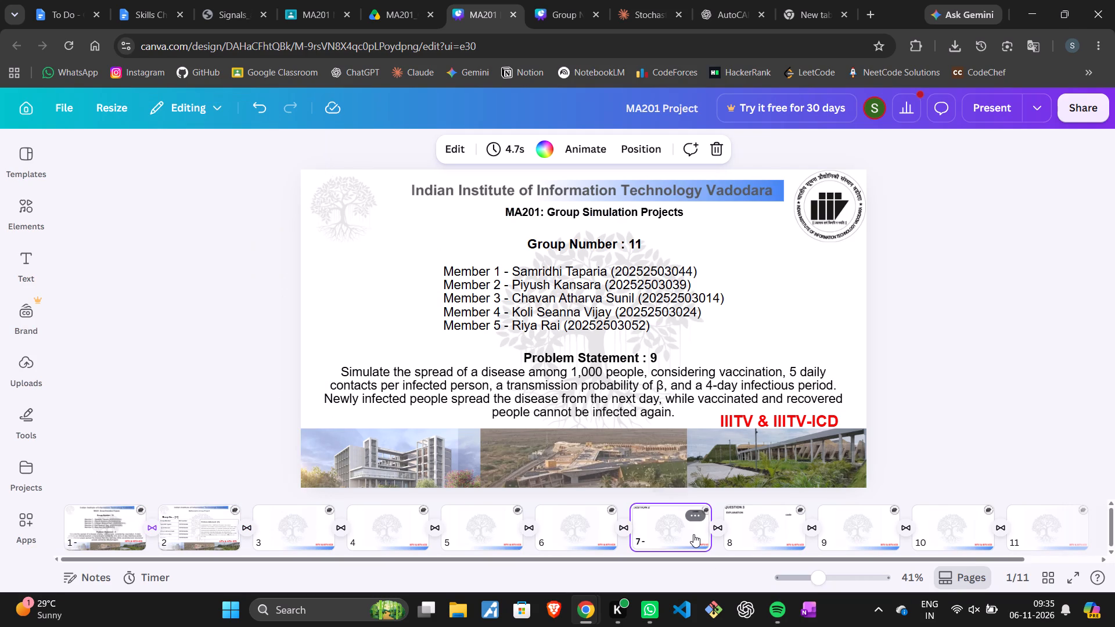
click(114, 521)
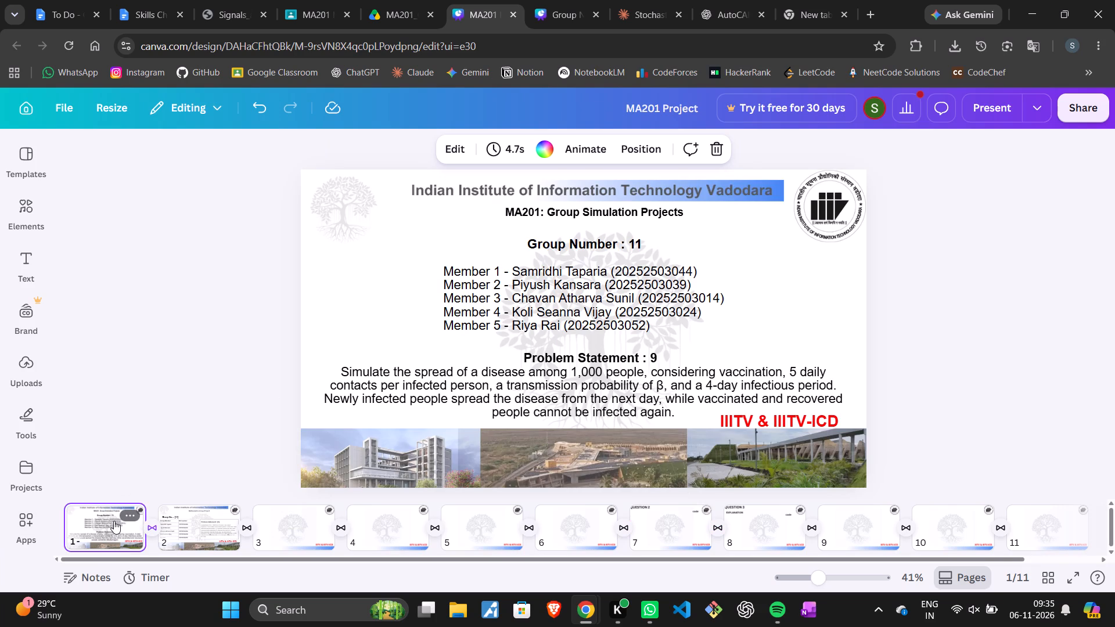
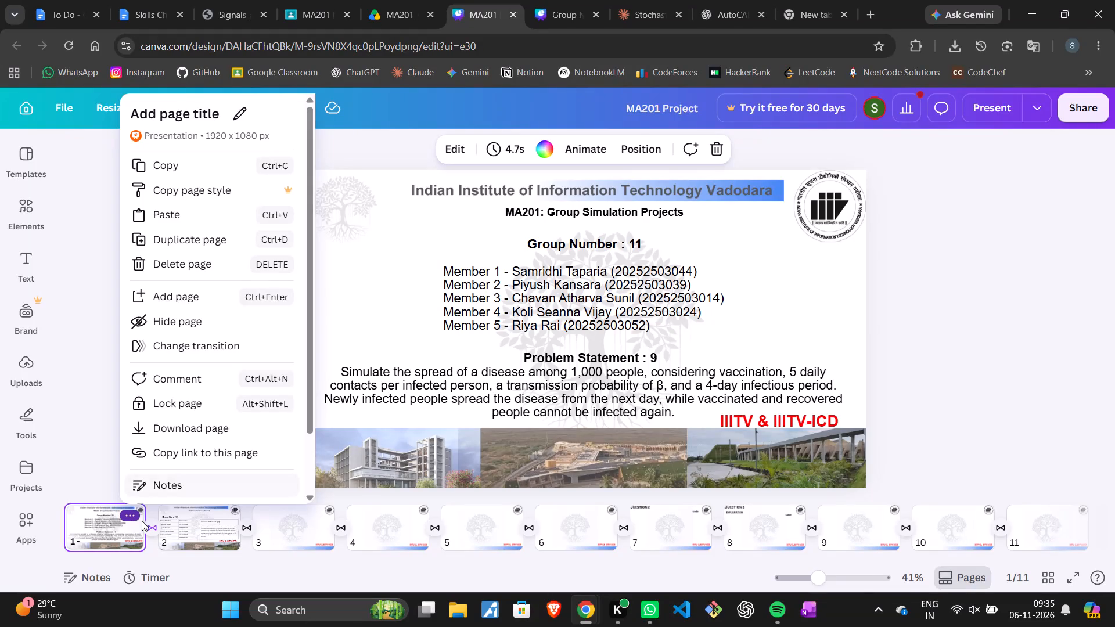
Move the first slide, with the plain member list and Problem Statement : 9, to the end of the deck as page 11.
click(125, 532)
drag(125, 532, 1096, 558)
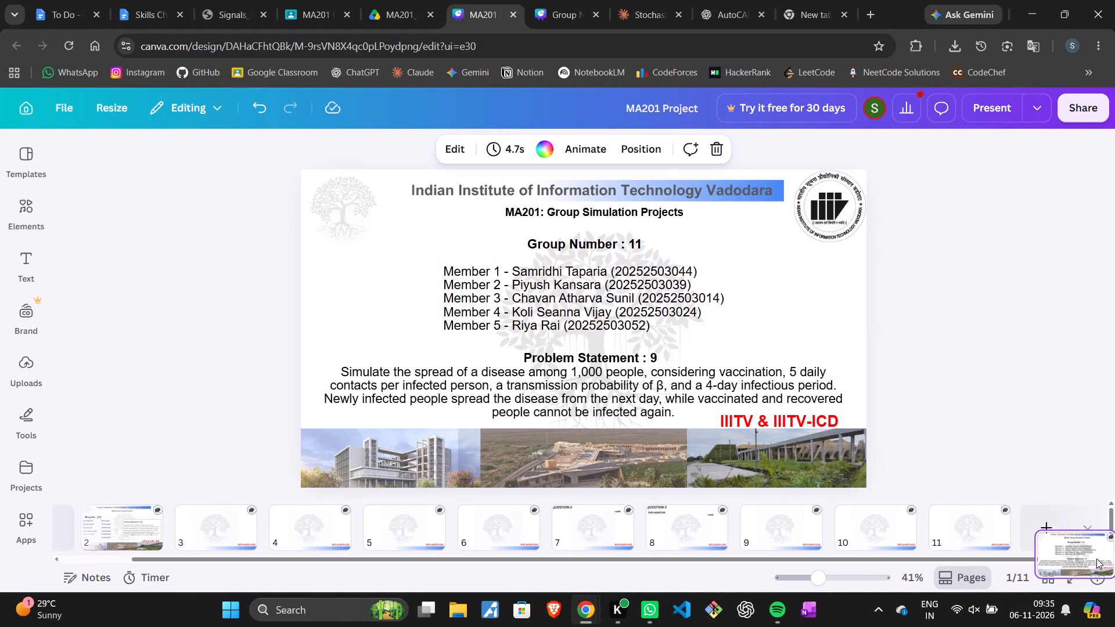
drag(1096, 558, 1069, 543)
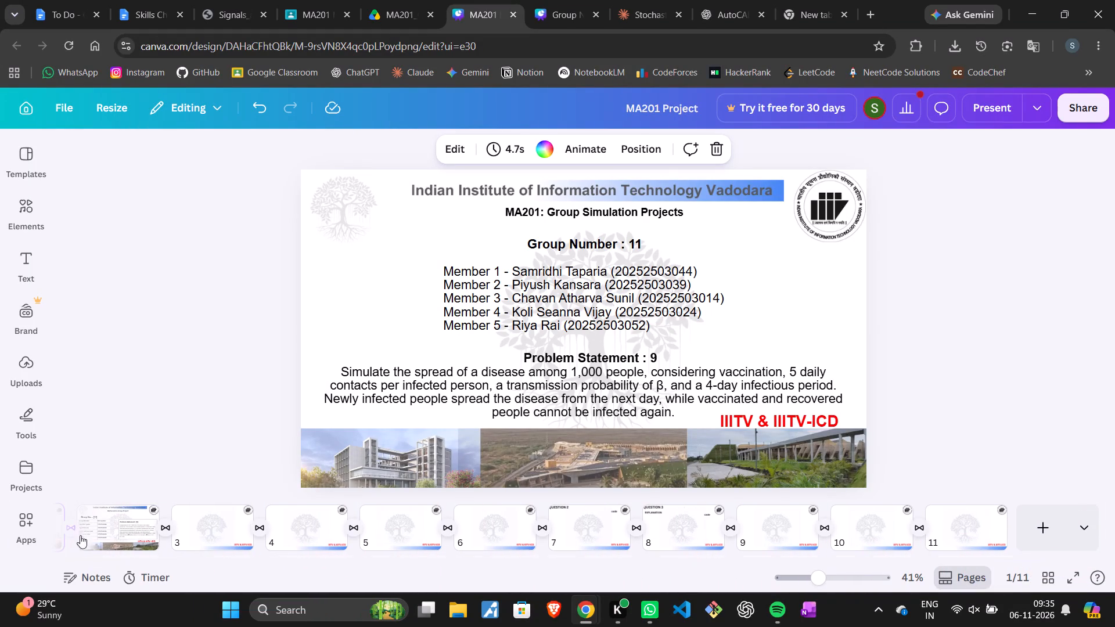
click(190, 564)
drag(181, 556, 142, 551)
drag(65, 511, 1034, 522)
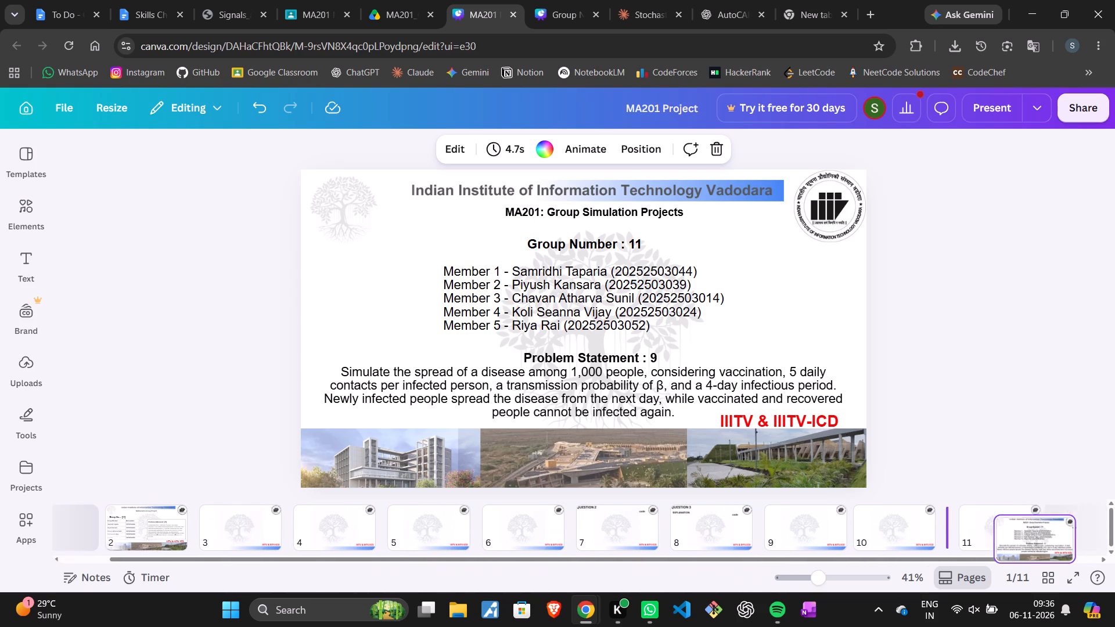
drag(1034, 522, 1014, 520)
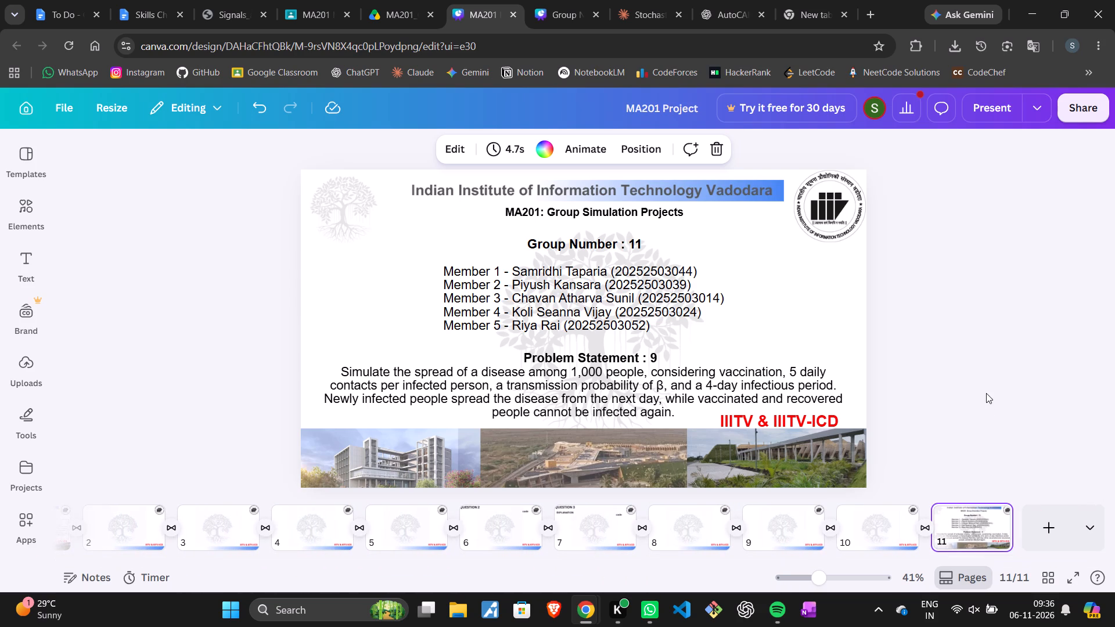
click(986, 393)
Review the reordered deck's opening group slide and the blank template slide that follows it.
drag(171, 556, 170, 556)
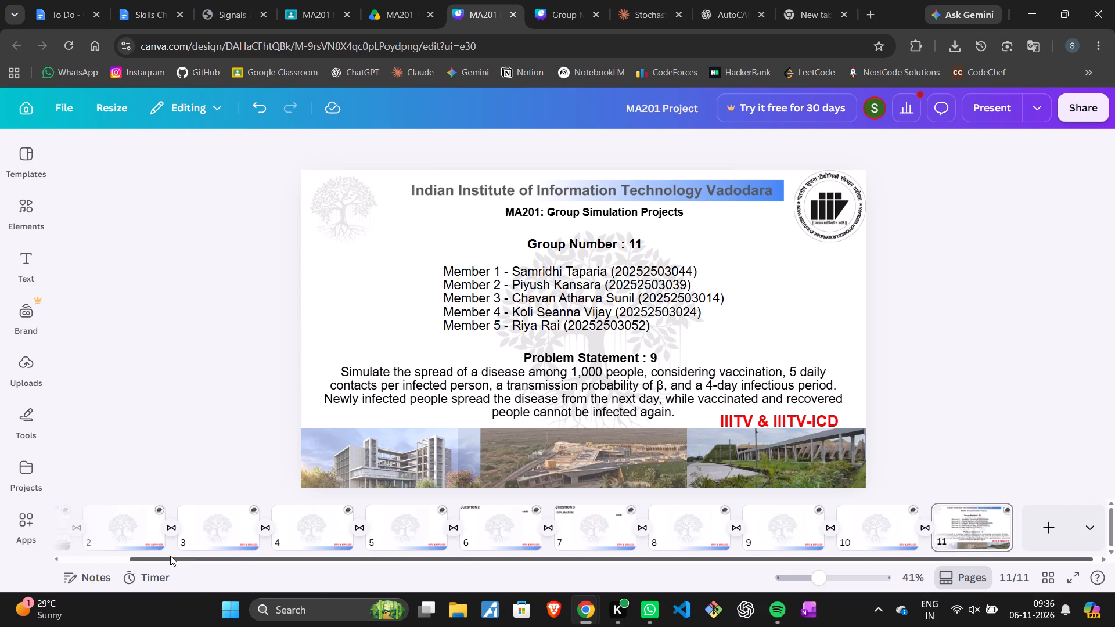
drag(170, 556, 96, 553)
click(100, 536)
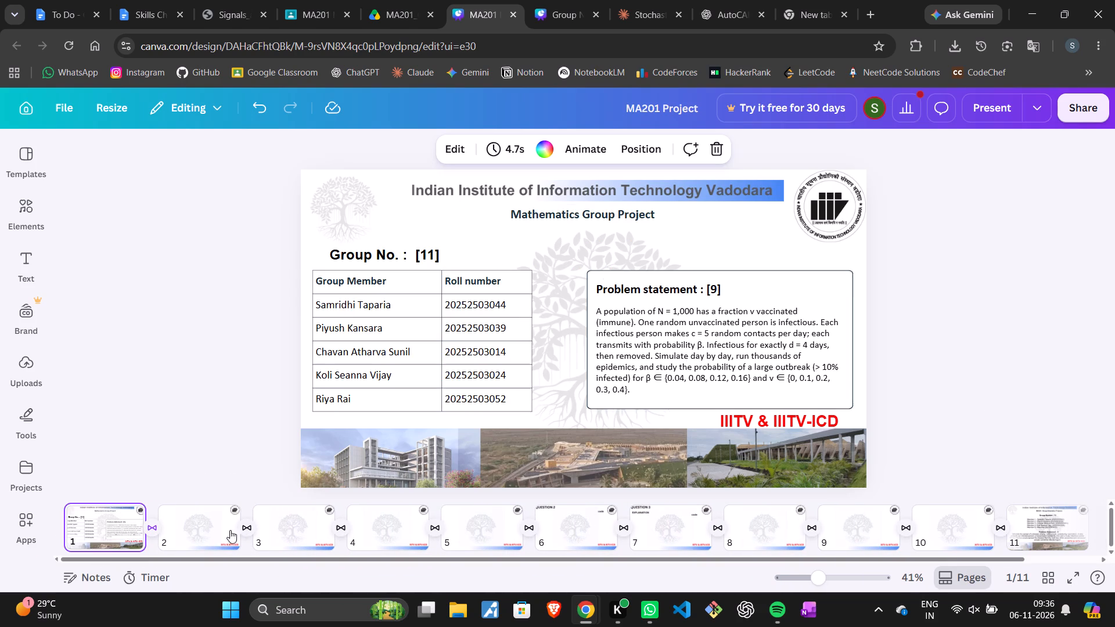
click(199, 530)
Switch to the MA201 Mathematics-III class in Google Classroom and look through the posts in its stream.
click(552, 0)
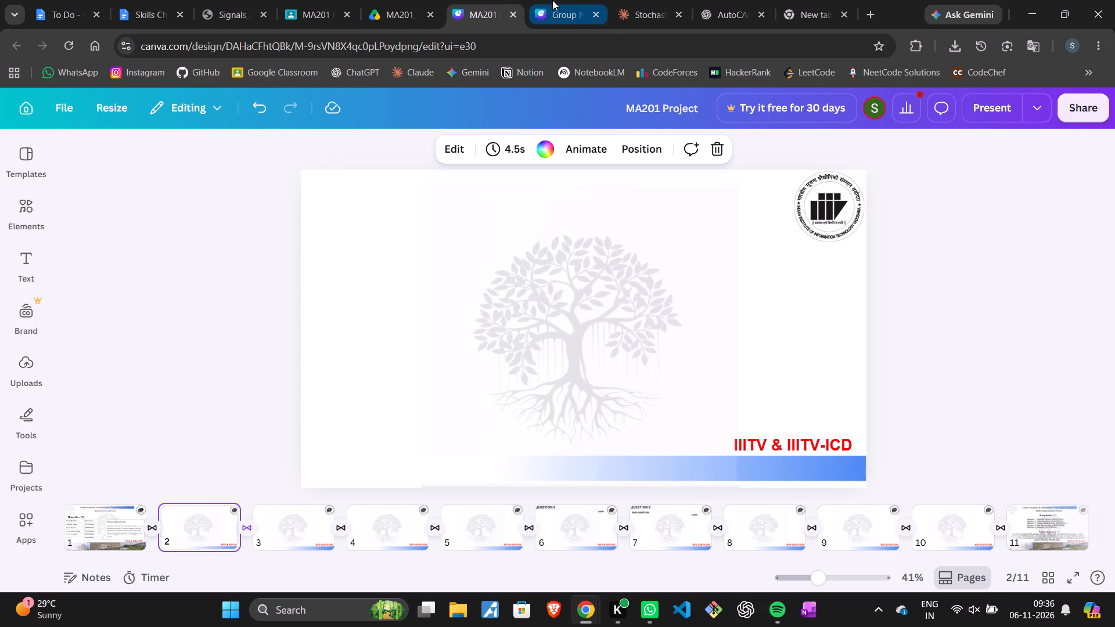
click(407, 0)
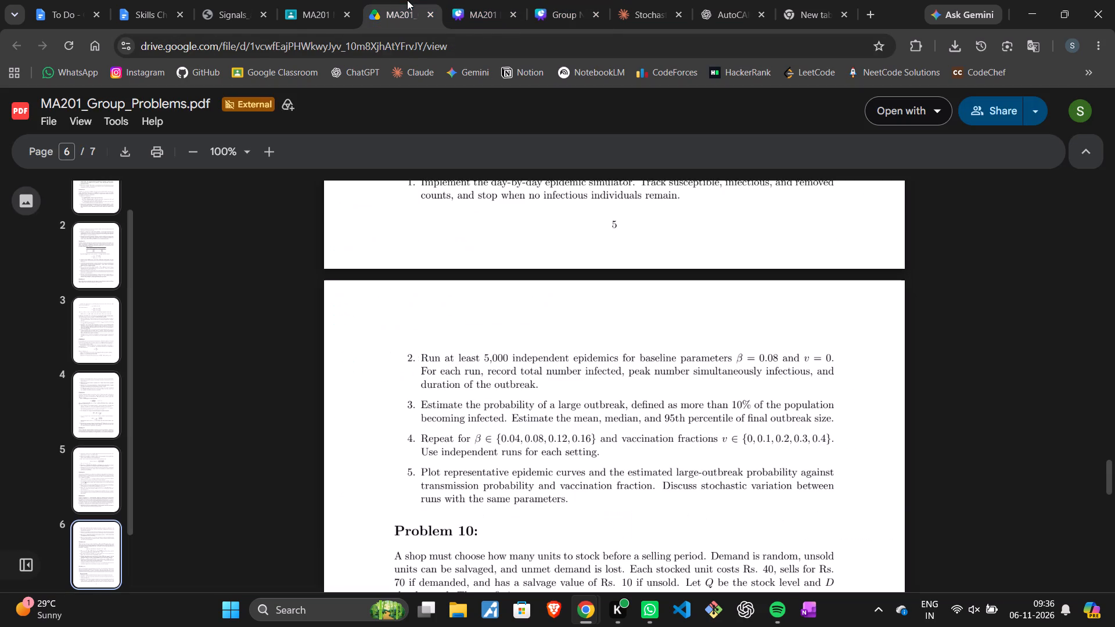
click(319, 0)
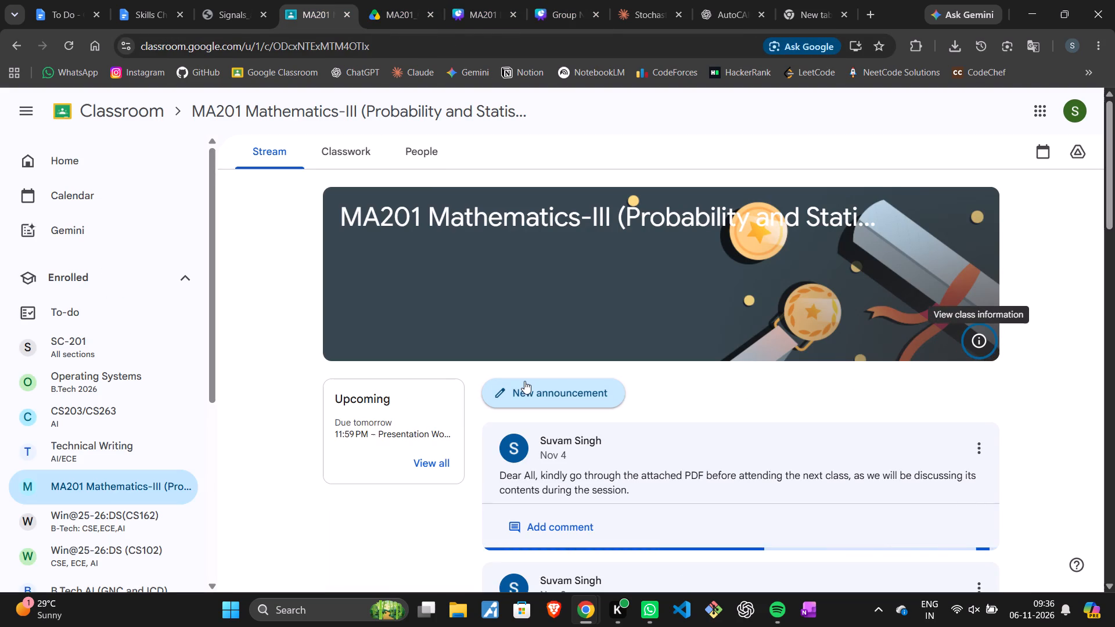
scroll(524, 381, down, 1)
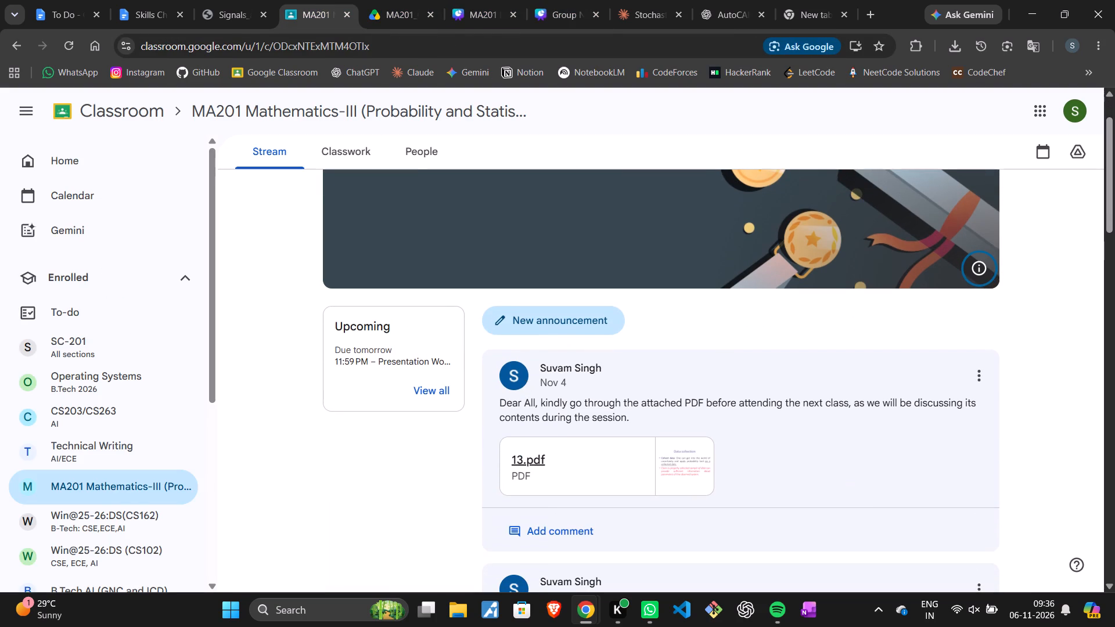
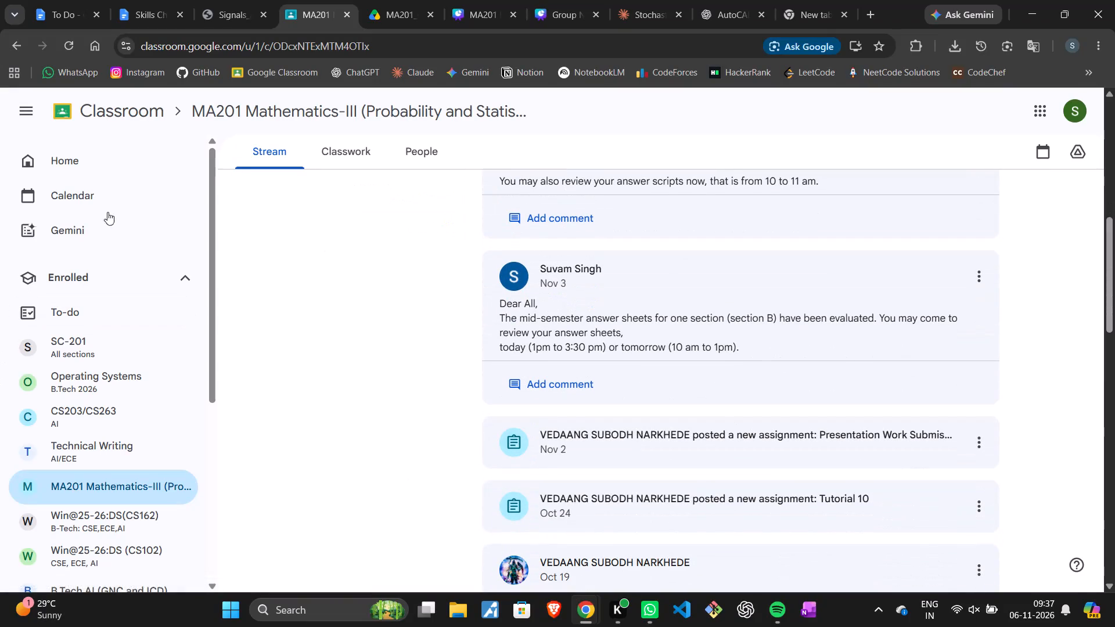
Look through the missing work of all classes in the Classroom to-do list.
click(98, 175)
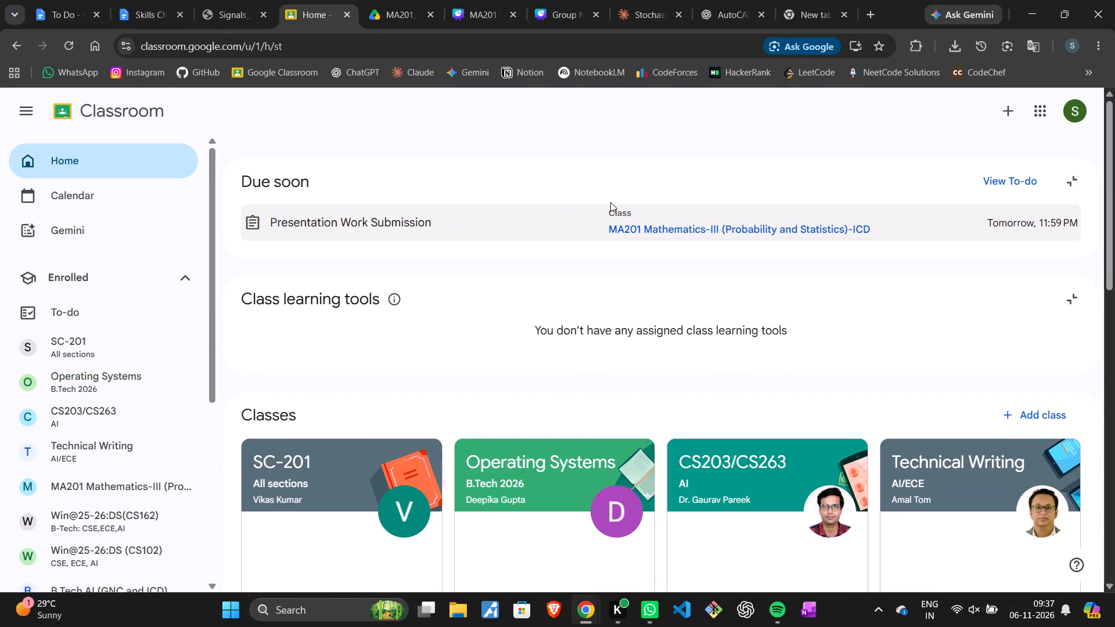
click(977, 181)
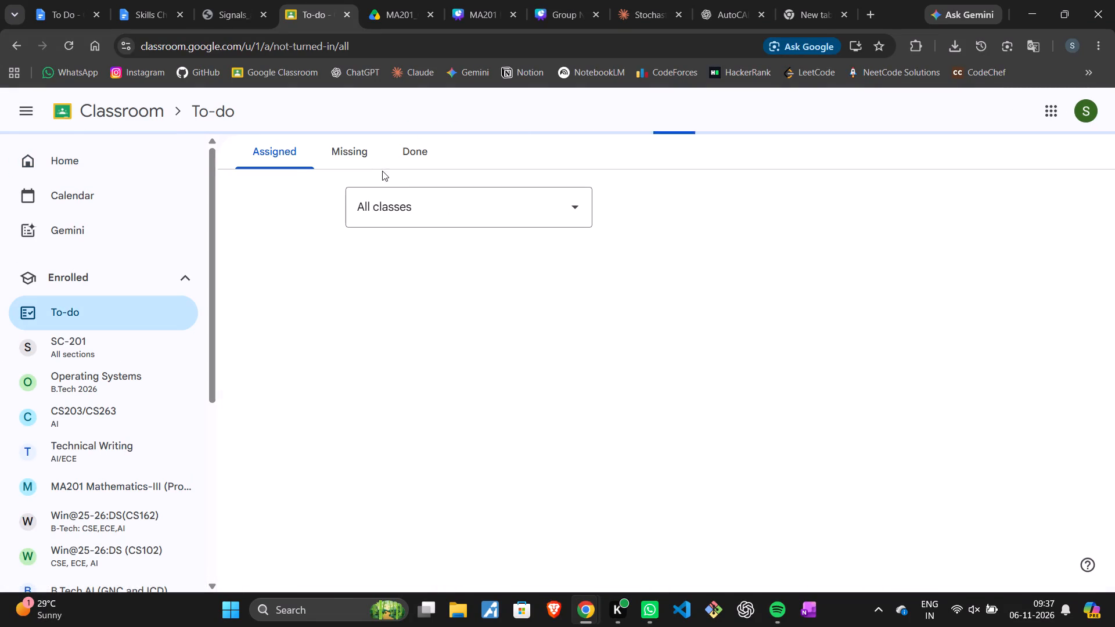
click(366, 149)
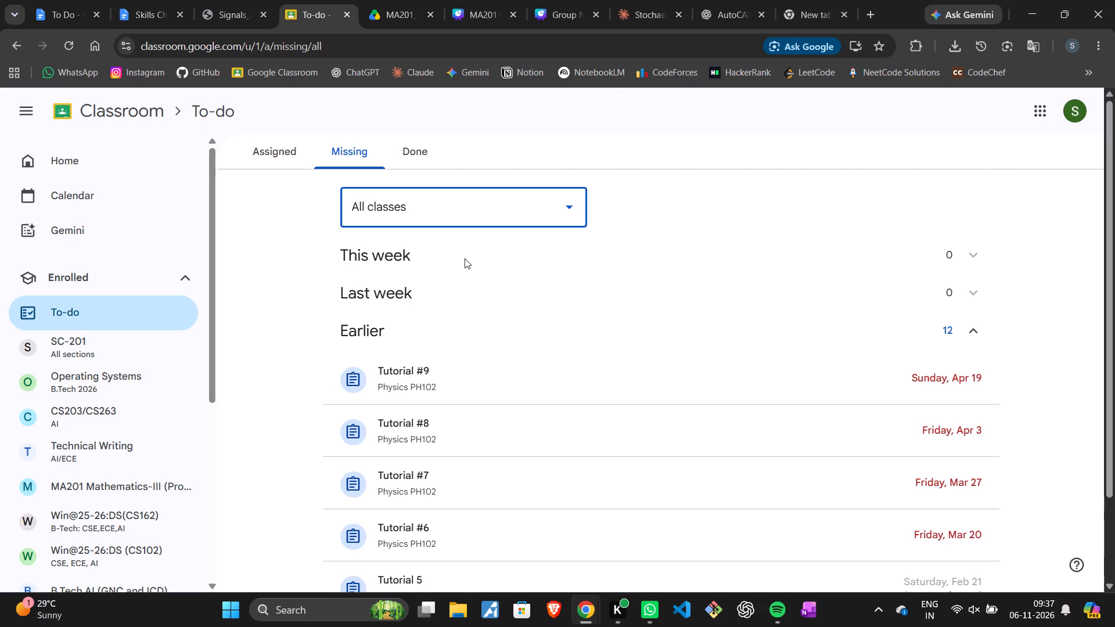
scroll(458, 278, down, 1)
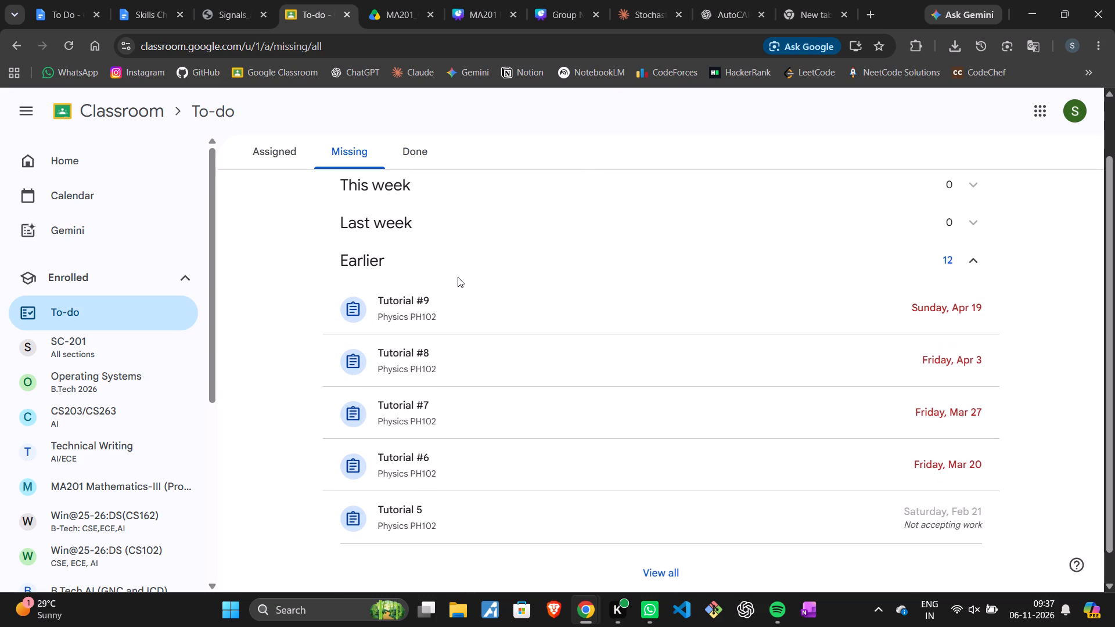
scroll(458, 277, down, 2)
scroll(458, 277, up, 2)
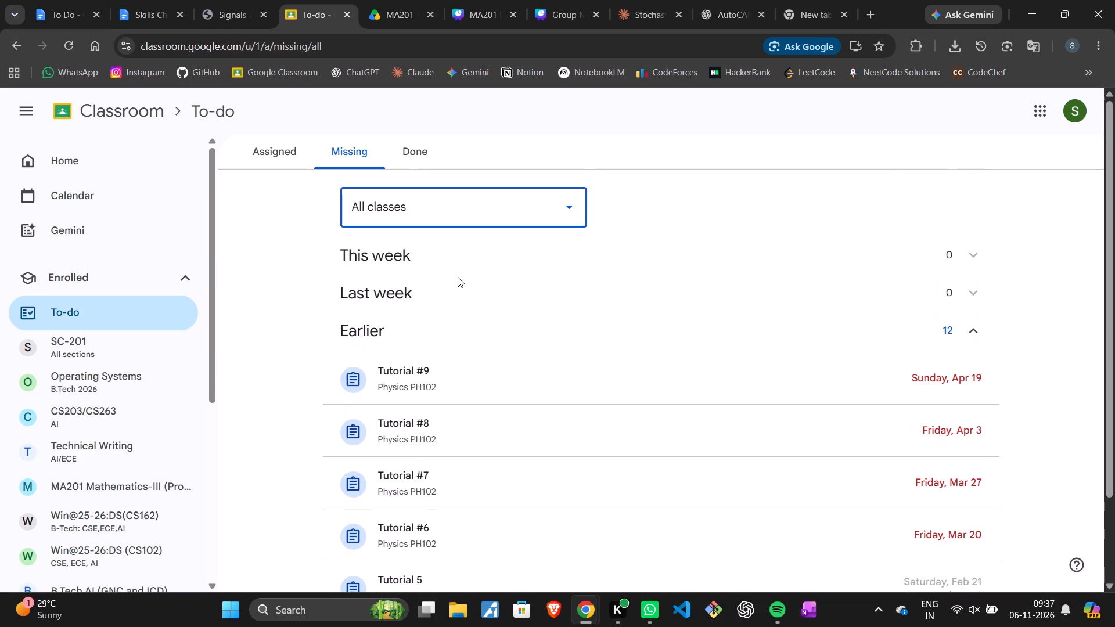
scroll(460, 296, down, 1)
scroll(372, 305, up, 1)
click(452, 320)
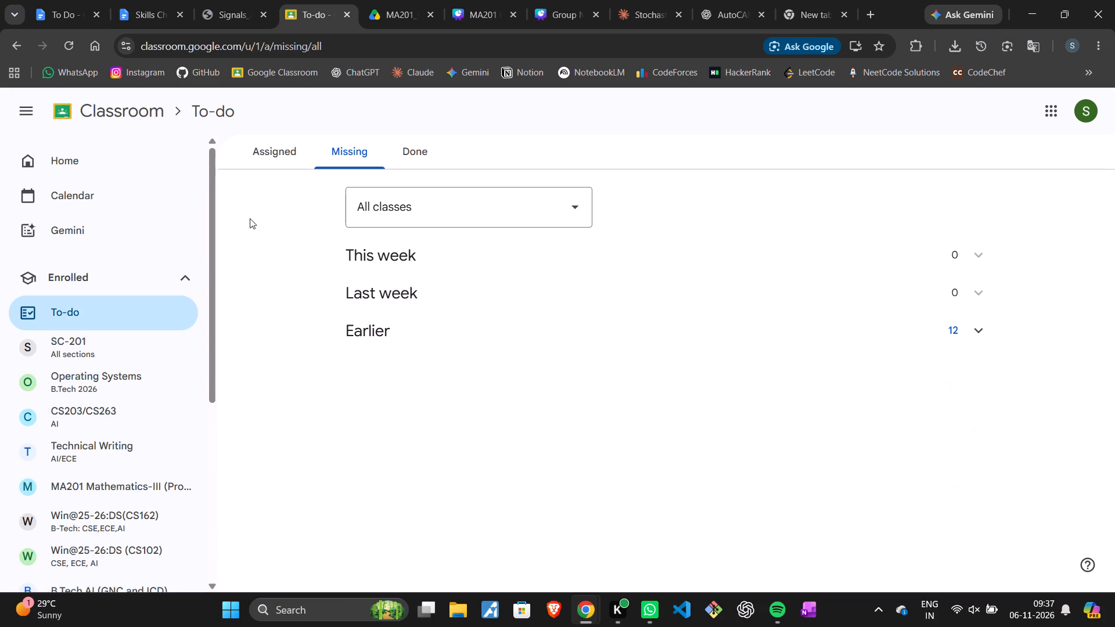
Open the assigned Presentation Work Submission, read its submission instructions, and return to the to-do list.
click(268, 156)
click(405, 344)
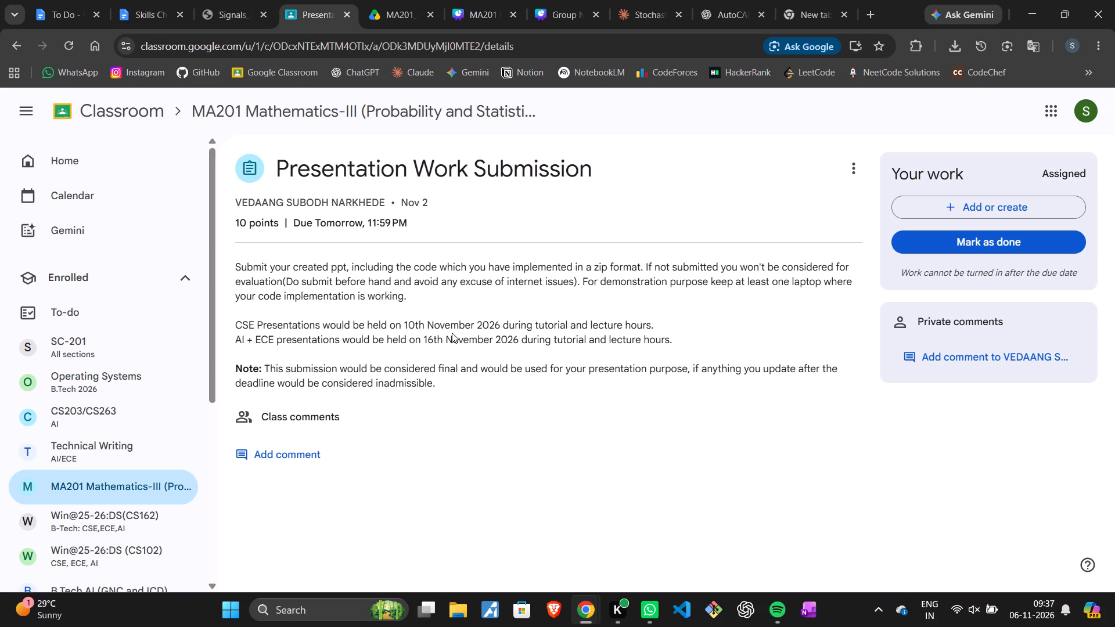
click(1, 37)
click(2, 38)
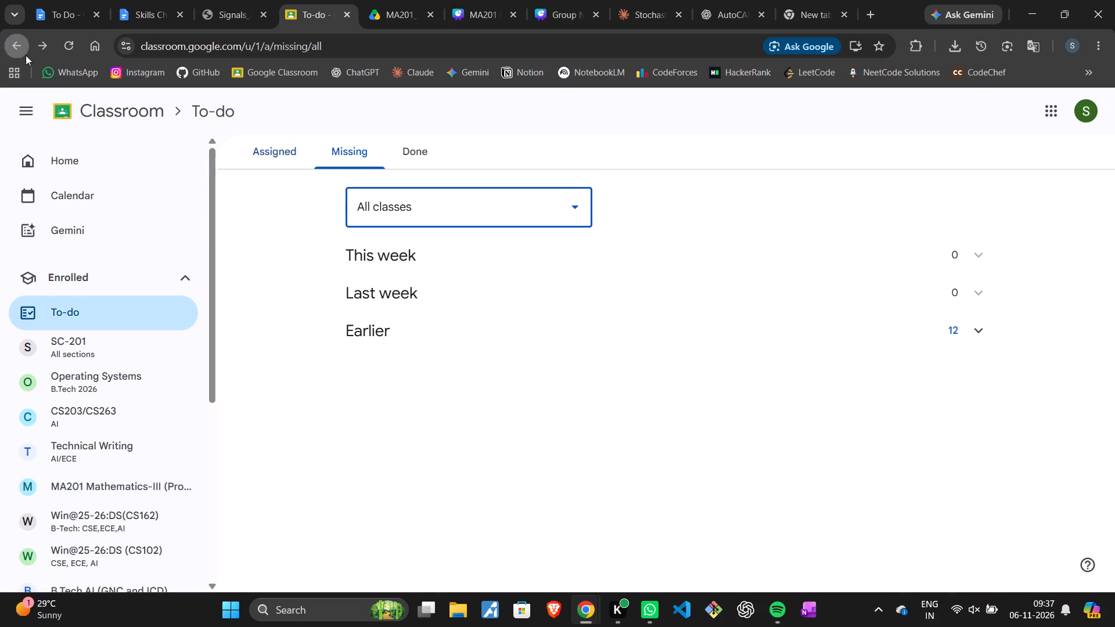
click(135, 317)
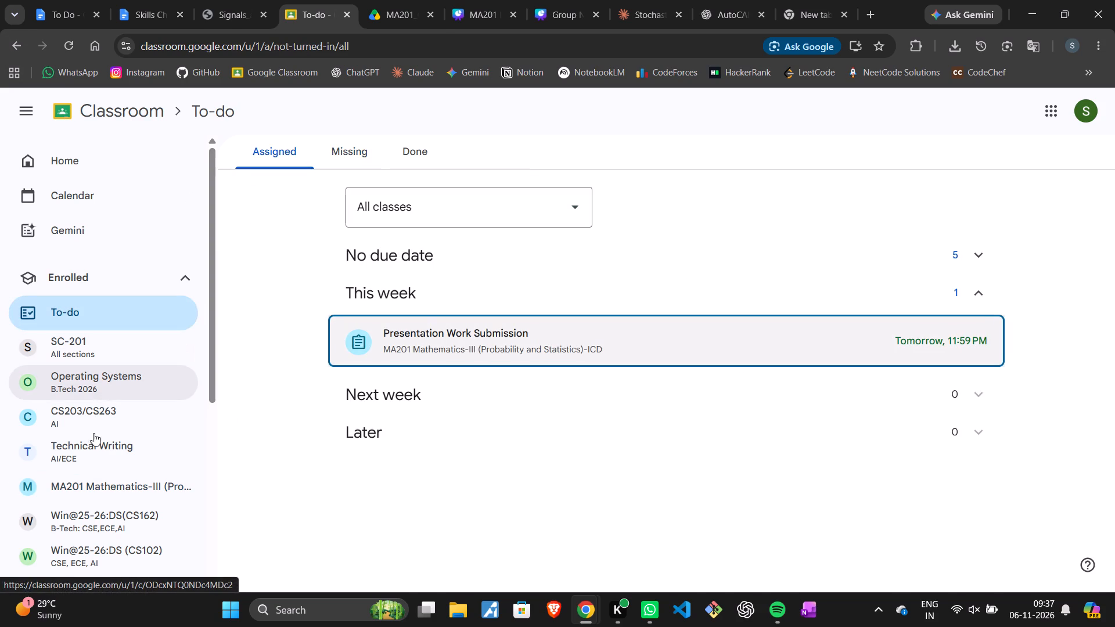
Find the Oct 19 post in the MA201 Mathematics-III stream and read its slide-by-slide presentation requirements, especially those for Slide 1.
click(96, 491)
scroll(505, 278, down, 6)
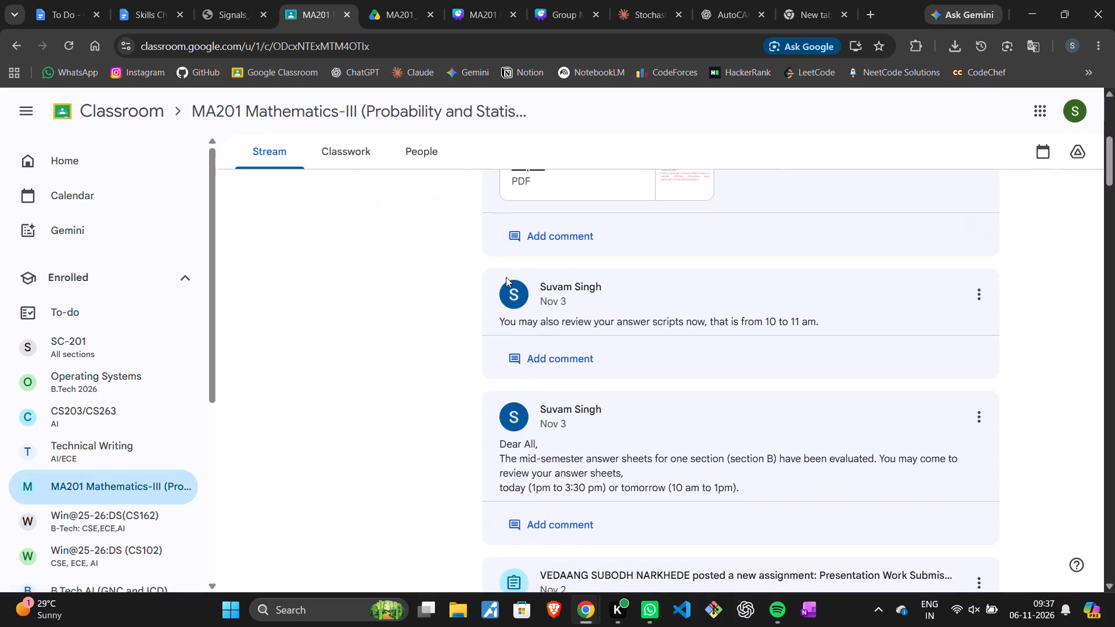
scroll(506, 277, down, 7)
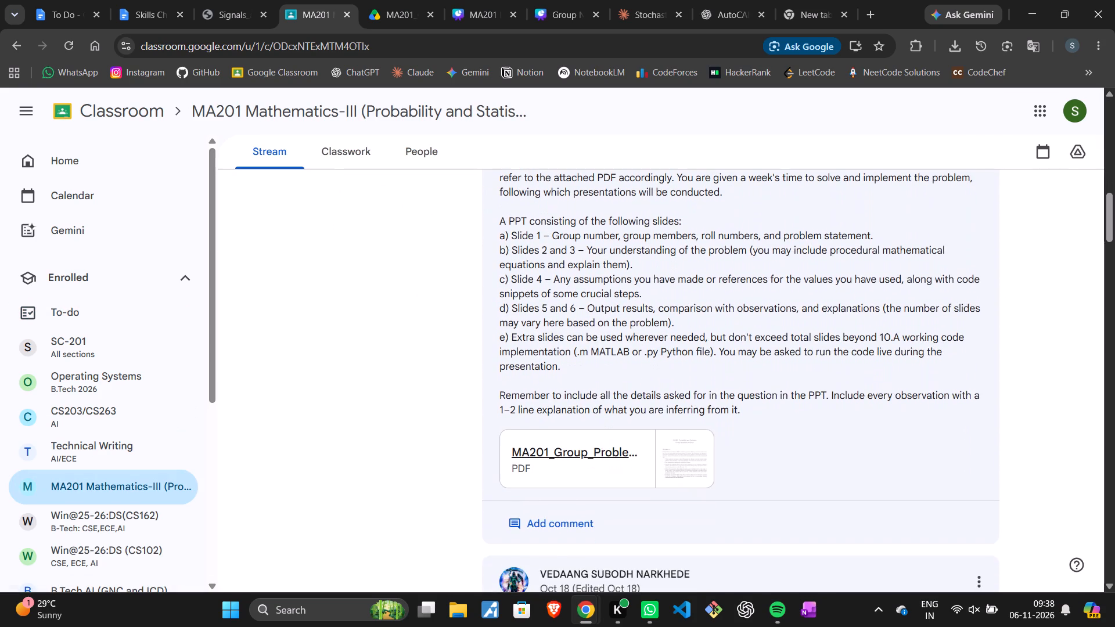
scroll(506, 276, up, 1)
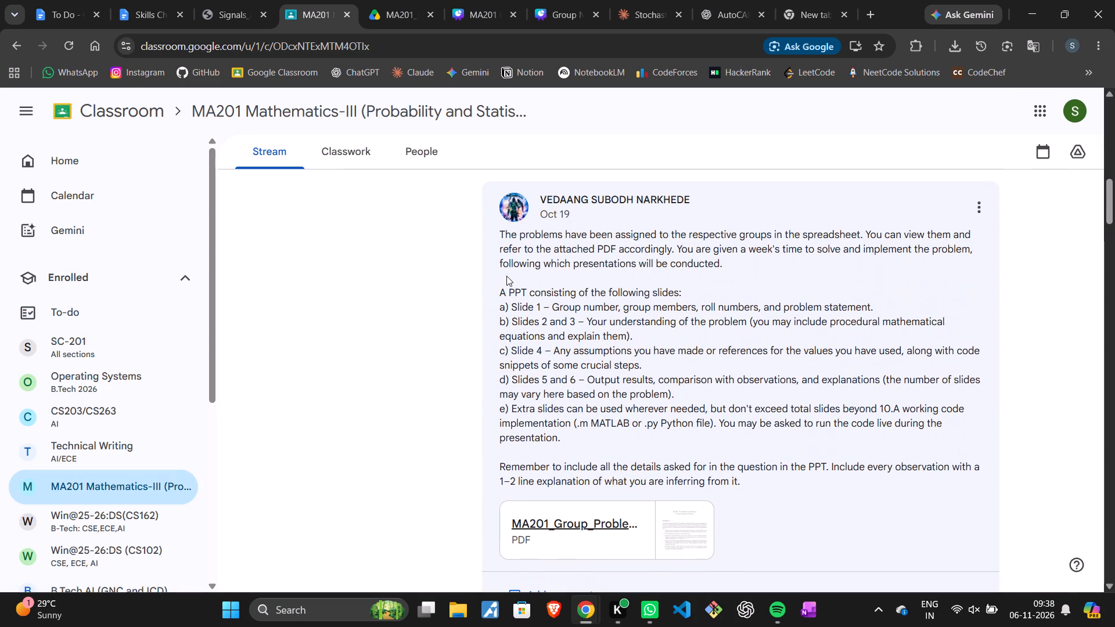
scroll(506, 276, up, 1)
scroll(506, 276, down, 1)
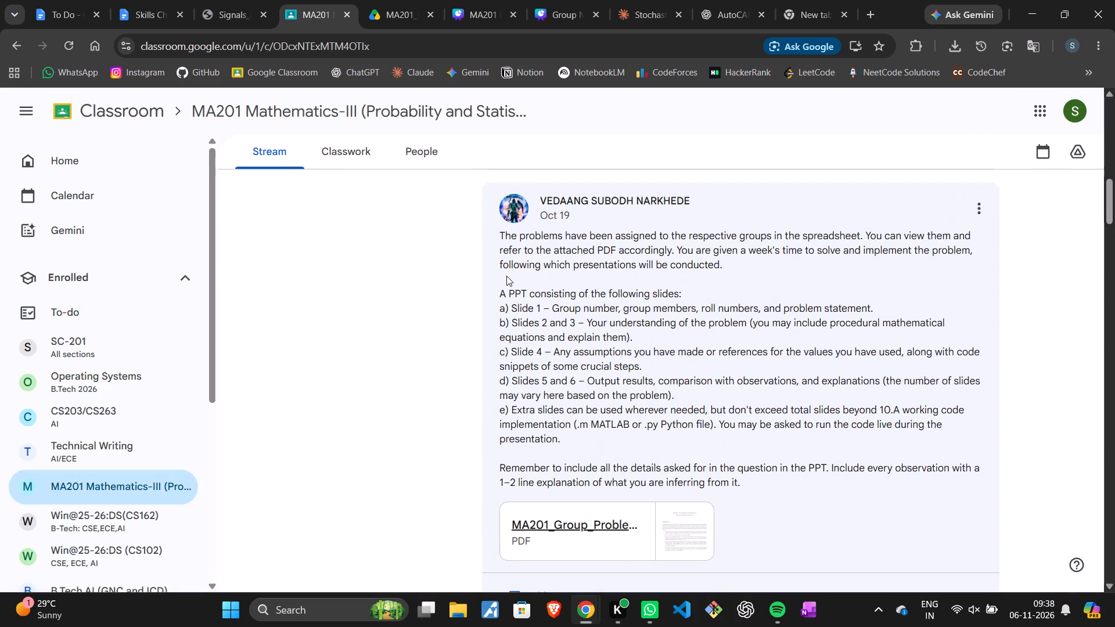
scroll(506, 276, down, 1)
scroll(506, 276, up, 1)
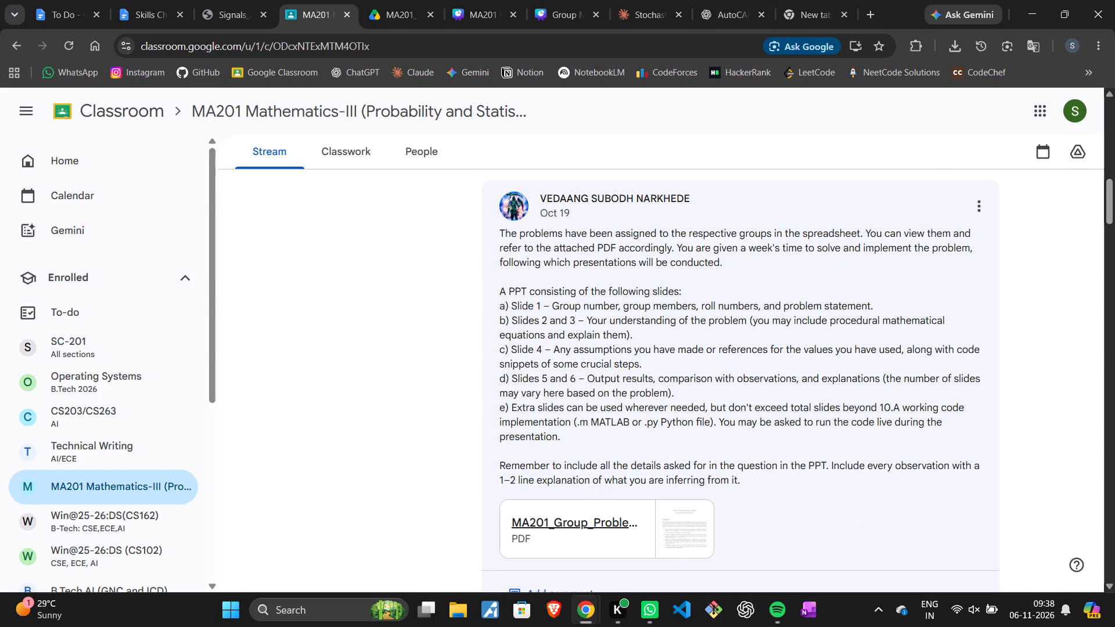
drag(553, 310, 679, 312)
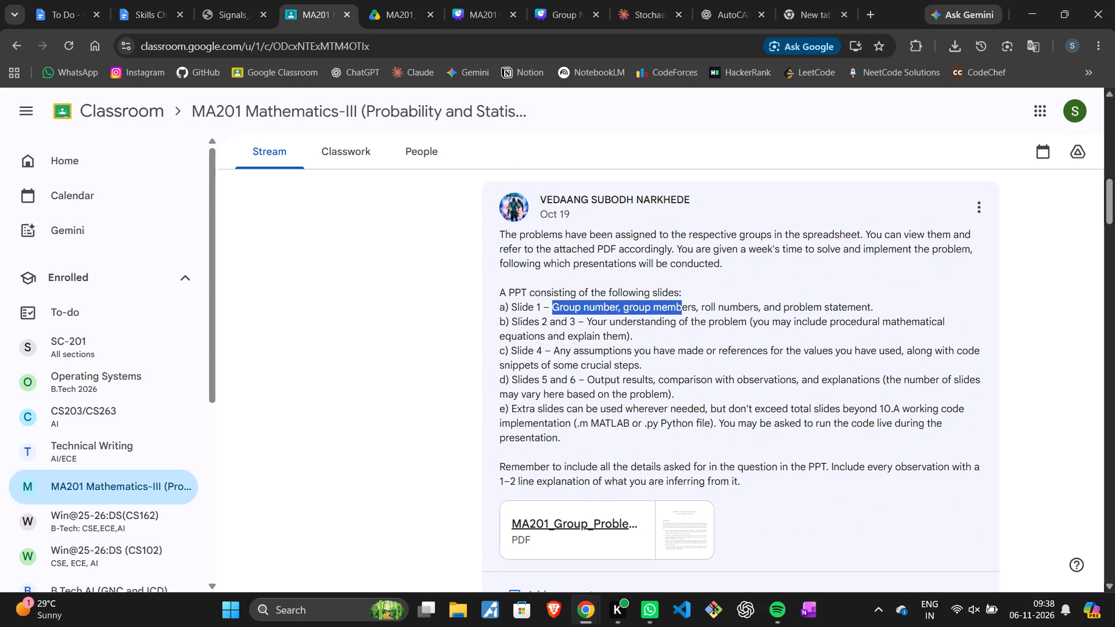
drag(679, 312, 892, 304)
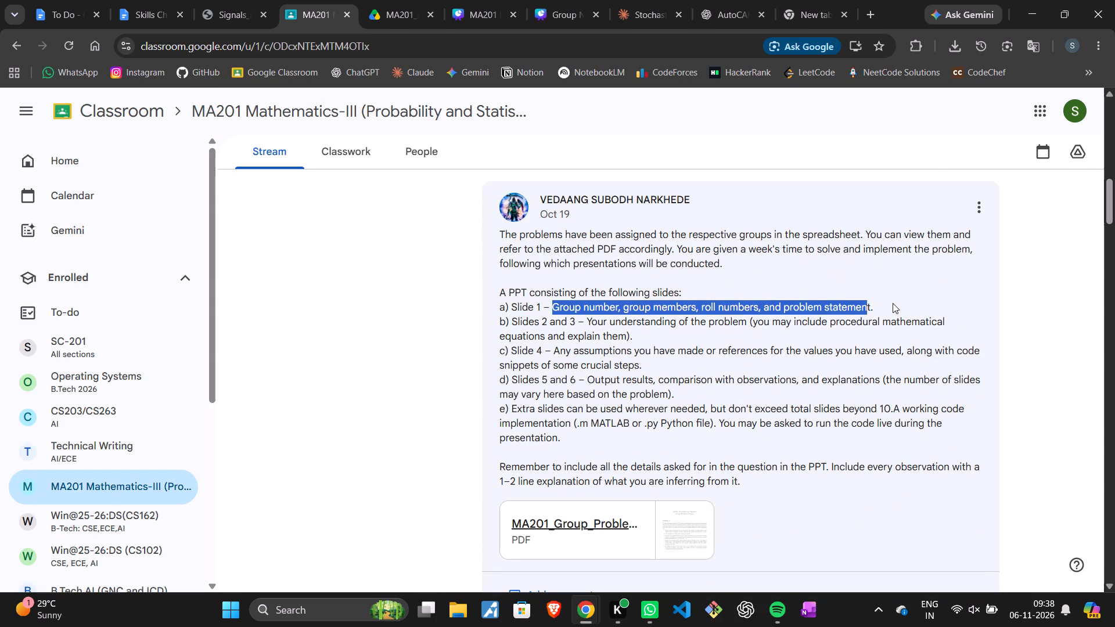
click(893, 303)
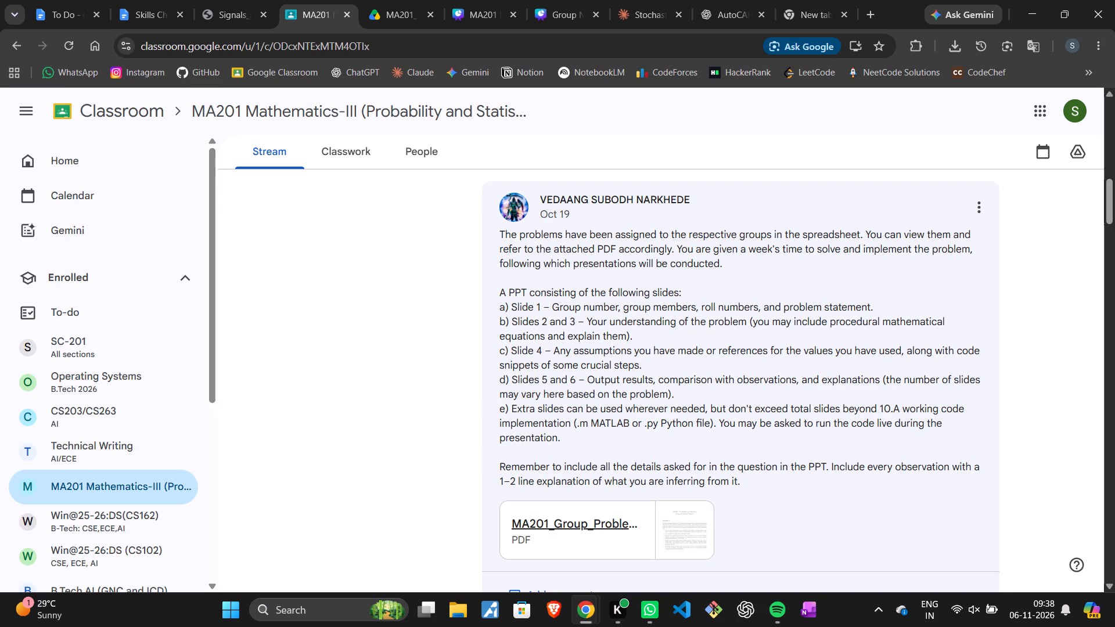
Check the slide requirements against the group problems PDF, the MA201 Project deck and the source presentation's page on the problem in plain words.
click(358, 0)
click(364, 0)
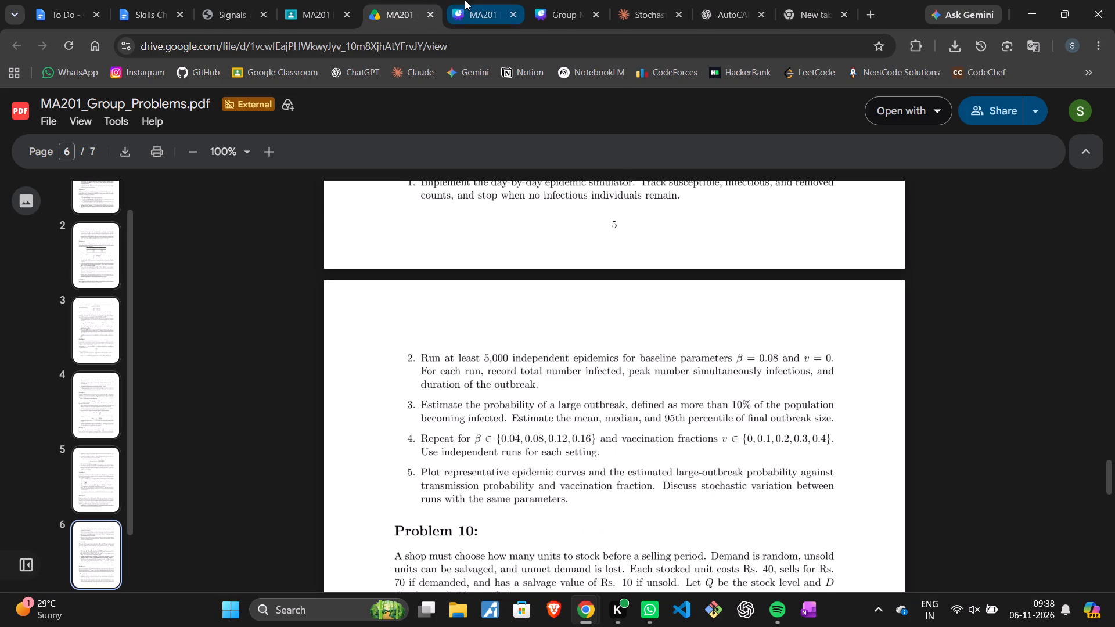
click(465, 0)
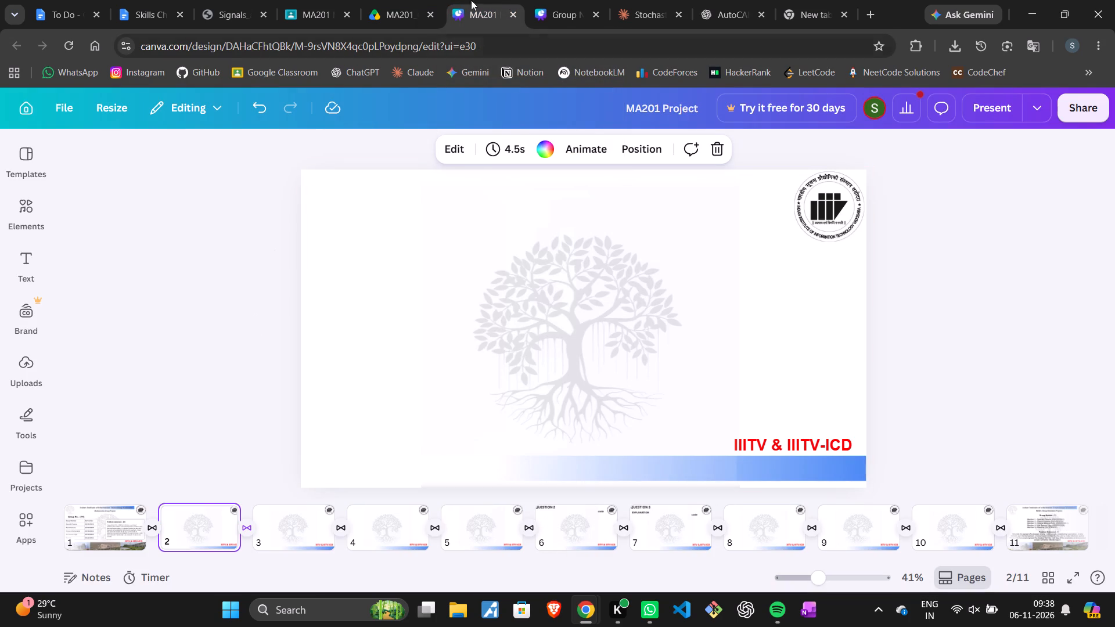
click(553, 0)
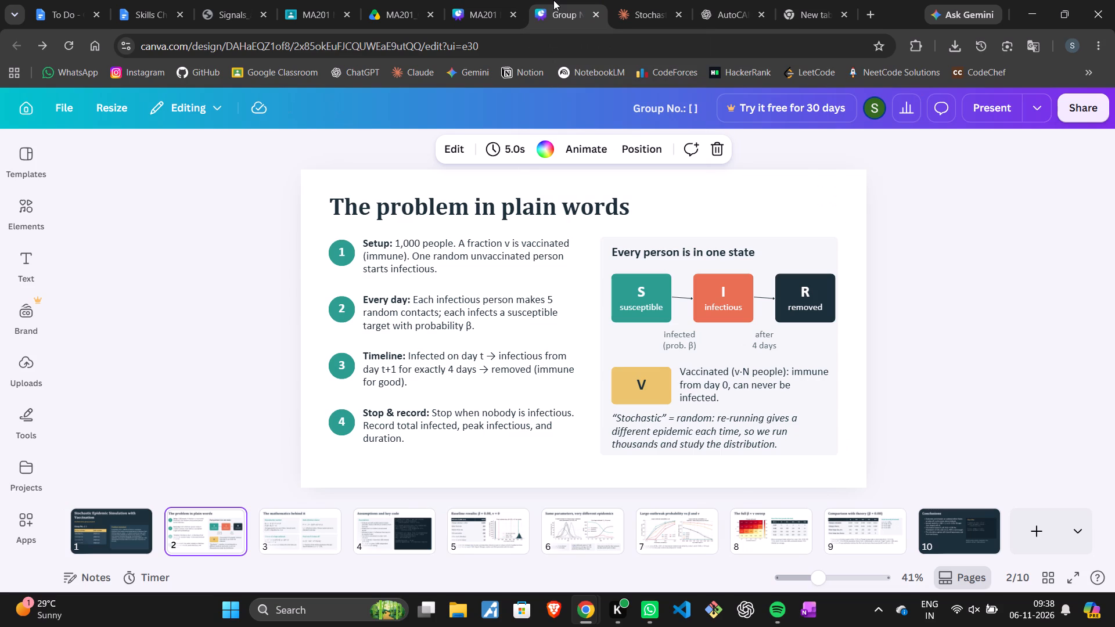
click(318, 0)
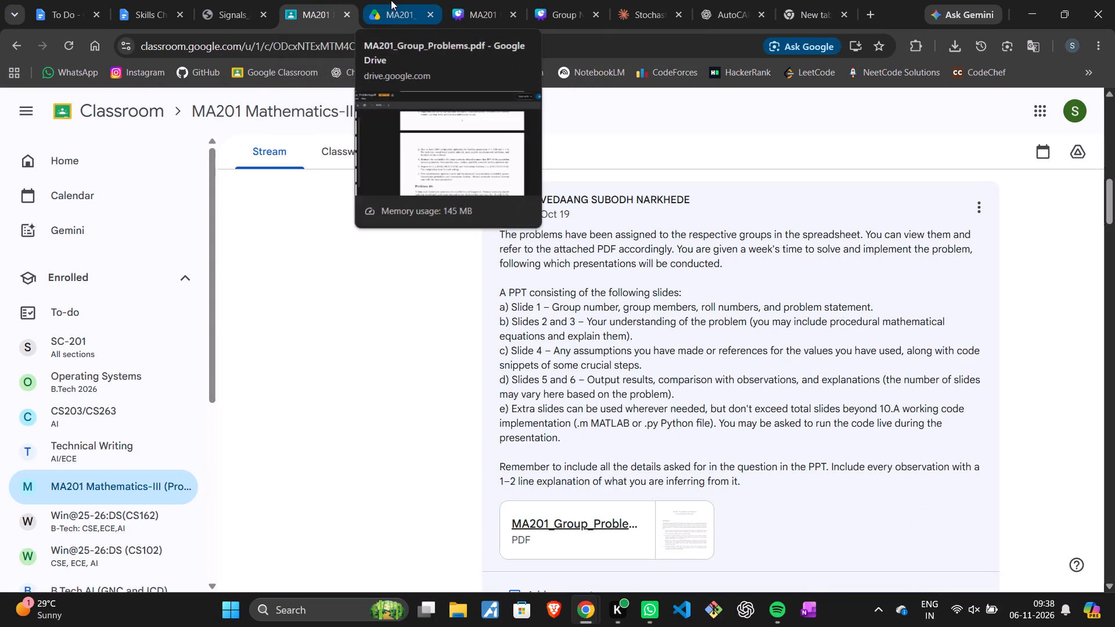
click(495, 0)
click(400, 0)
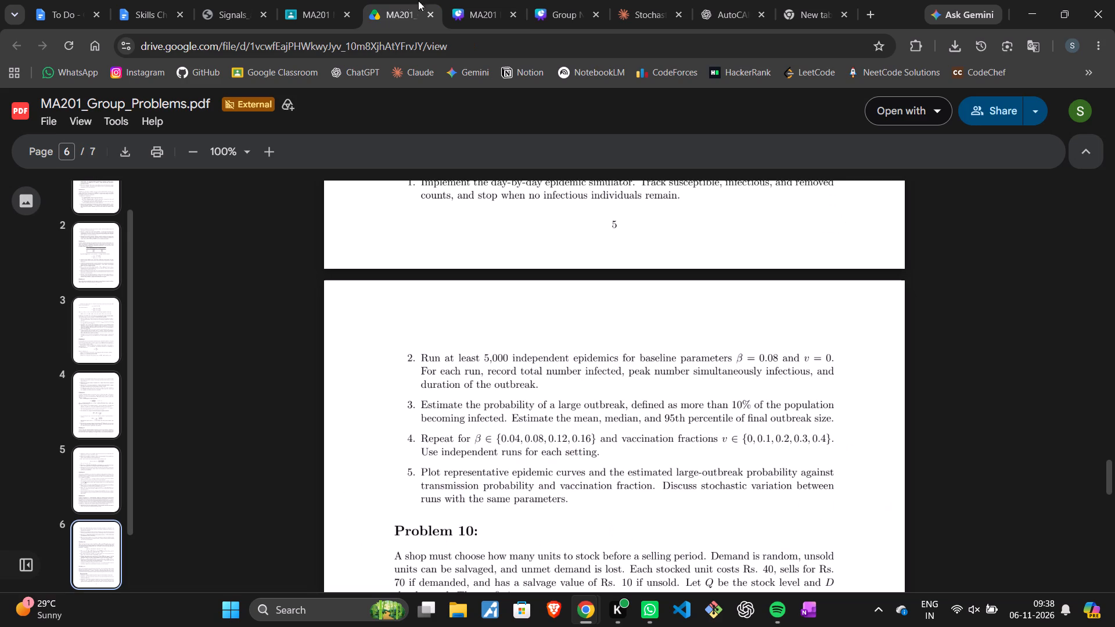
In the MA201 Project deck, add a text box on blank page 2 reading "Our Understanding of the problem :".
click(462, 0)
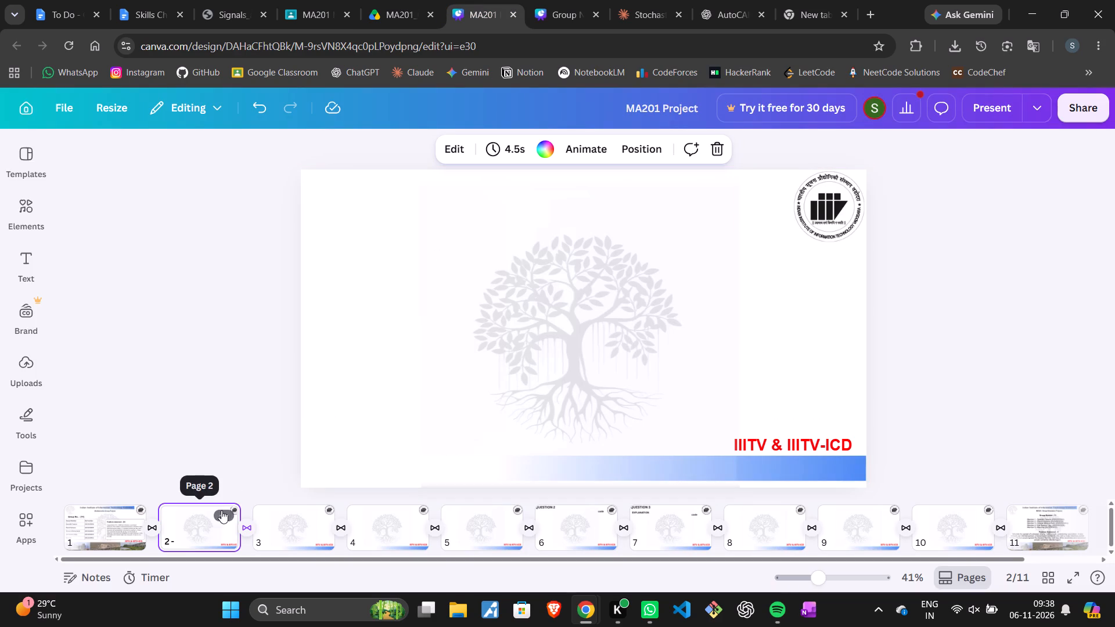
click(33, 247)
click(224, 204)
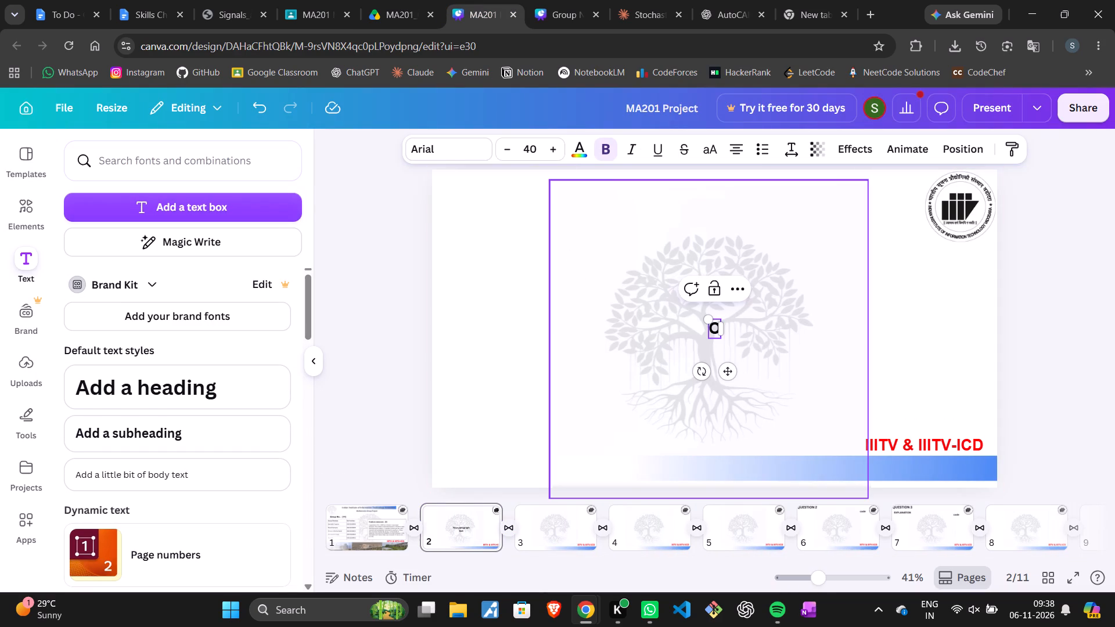
text(ur)
key(space)
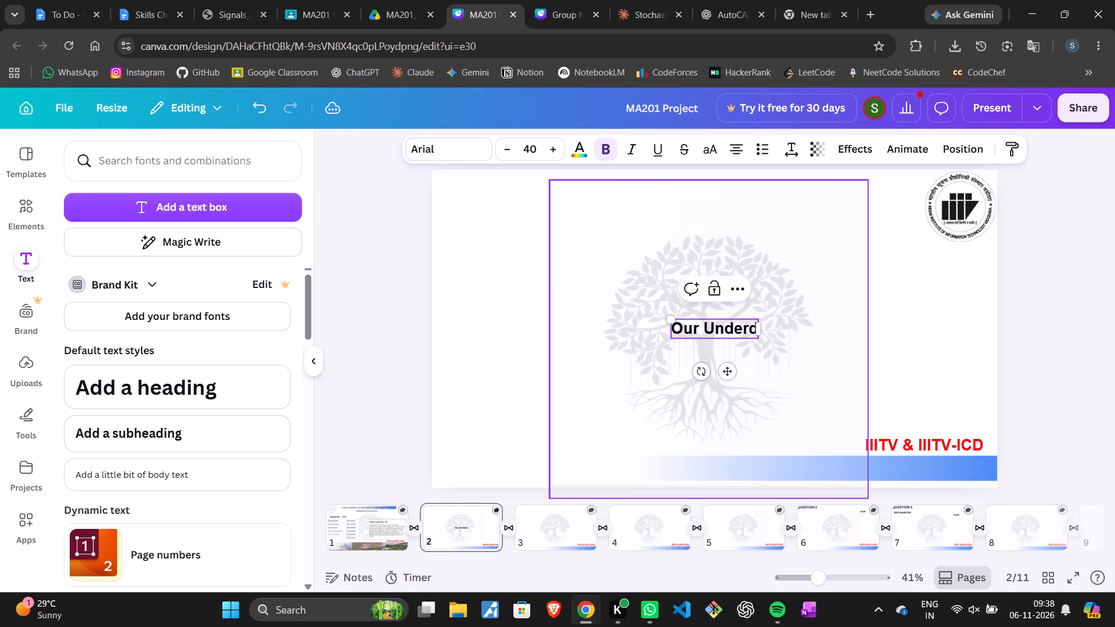
key(BackSpace)
text(standing od t)
key(BackSpace)
key(BackSpace)
key(BackSpace)
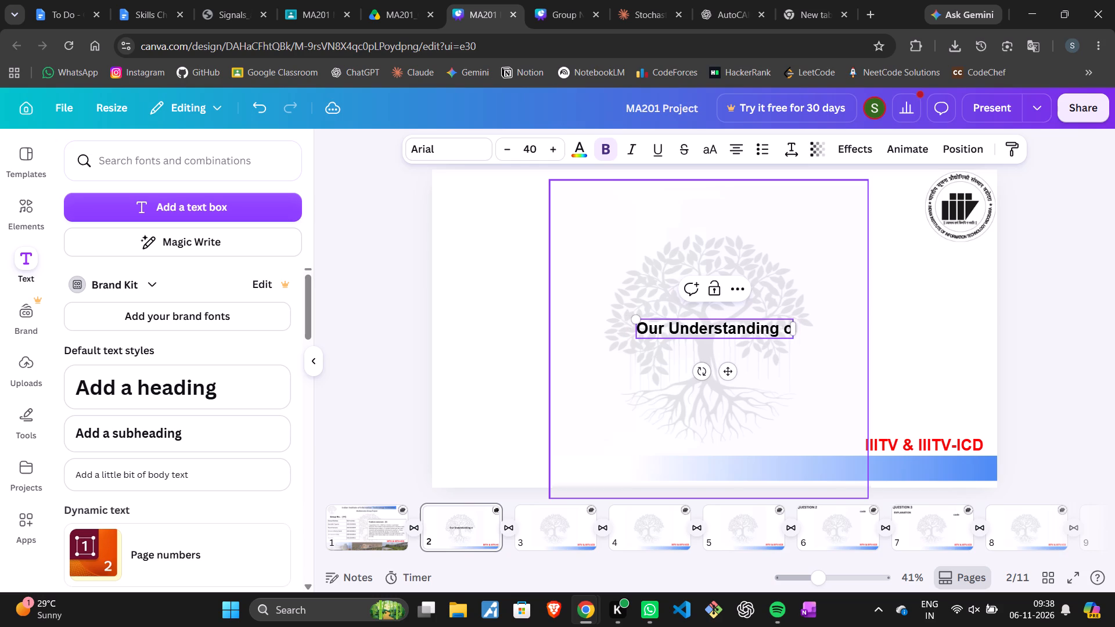
text(f nth)
key(BackSpace)
key(BackSpace)
key(BackSpace)
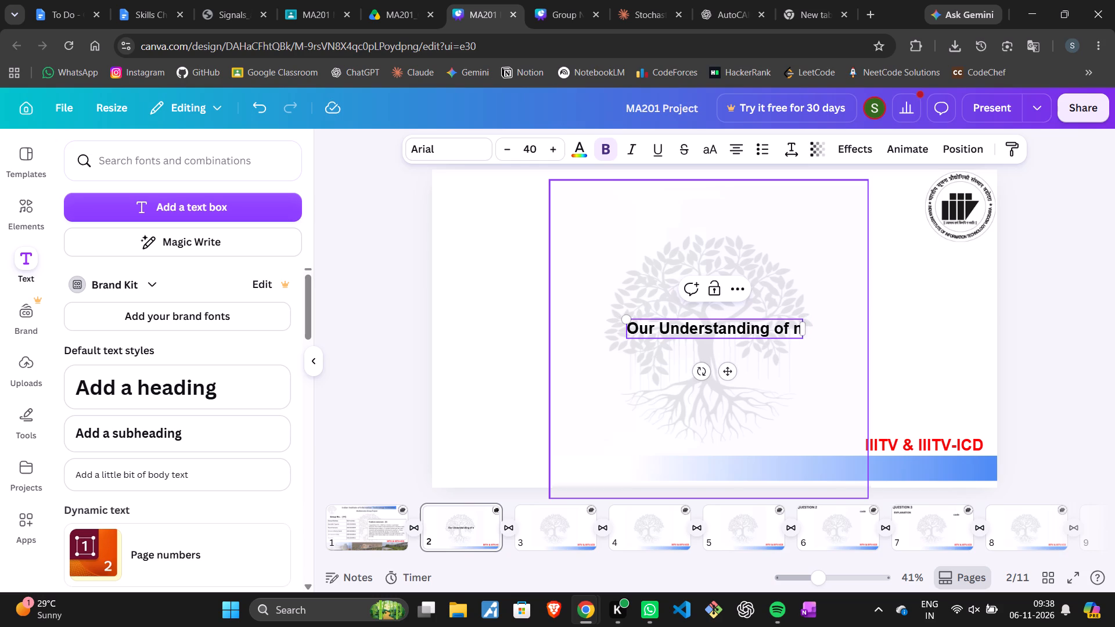
text(the problem)
key(space)
text(:)
key(space)
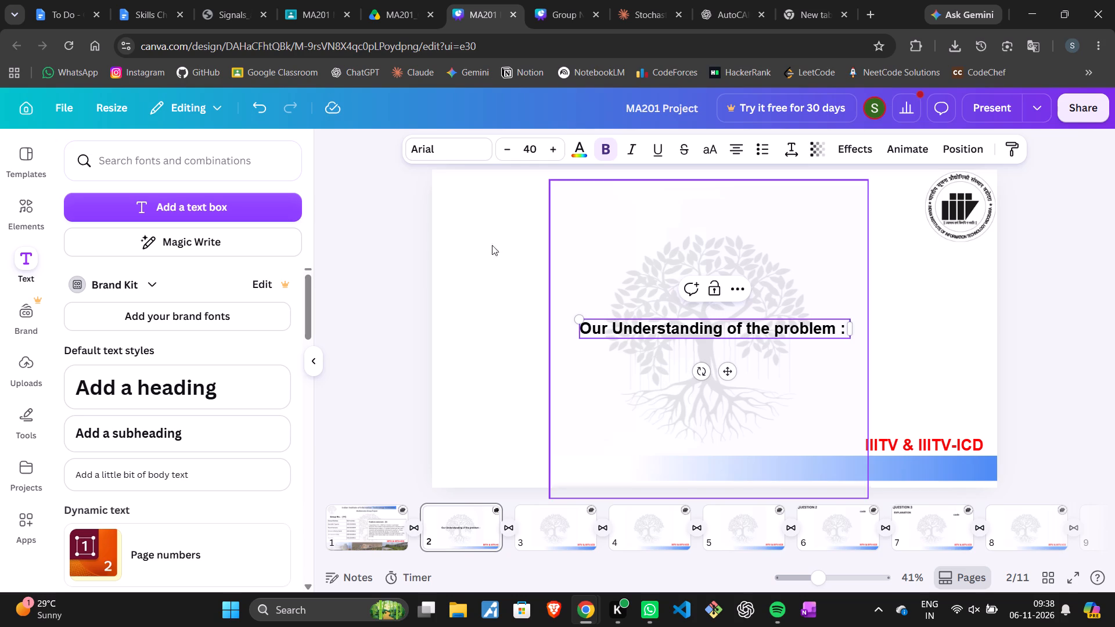
Reduce the font size of the page 2 heading to 36.
click(496, 147)
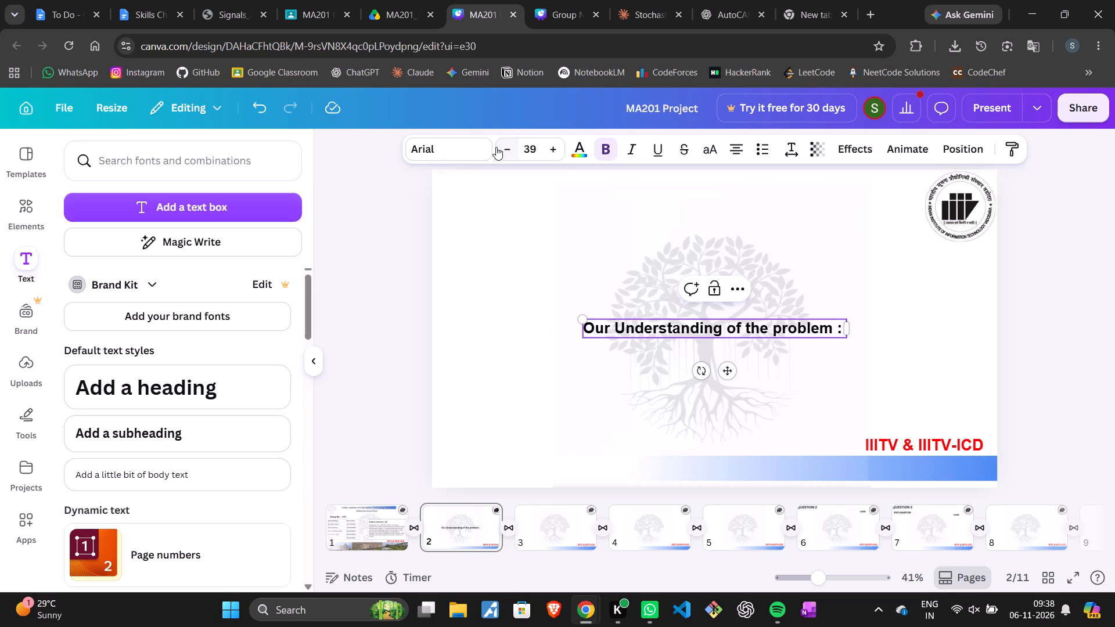
click(496, 147)
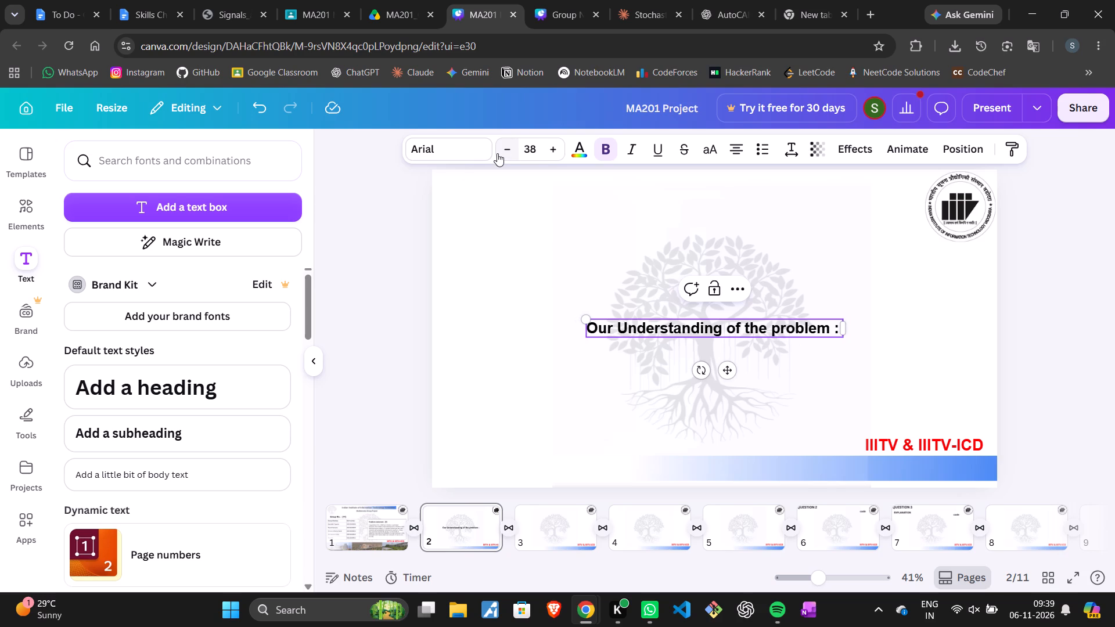
click(497, 153)
click(497, 153)
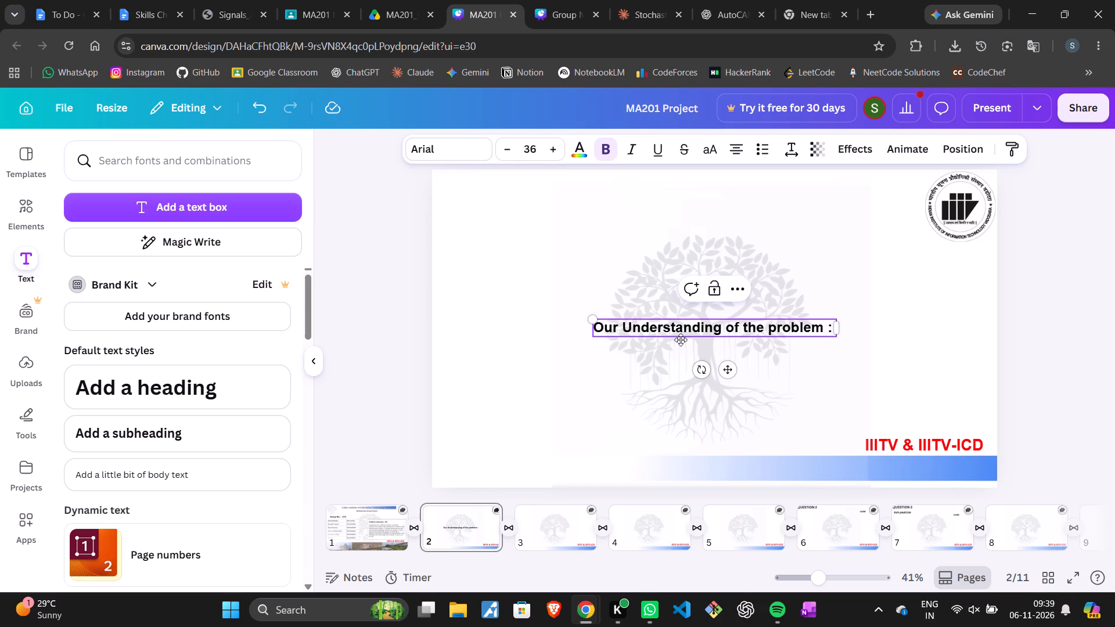
click(1005, 361)
Move the "Our Understanding of the problem :" heading to the top of page 2, roughly centred across the slide.
drag(808, 337, 758, 266)
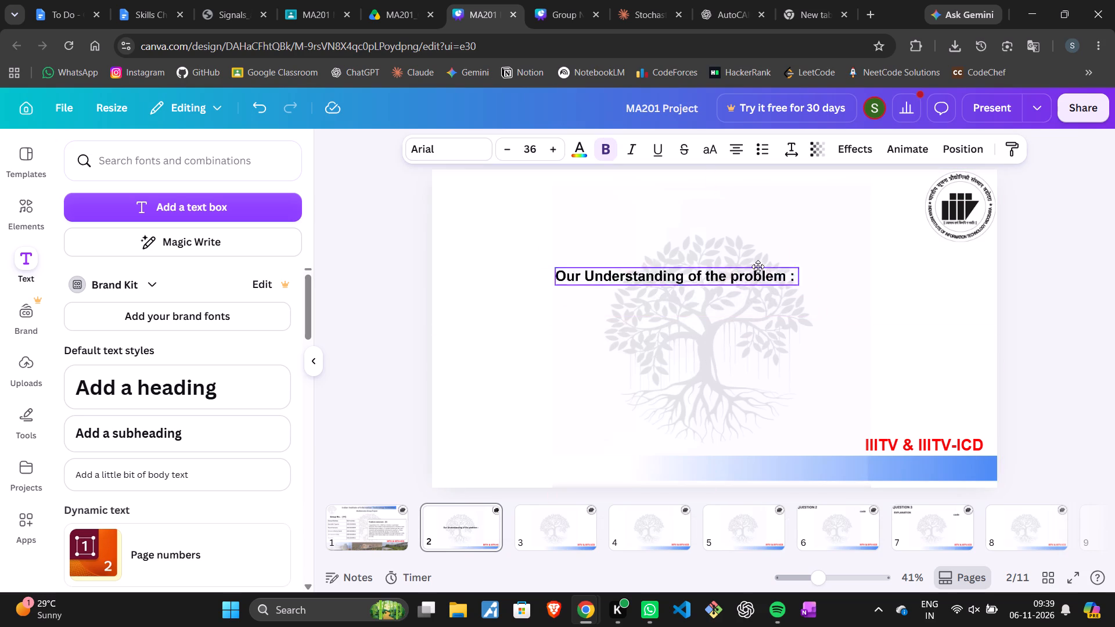
drag(758, 266, 782, 188)
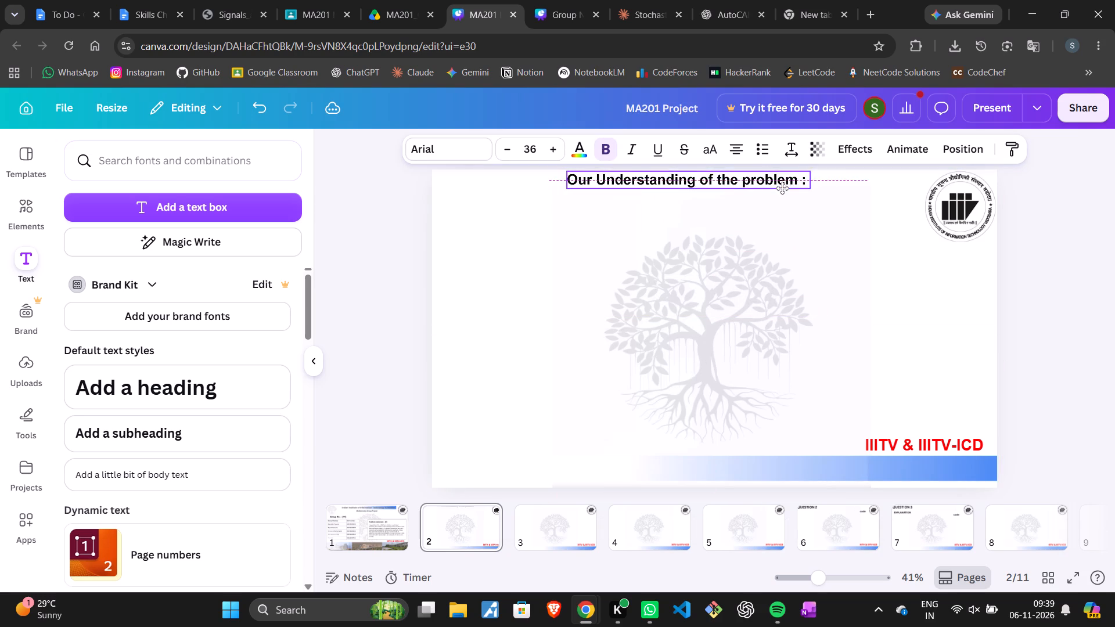
drag(782, 188, 801, 192)
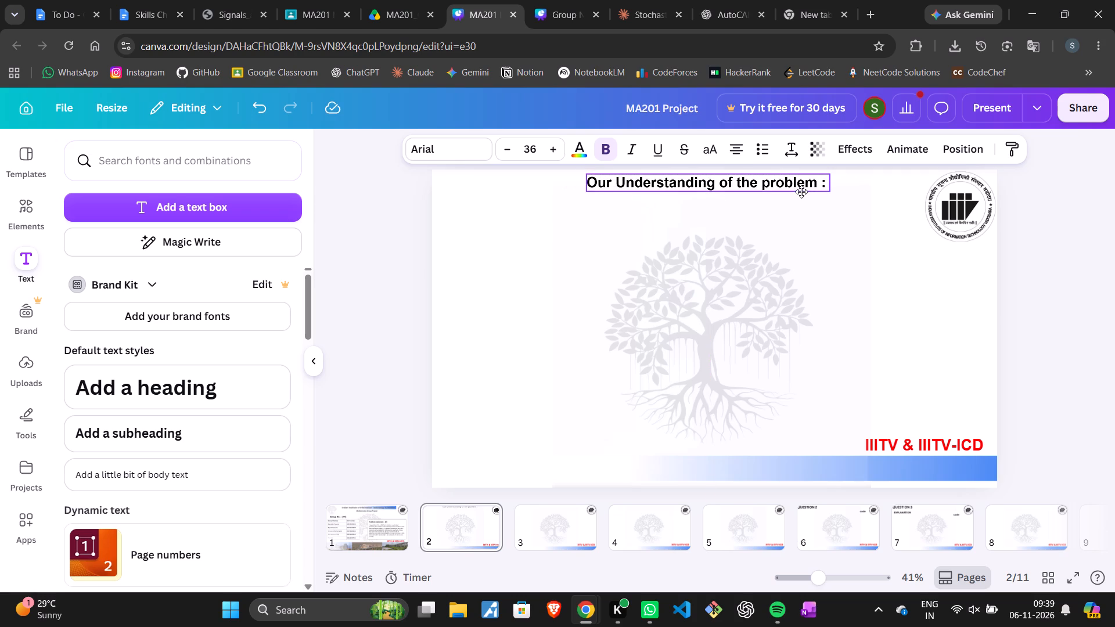
Nudge the "Our Understanding of the problem :" heading slightly up and across, close to the top edge of page 2.
drag(801, 192, 801, 190)
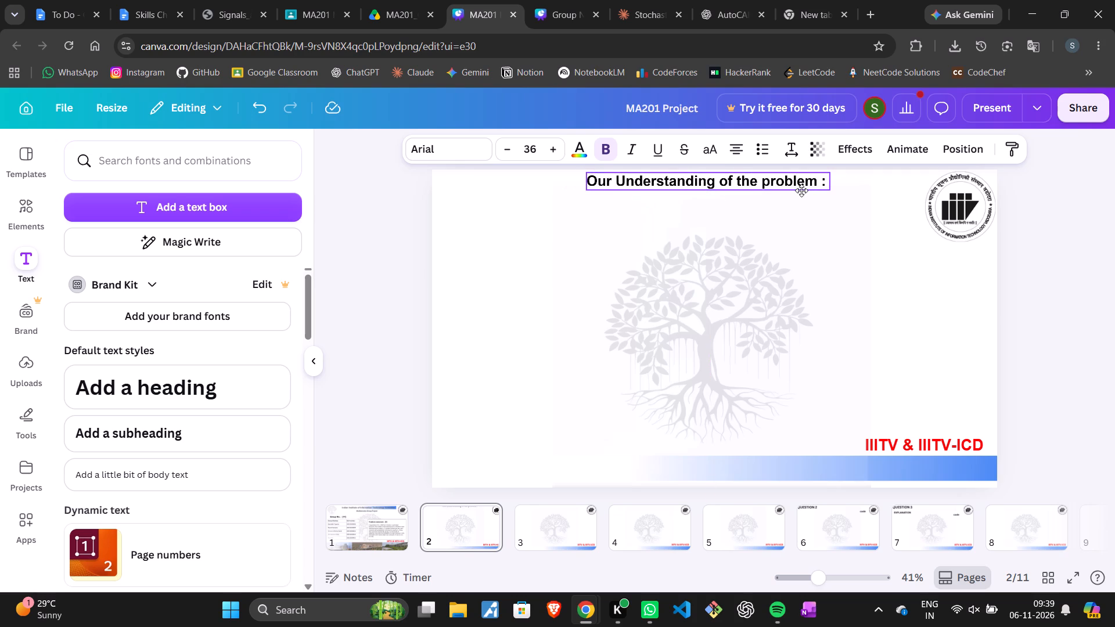
drag(801, 190, 805, 189)
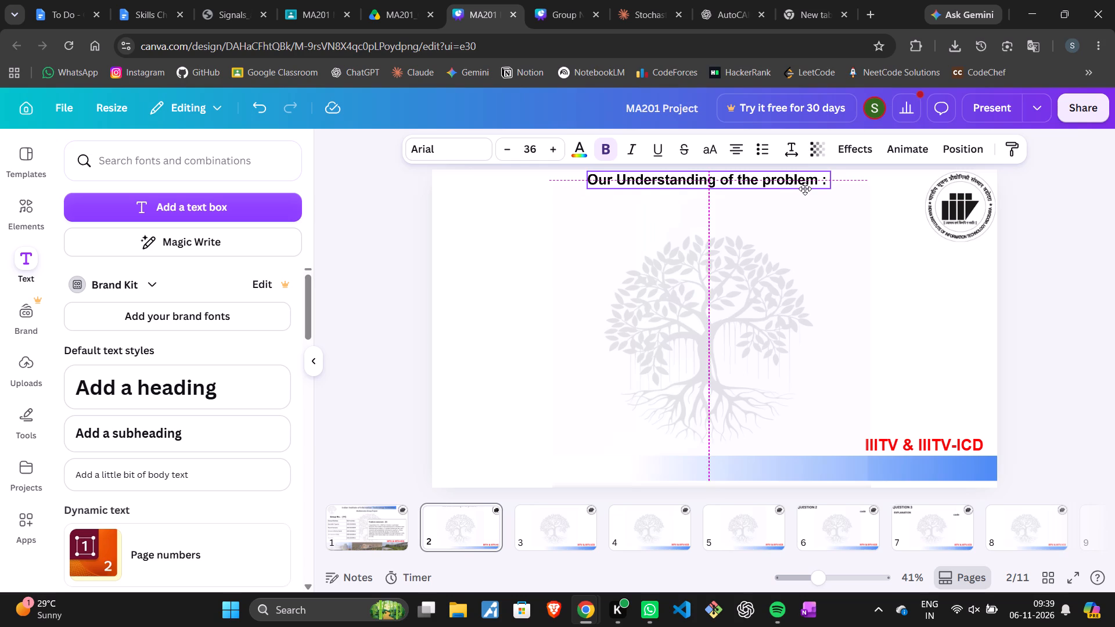
drag(805, 189, 809, 189)
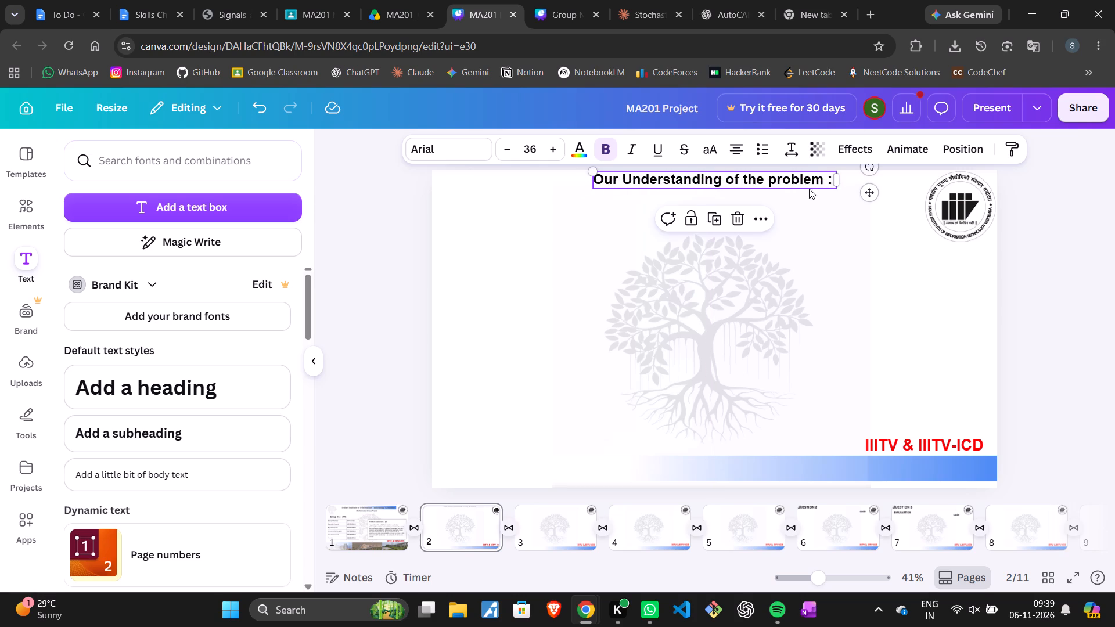
click(1092, 323)
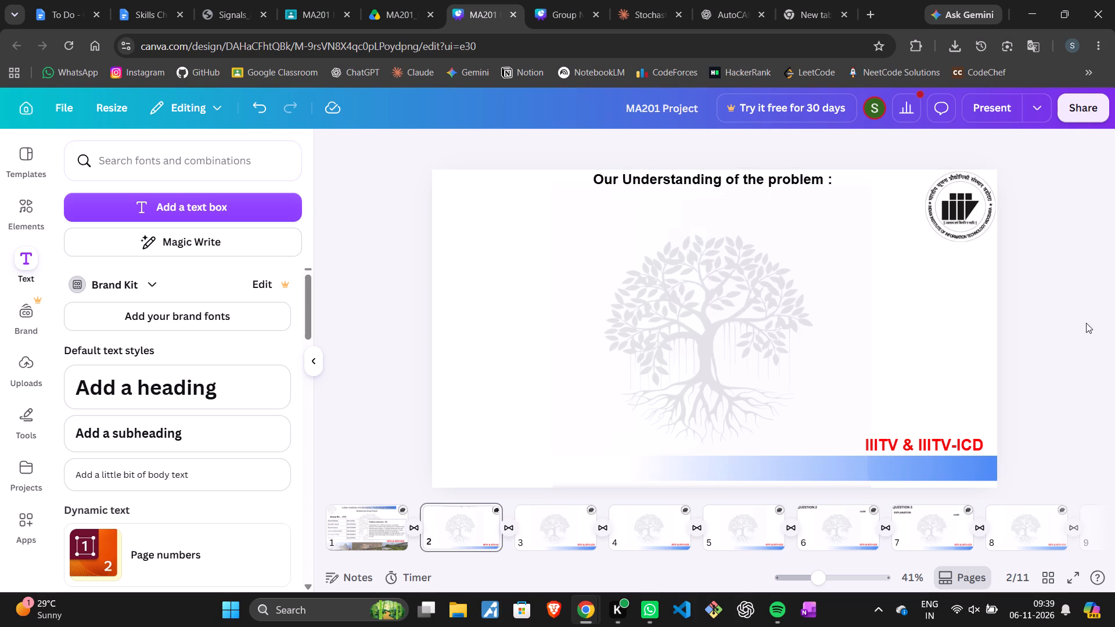
click(443, 528)
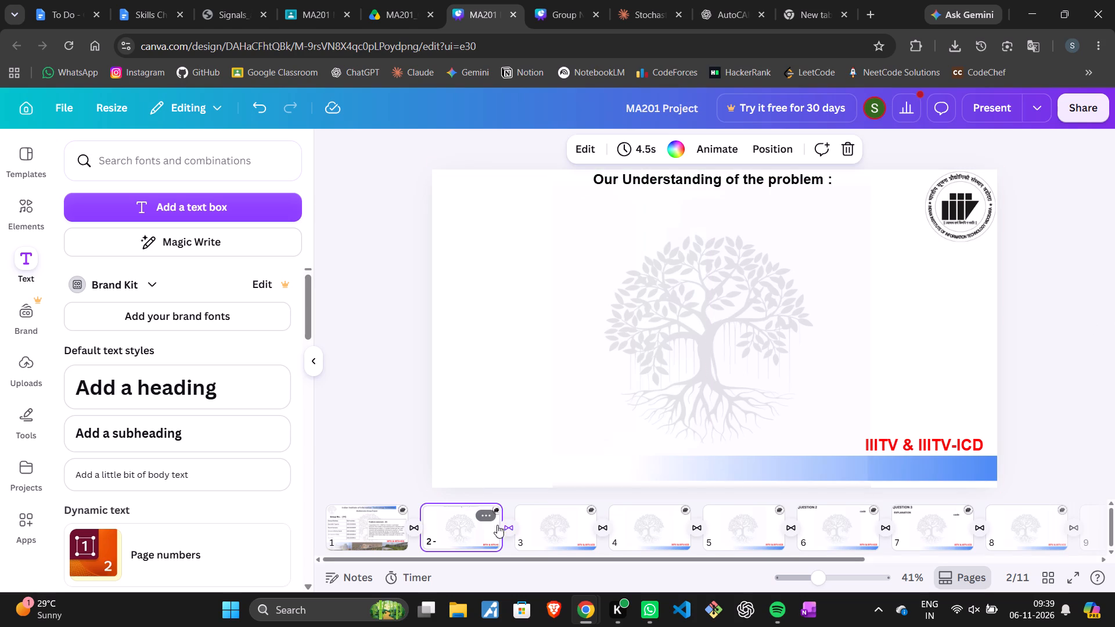
click(521, 528)
click(454, 524)
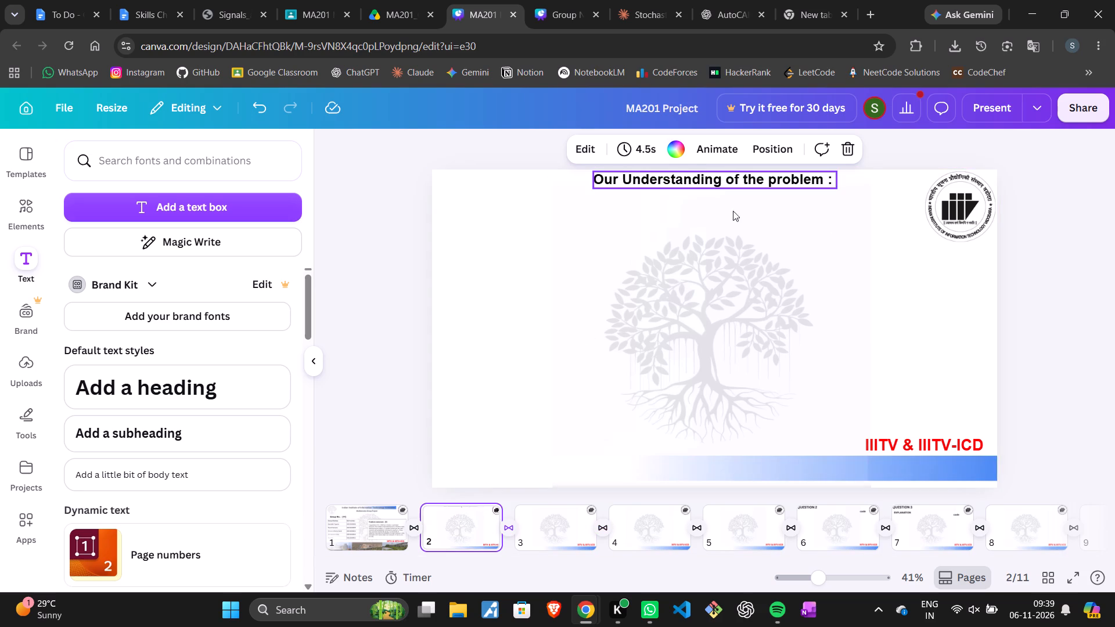
click(1078, 234)
click(562, 0)
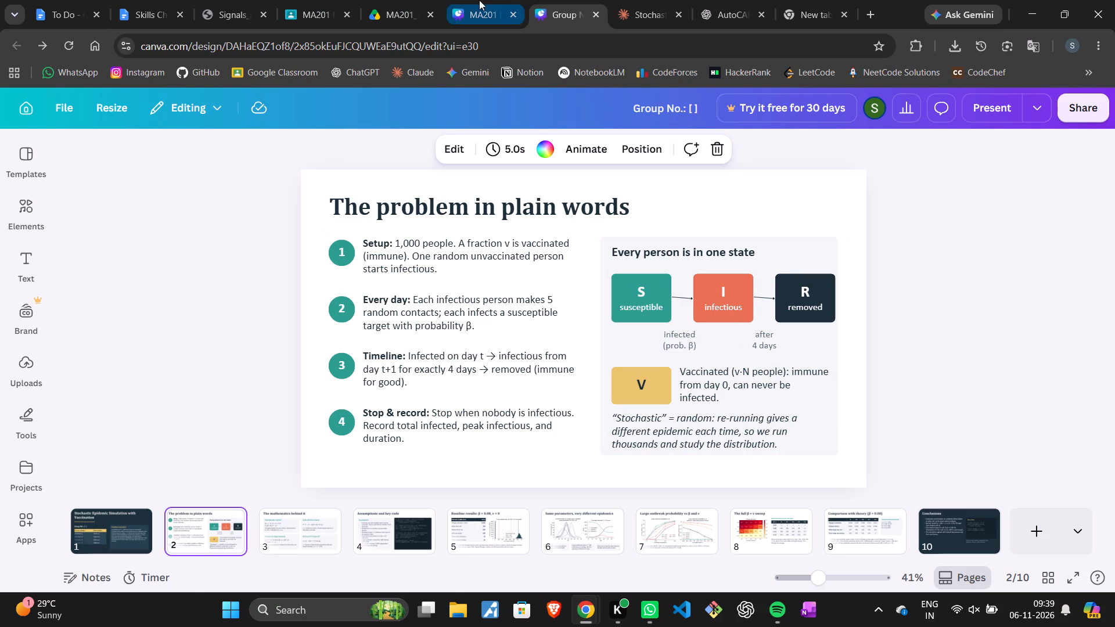
click(380, 0)
scroll(392, 349, up, 1)
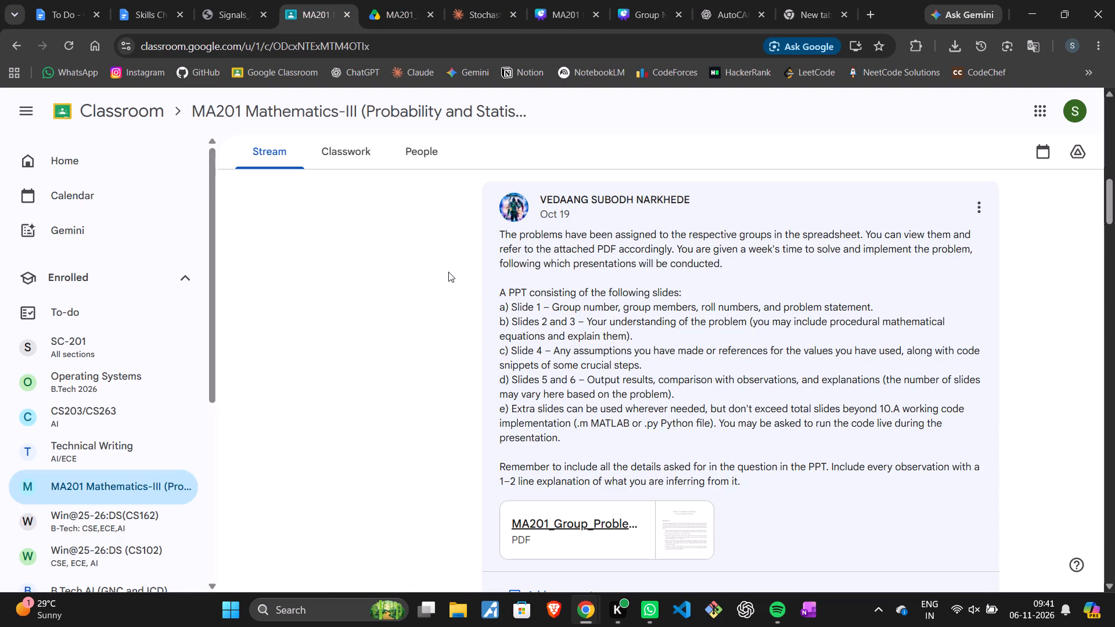
click(410, 0)
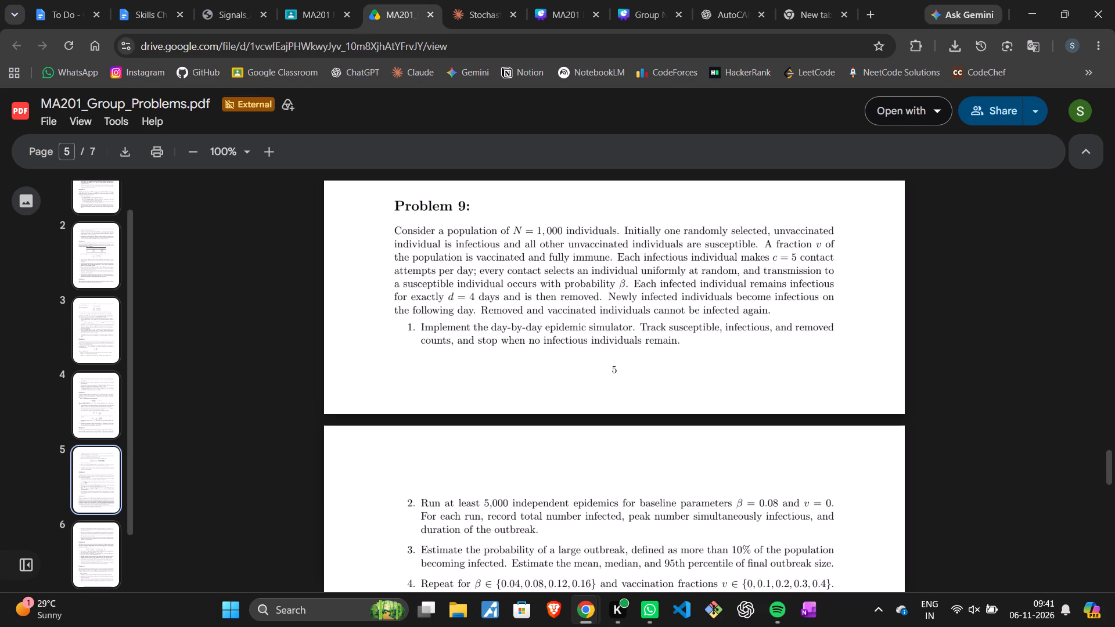
click(605, 0)
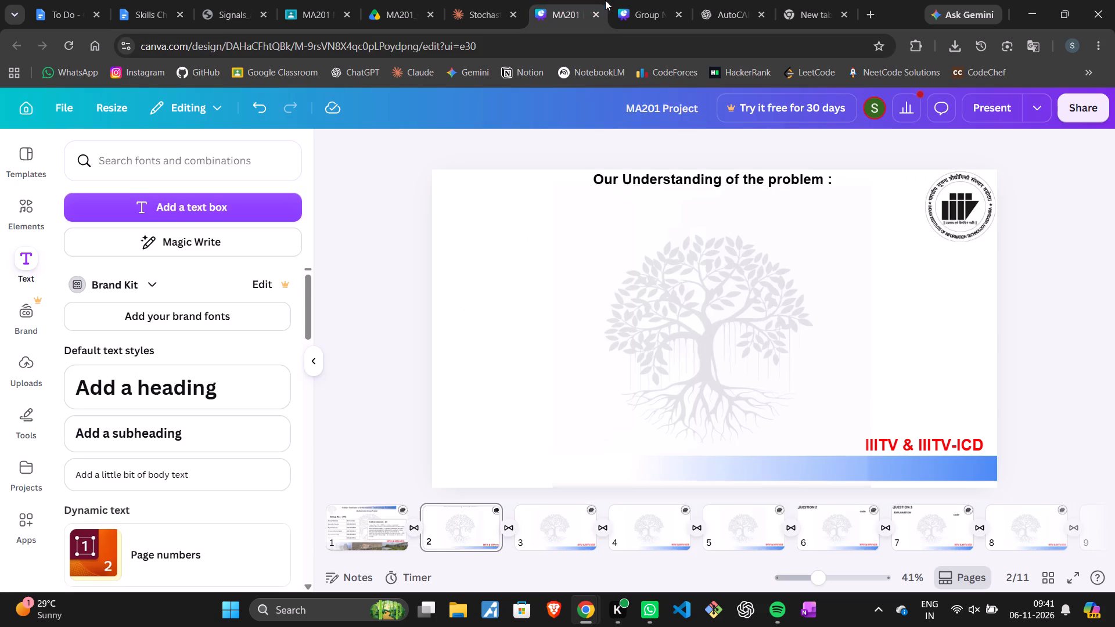
click(639, 0)
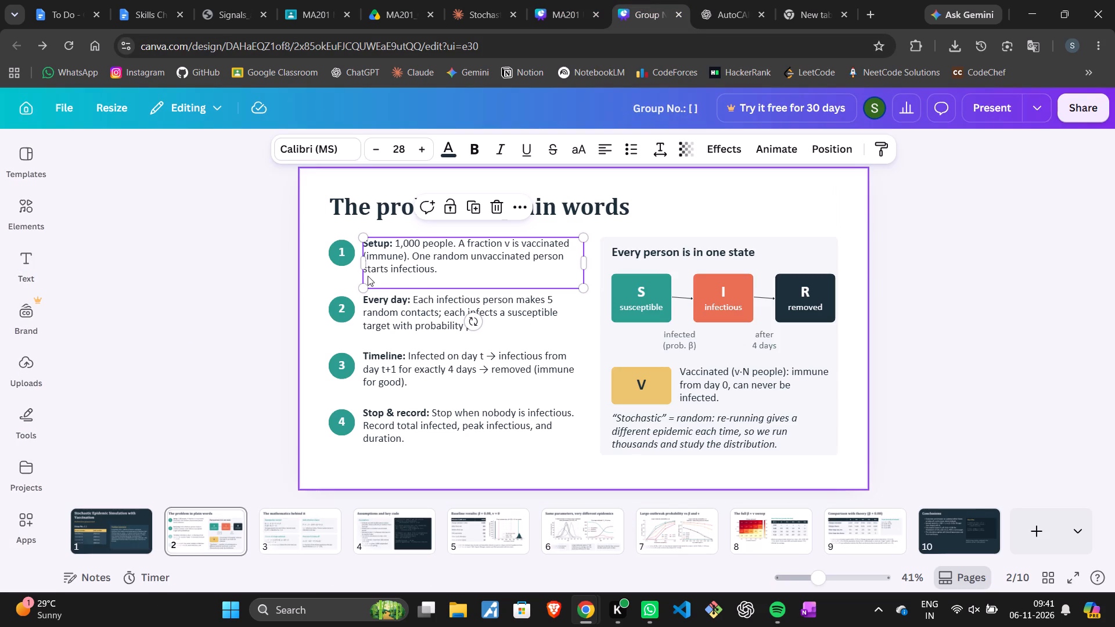
click(278, 233)
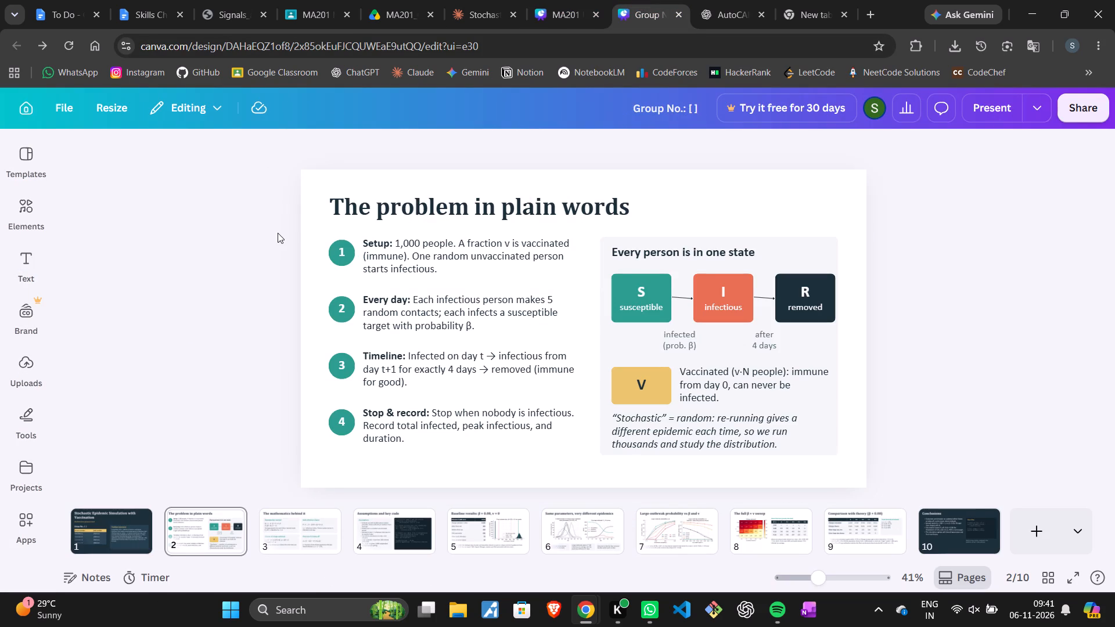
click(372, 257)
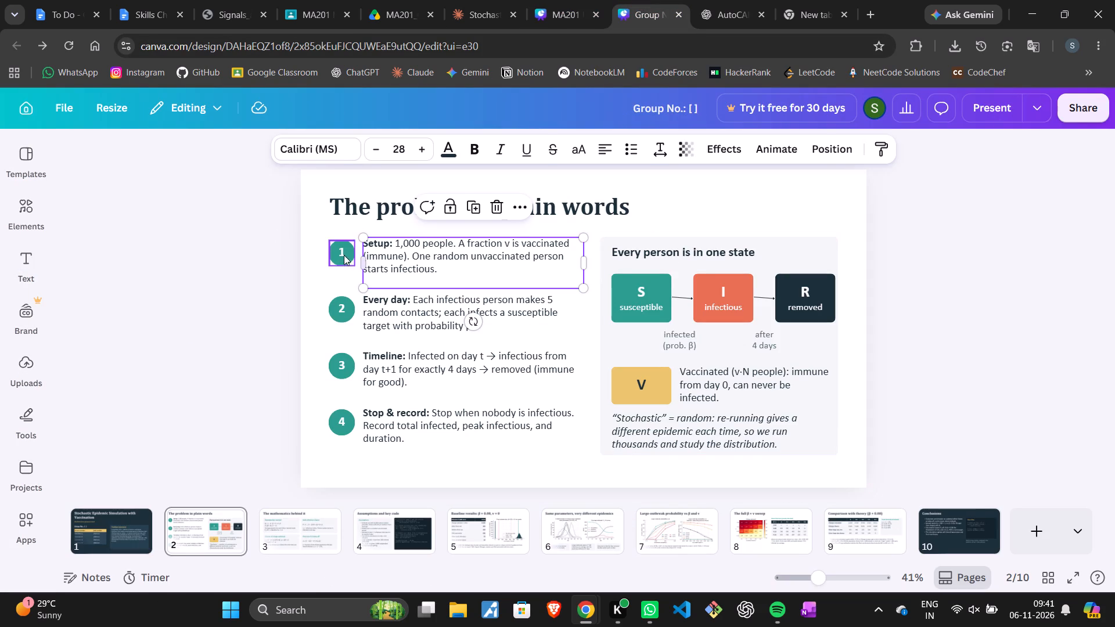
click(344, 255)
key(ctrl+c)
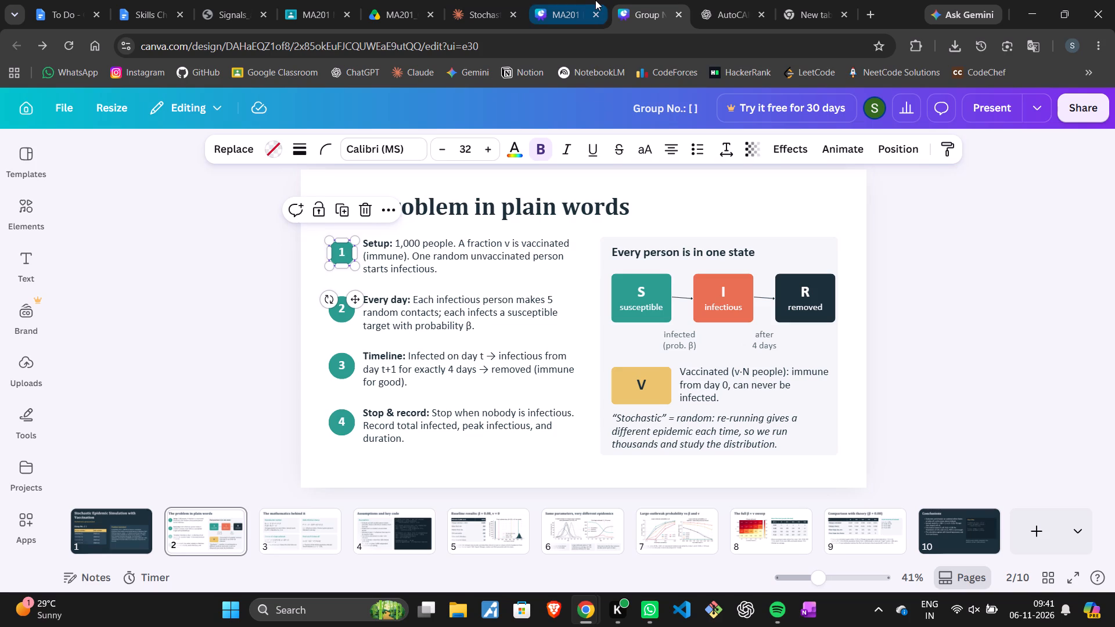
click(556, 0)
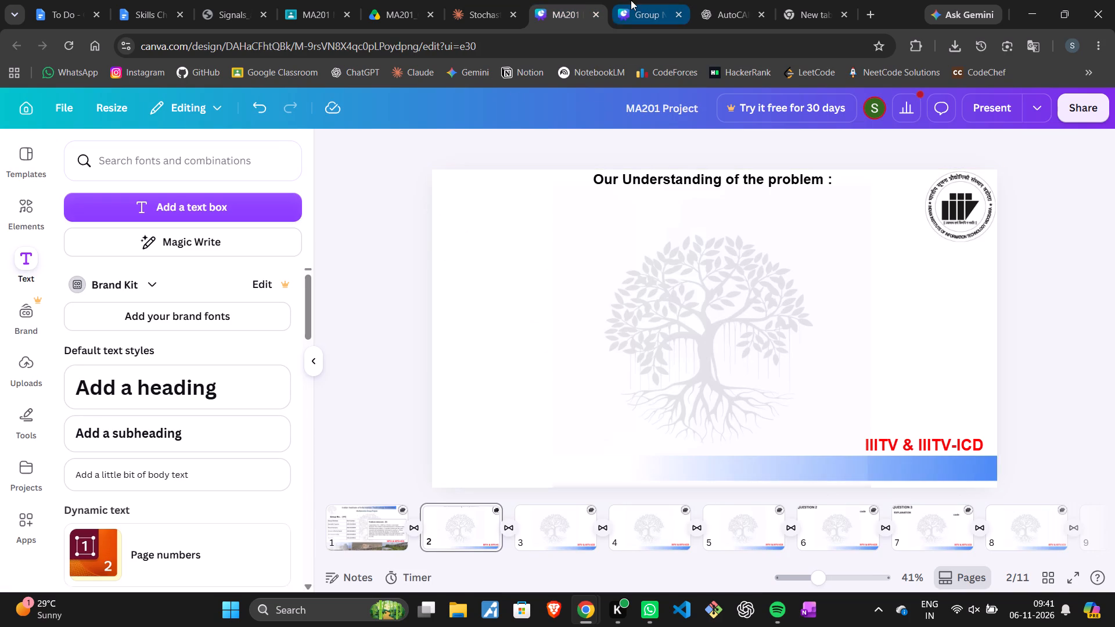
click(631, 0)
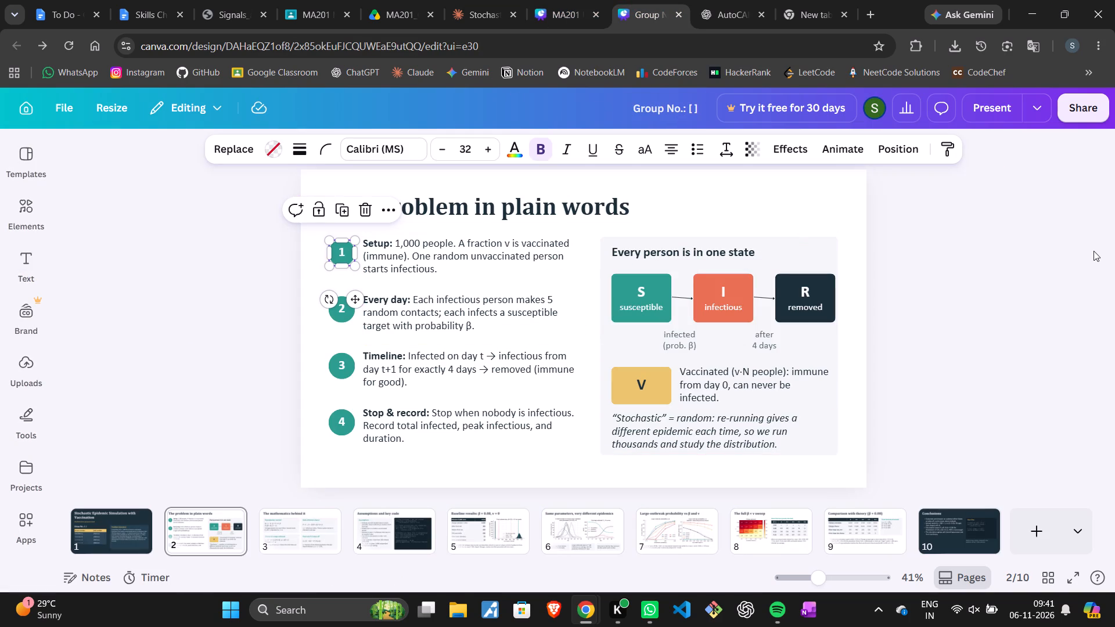
Copy the whole "The problem in plain words" page from the source presentation into the MA201 Project deck, right after page 2.
click(236, 514)
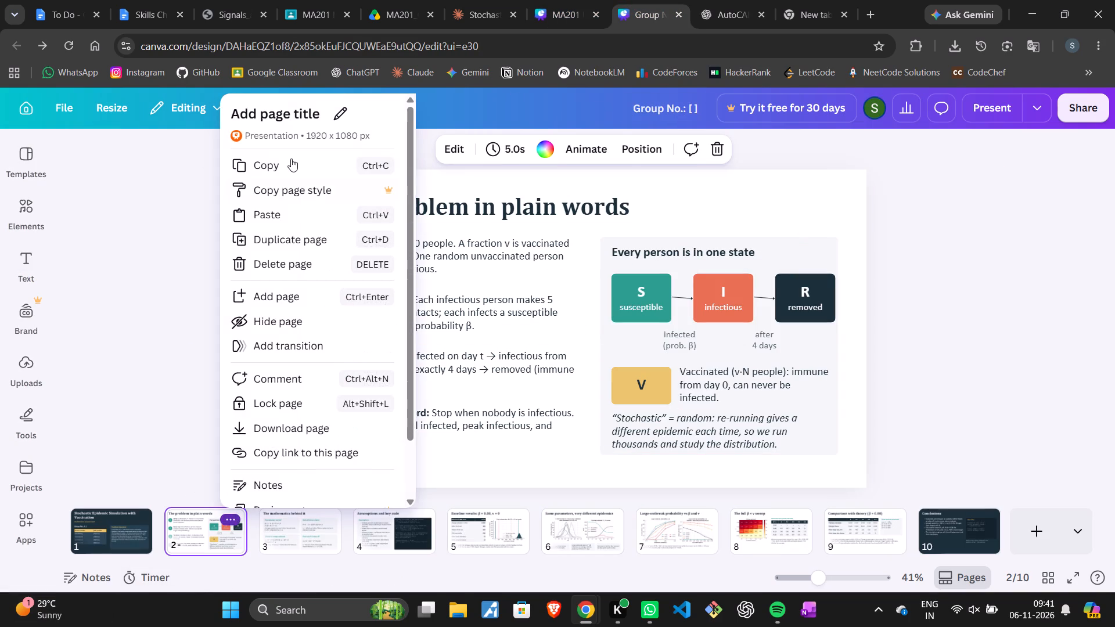
click(292, 155)
click(526, 0)
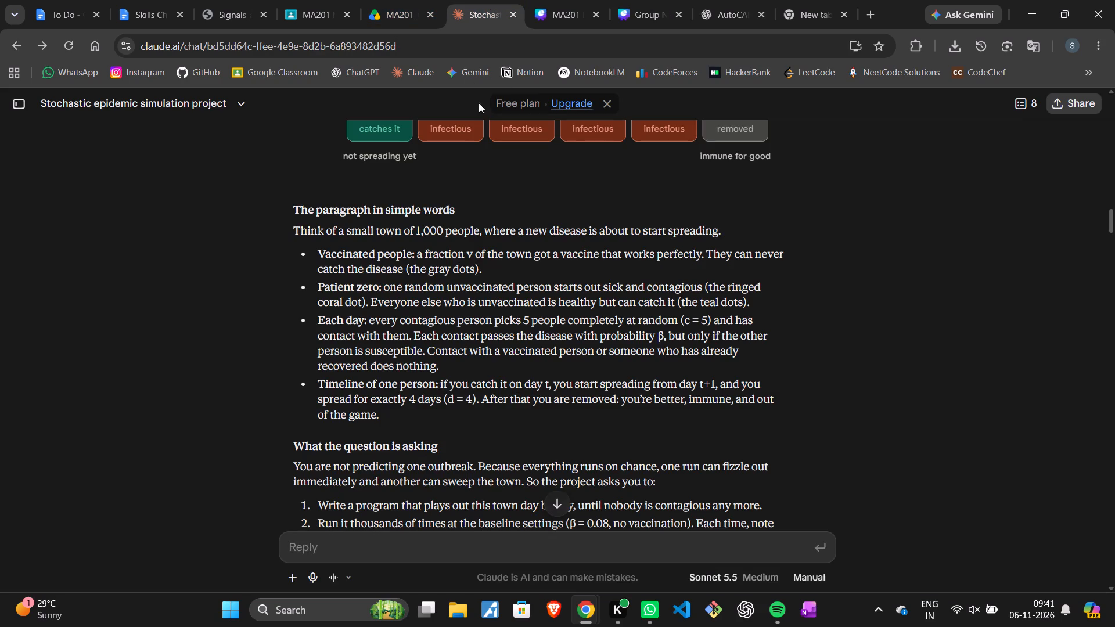
click(589, 0)
click(485, 287)
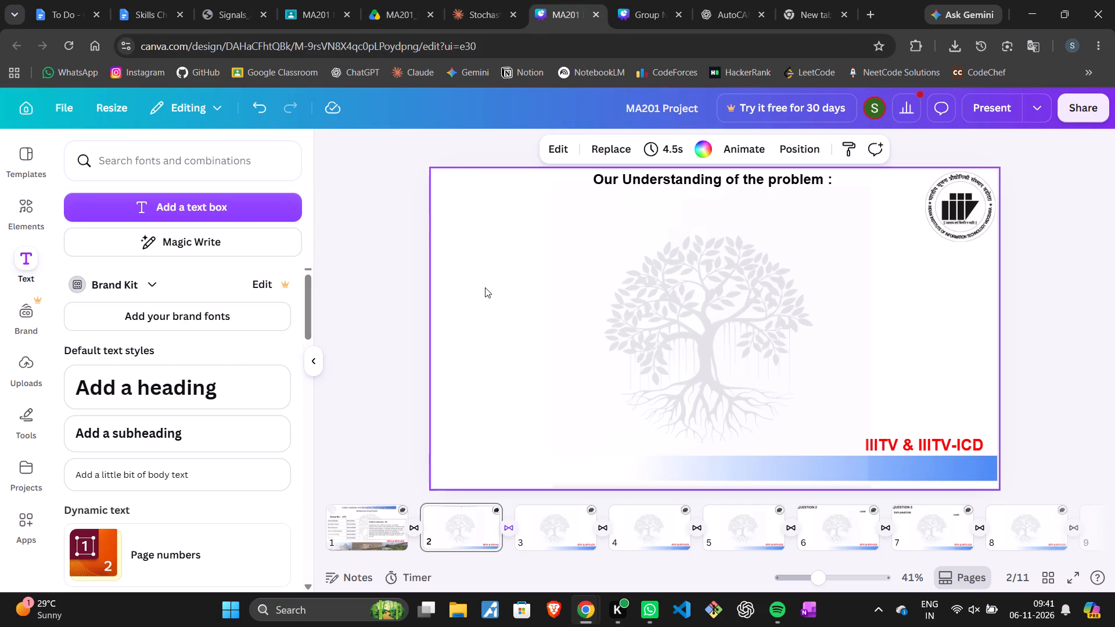
key(ctrl+v)
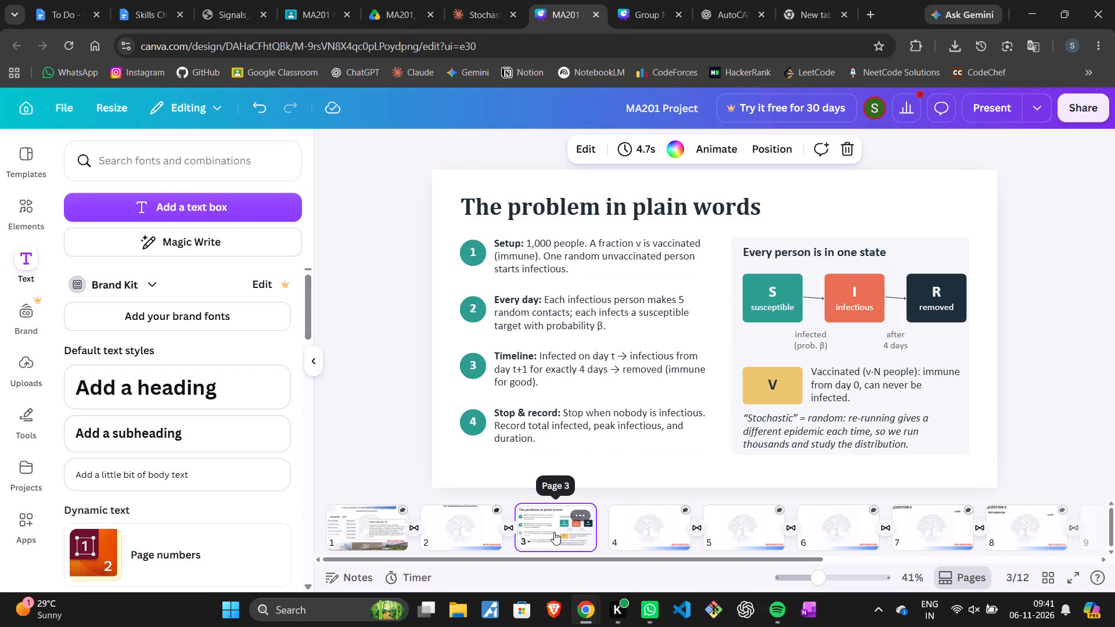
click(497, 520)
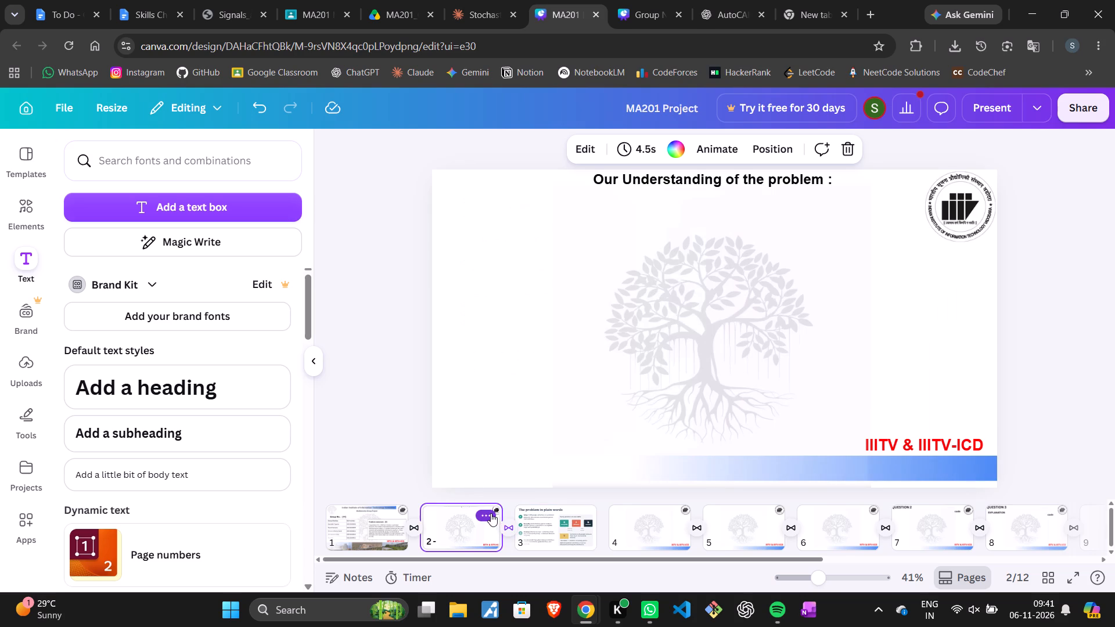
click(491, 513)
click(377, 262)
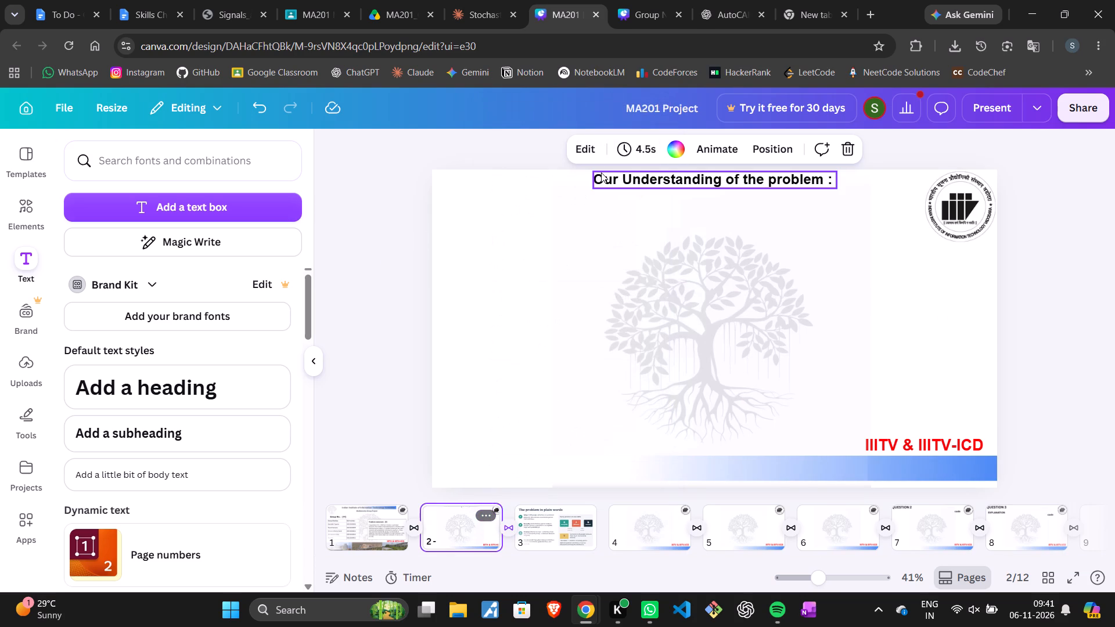
Copy the number 1 badge from the plain-words page onto the "Our Understanding of the problem" page.
click(538, 518)
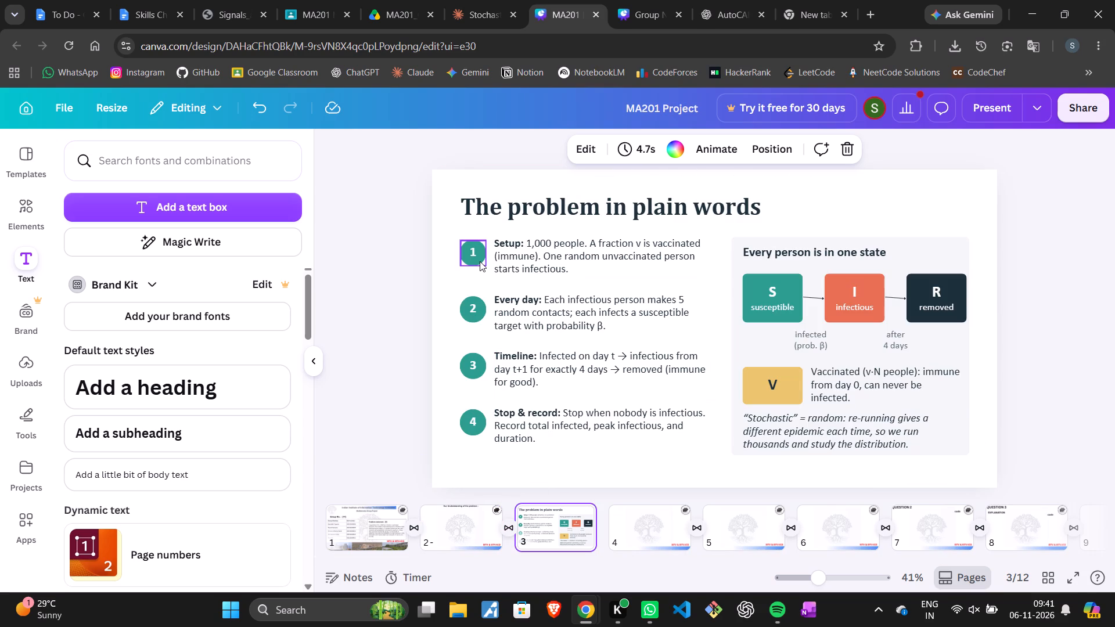
click(480, 261)
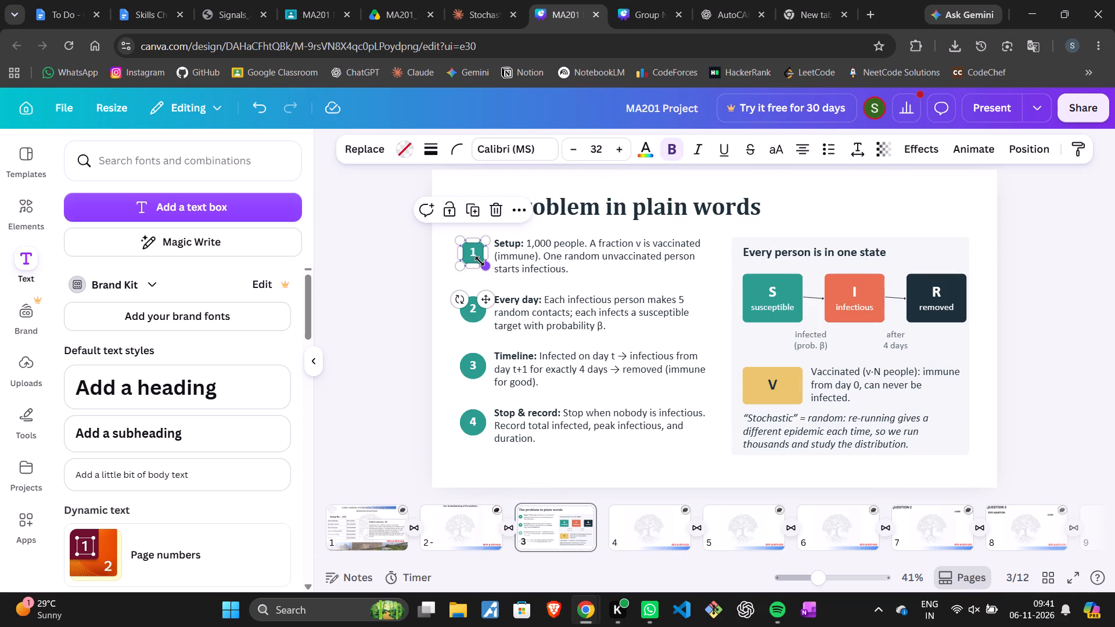
key(ctrl+c)
click(472, 539)
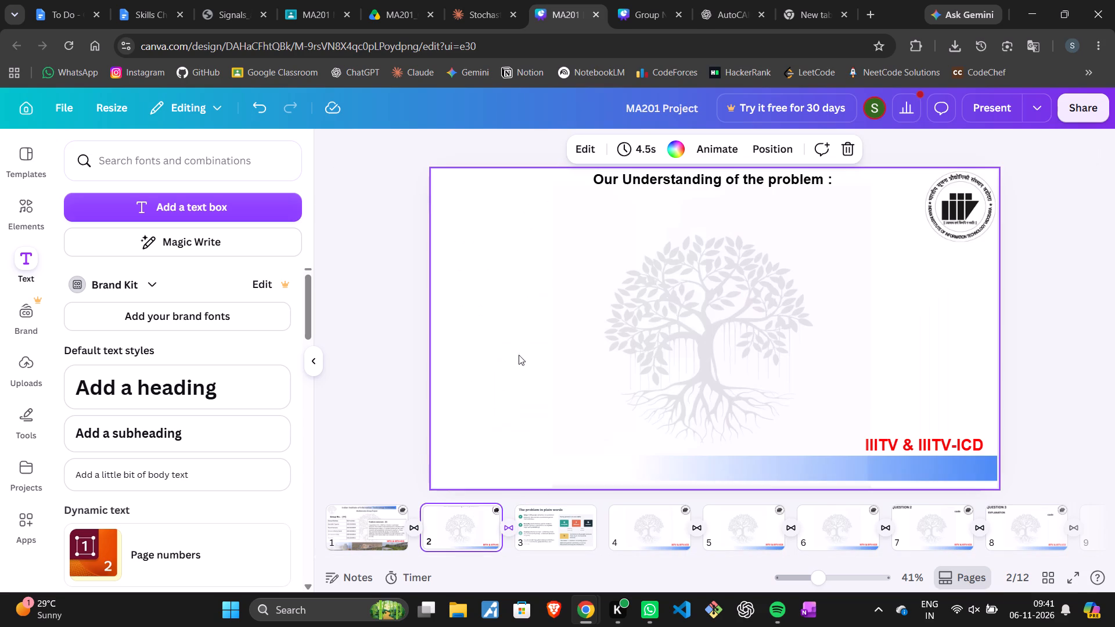
key(ctrl+v)
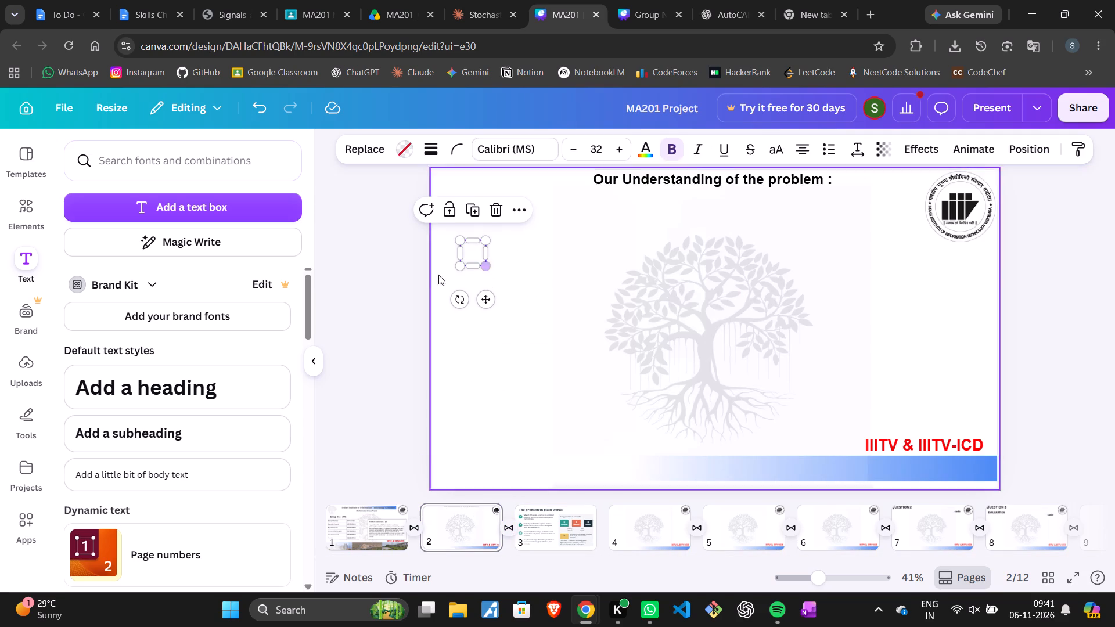
click(379, 301)
Fill the copied number 1 badge on the understanding page with the design's teal colour.
click(470, 246)
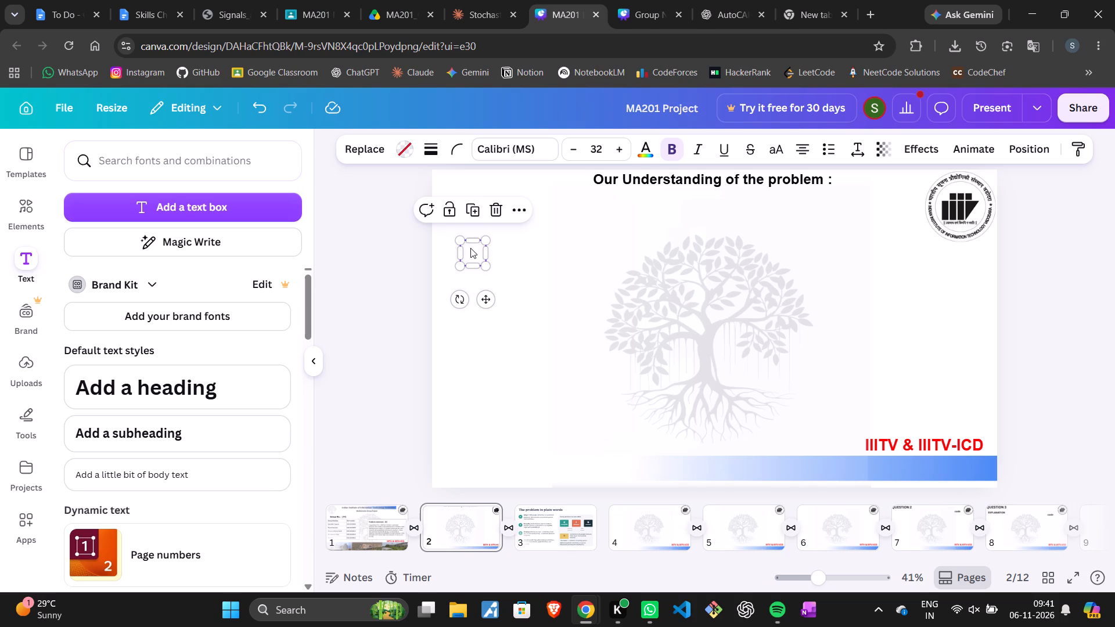
click(407, 155)
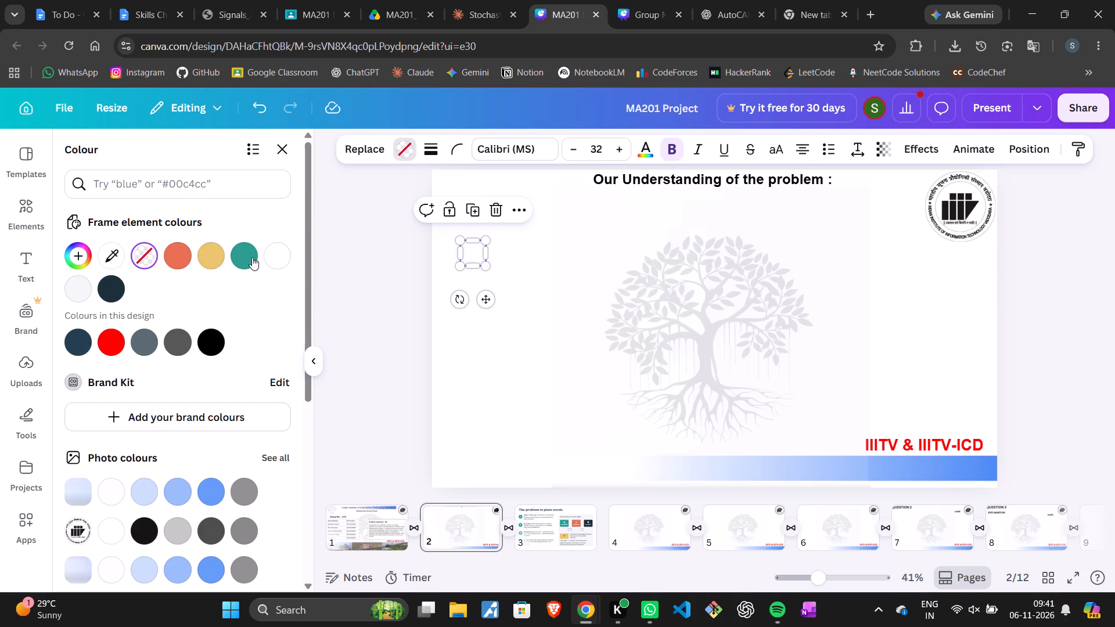
click(250, 254)
click(377, 312)
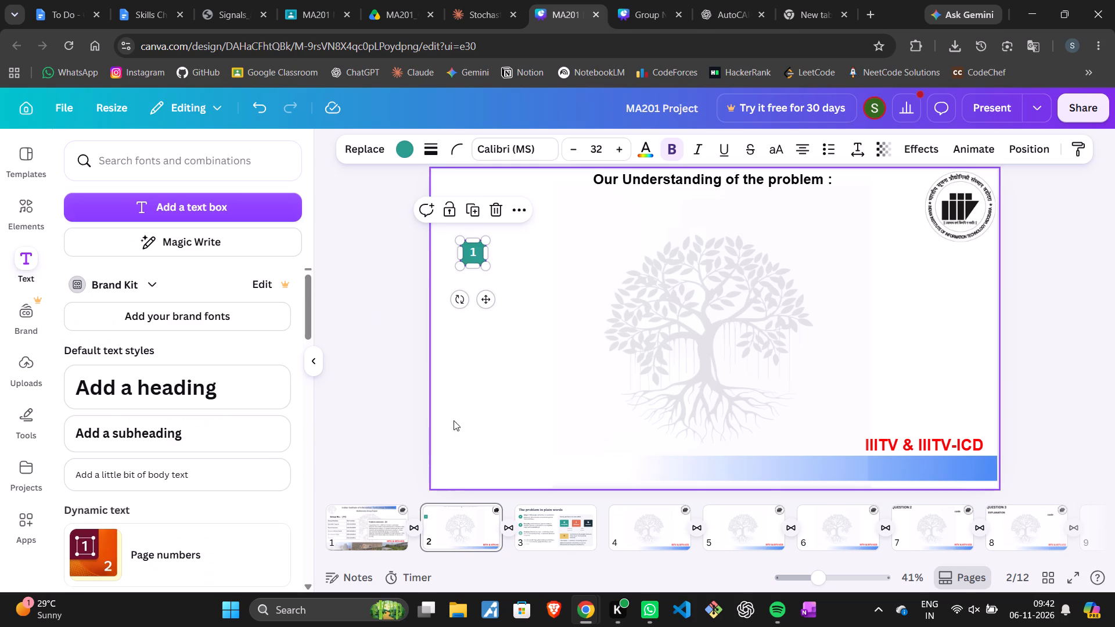
click(493, 388)
Set the number 1 badge's corner rounding to 56 to match the circular badges on the plain-words page.
click(536, 531)
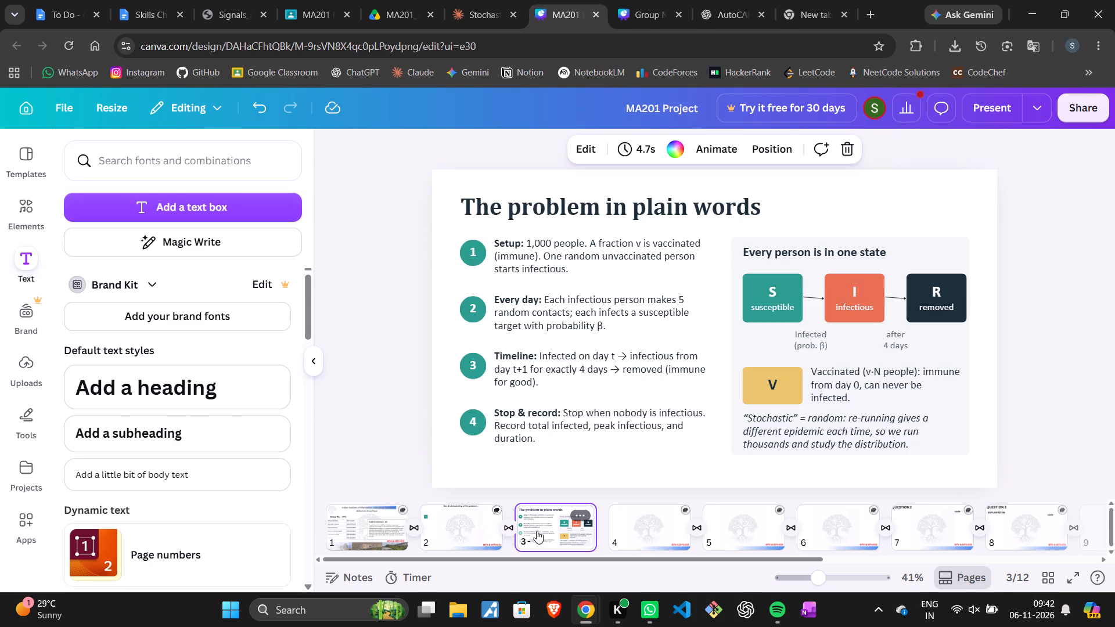
click(473, 523)
click(472, 255)
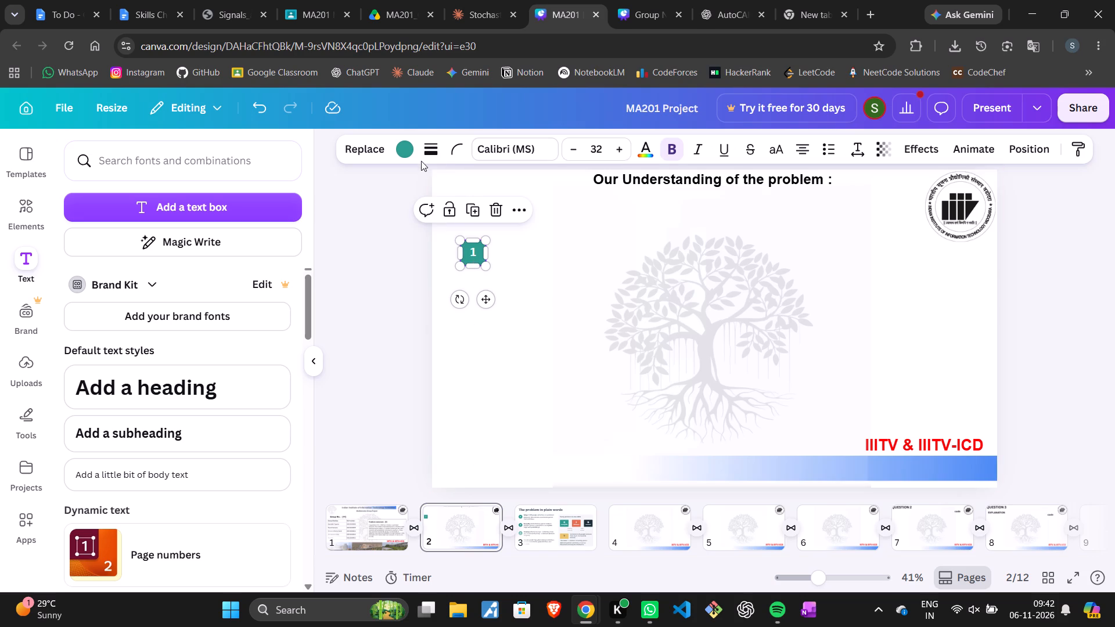
click(449, 149)
click(444, 203)
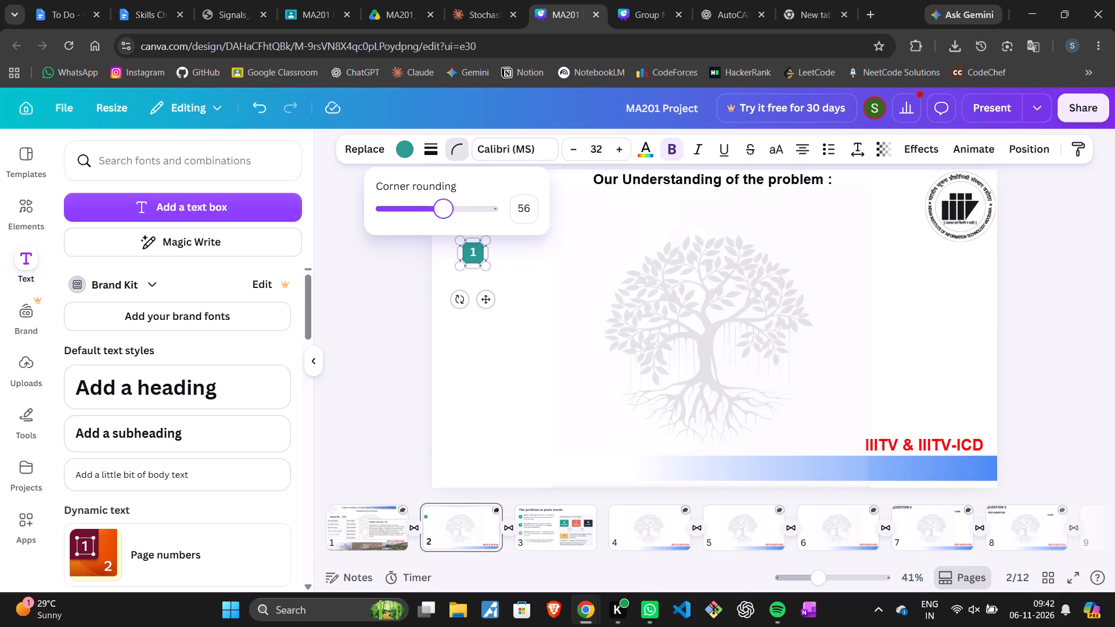
click(407, 279)
click(548, 385)
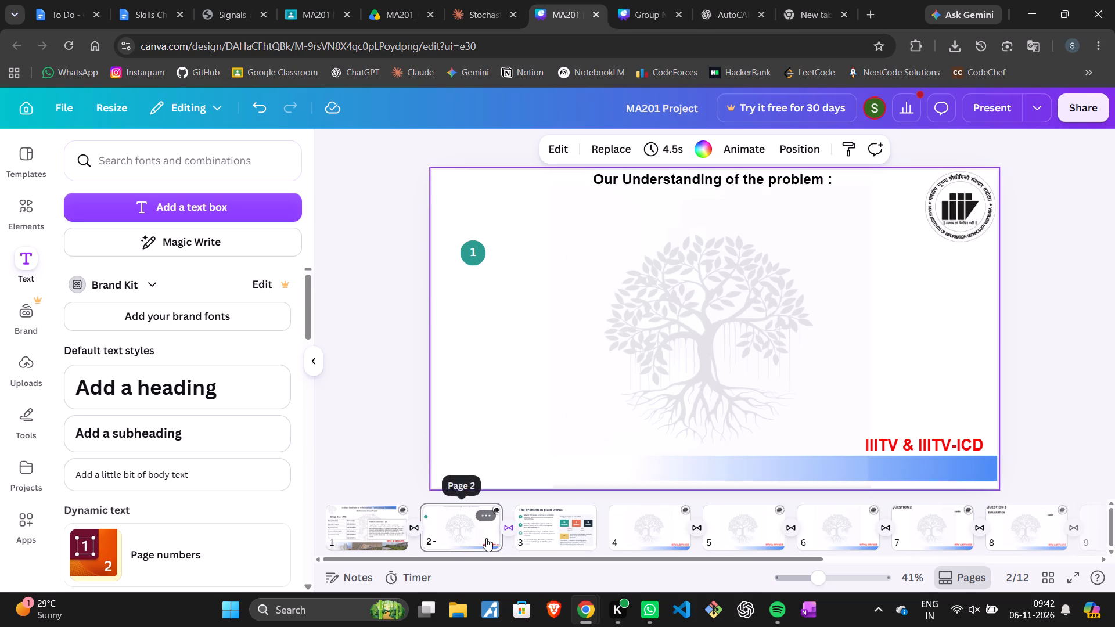
Copy the "Setup:" text box from the plain-words page onto the understanding page, beside the number 1 badge.
click(571, 537)
click(538, 260)
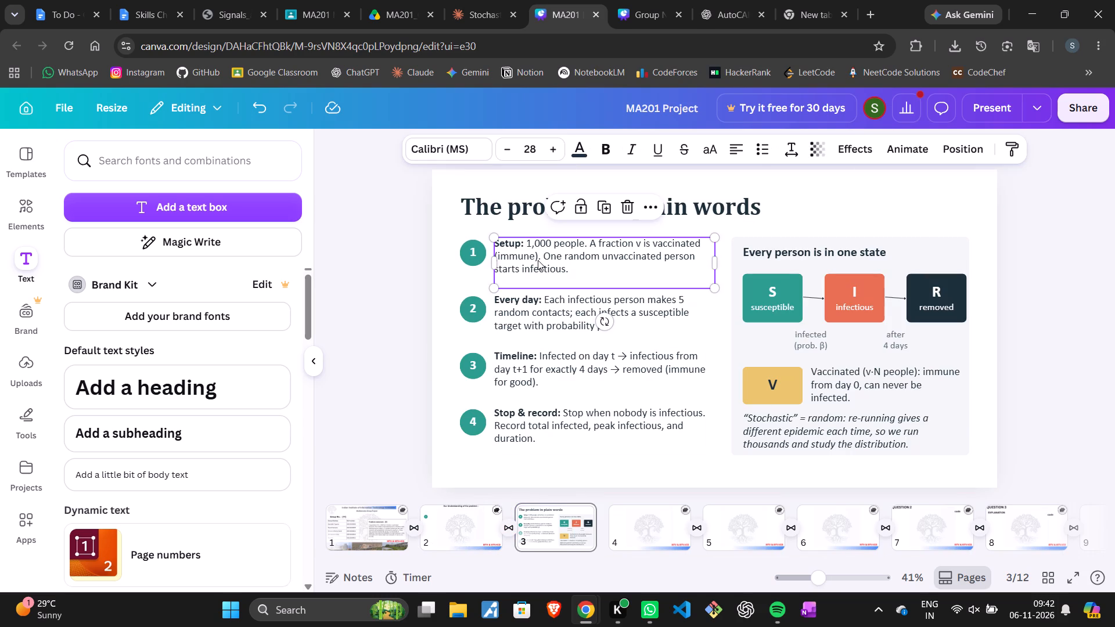
key(ctrl+c)
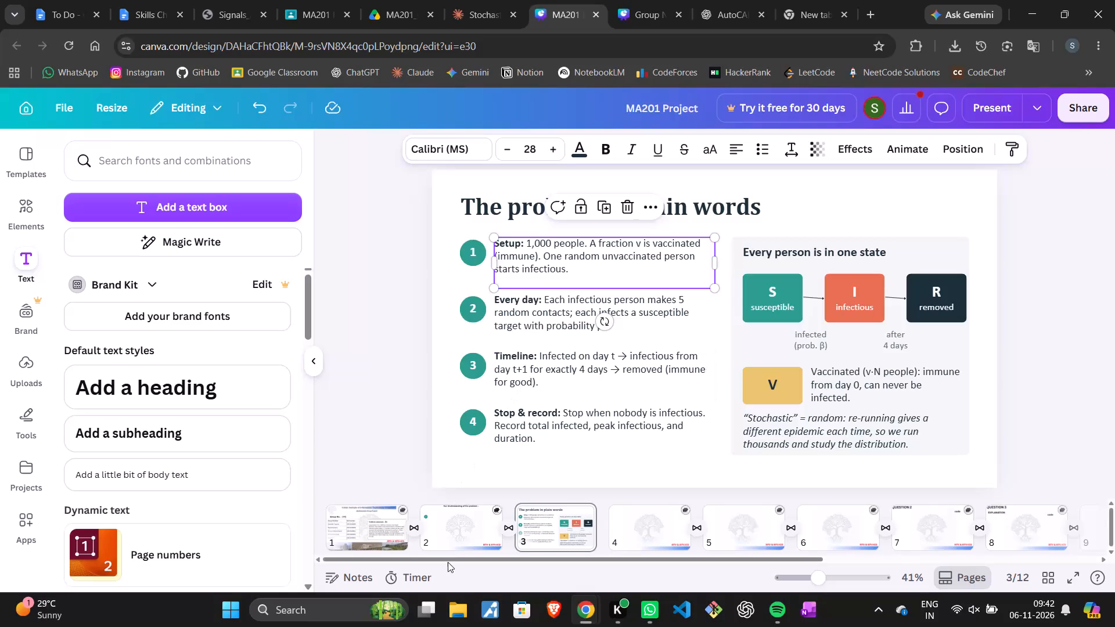
click(448, 562)
click(448, 545)
click(524, 255)
key(ctrl+v)
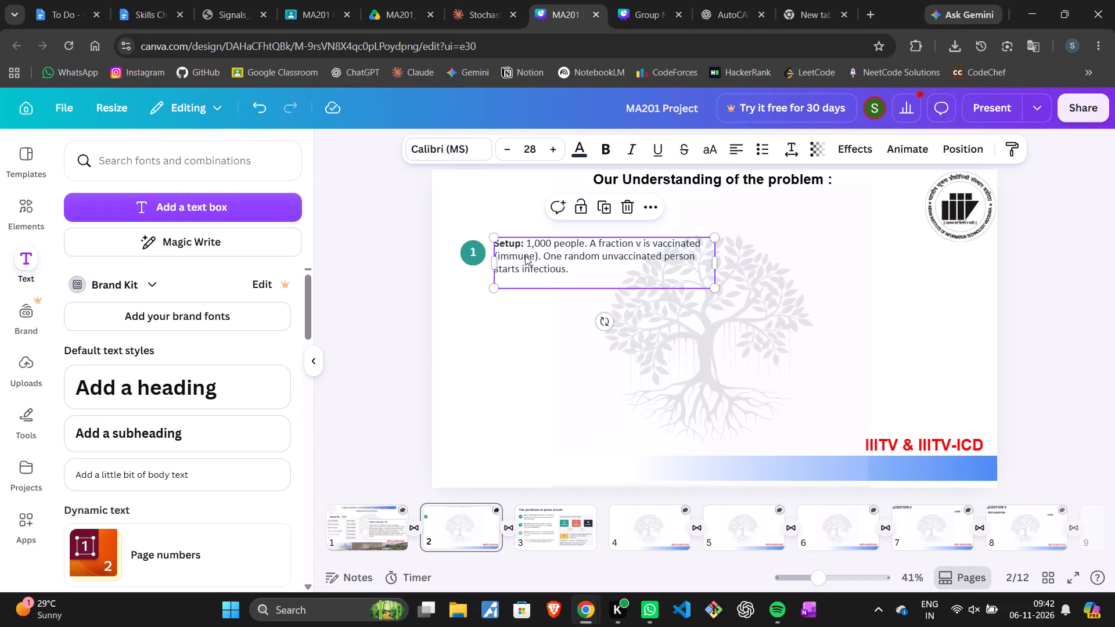
click(358, 345)
Duplicate the teal number 1 badge on the understanding page and place the copy directly below the original as the second point's marker.
click(543, 546)
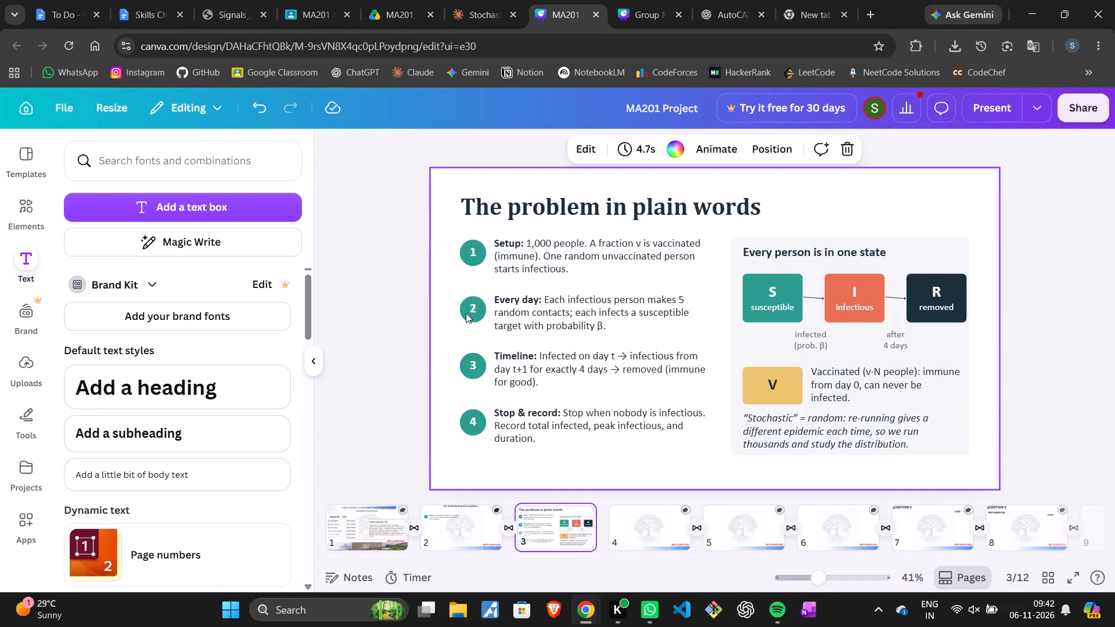
click(467, 302)
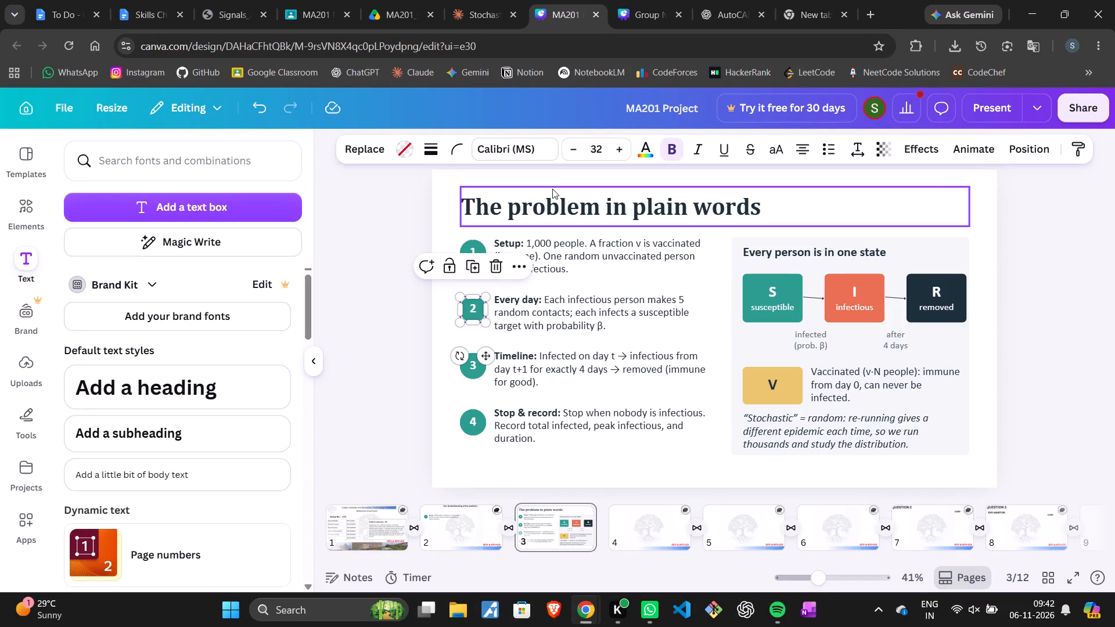
click(487, 528)
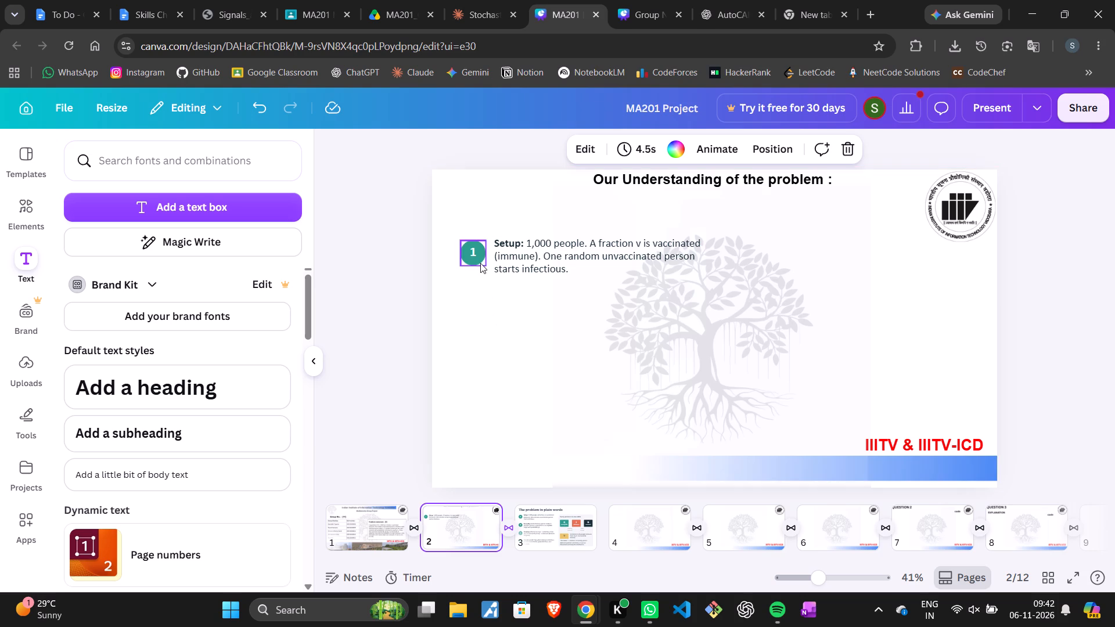
click(480, 260)
key(ctrl+c)
click(475, 312)
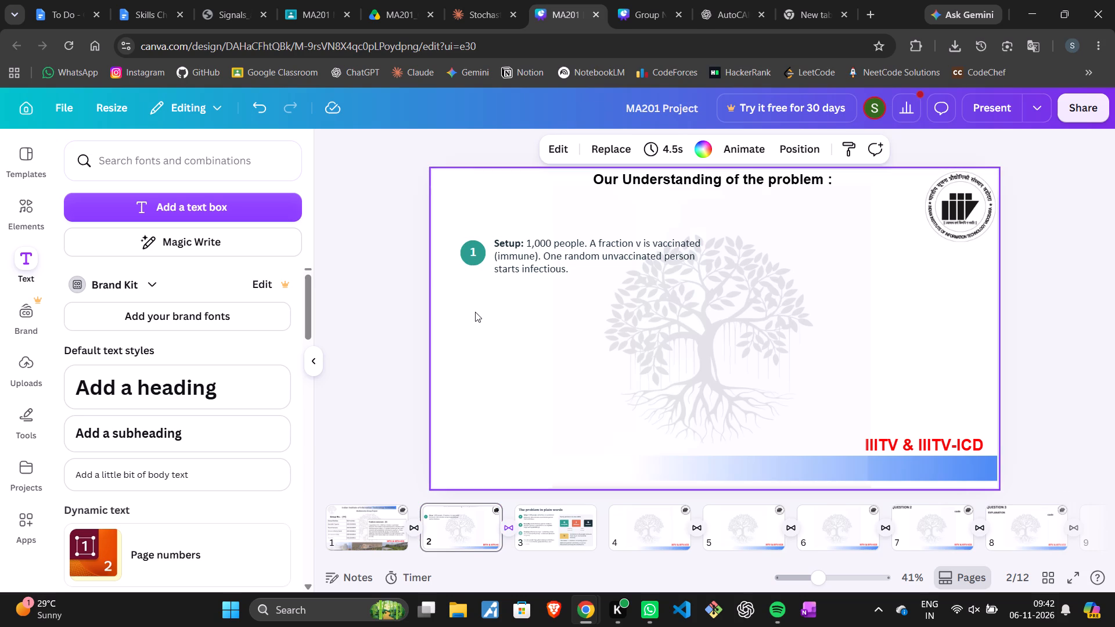
key(ctrl+v)
drag(485, 253, 485, 303)
drag(481, 262, 477, 315)
click(501, 350)
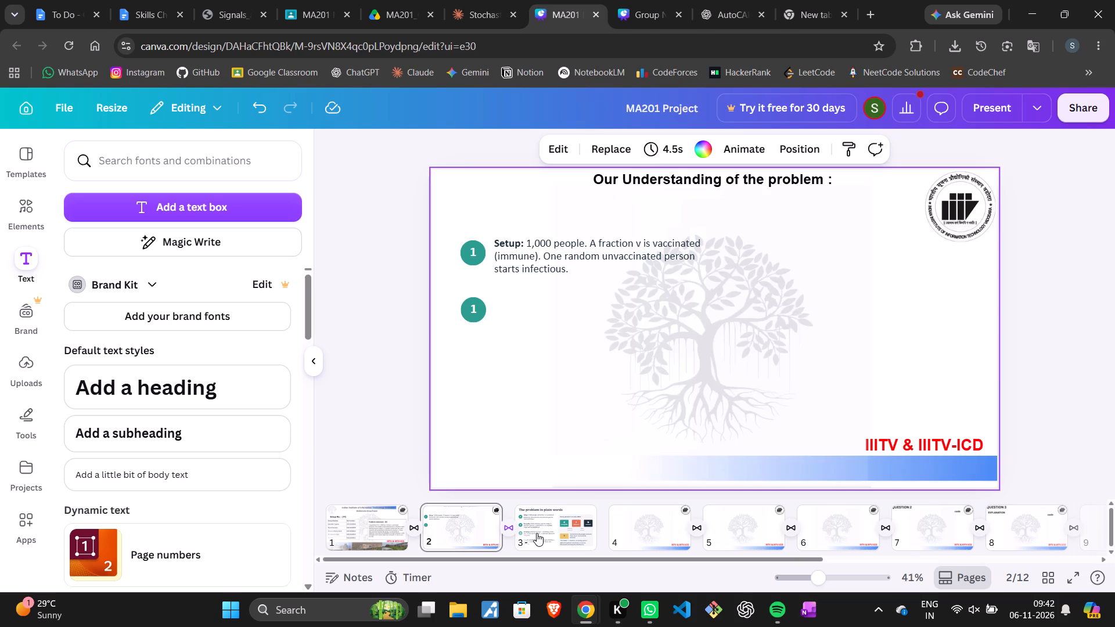
Copy the number 3 badge from the plain-words page onto the understanding page.
click(537, 533)
click(473, 366)
key(ctrl+c)
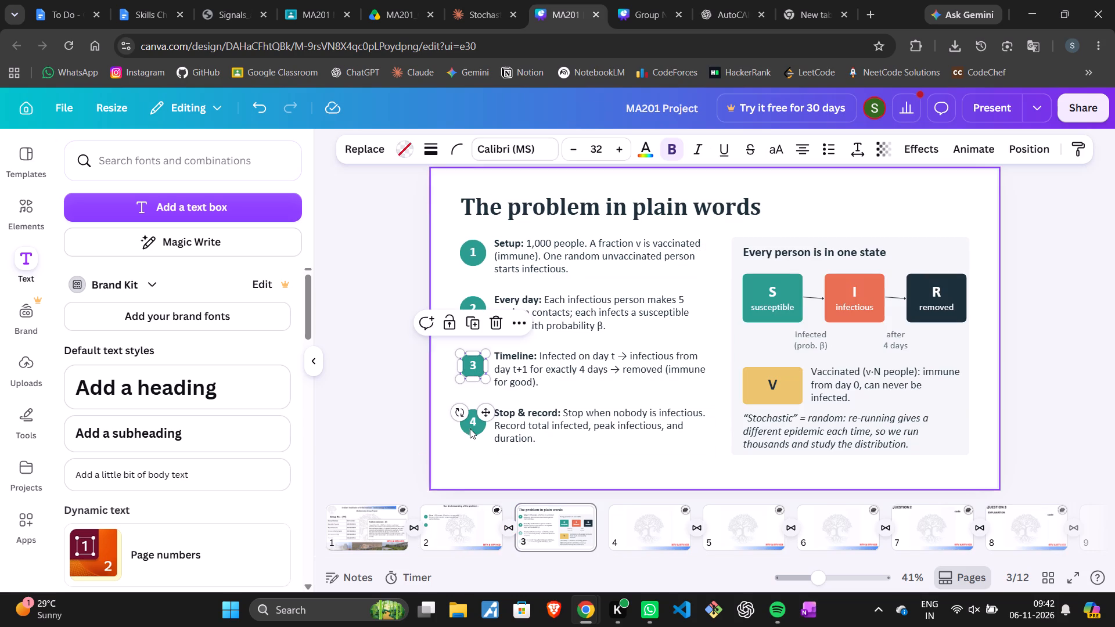
click(445, 523)
key(ctrl+v)
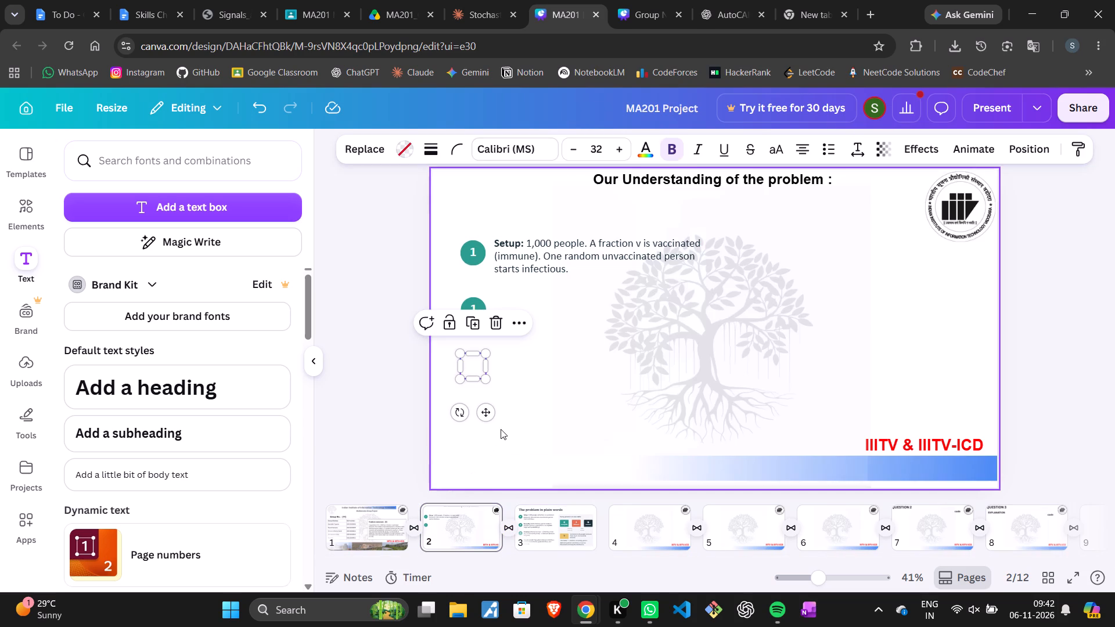
Copy the number 4 badge from the plain-words page onto the understanding page.
click(533, 529)
click(474, 411)
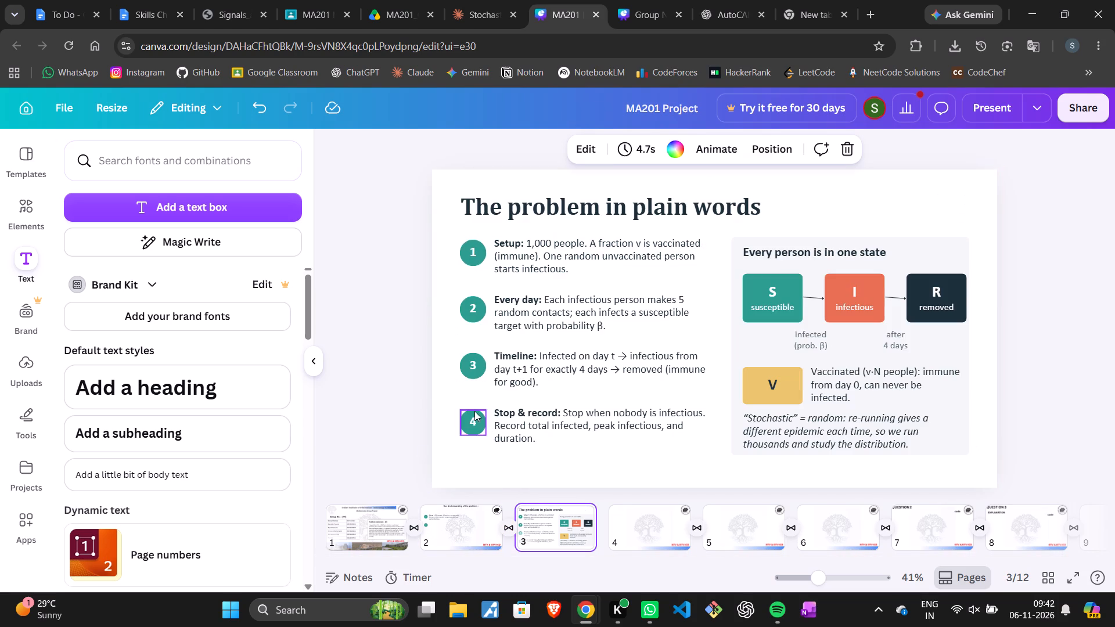
key(ctrl+v)
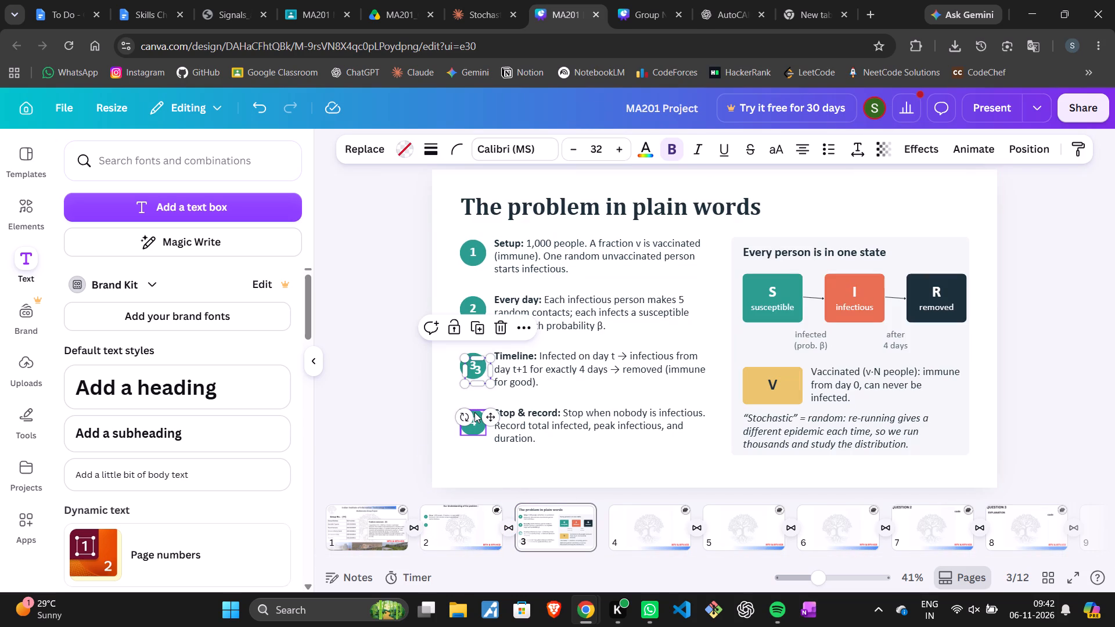
key(ctrl+z)
click(480, 424)
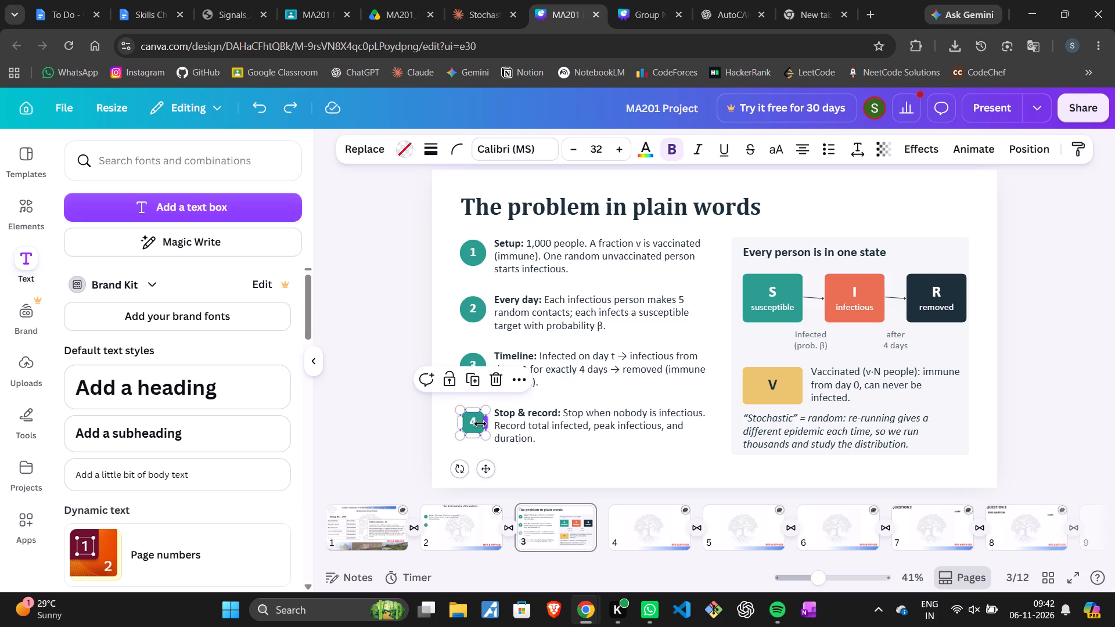
key(ctrl+c)
click(460, 542)
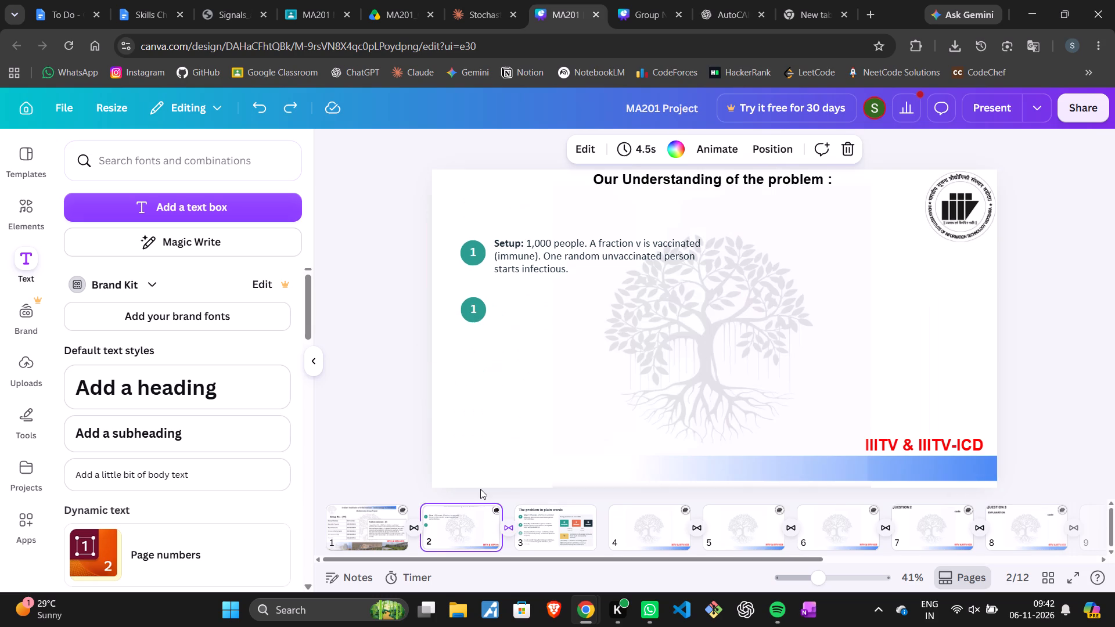
key(ctrl+v)
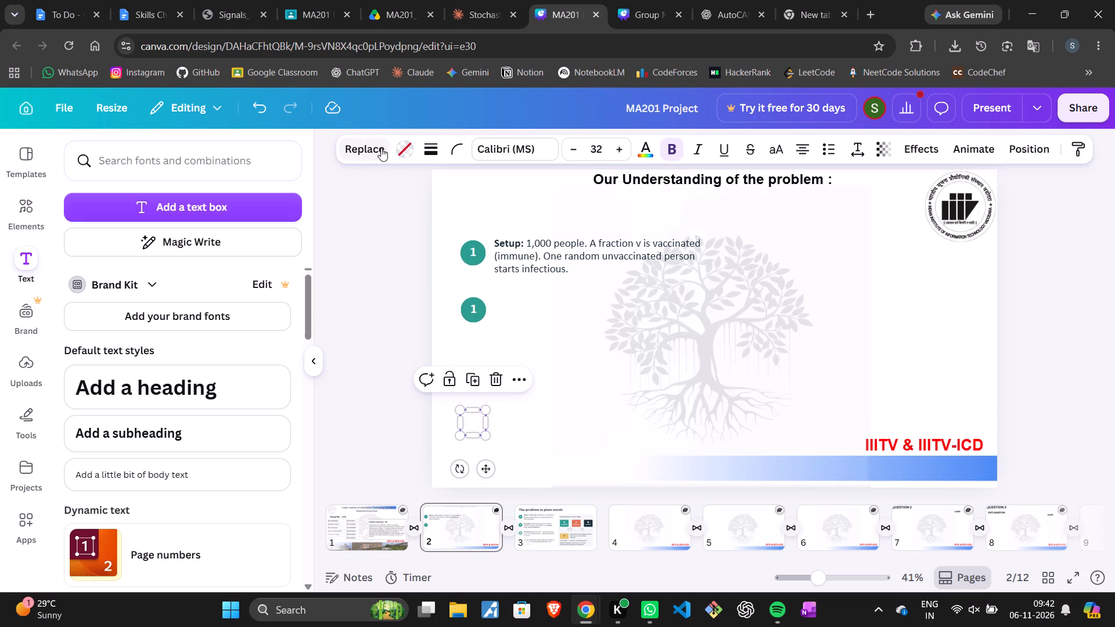
Fill the number 4 and number 3 badges on the understanding page with the teal frame element colour.
click(401, 145)
click(253, 251)
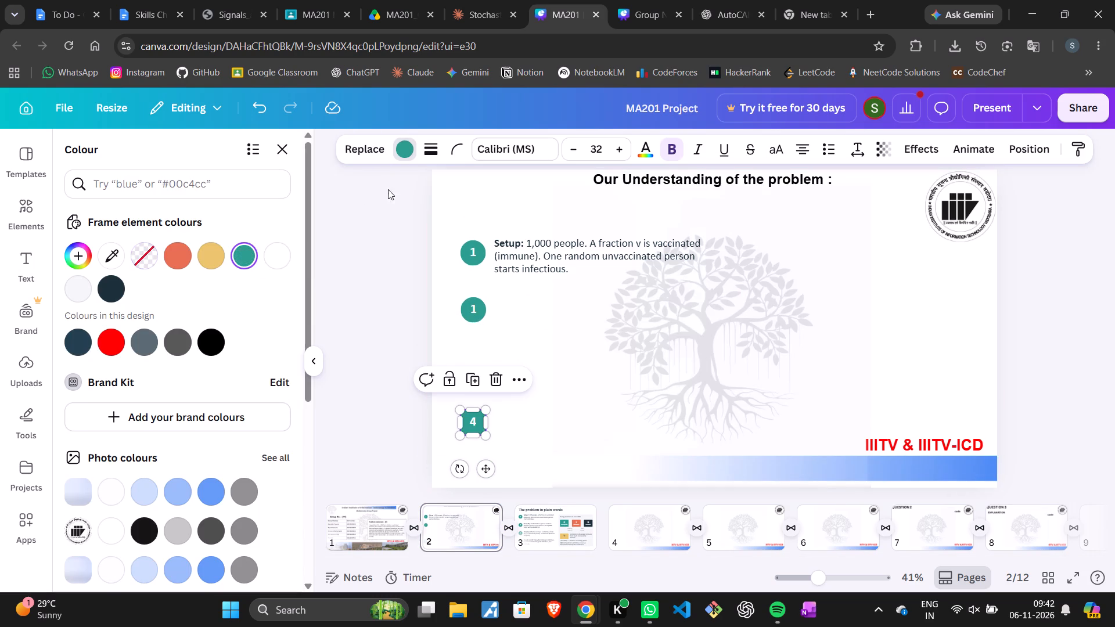
click(478, 355)
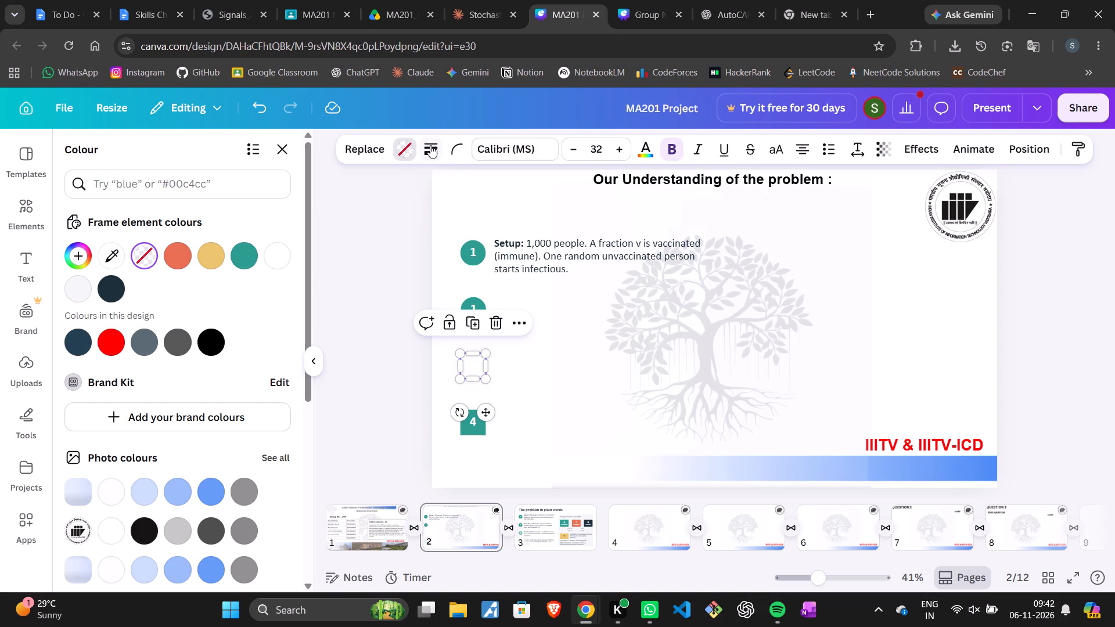
click(404, 142)
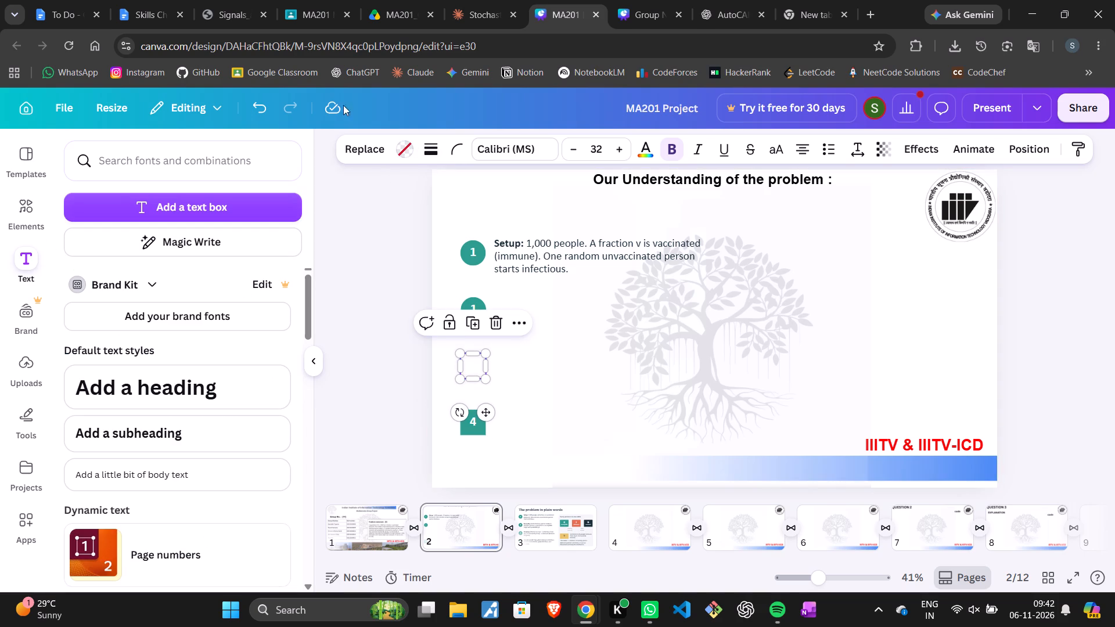
click(397, 149)
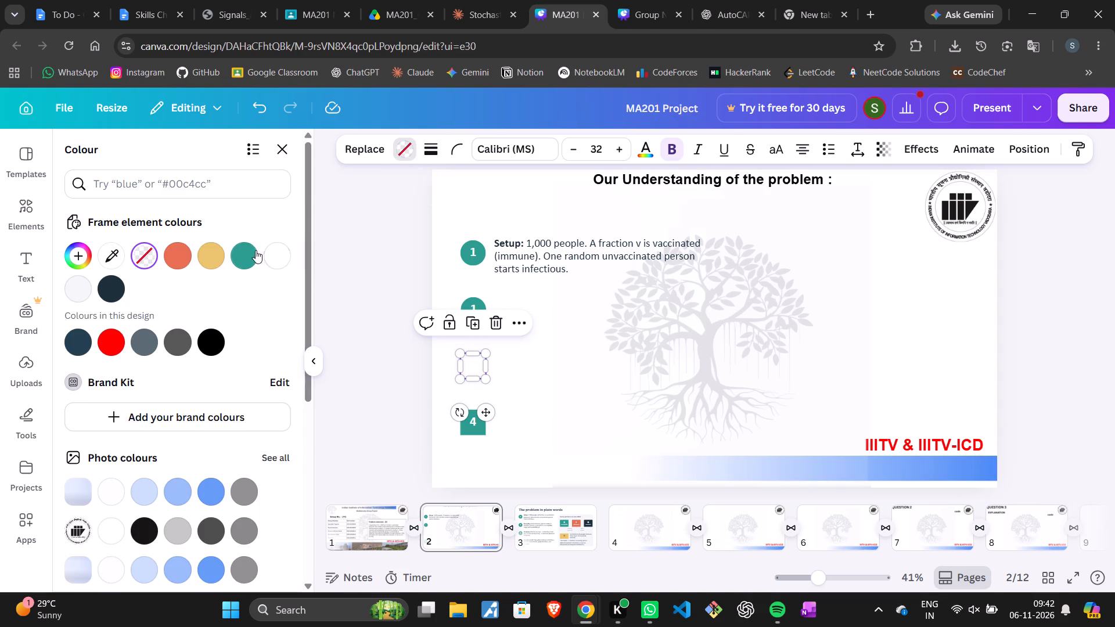
click(249, 255)
click(367, 278)
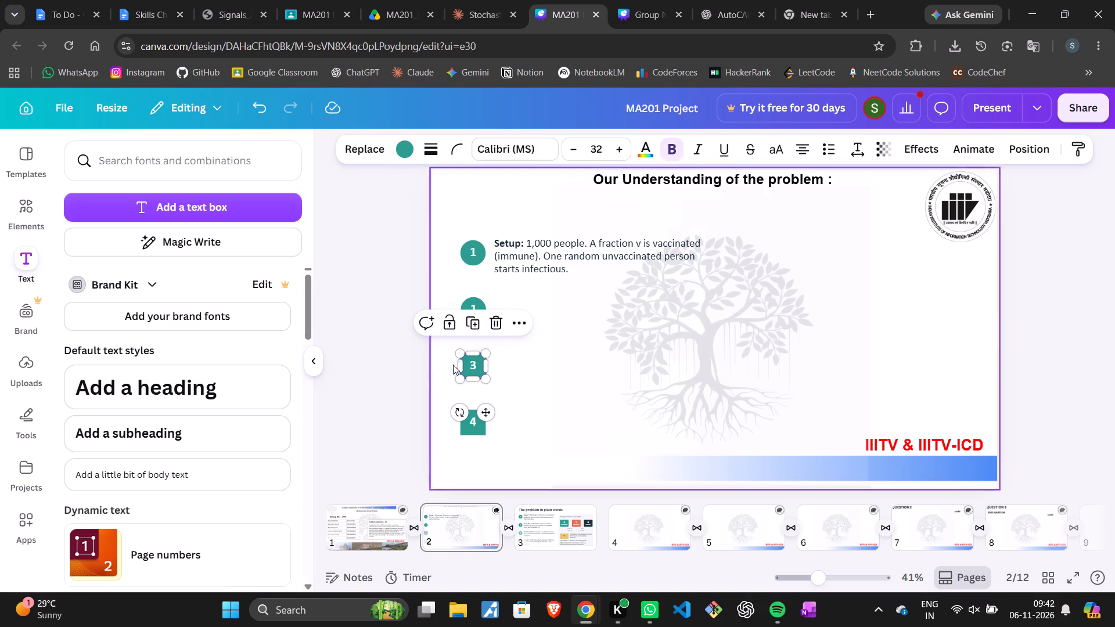
click(356, 350)
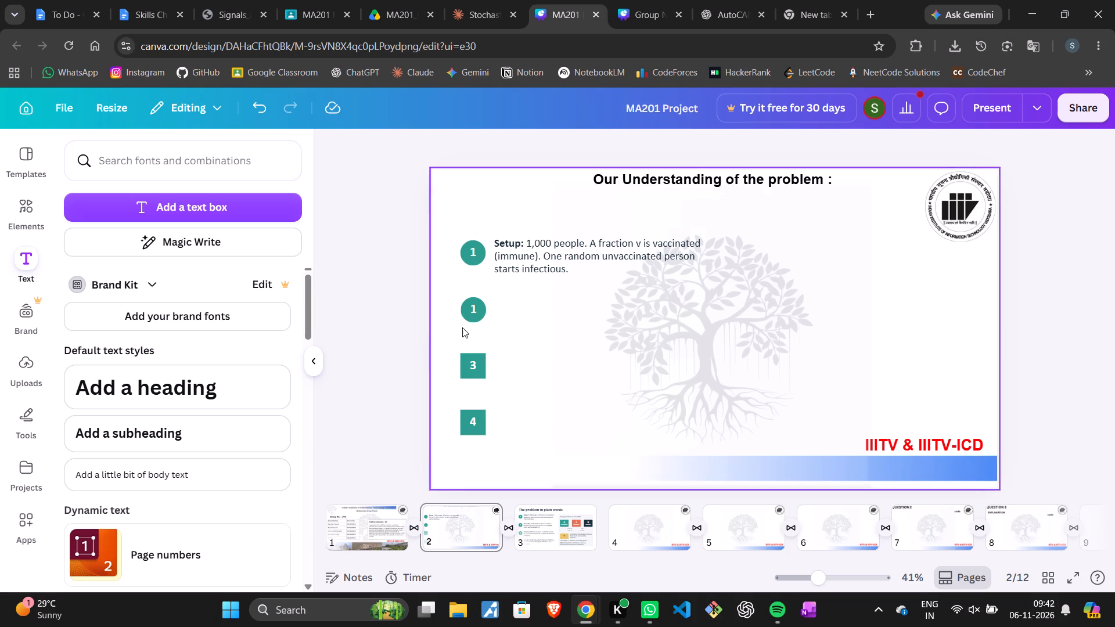
Change the number in the duplicated second badge to 2.
double_click(476, 307)
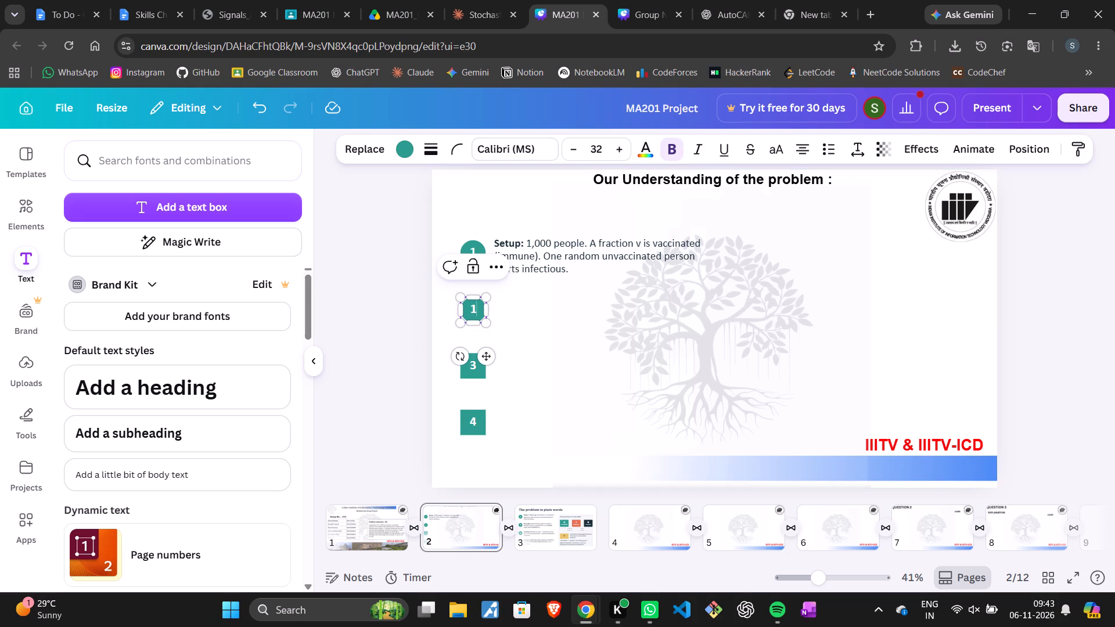
key(BackSpace)
key(2)
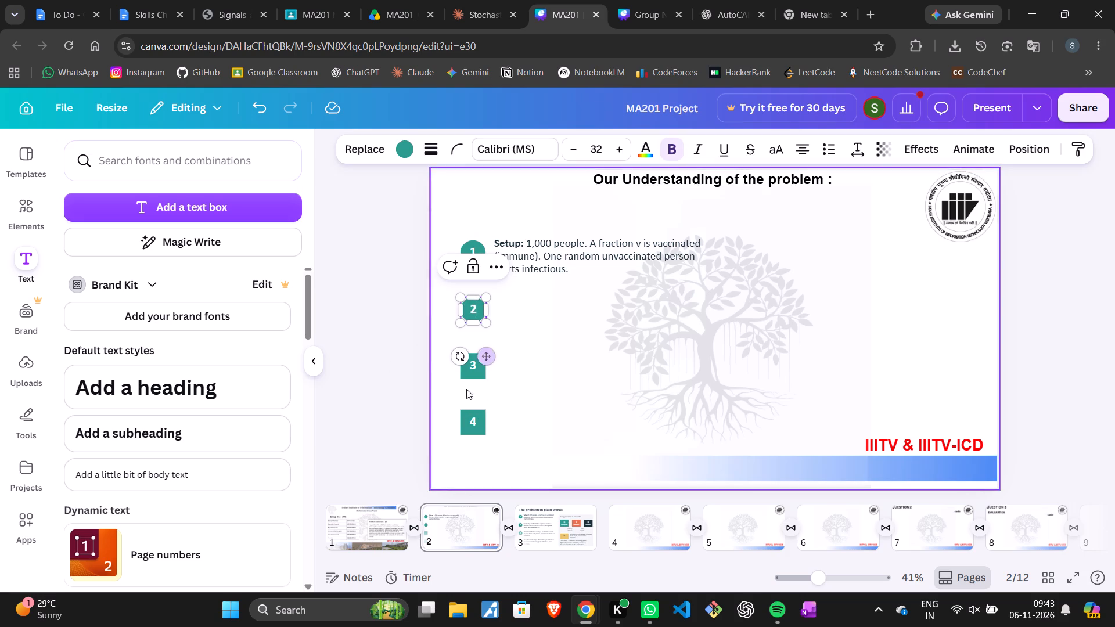
click(407, 379)
Set the number 3 badge's corner rounding to 56, the same as the number 1 badge.
click(481, 364)
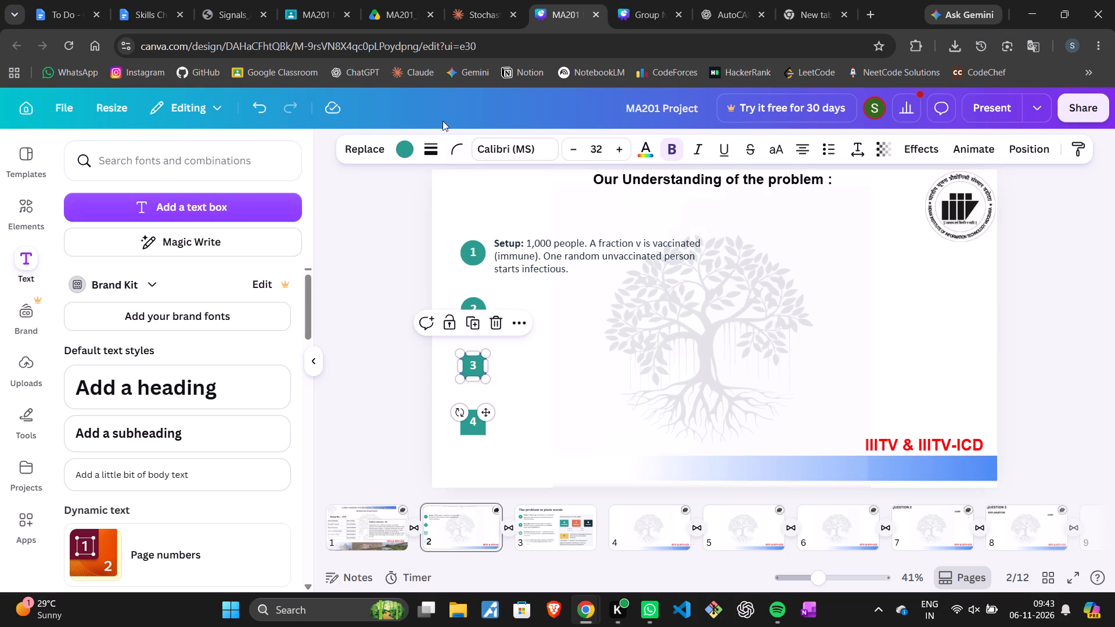
click(474, 251)
click(461, 152)
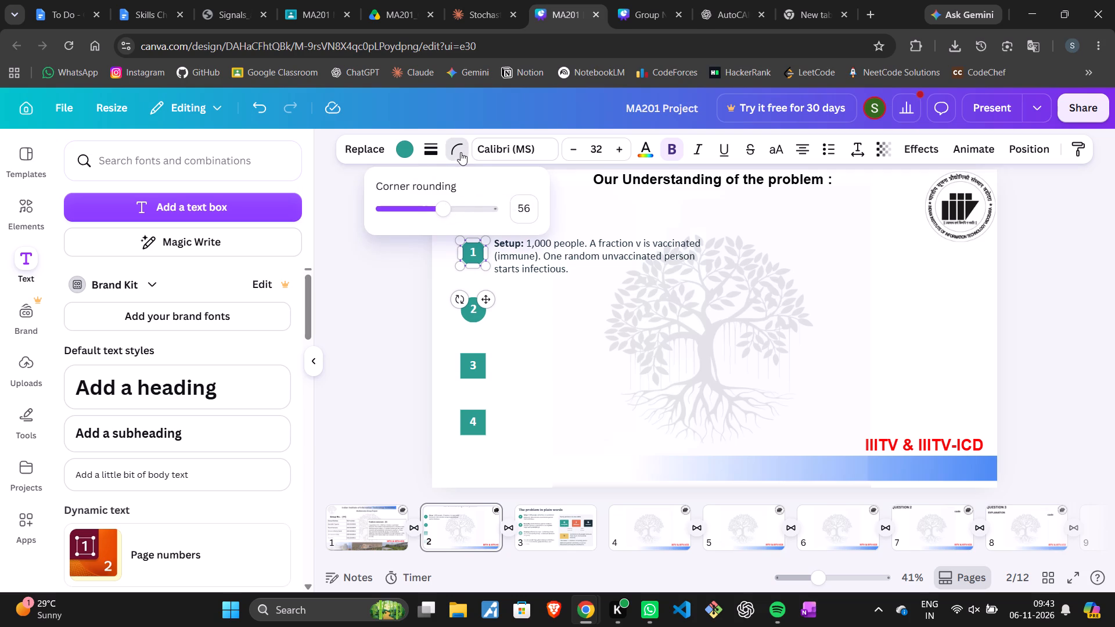
click(406, 263)
click(472, 359)
click(453, 158)
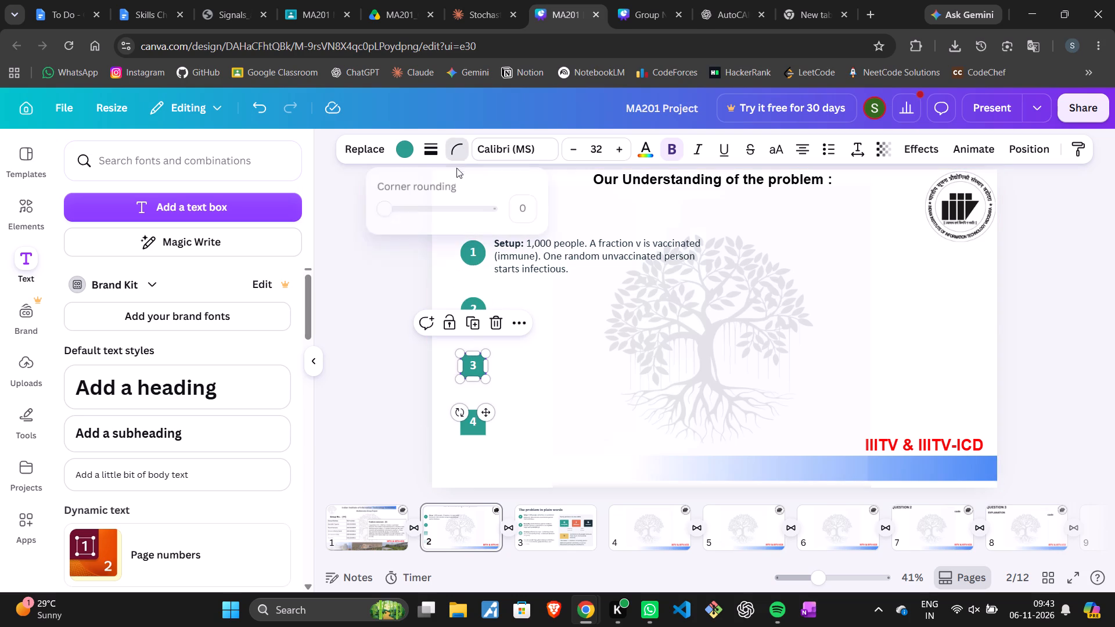
click(448, 209)
click(448, 210)
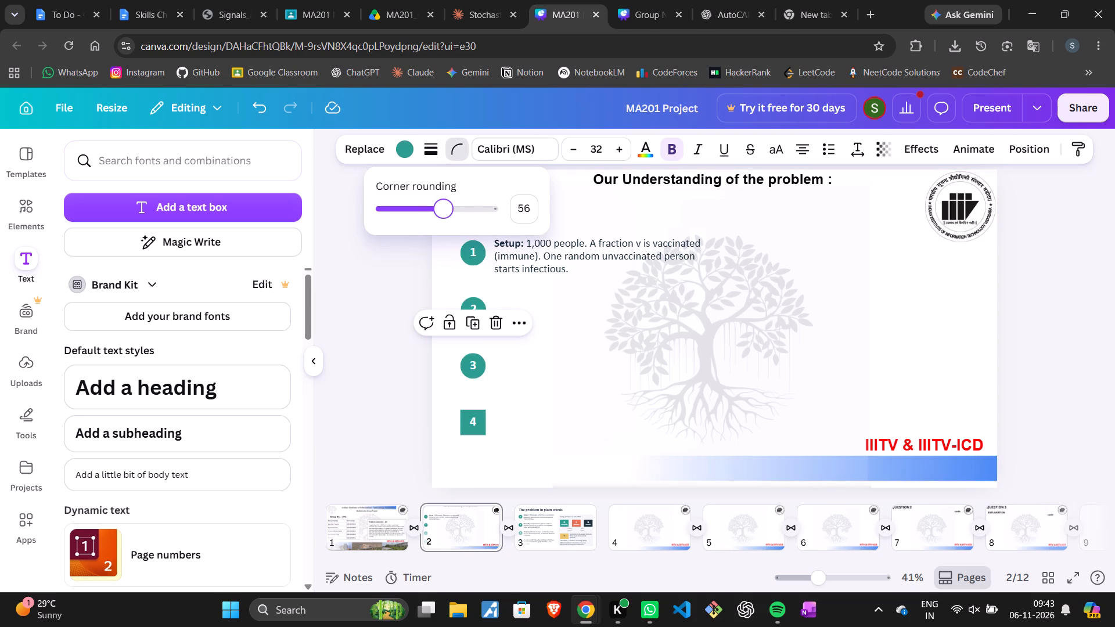
click(362, 323)
Round the number 4 badge's corners into a circle to match the other badges on the understanding page.
click(463, 415)
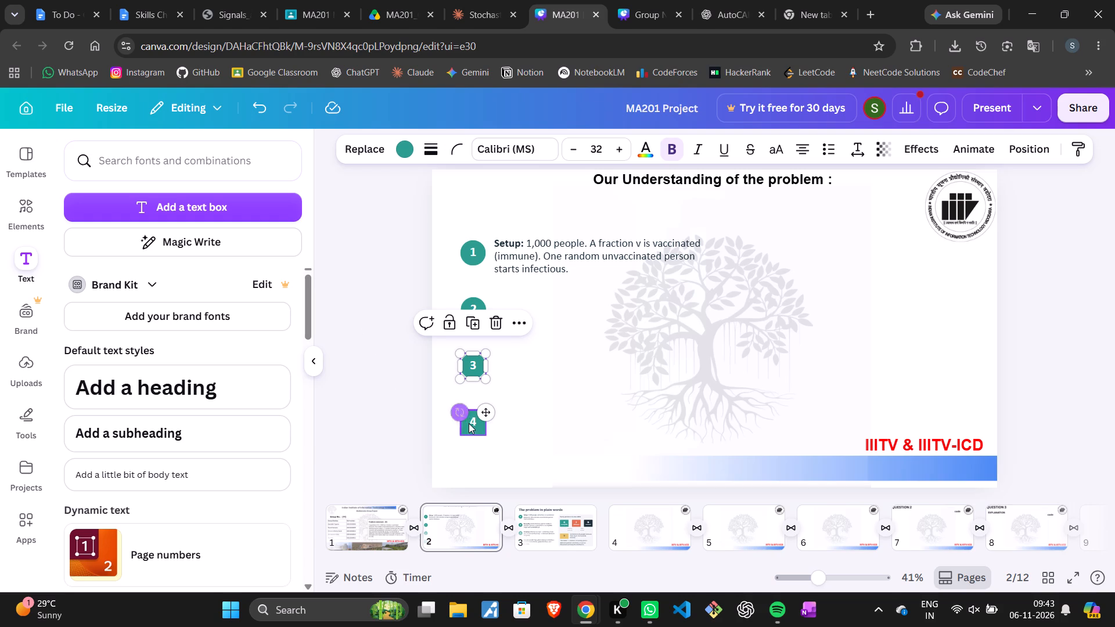
click(470, 424)
click(456, 151)
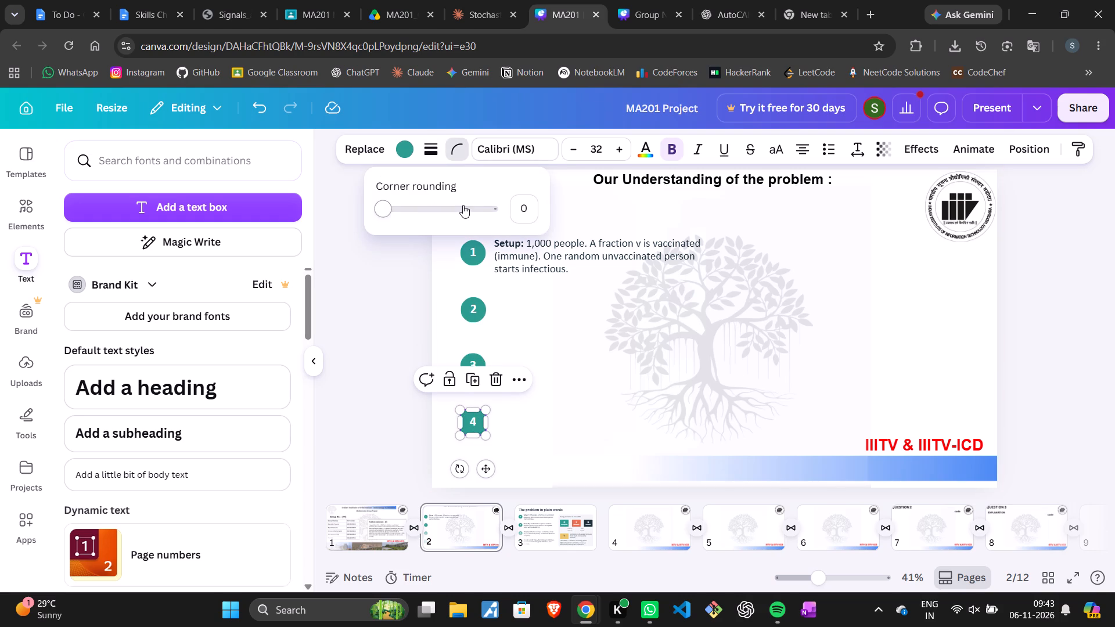
click(463, 205)
drag(463, 205, 441, 207)
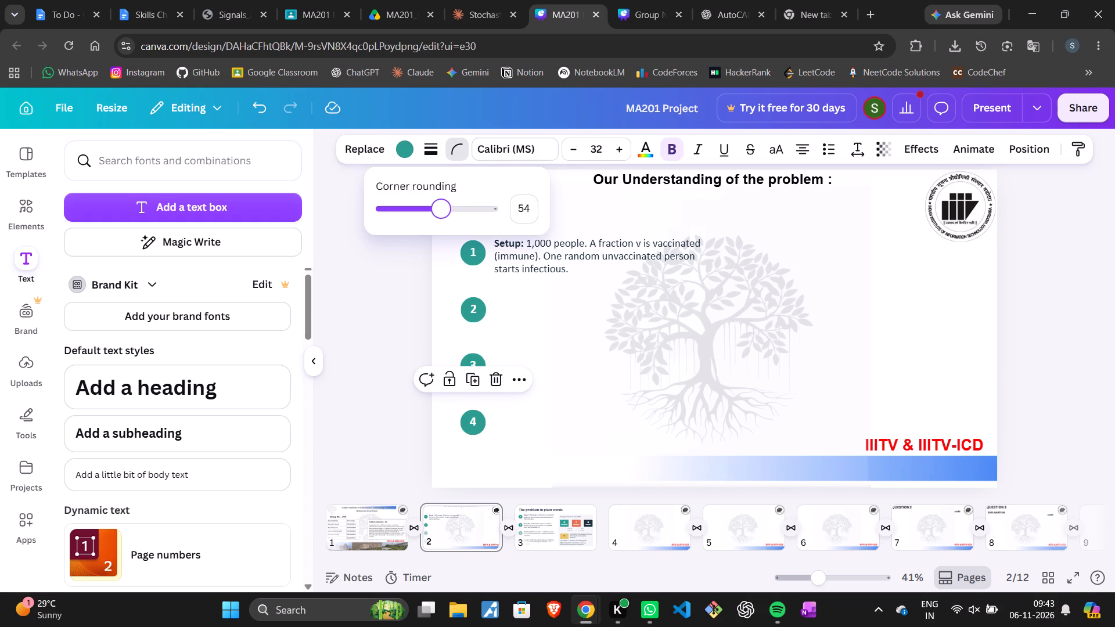
drag(441, 207, 445, 210)
drag(445, 210, 445, 211)
drag(445, 211, 444, 211)
click(380, 316)
click(524, 379)
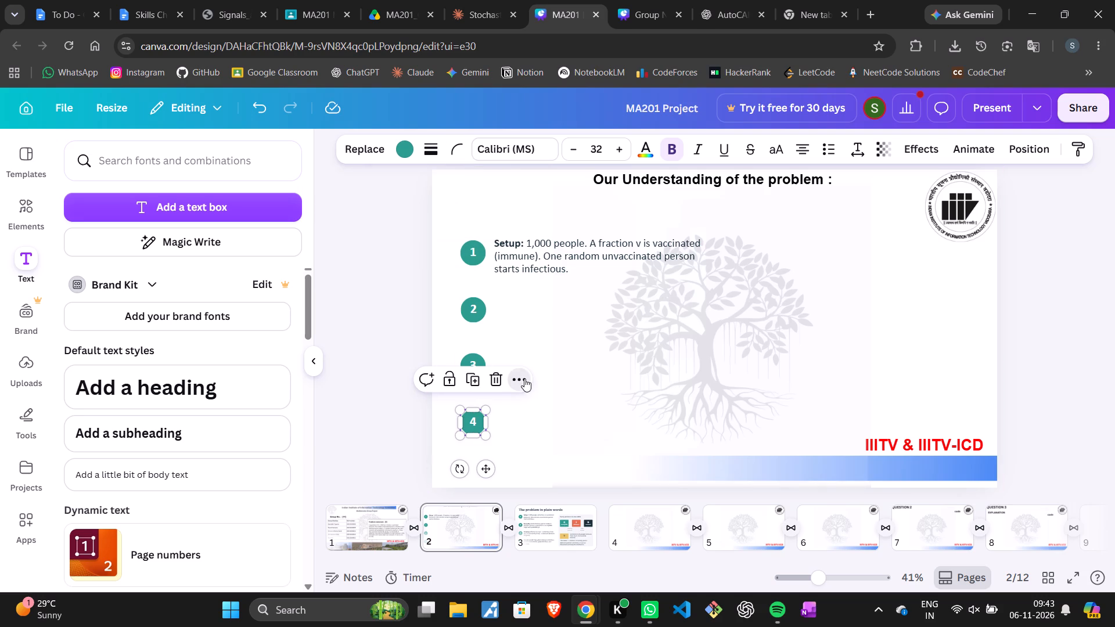
click(566, 401)
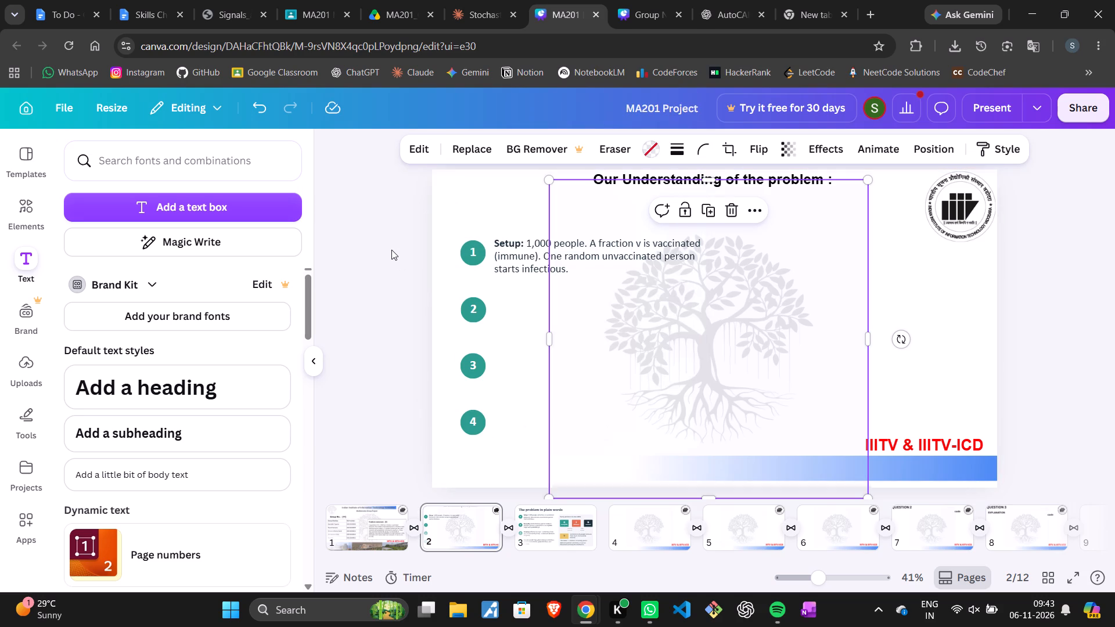
click(391, 250)
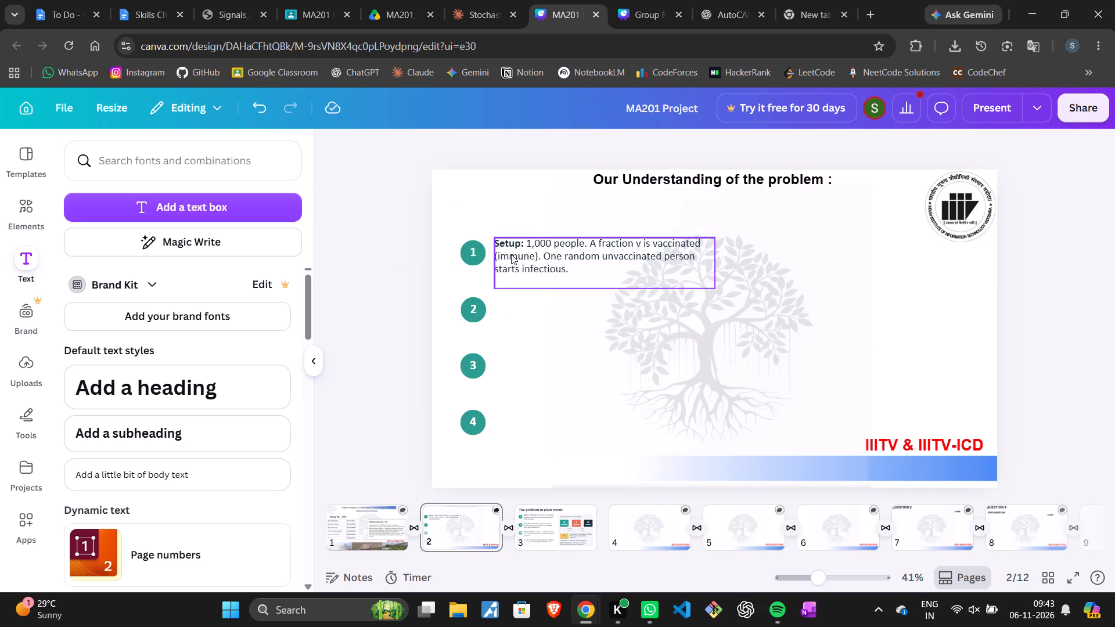
Move the number 1 badge and its "Setup:" text box up to just below the slide title, side by side.
drag(469, 250, 466, 209)
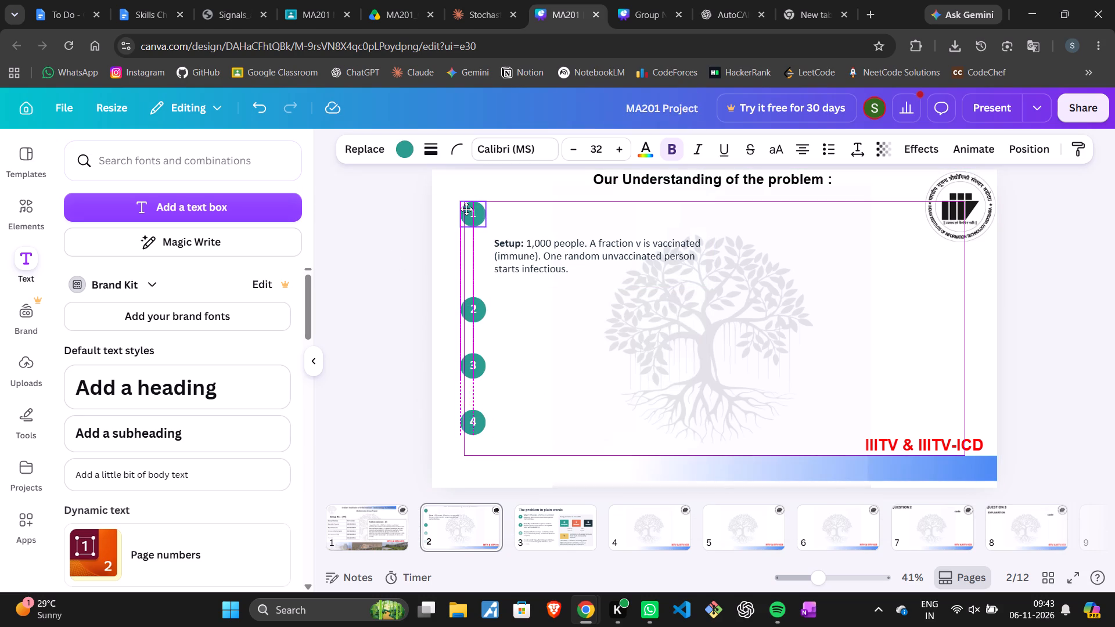
drag(466, 209, 467, 211)
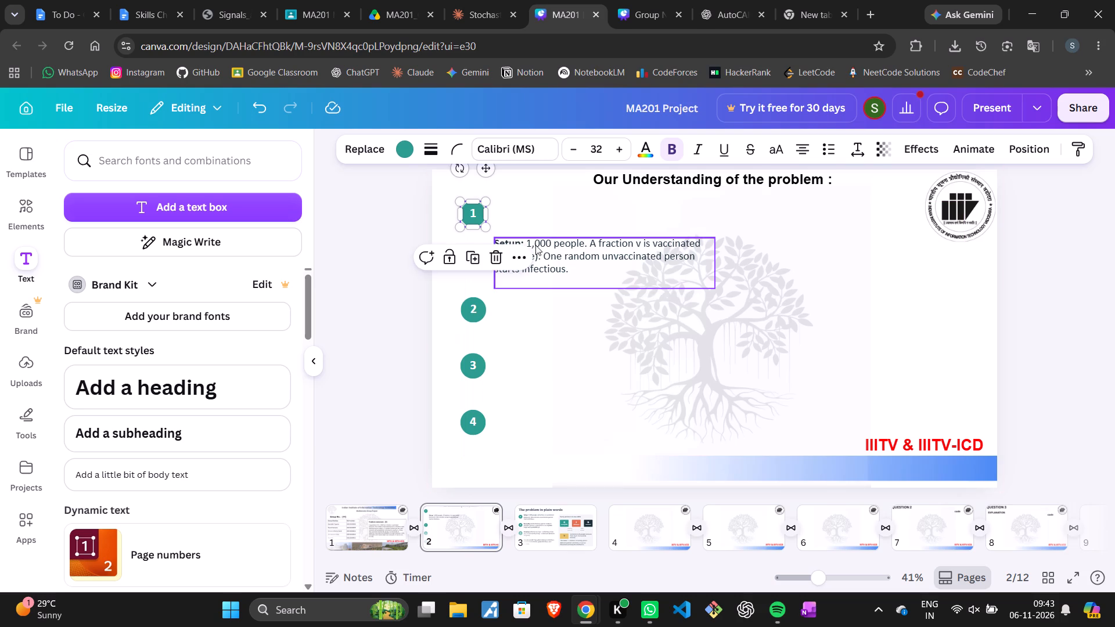
drag(553, 253, 545, 214)
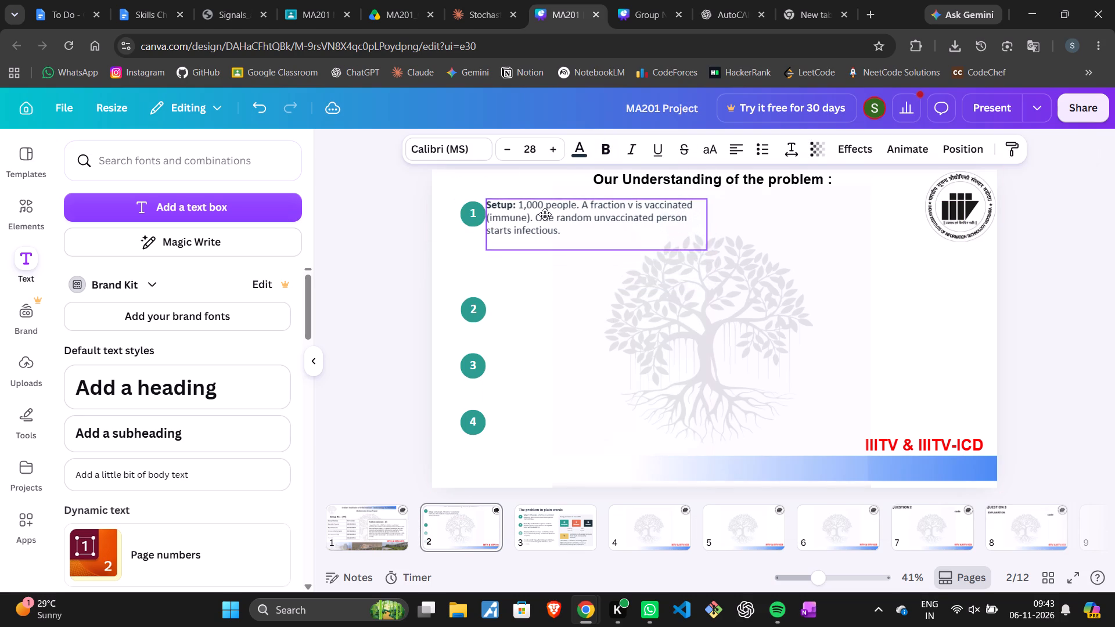
drag(545, 214, 548, 214)
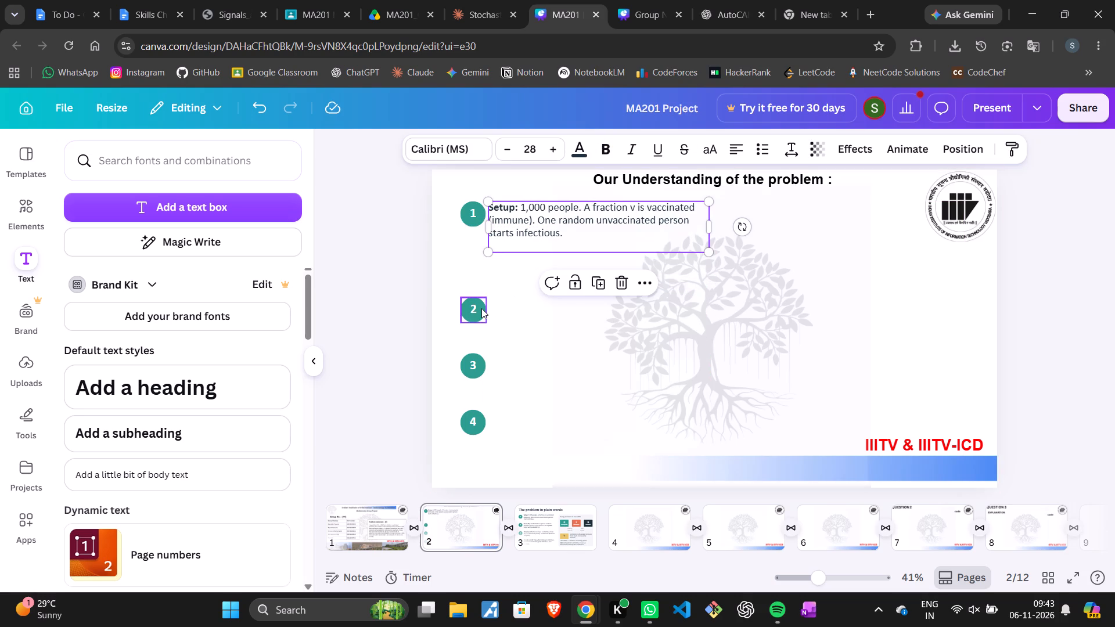
drag(481, 307, 480, 276)
drag(483, 374, 481, 373)
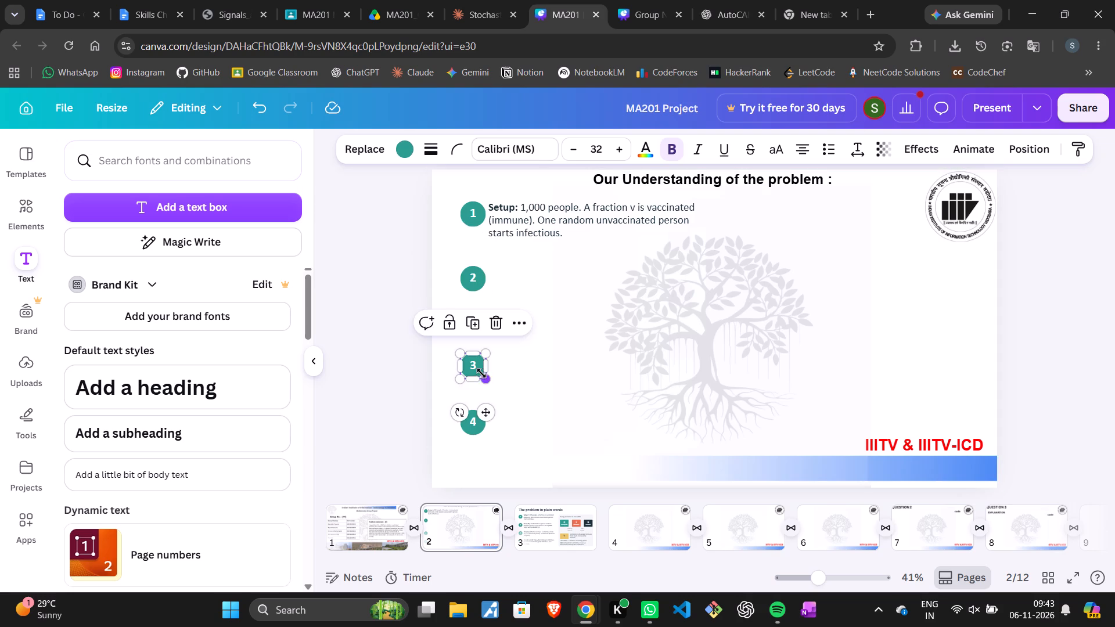
drag(481, 373, 483, 360)
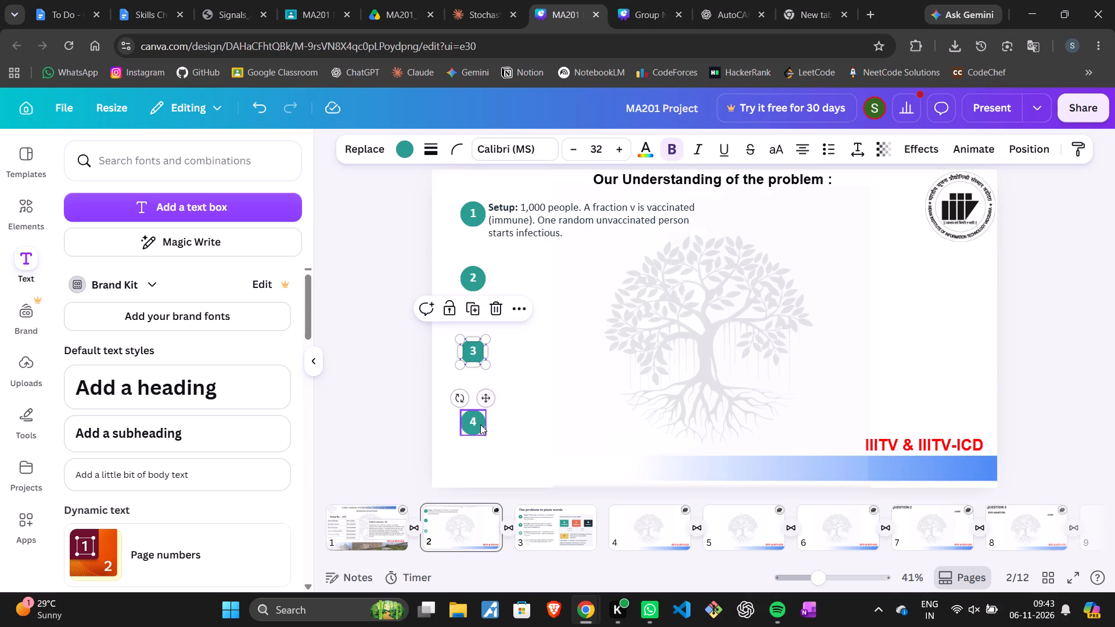
drag(480, 424, 479, 419)
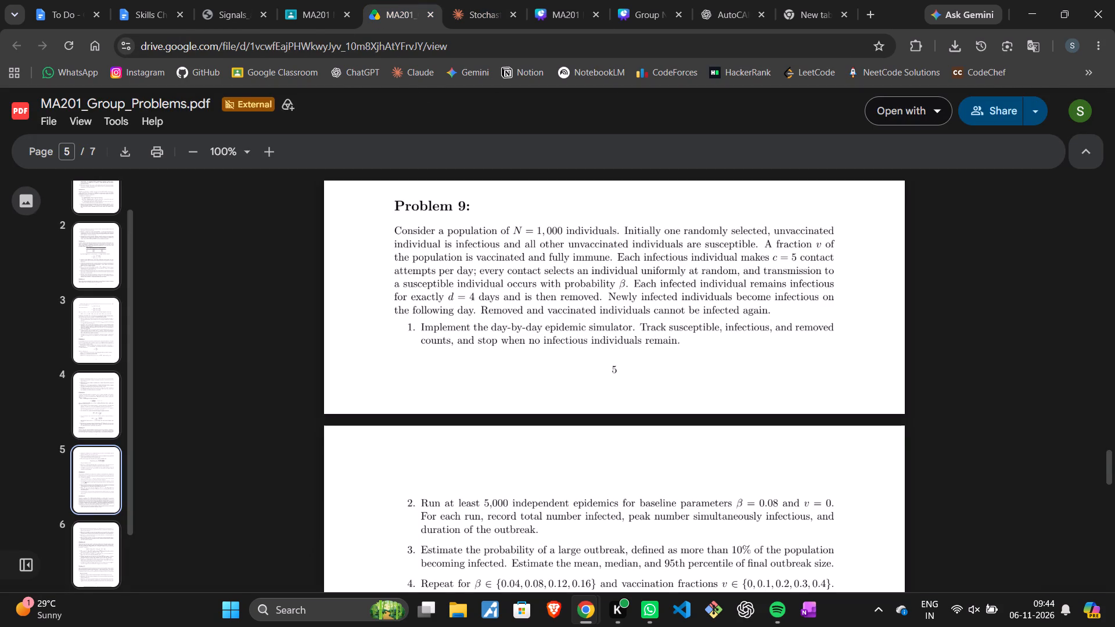
click(537, 8)
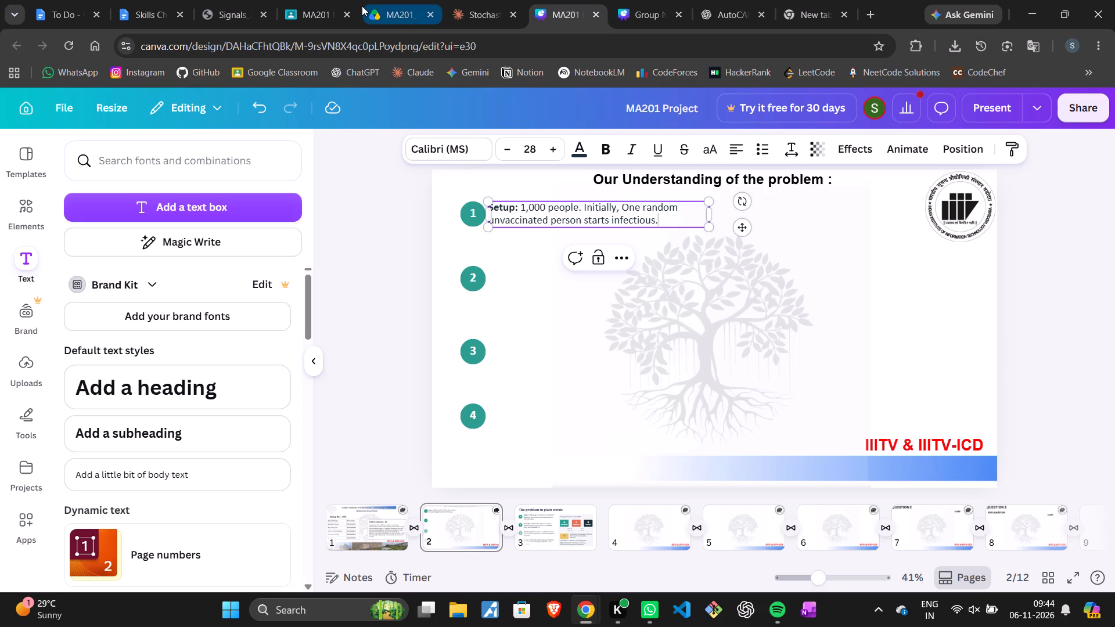
click(365, 0)
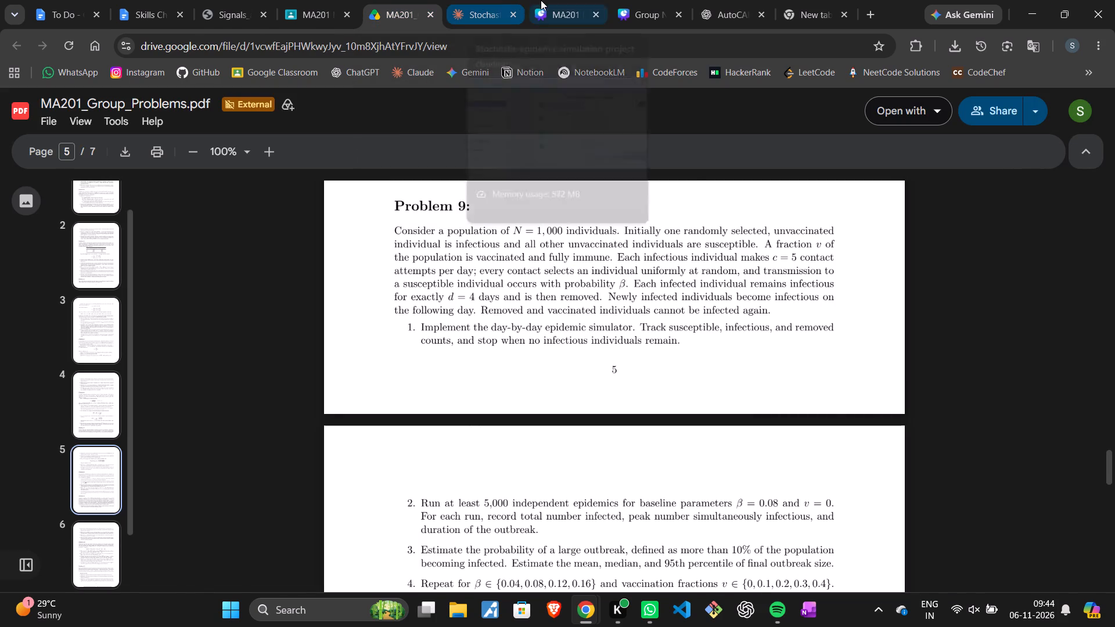
click(562, 27)
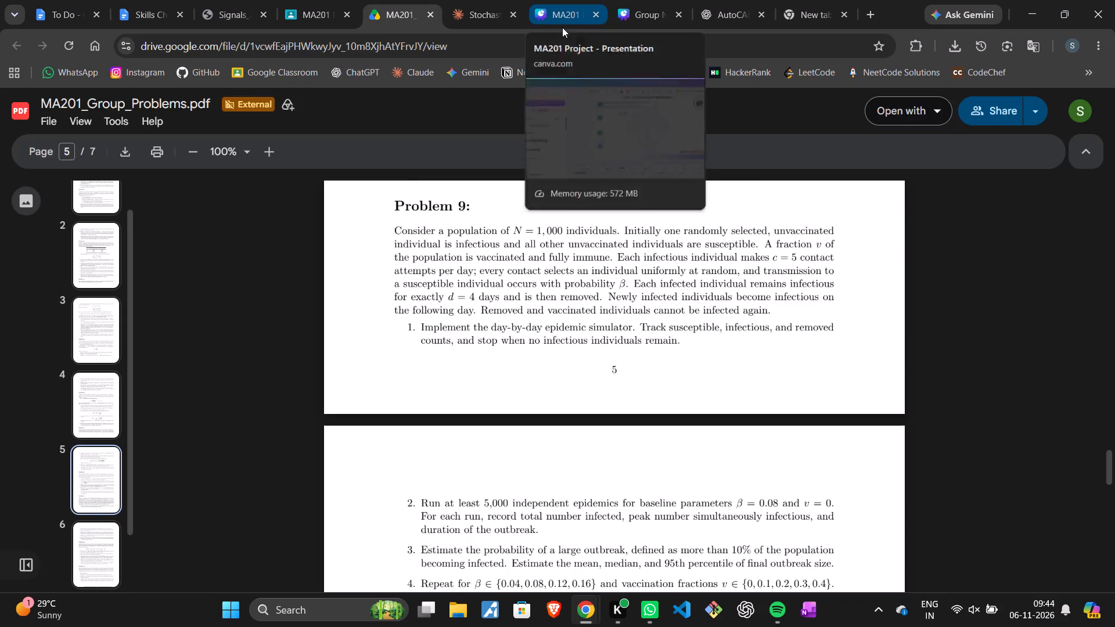
click(383, 0)
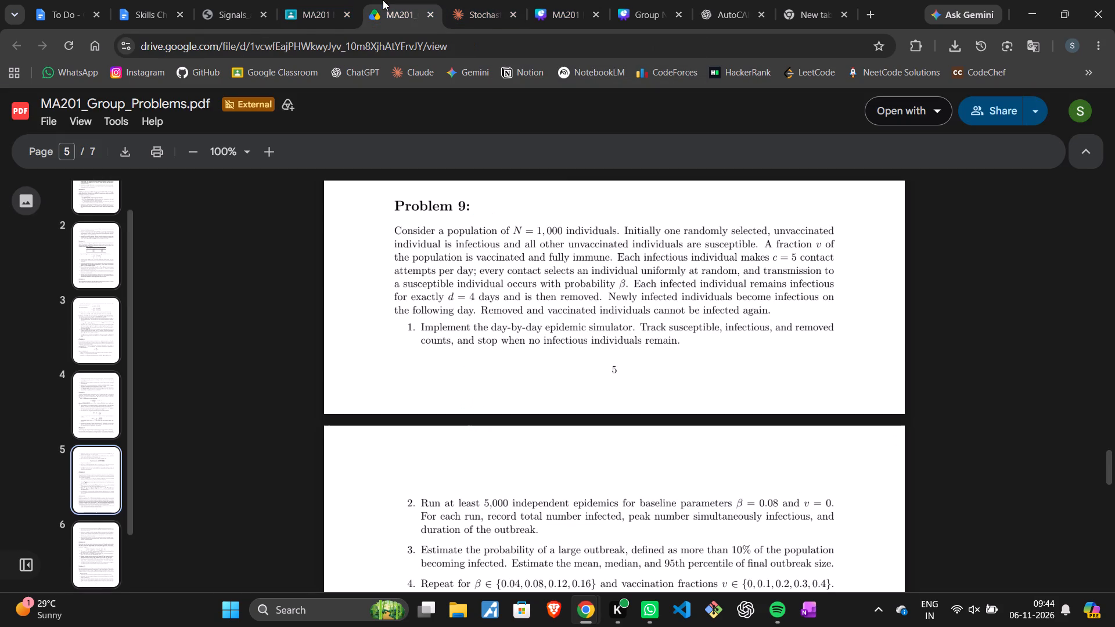
drag(524, 247, 584, 247)
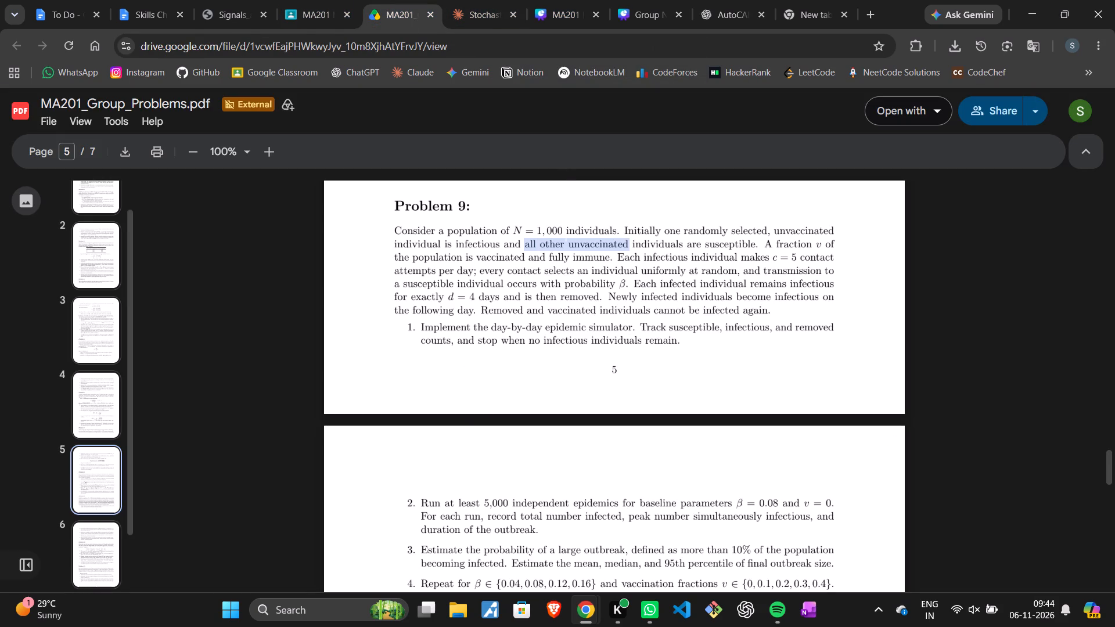
drag(584, 247, 750, 239)
key(ctrl+c)
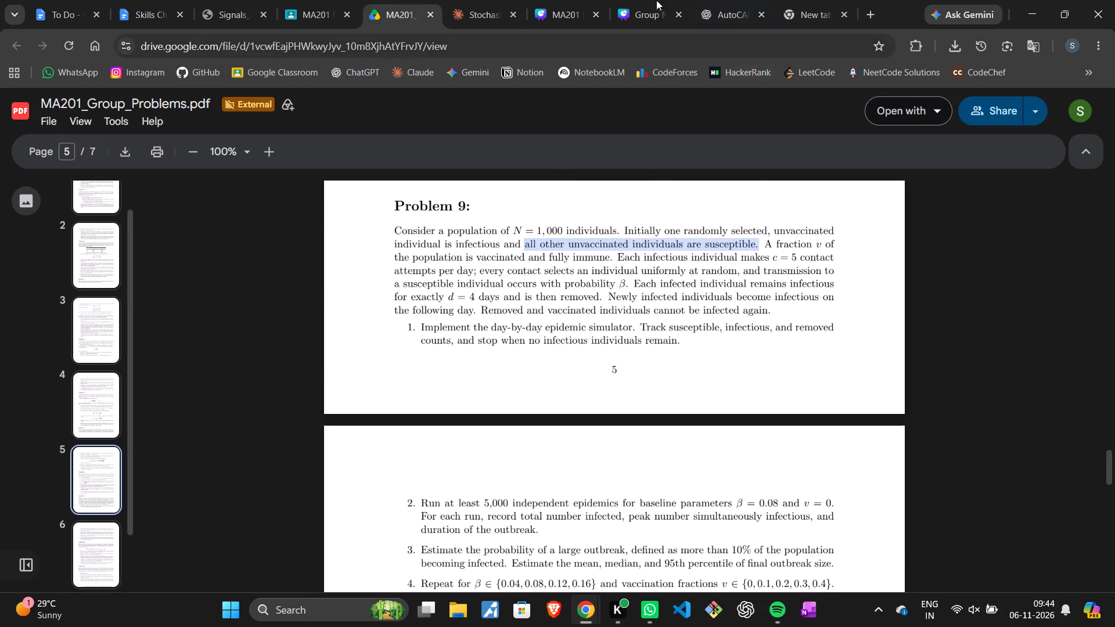
click(578, 0)
key(space)
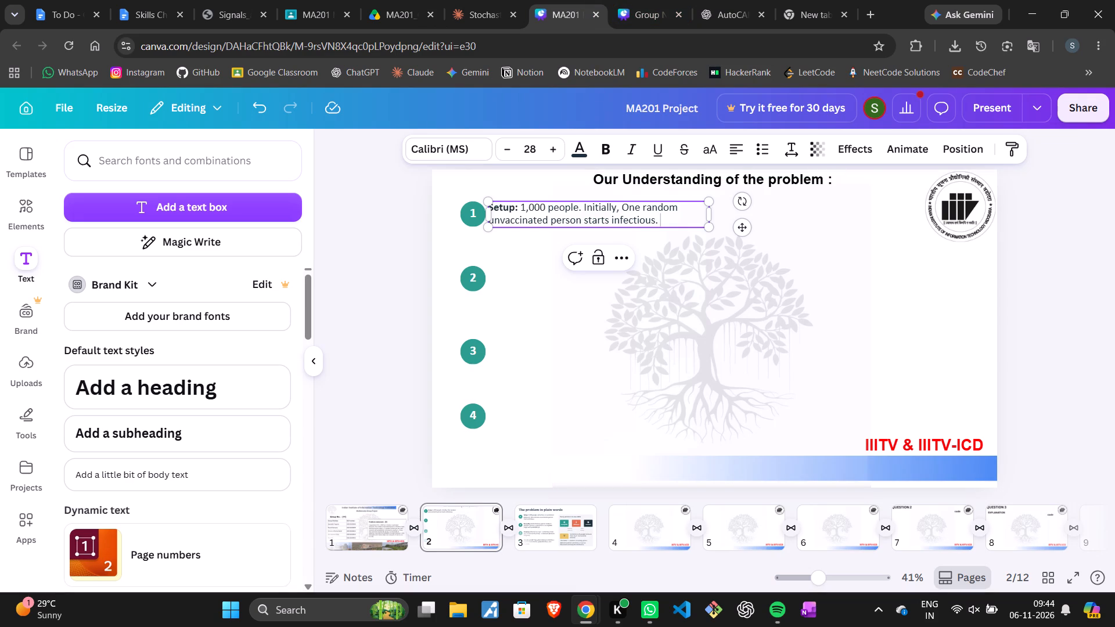
key(ctrl+v)
Capitalise the first word of the added sentence so it starts with "All other unvaccinated individuals".
click(661, 218)
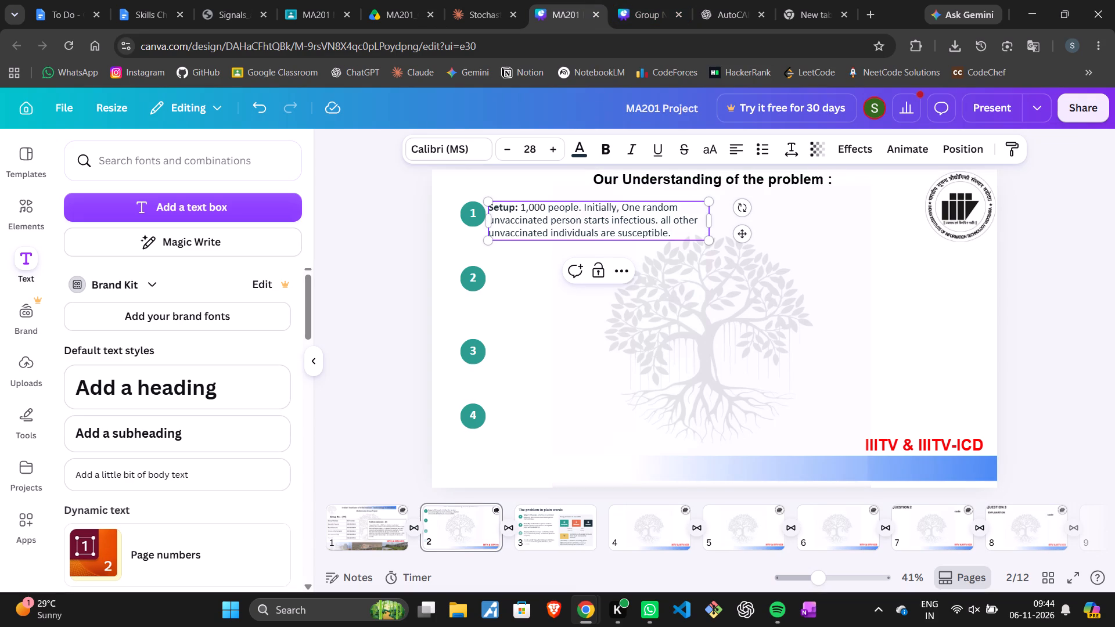
key(Right)
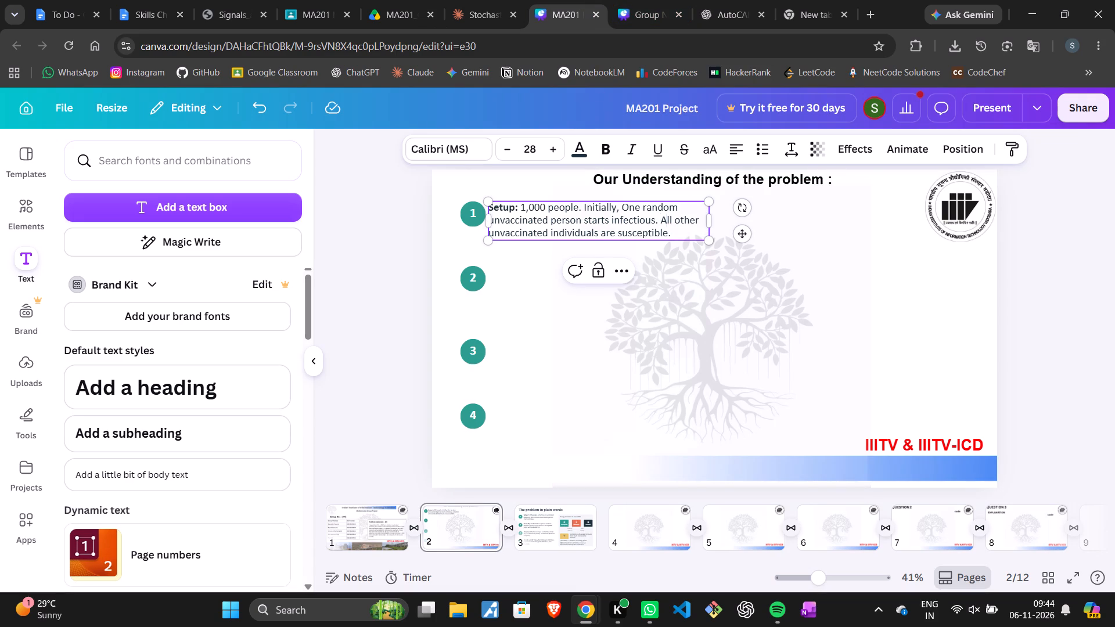
click(671, 236)
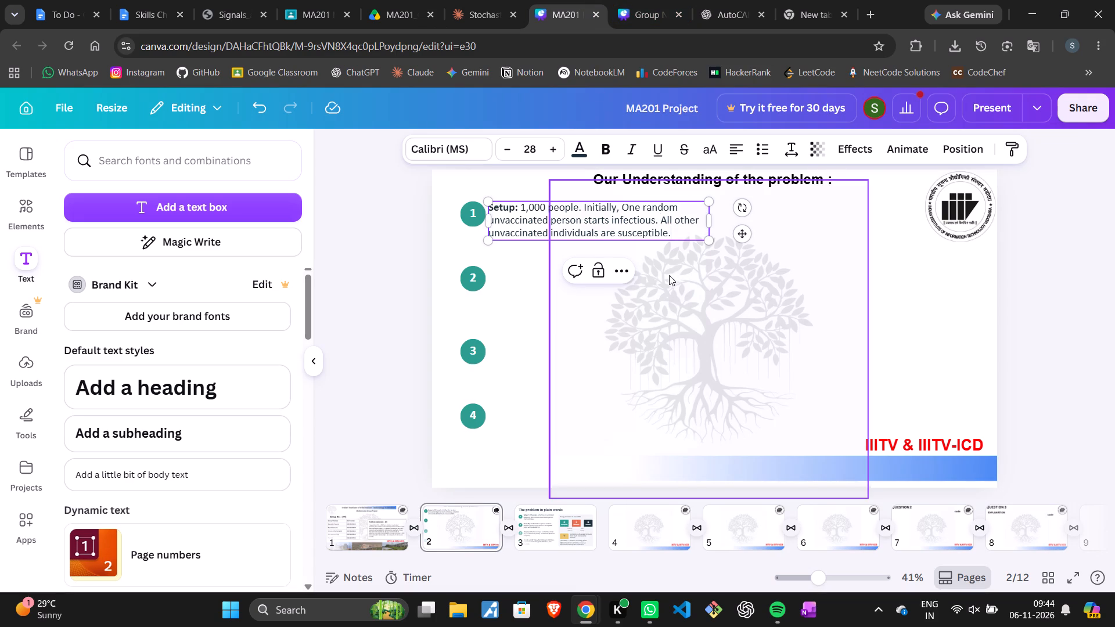
Compare the Problem 9 sentences on the vaccinated fraction with the "Setup:" text on the "The problem in plain words" slide.
click(635, 0)
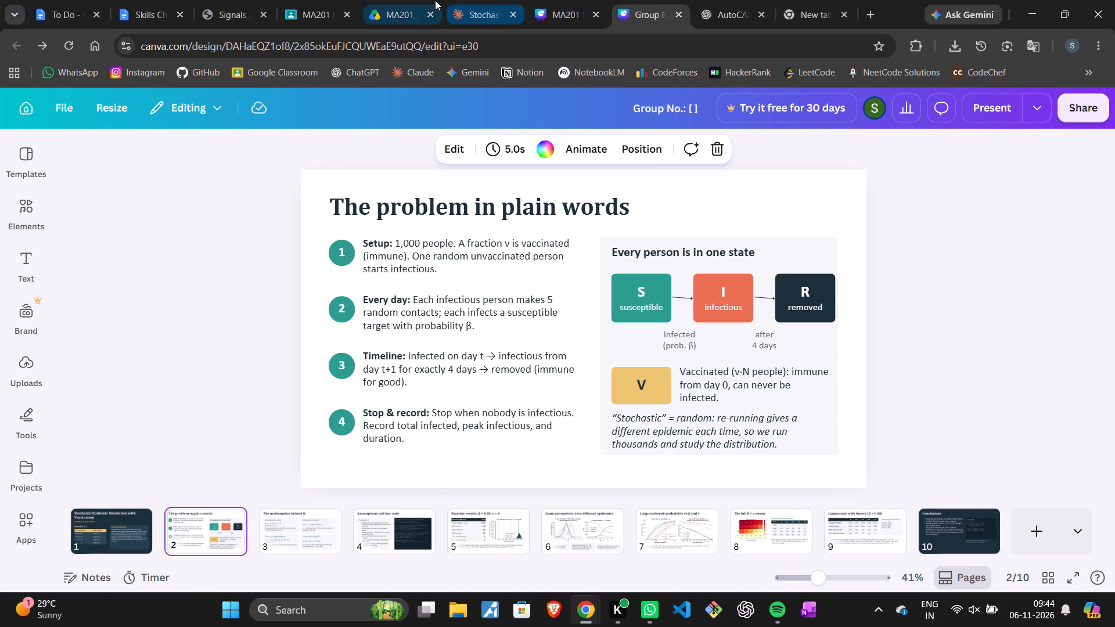
click(435, 0)
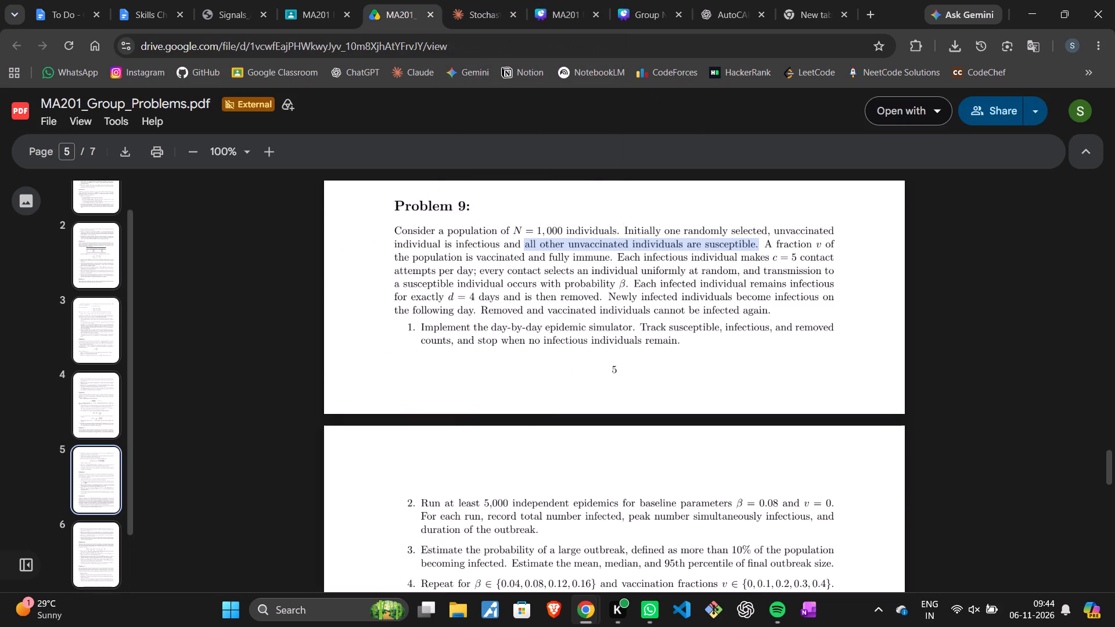
click(735, 263)
click(766, 246)
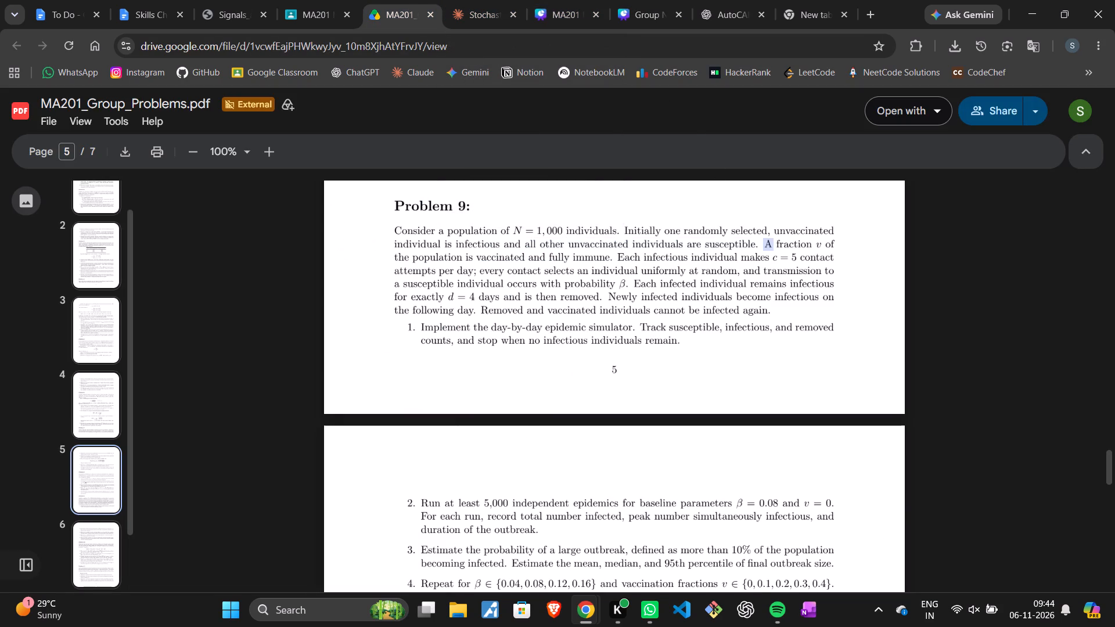
click(607, 0)
click(641, 0)
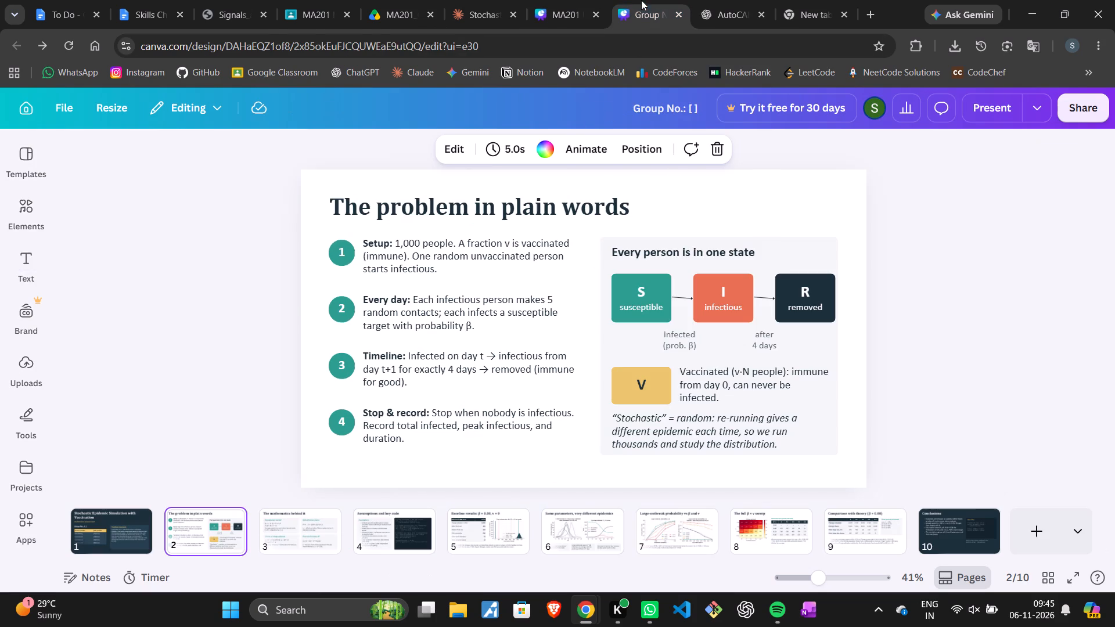
click(461, 243)
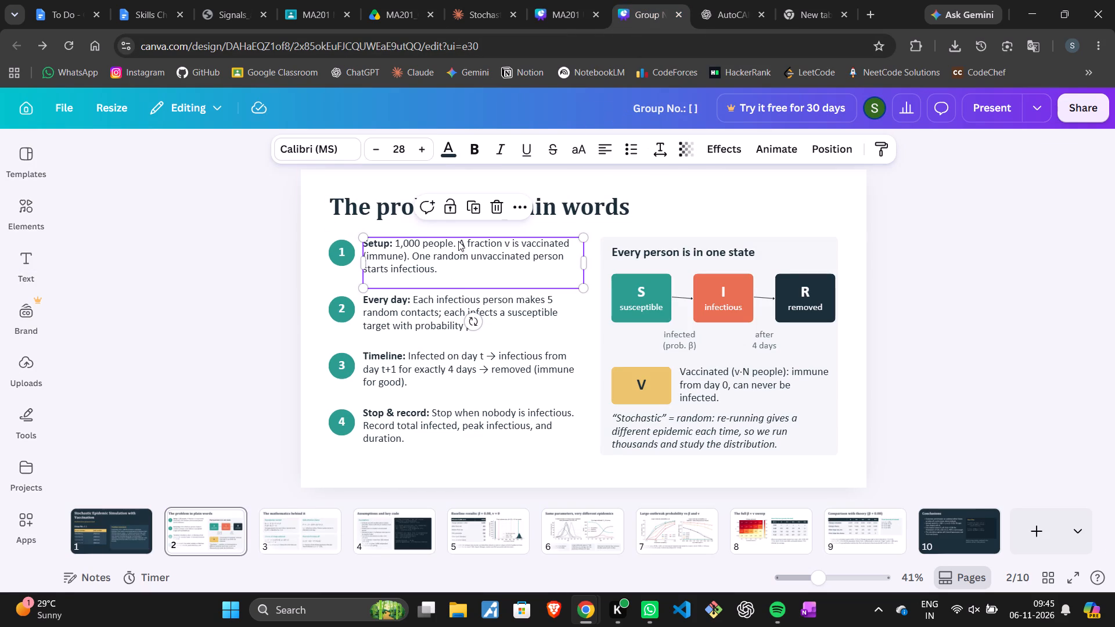
click(353, 0)
click(427, 0)
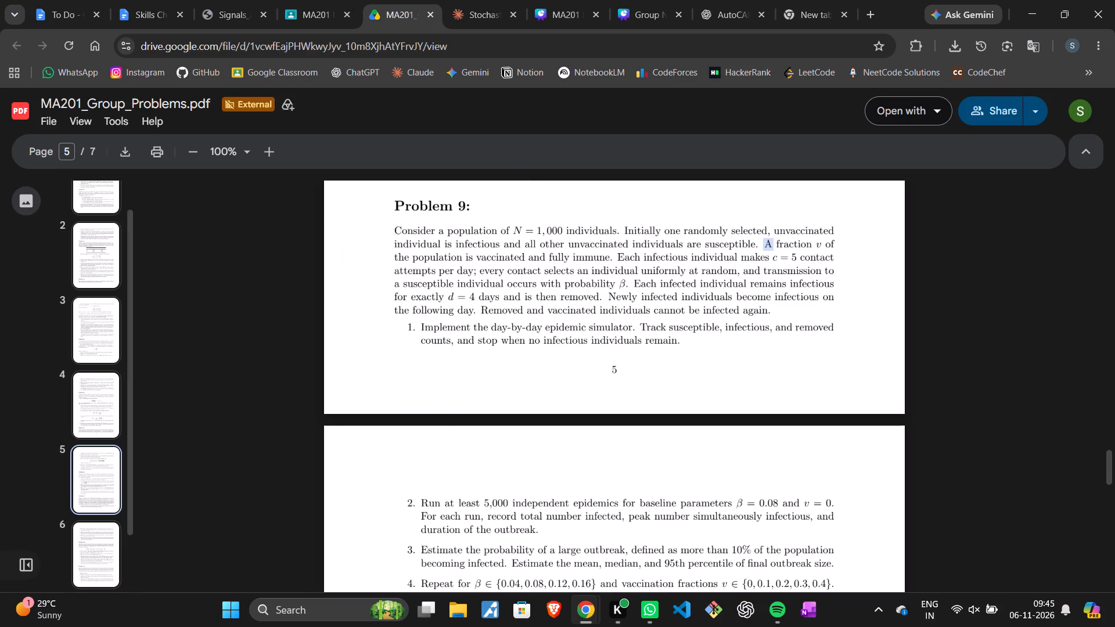
click(639, 0)
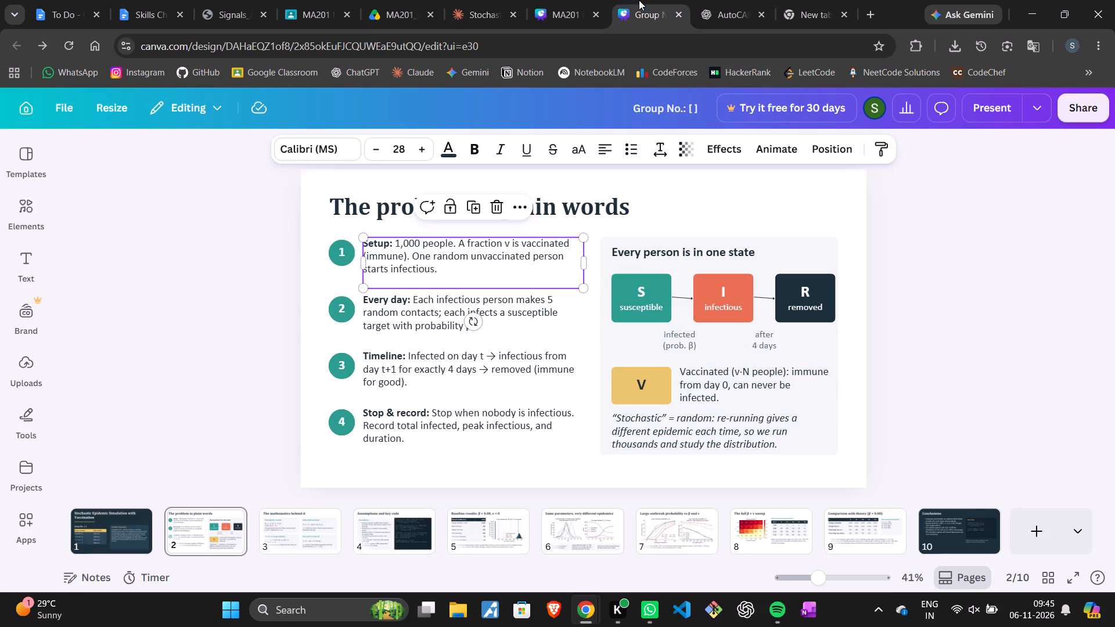
click(203, 226)
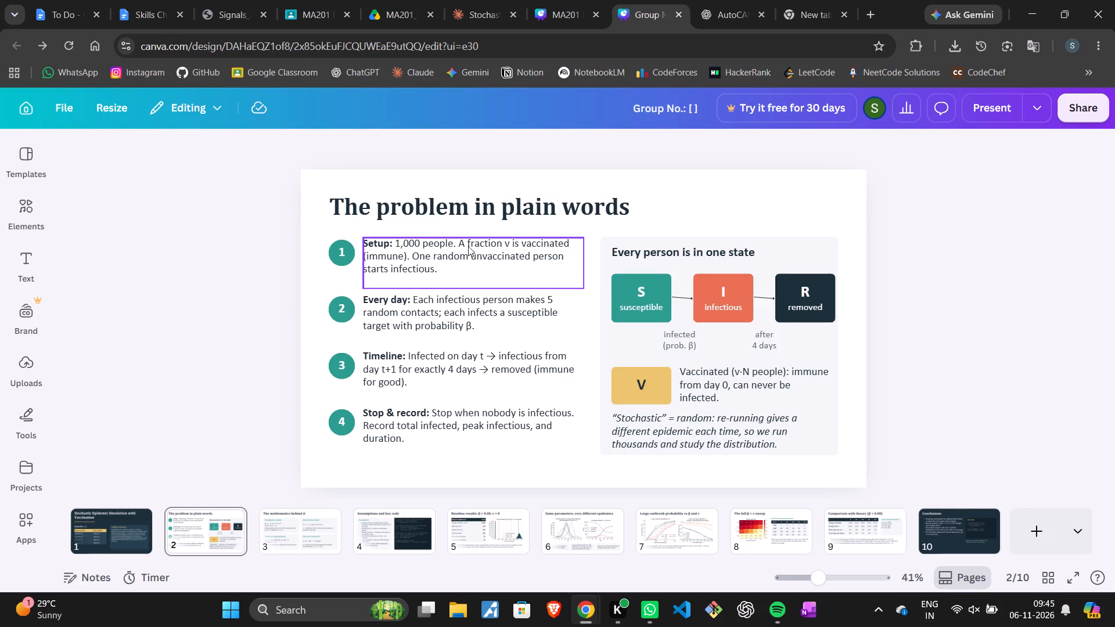
Copy "A fraction v is vaccinated (immune)." from the plain-words slide's "Setup:" text and append it to the understanding slide's "Setup:" text.
double_click(461, 242)
click(461, 243)
drag(461, 243, 490, 252)
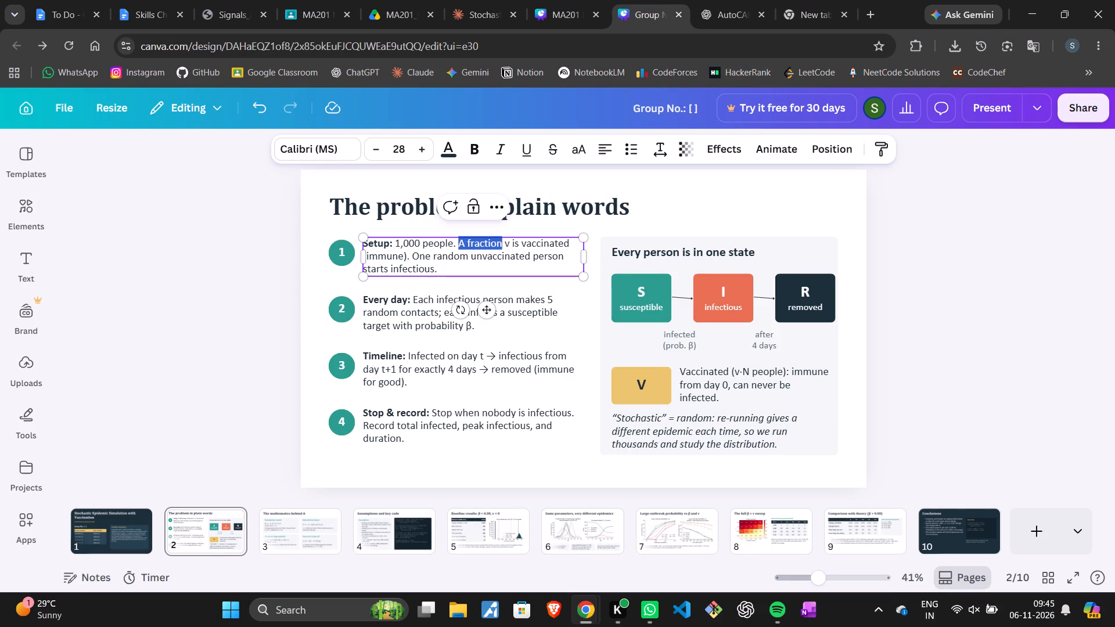
drag(490, 252, 409, 258)
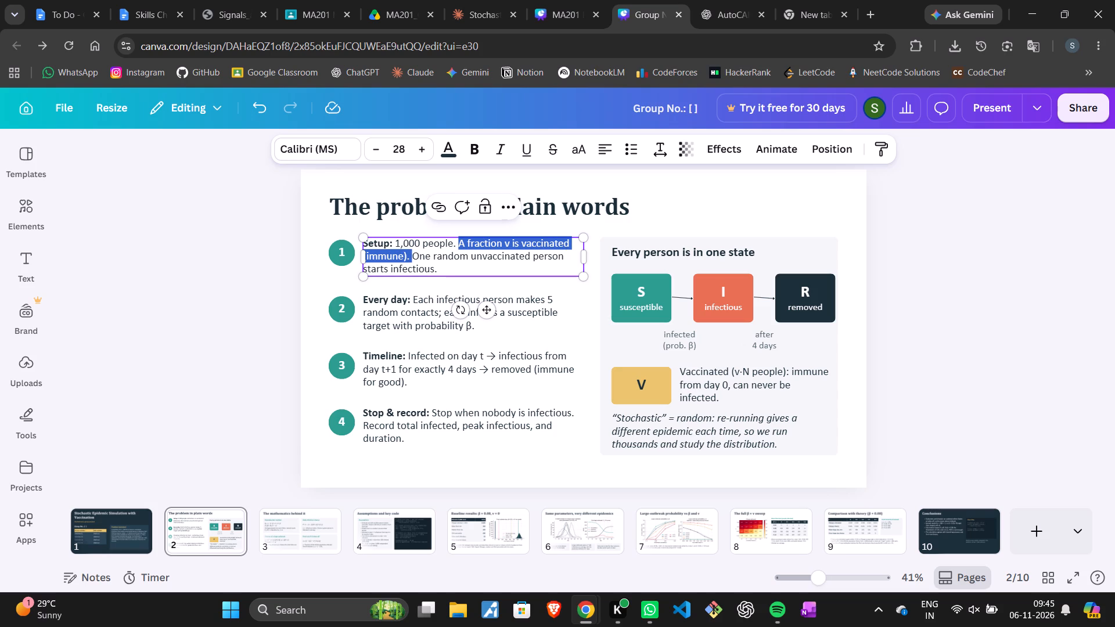
key(ctrl+c)
click(435, 286)
click(578, 0)
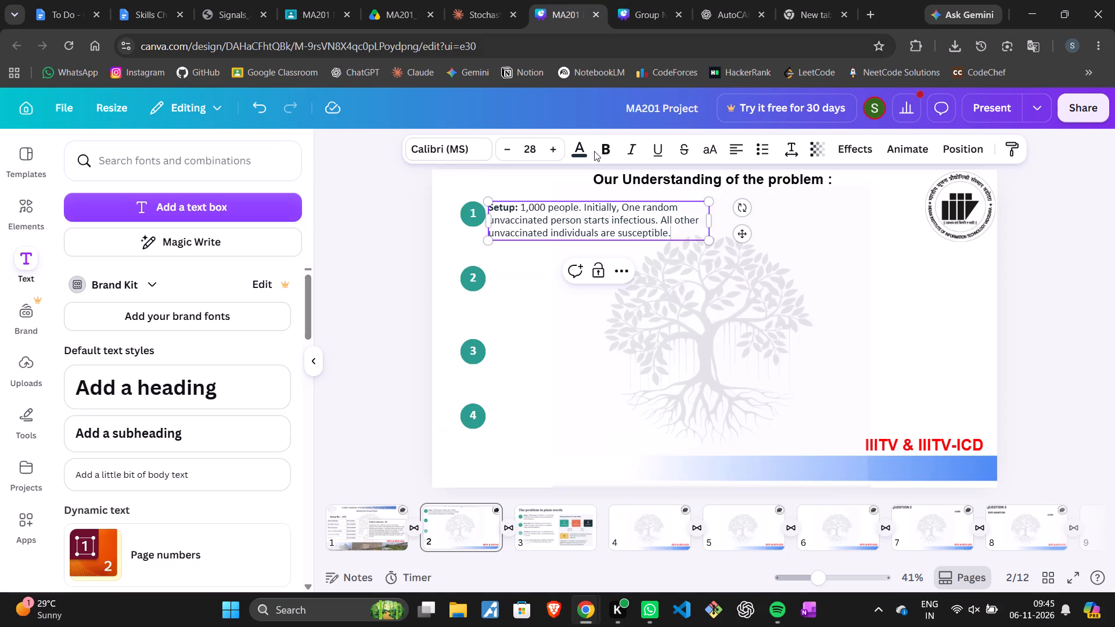
key(space)
key(ctrl+v)
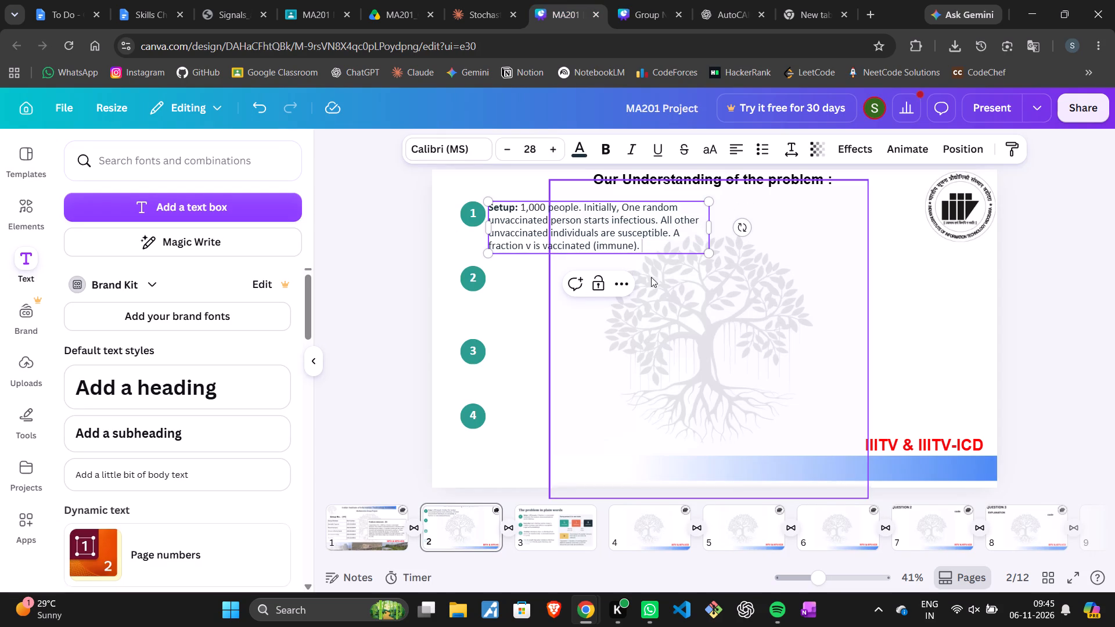
click(361, 315)
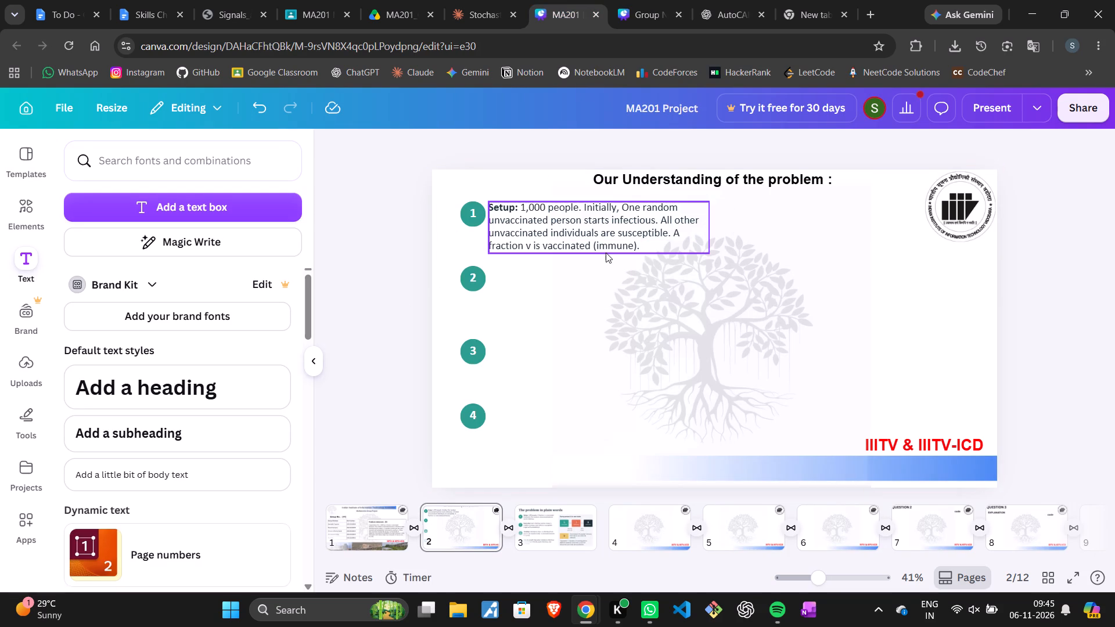
click(396, 258)
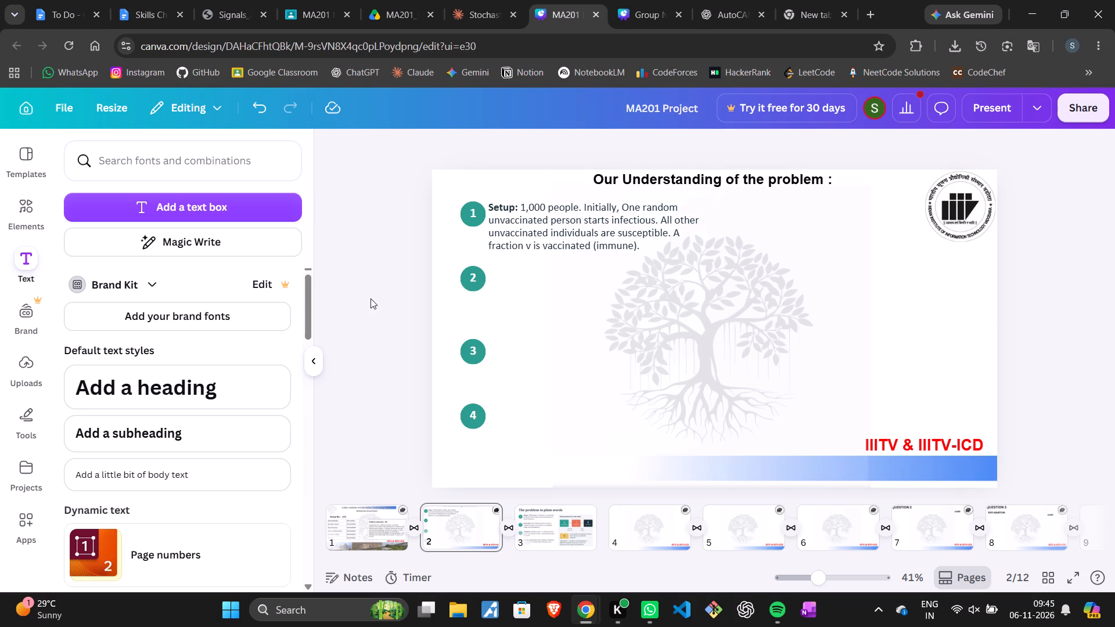
click(631, 0)
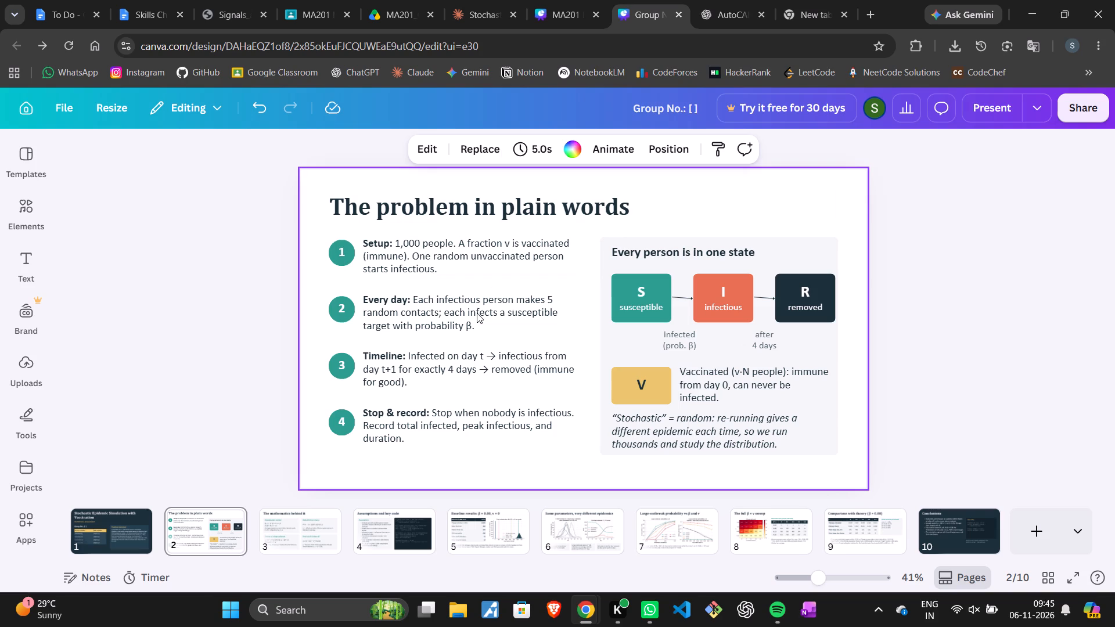
click(477, 313)
key(ctrl+c)
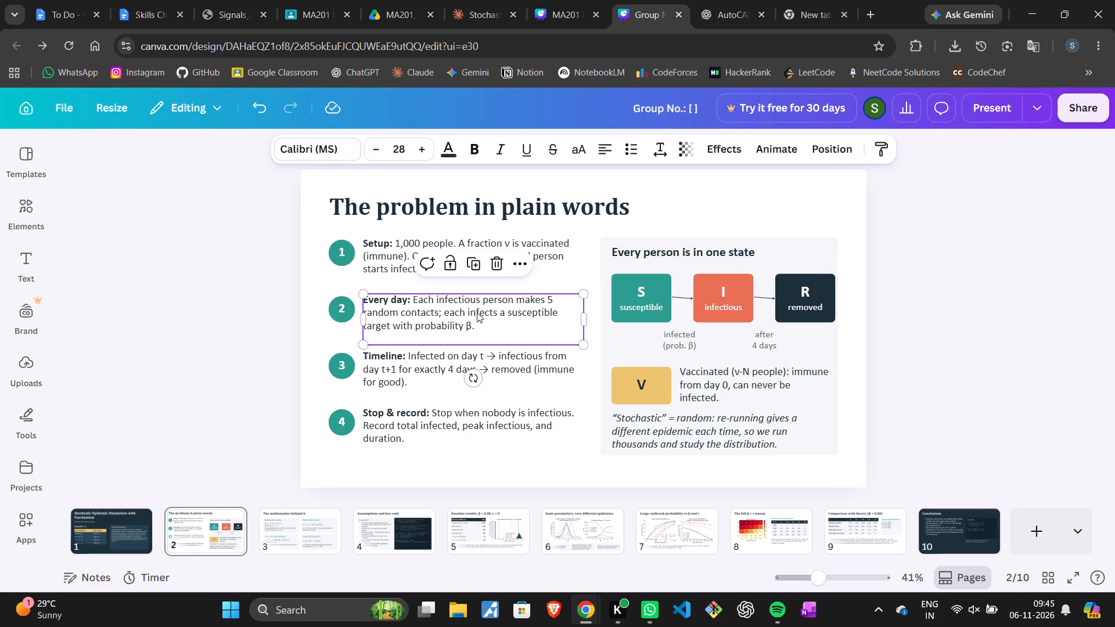
click(261, 299)
click(598, 0)
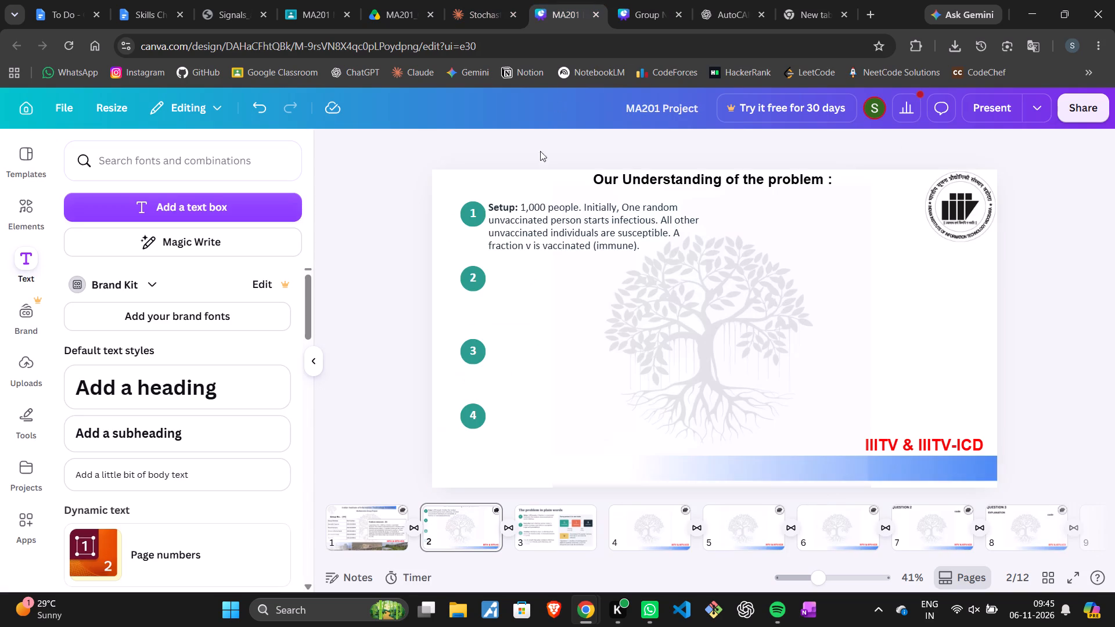
click(519, 293)
key(ctrl+v)
drag(531, 309, 528, 300)
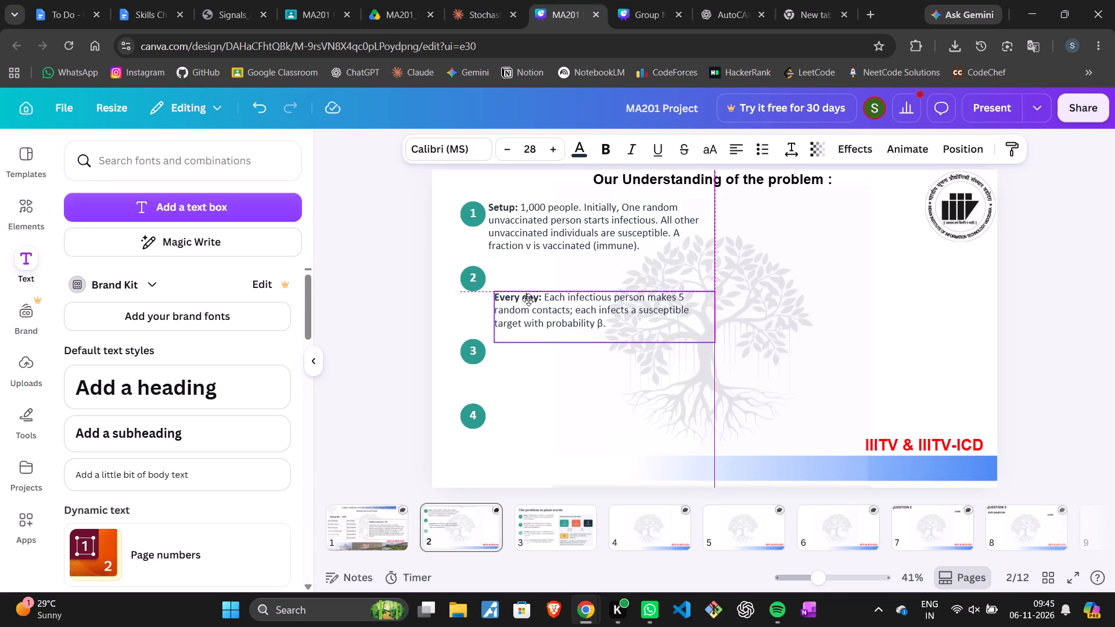
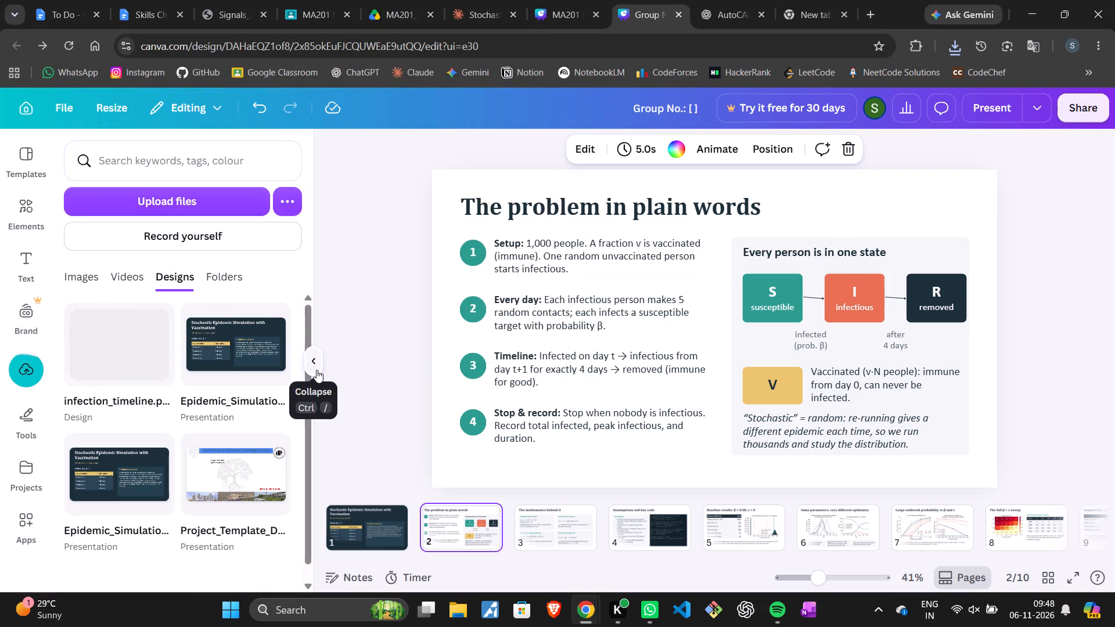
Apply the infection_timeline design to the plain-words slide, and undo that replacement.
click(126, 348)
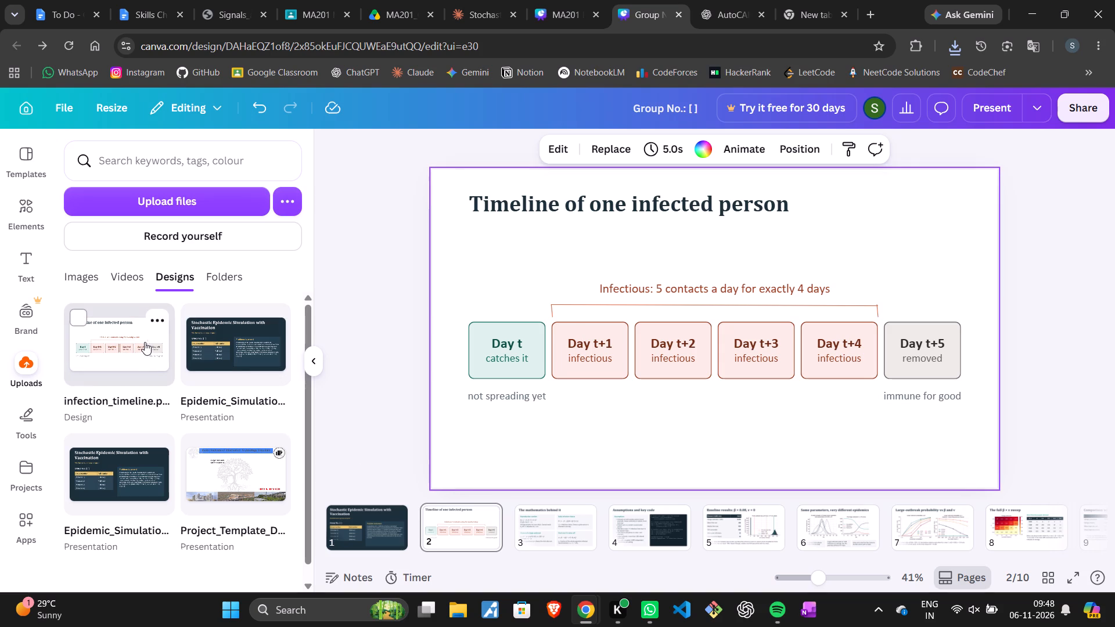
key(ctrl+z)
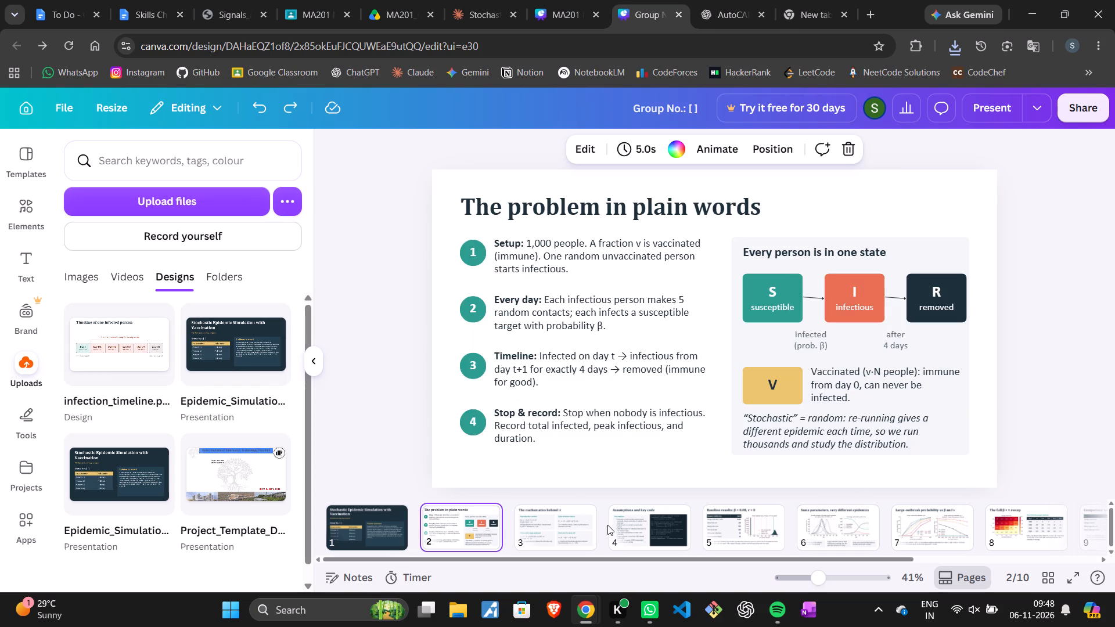
Add a blank page after the plain-words slide and fill it with the uploaded infection_timeline design.
click(488, 513)
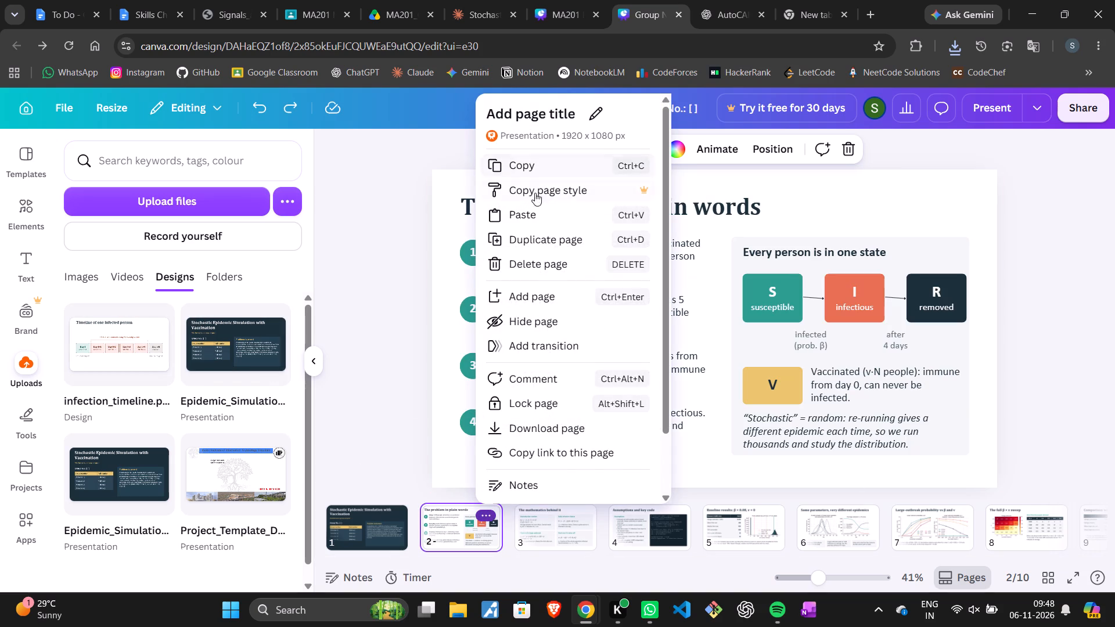
click(535, 289)
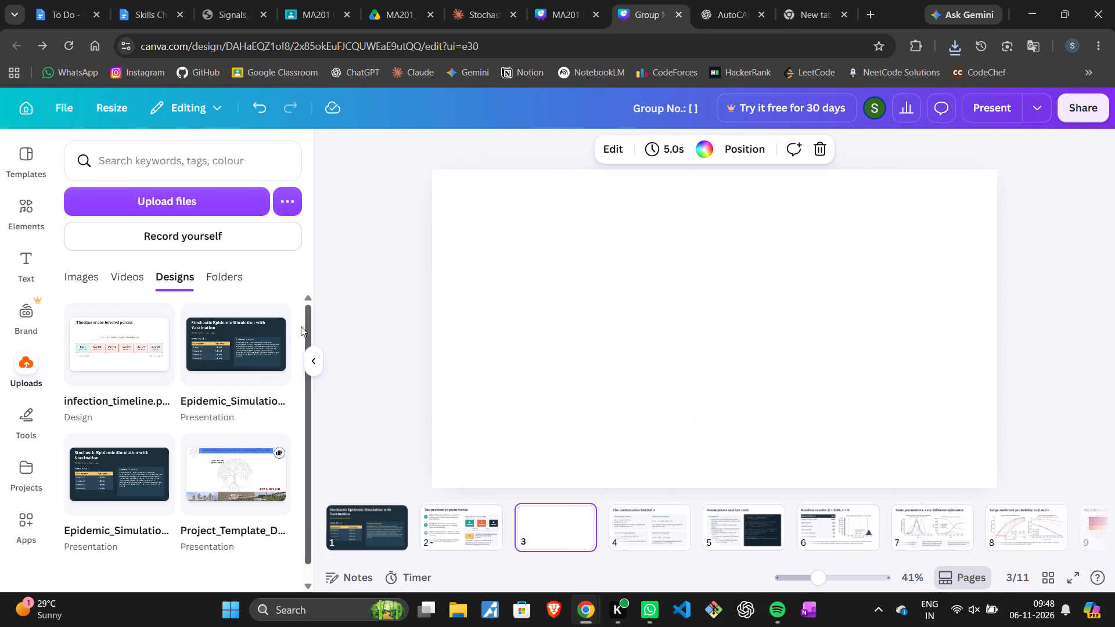
click(123, 349)
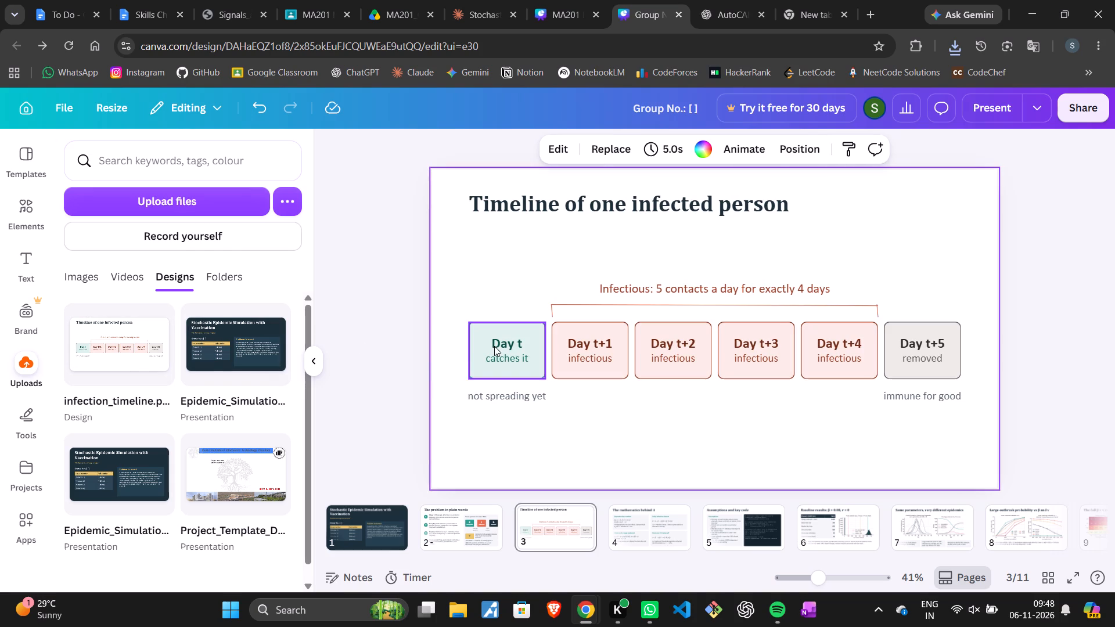
Copy the caption "Infectious: 5 contacts a day for exactly 4 days" from the timeline slide to the MA201 Project's understanding slide.
click(521, 360)
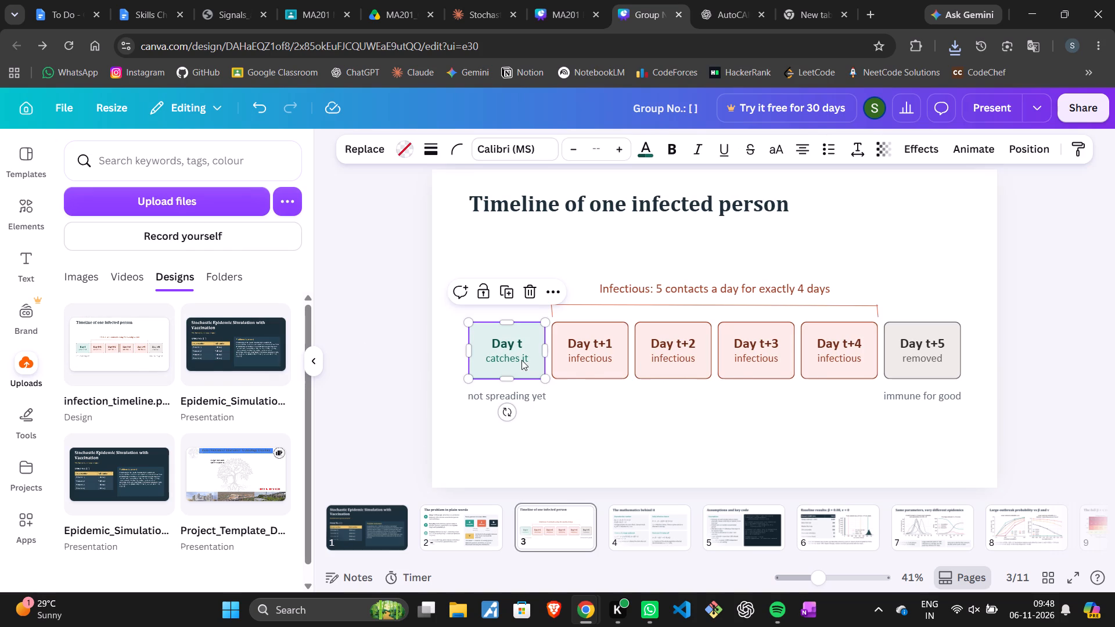
click(620, 367)
click(508, 352)
click(651, 277)
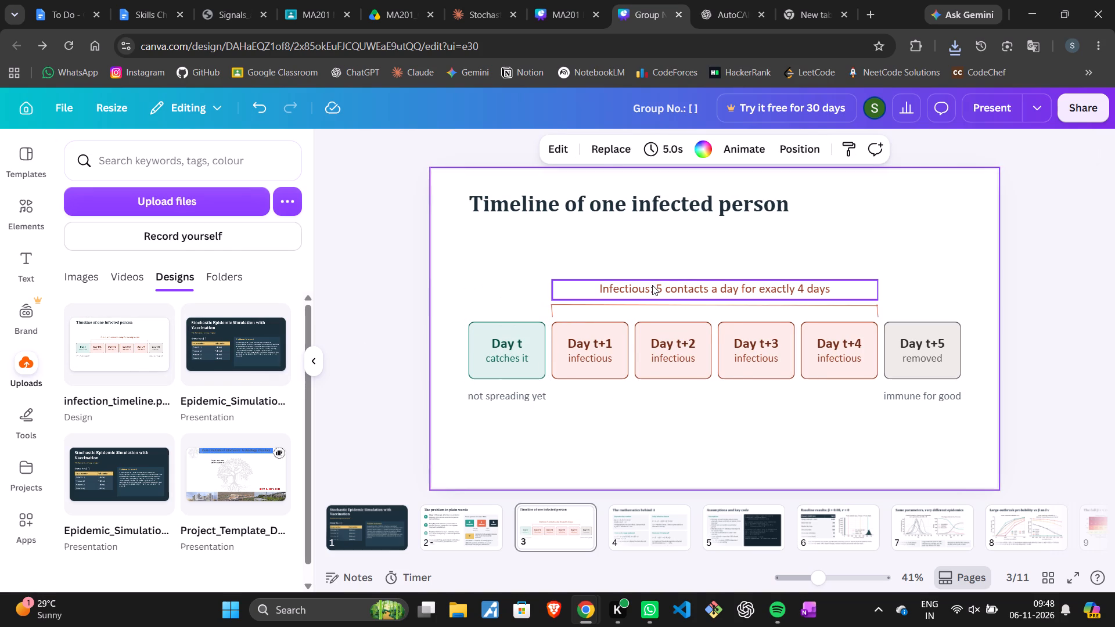
click(652, 285)
click(387, 311)
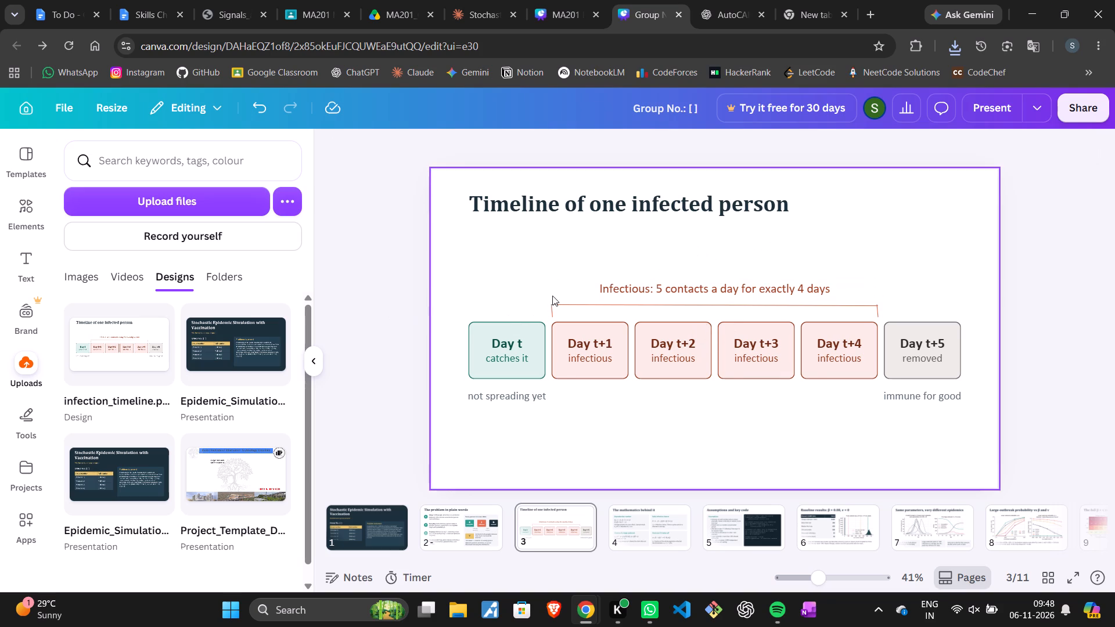
click(484, 282)
click(490, 301)
click(659, 289)
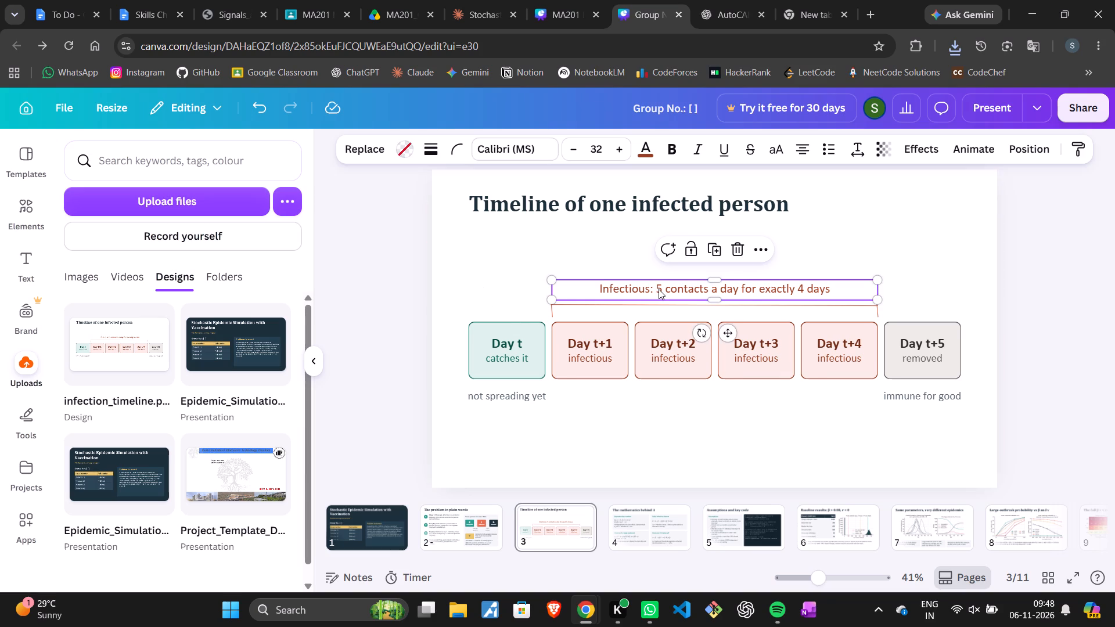
key(ctrl+c)
click(539, 0)
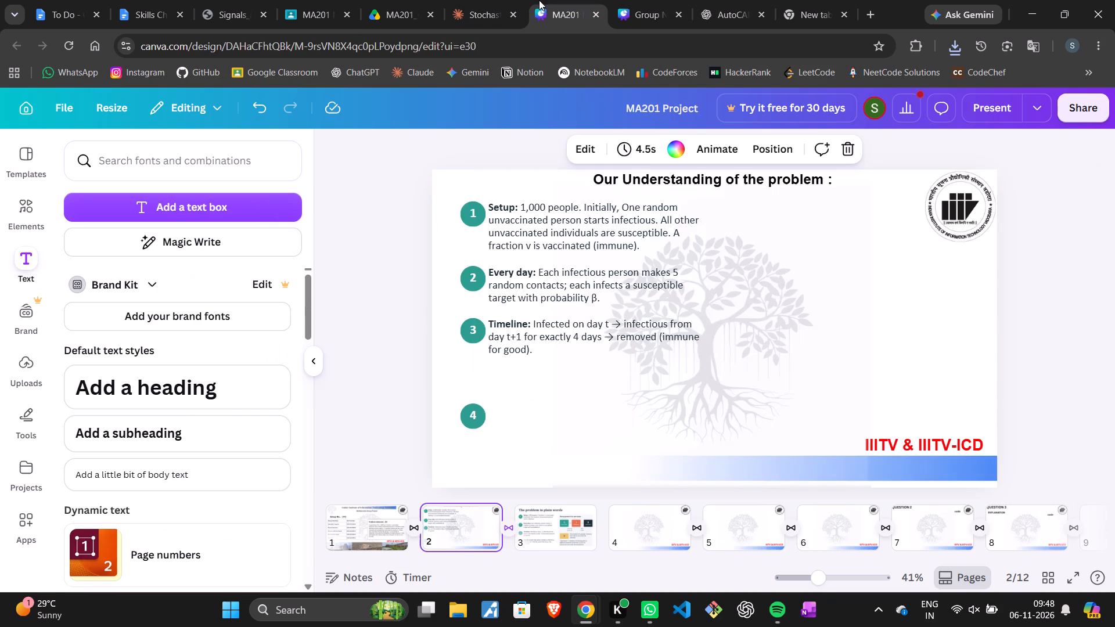
click(526, 377)
key(ctrl+v)
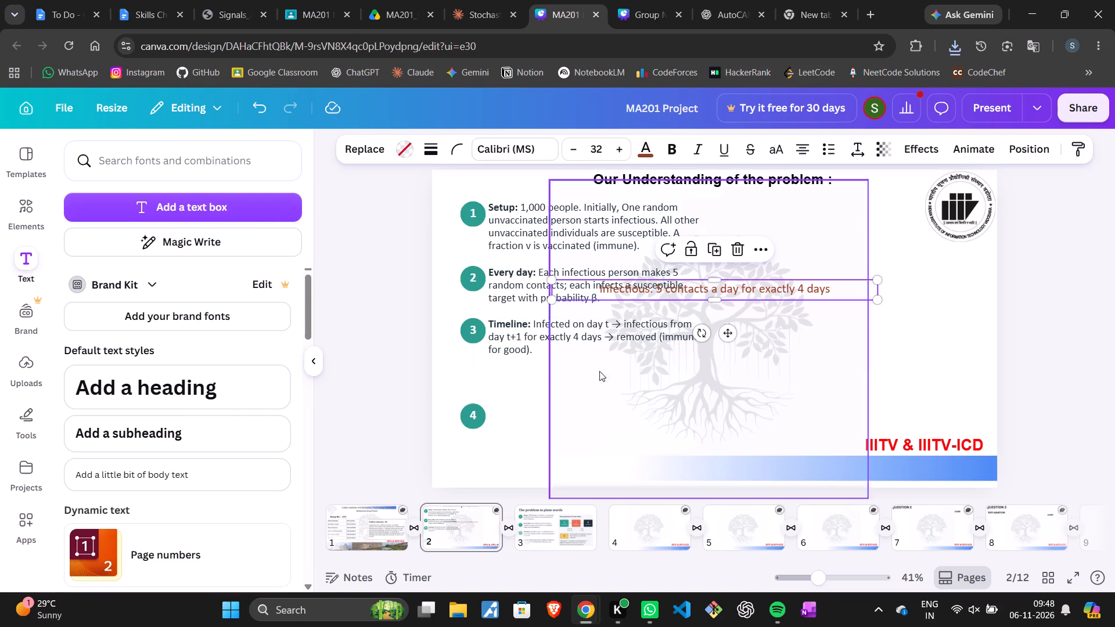
Narrow the pasted caption's box to fit its single line and place it below the "Timeline:" text, between markers 3 and 4.
drag(738, 288, 652, 363)
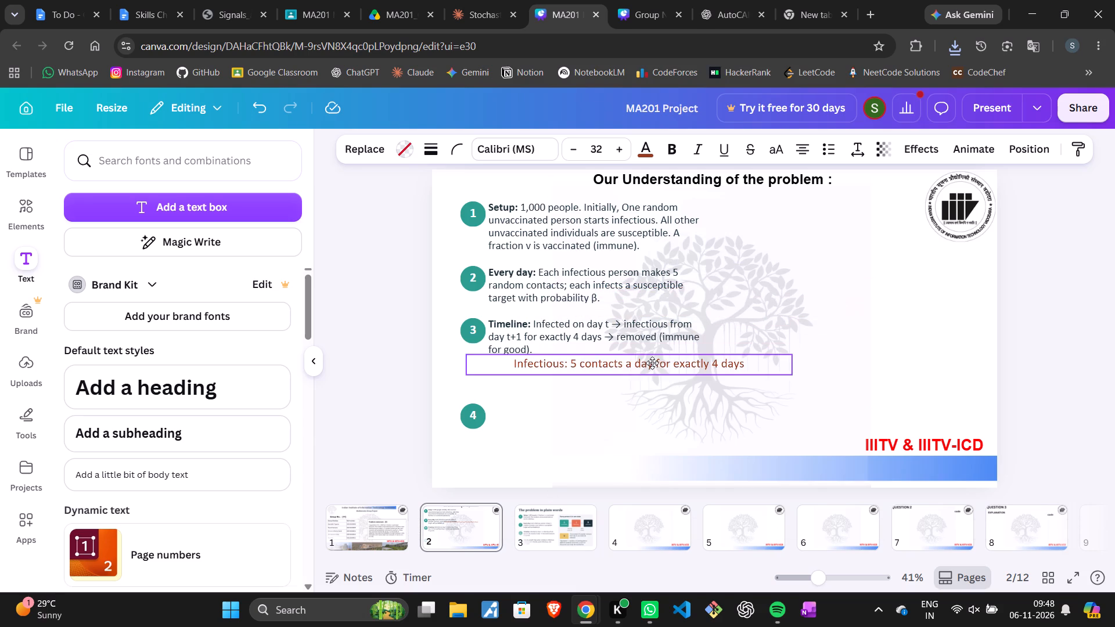
drag(652, 363, 625, 372)
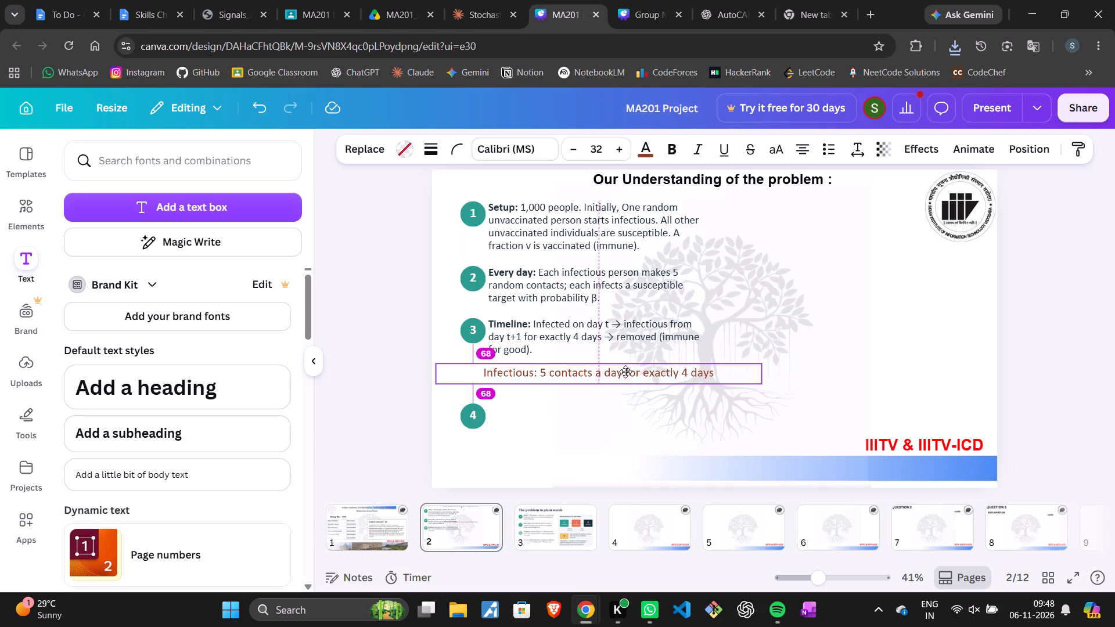
drag(625, 372, 624, 369)
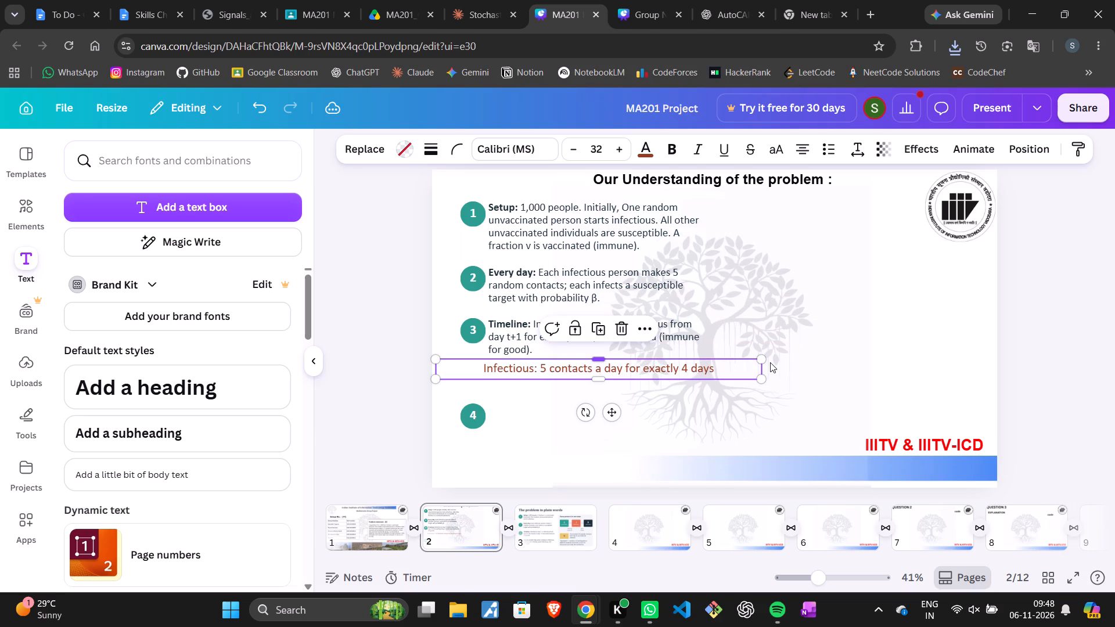
drag(764, 367, 702, 369)
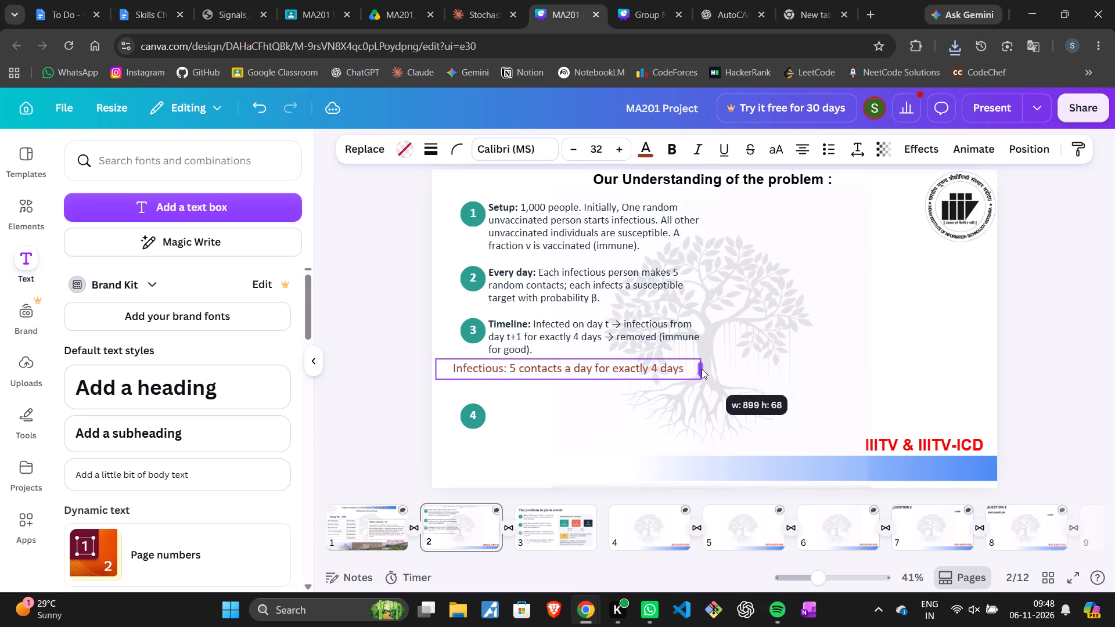
drag(702, 369, 680, 369)
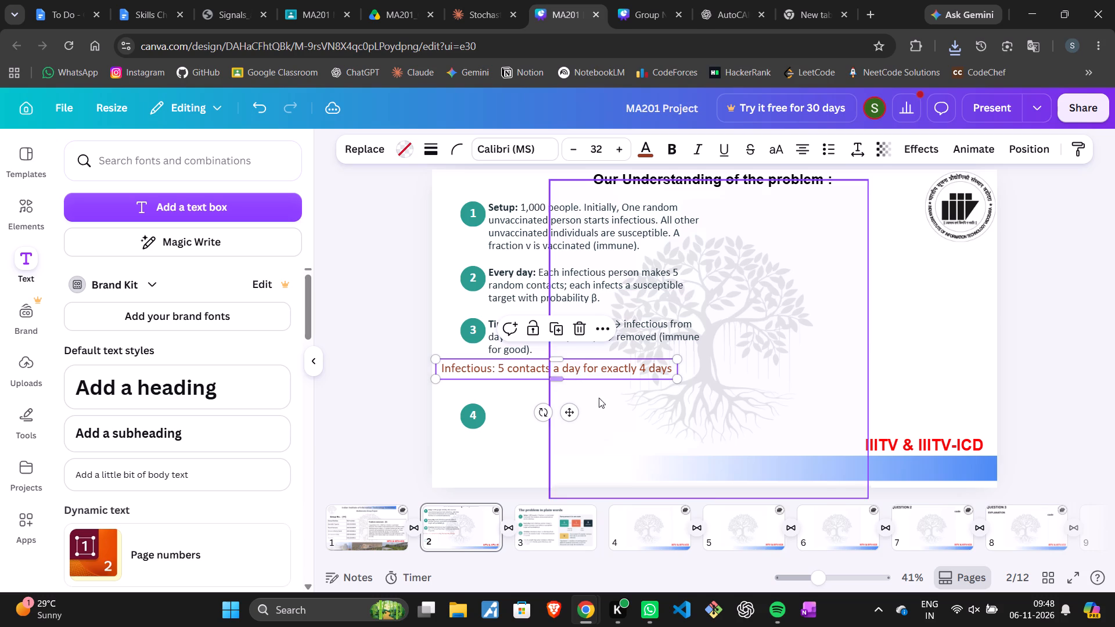
click(603, 406)
drag(596, 370, 612, 370)
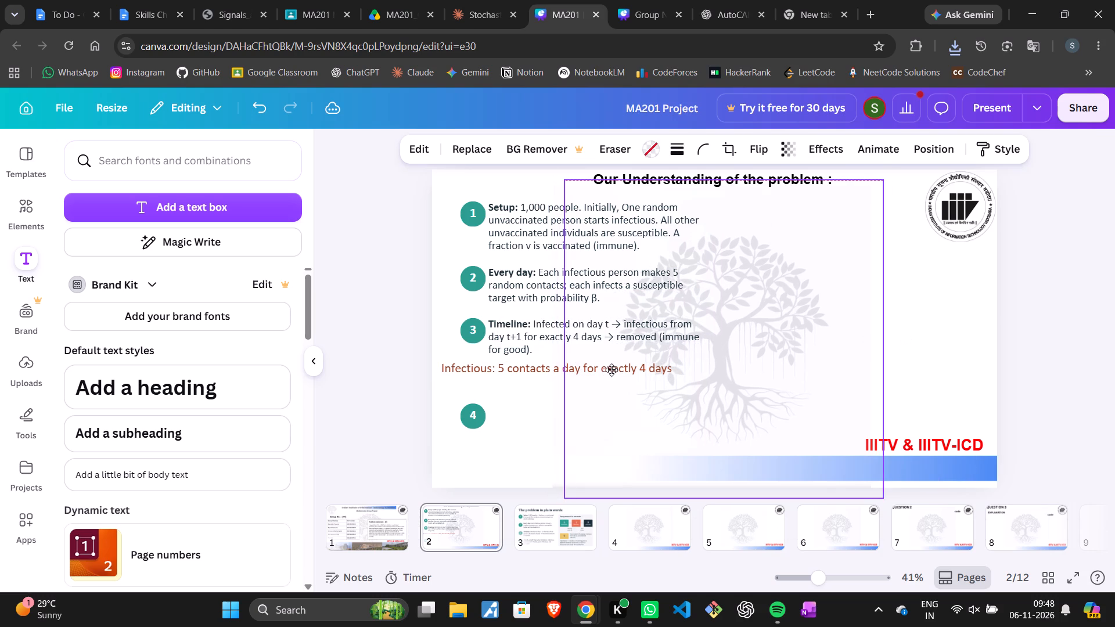
drag(612, 370, 612, 370)
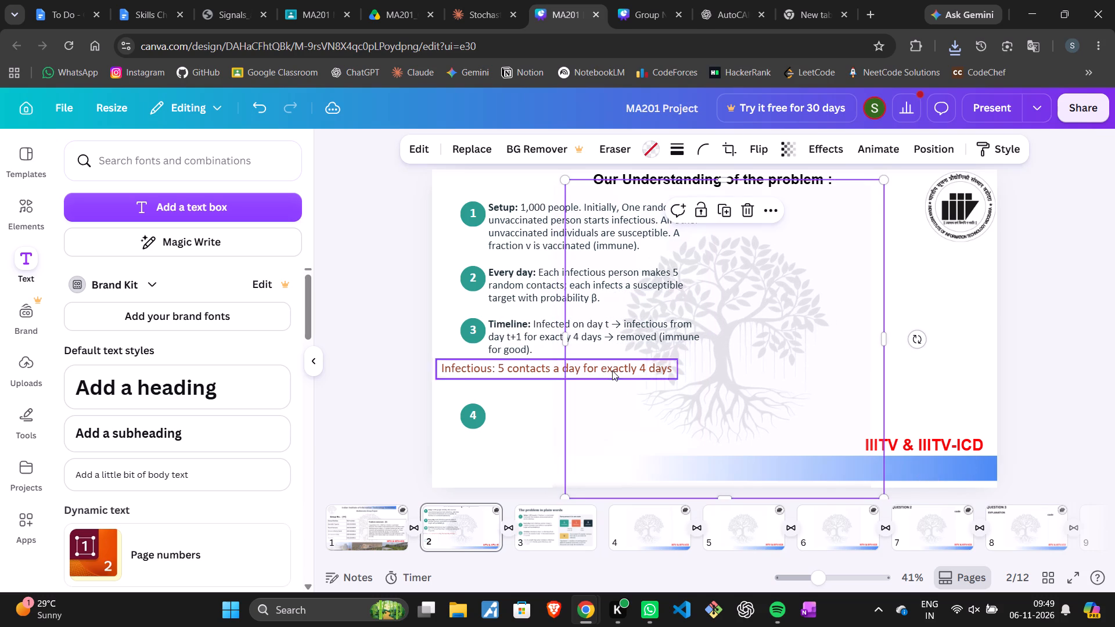
click(476, 366)
drag(476, 366, 519, 366)
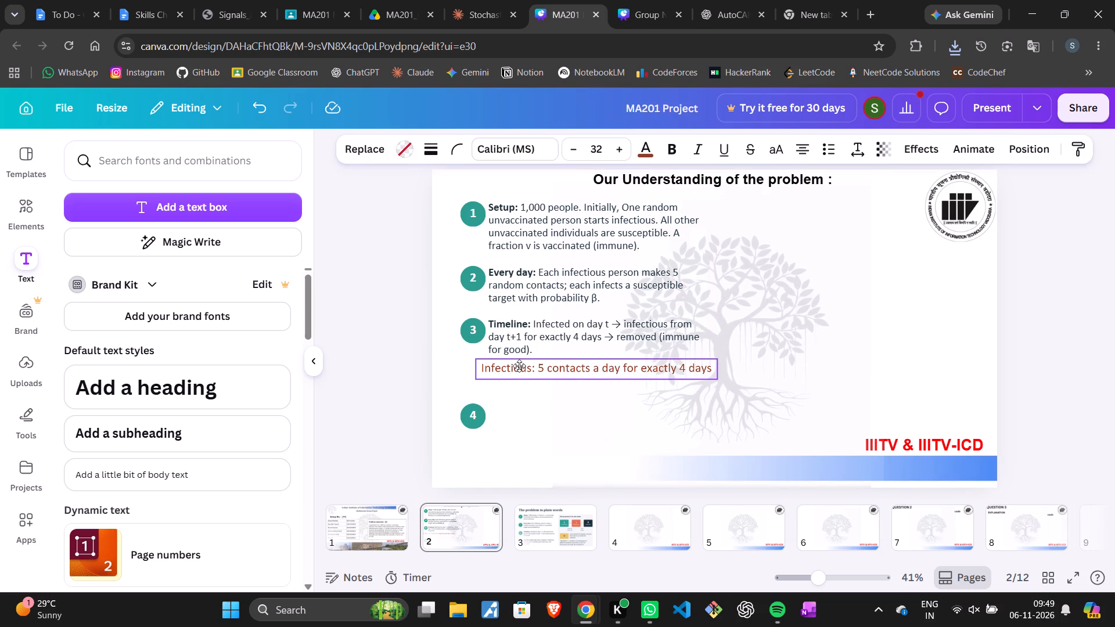
drag(519, 366, 513, 363)
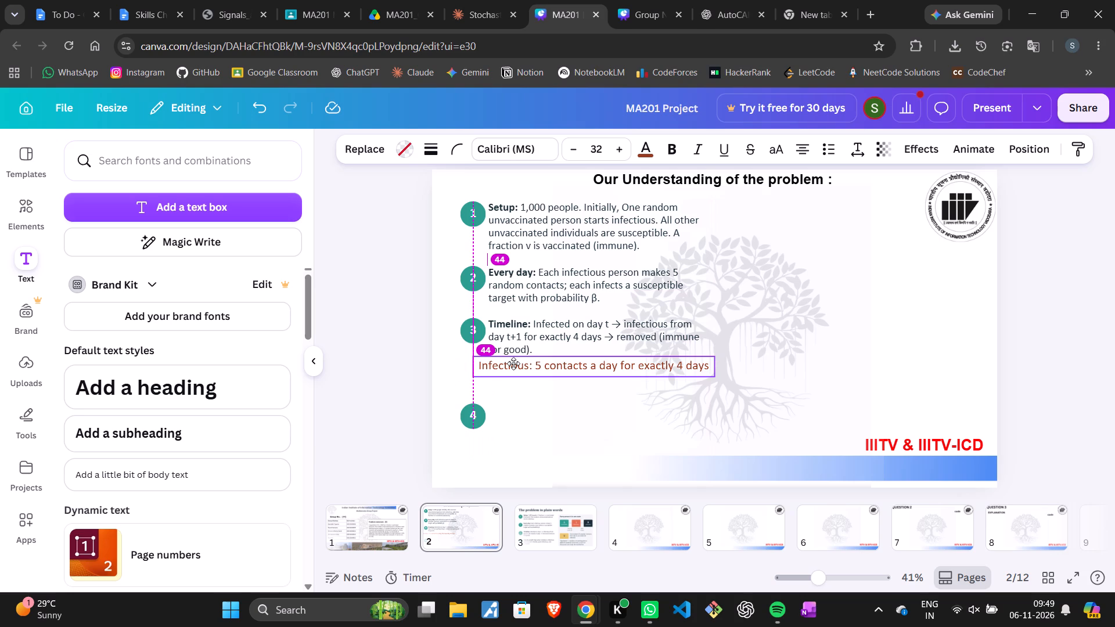
drag(513, 363, 519, 369)
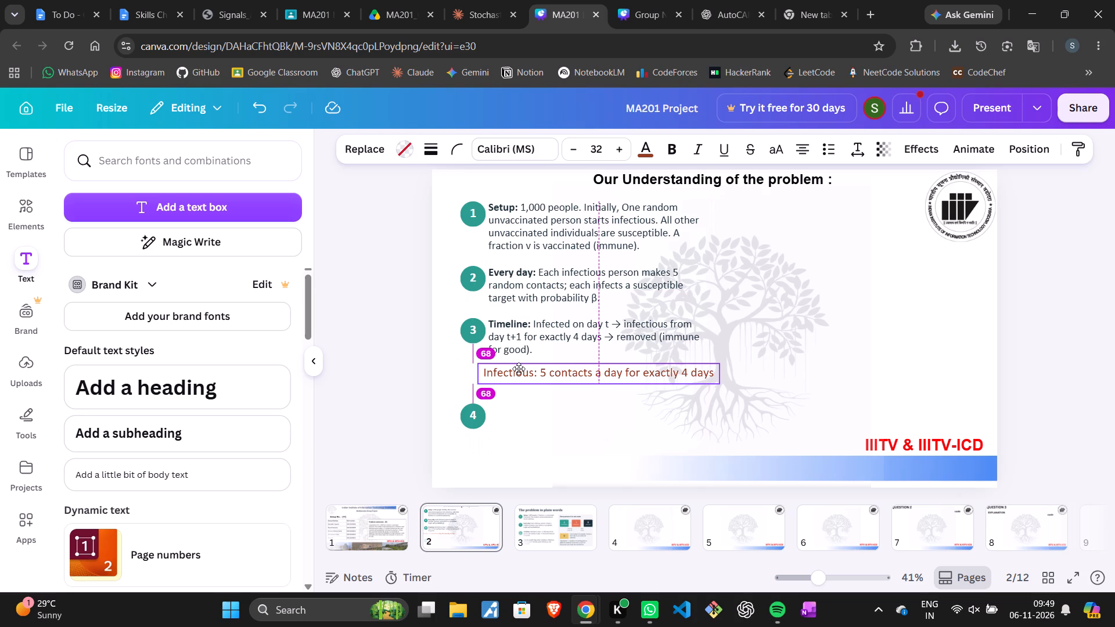
drag(519, 369, 519, 366)
Copy the horizontal bracket line under the timeline slide's caption to the MA201 Project's understanding slide.
click(663, 0)
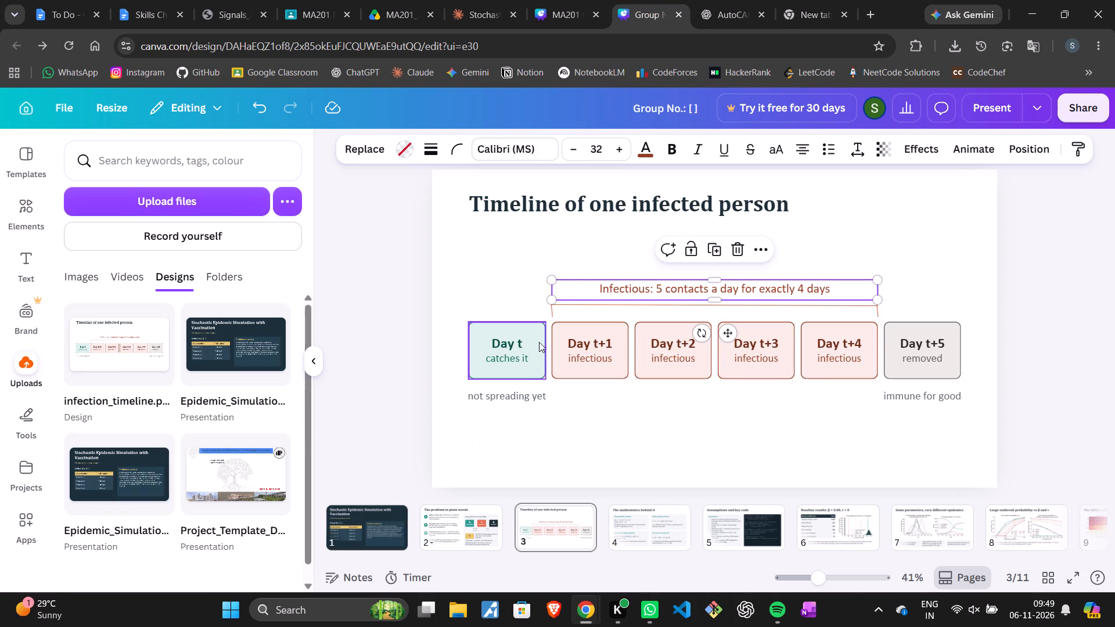
click(517, 352)
click(622, 303)
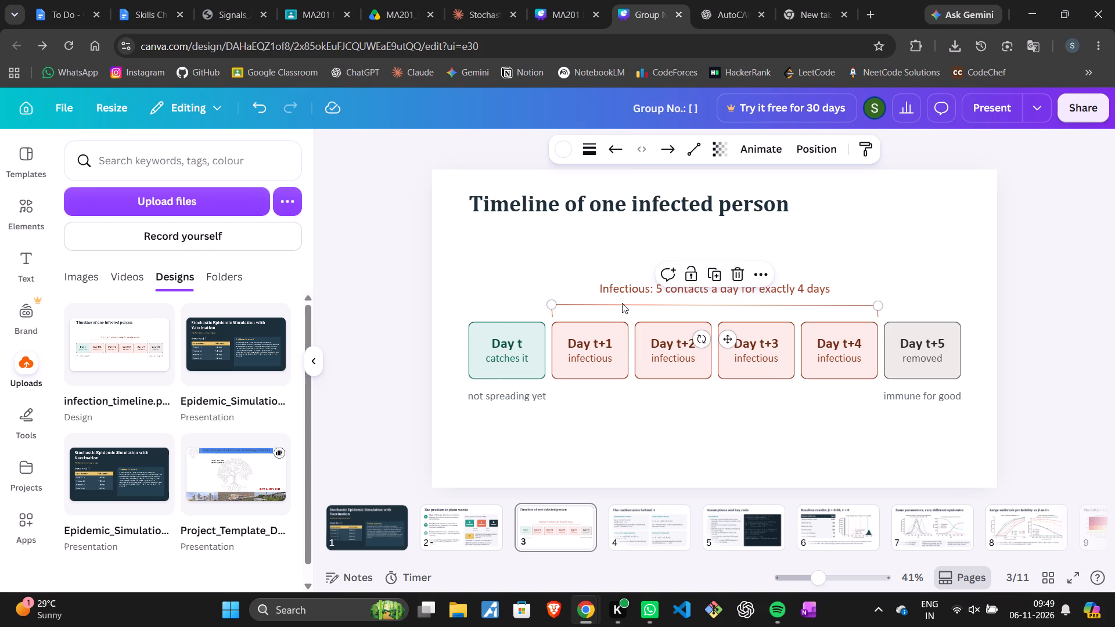
key(ctrl+c)
click(592, 0)
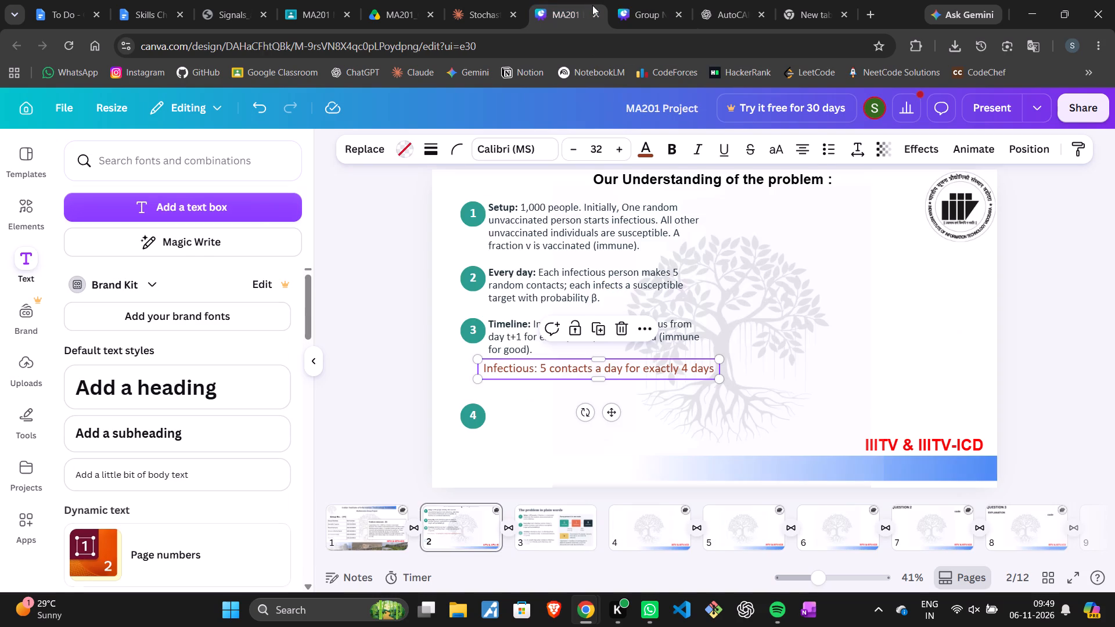
key(ctrl+v)
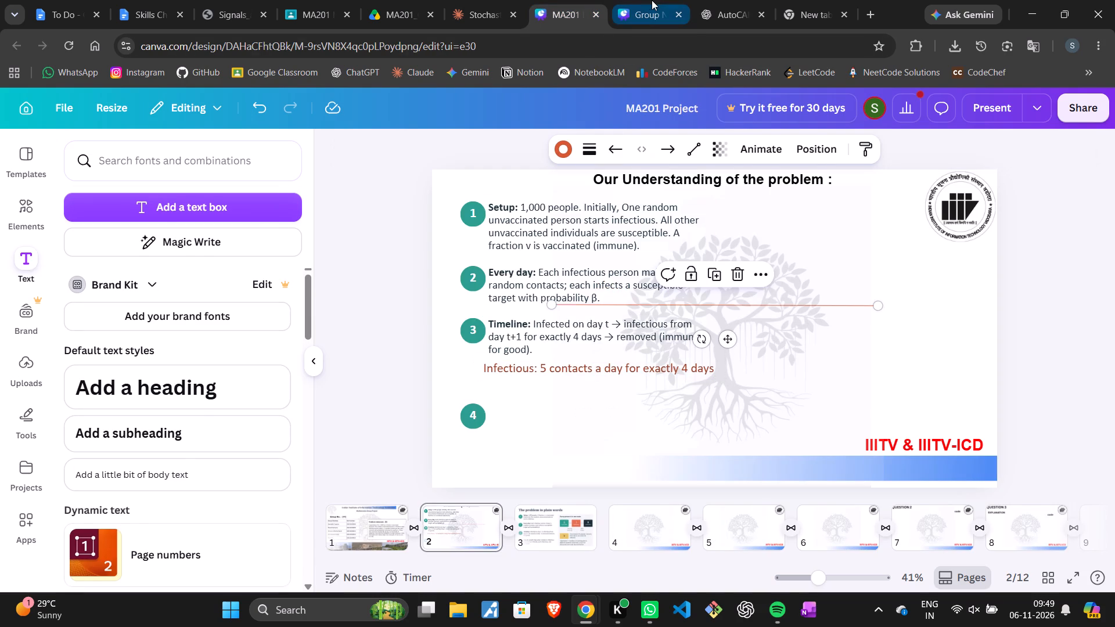
Copy the "Day t catches it" box from the timeline slide to the MA201 Project's understanding slide.
click(652, 0)
click(509, 366)
key(ctrl+c)
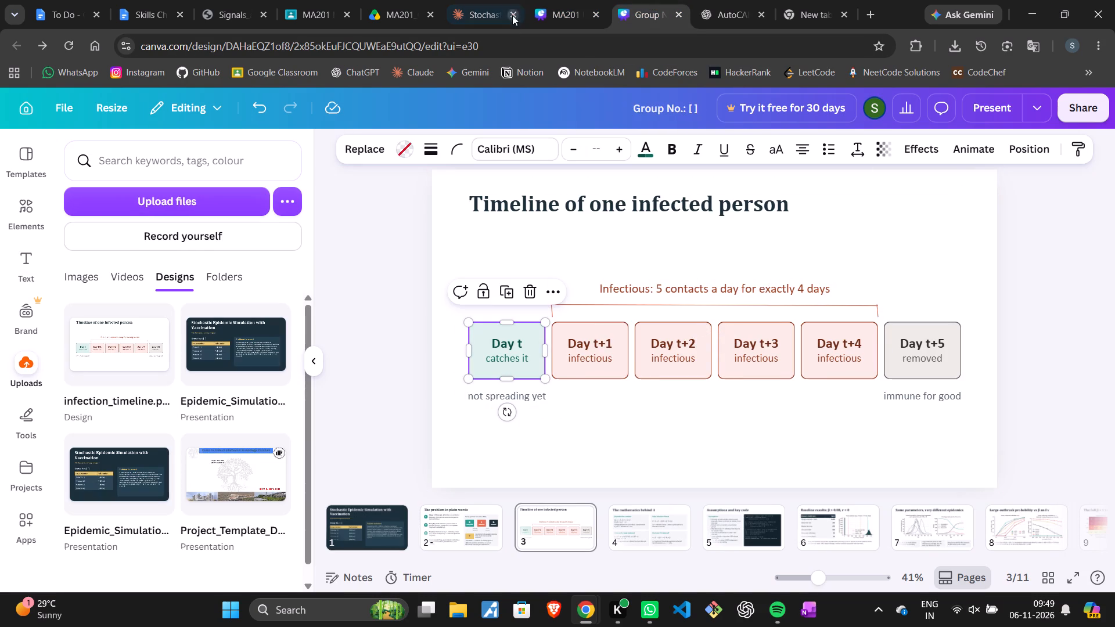
click(548, 0)
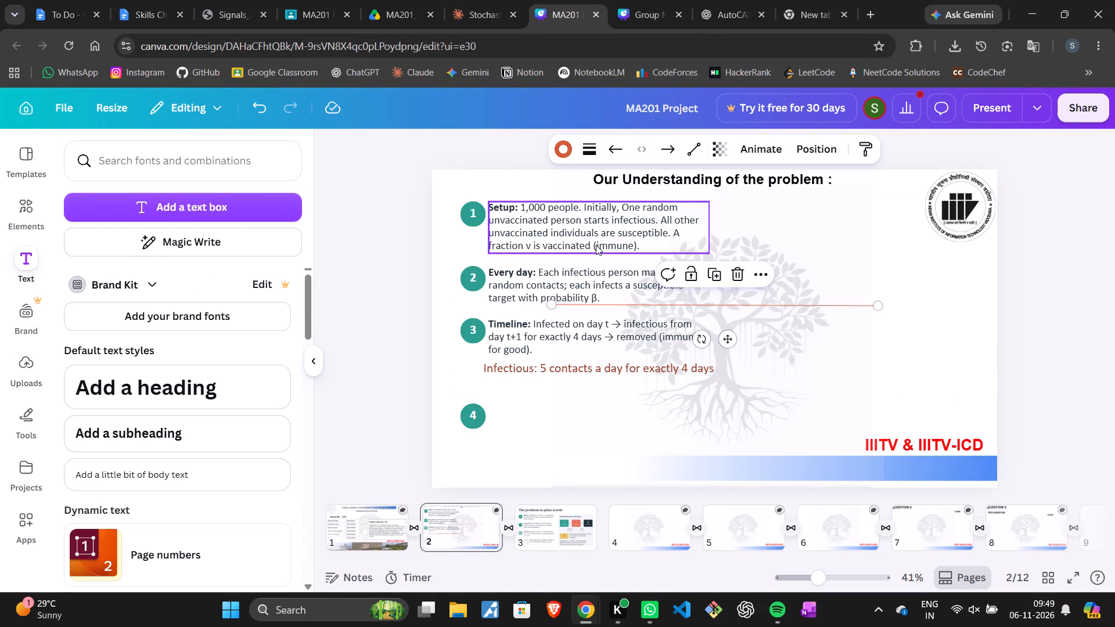
key(ctrl+v)
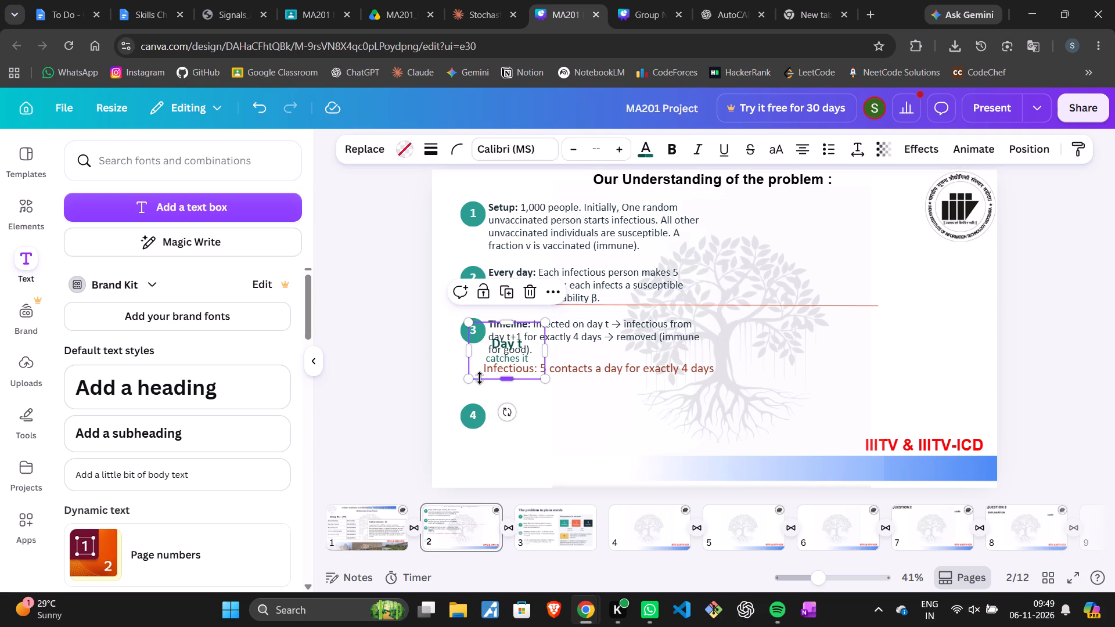
Fill the pasted "Day t" box with the teal used by the number markers.
click(407, 145)
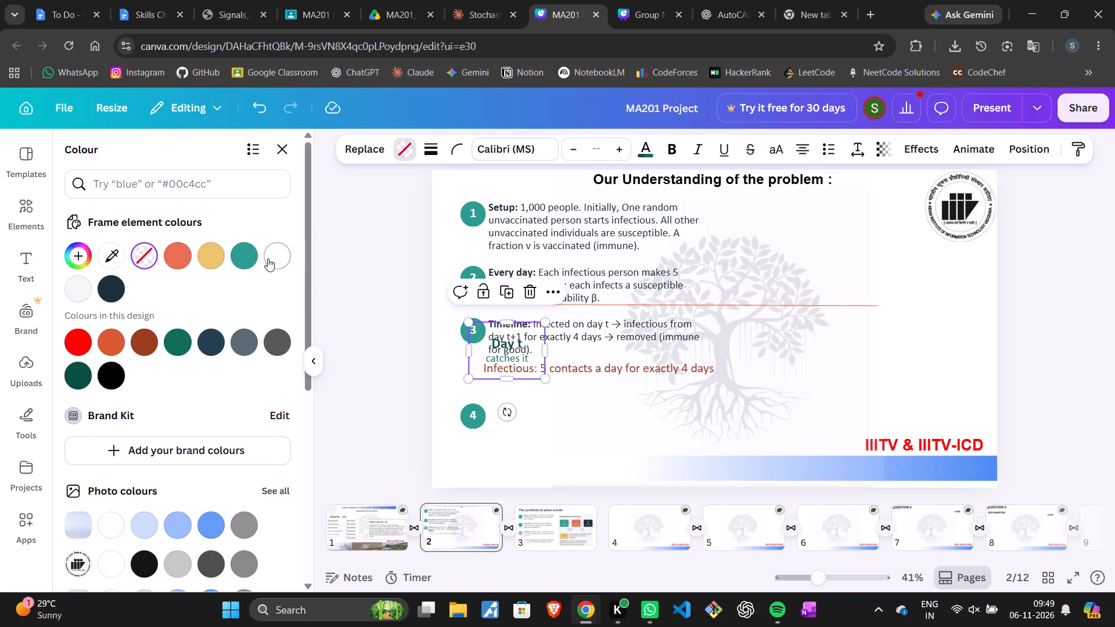
click(244, 248)
Shrink the "Day t" box to about 159 by 118 and place it under the "Infectious" caption, above marker 4.
drag(509, 354, 510, 362)
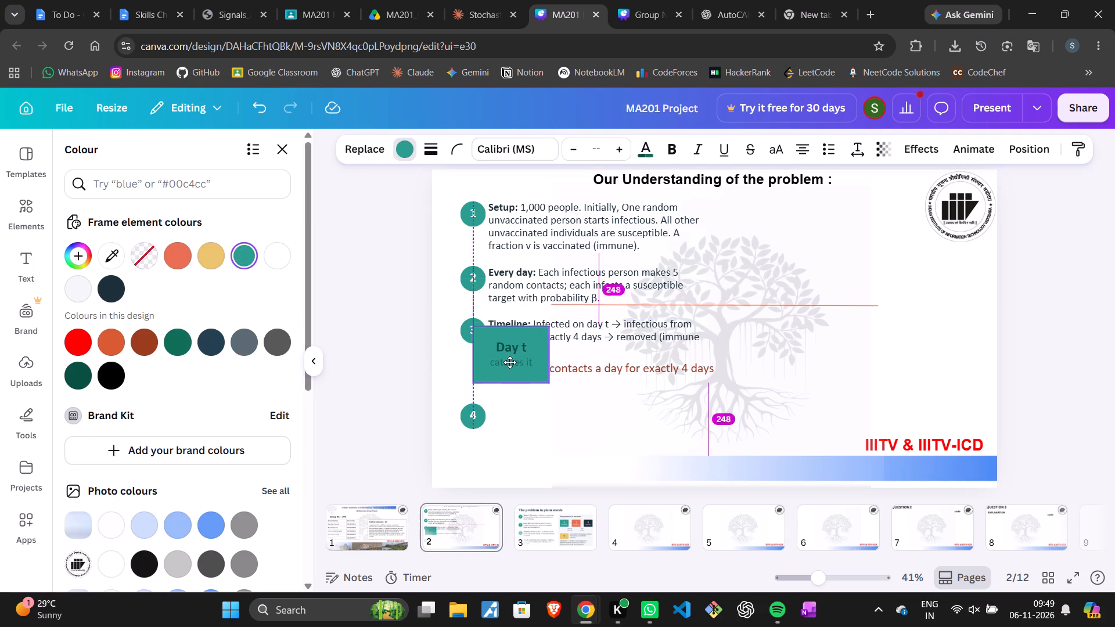
drag(510, 362, 507, 383)
drag(543, 413, 523, 399)
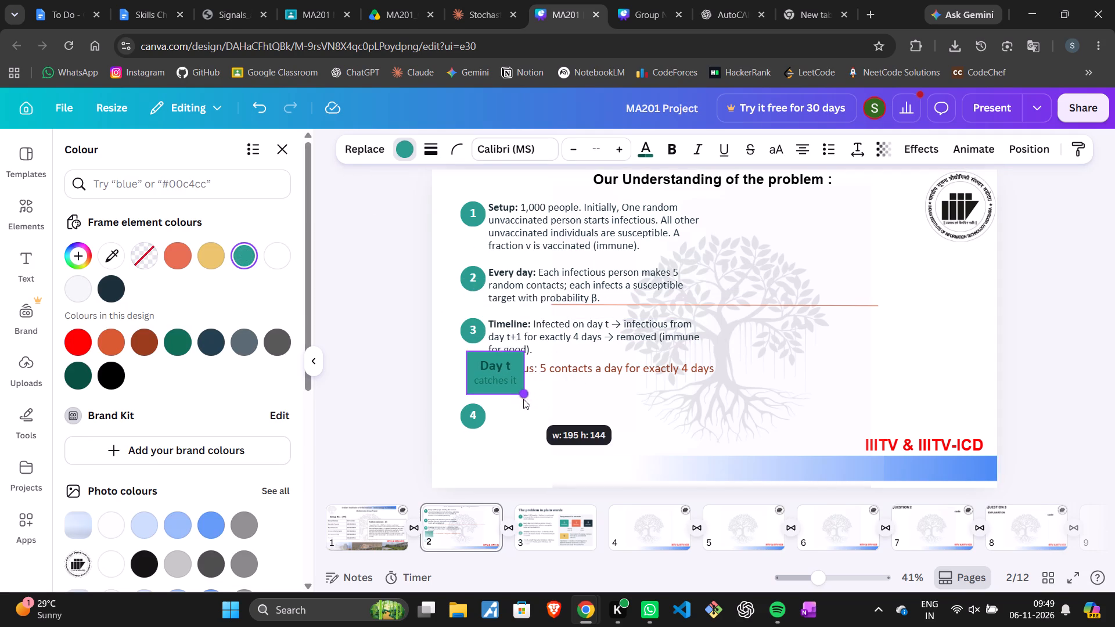
drag(523, 399, 512, 389)
drag(483, 369, 489, 387)
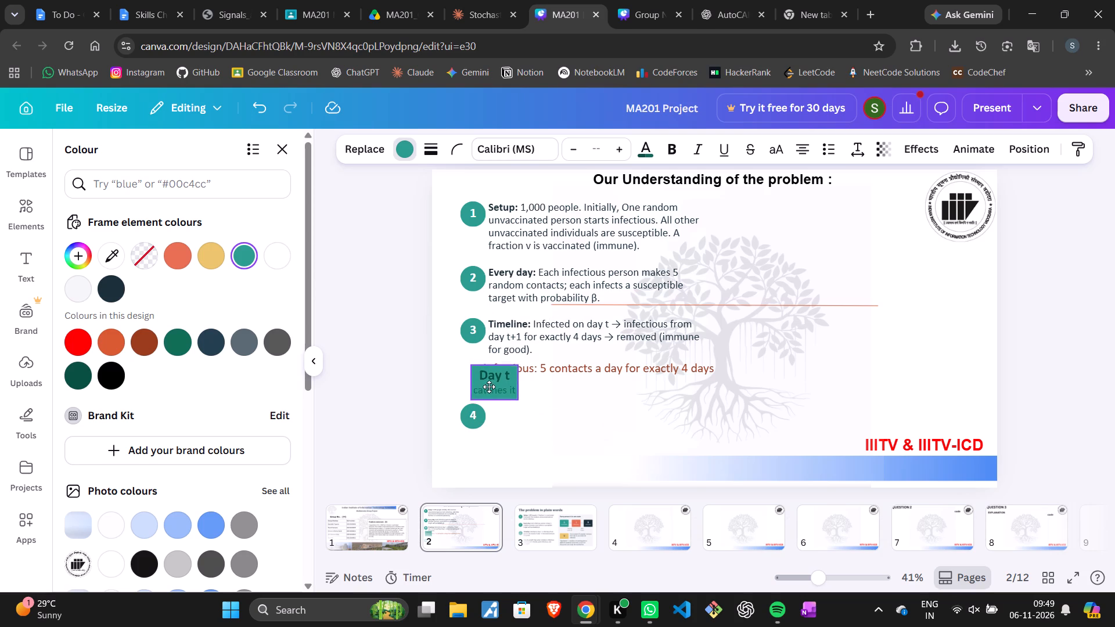
drag(489, 387, 488, 395)
Move marker 4 down clear of the "Day t" box, and try to shrink the box further.
drag(466, 421, 465, 430)
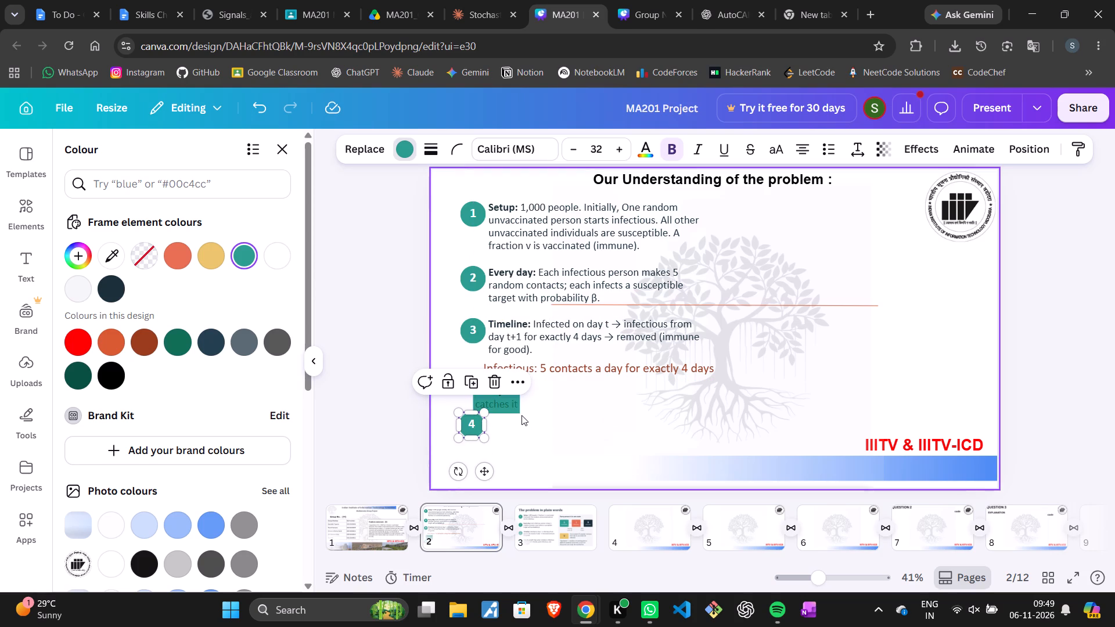
click(509, 400)
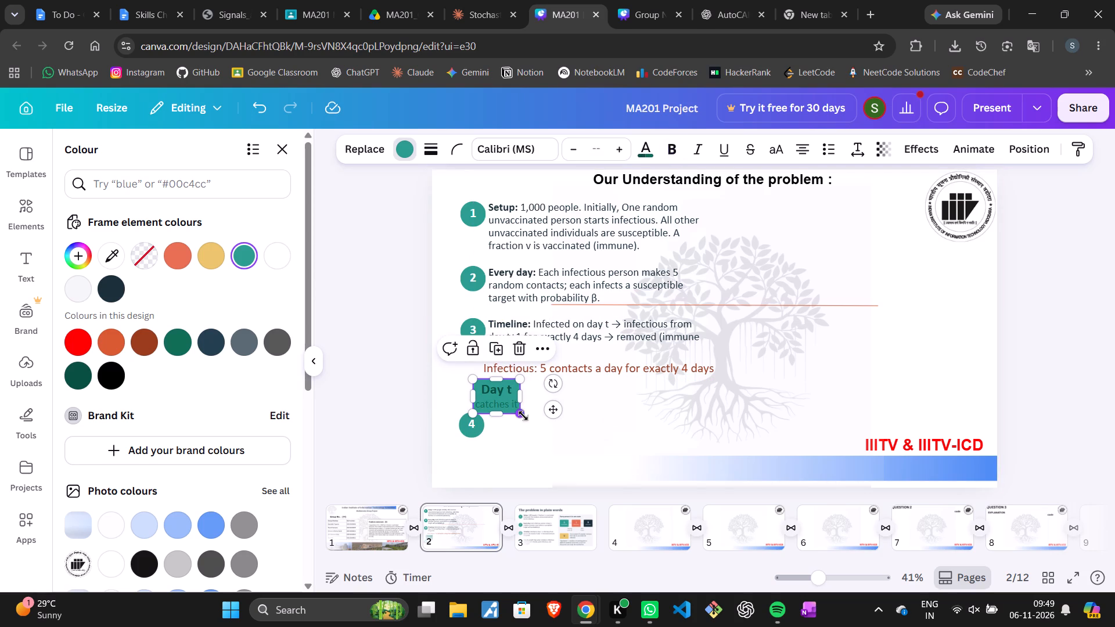
drag(523, 417, 516, 411)
click(520, 412)
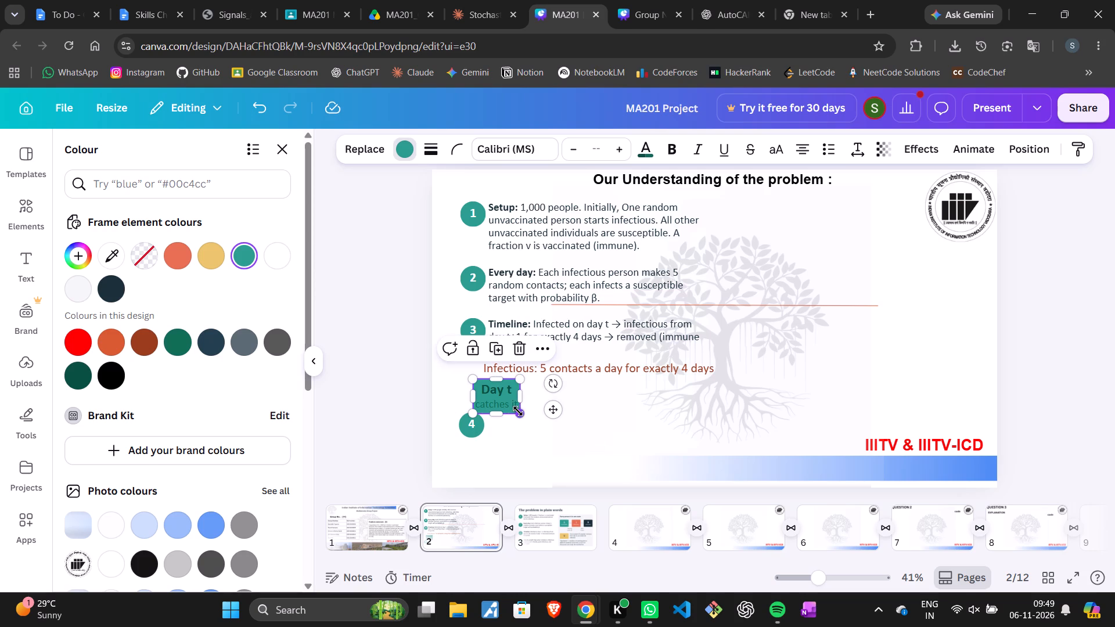
click(520, 413)
drag(521, 411, 515, 403)
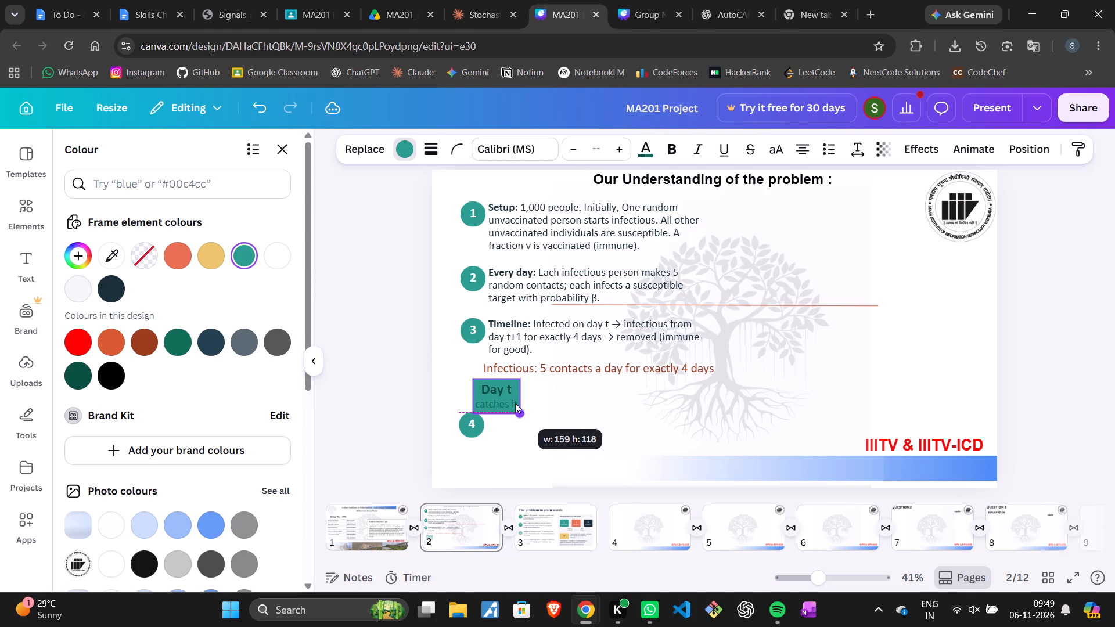
drag(515, 403, 511, 397)
click(515, 400)
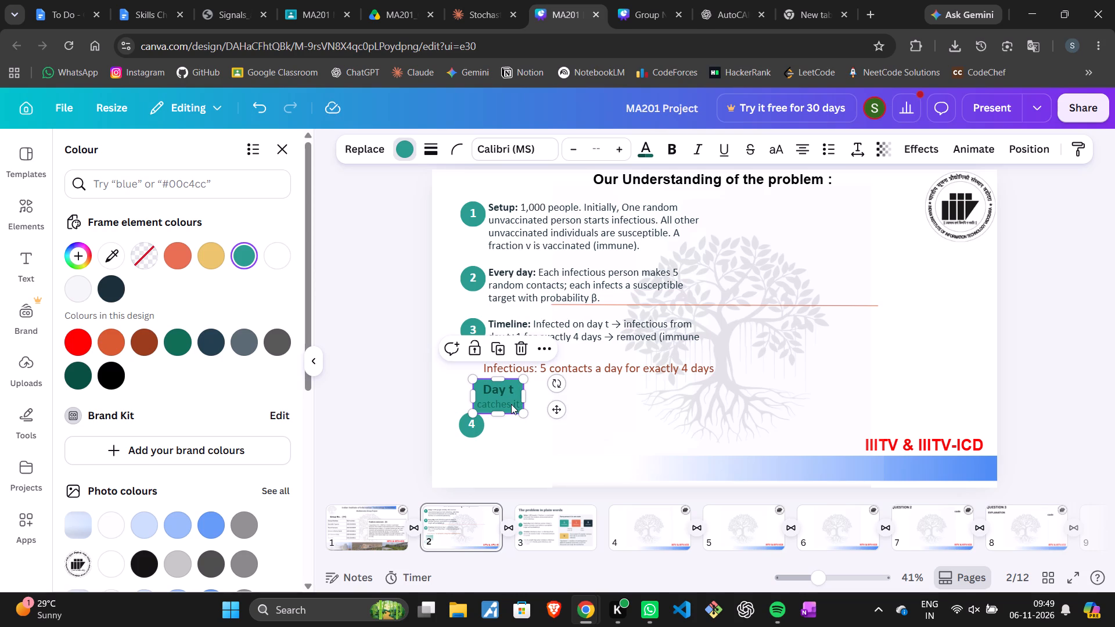
drag(462, 427, 470, 447)
Try again to shrink the "Day t" box, and shift it slightly so its edge sits nearer the number markers.
click(574, 442)
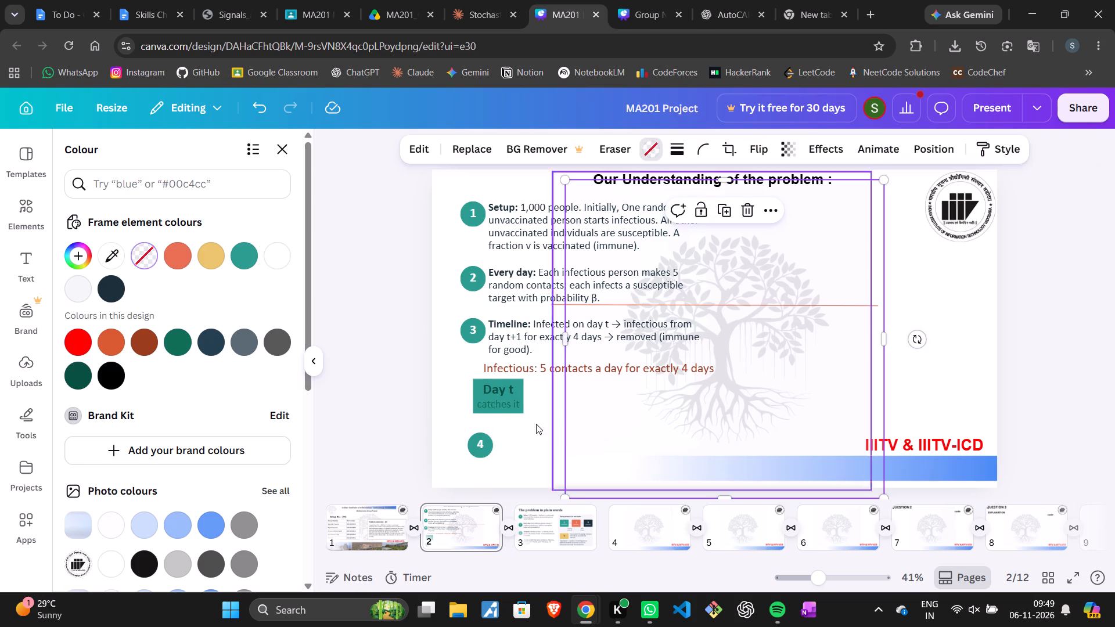
click(508, 404)
drag(519, 410, 510, 398)
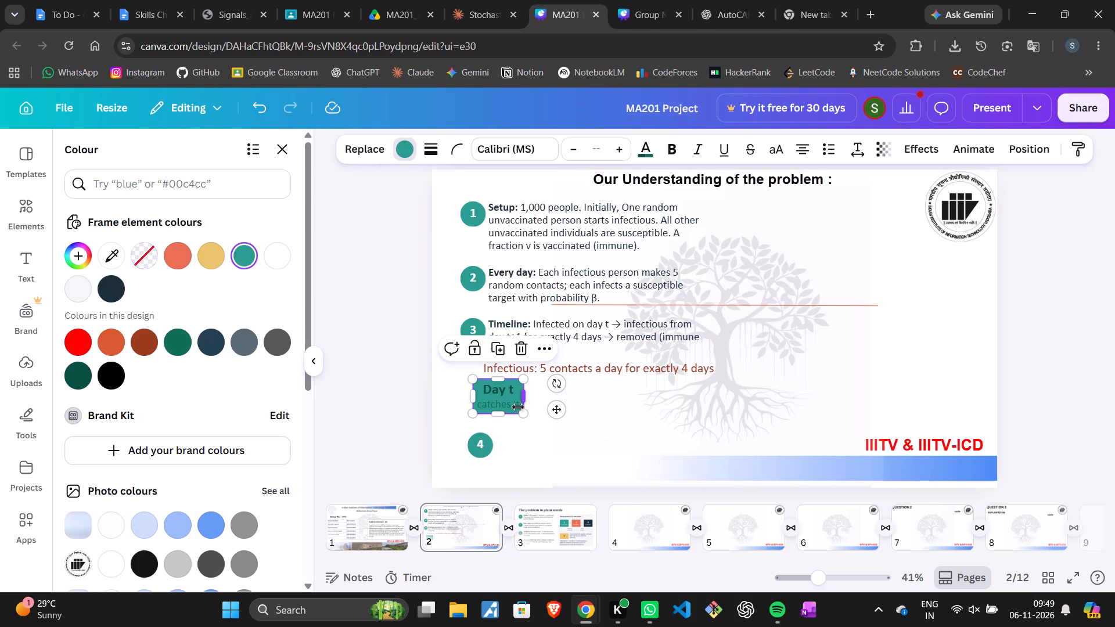
click(522, 414)
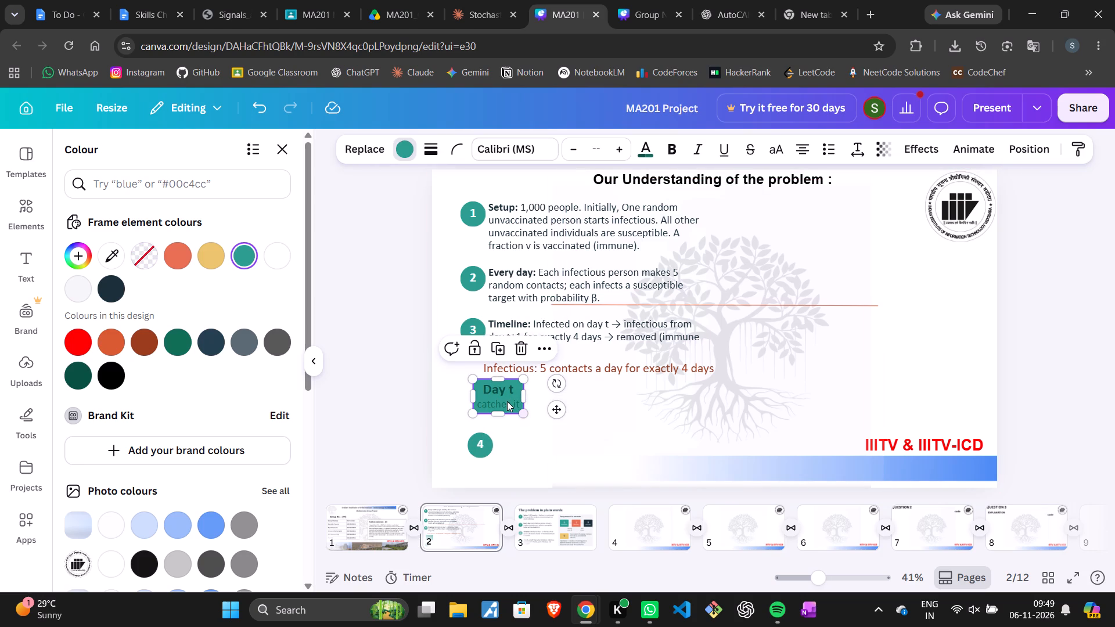
click(506, 401)
click(397, 389)
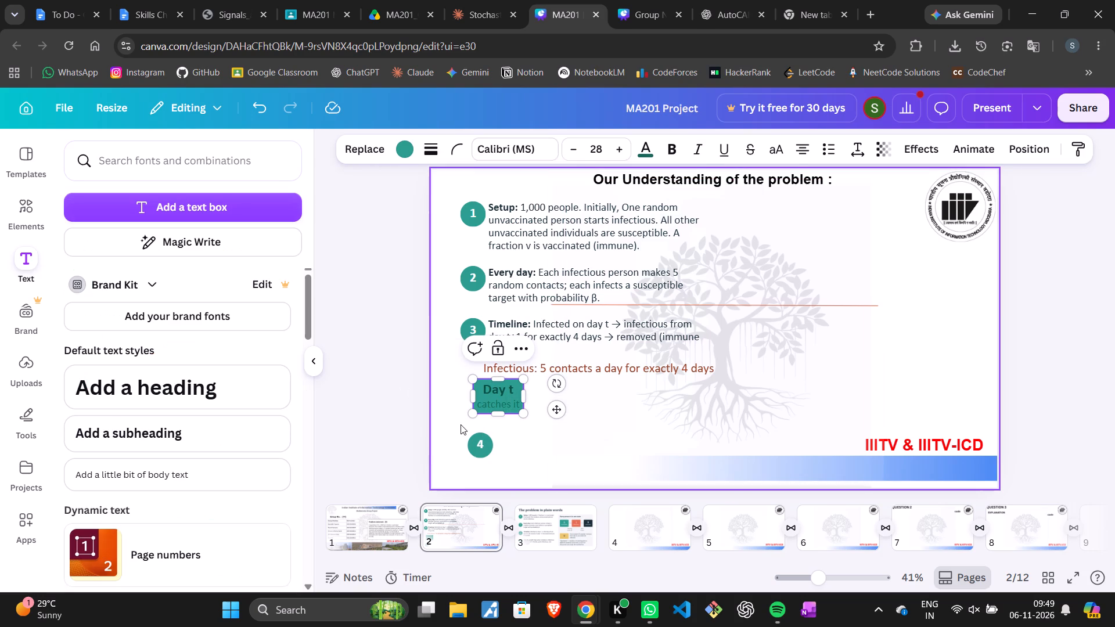
click(461, 424)
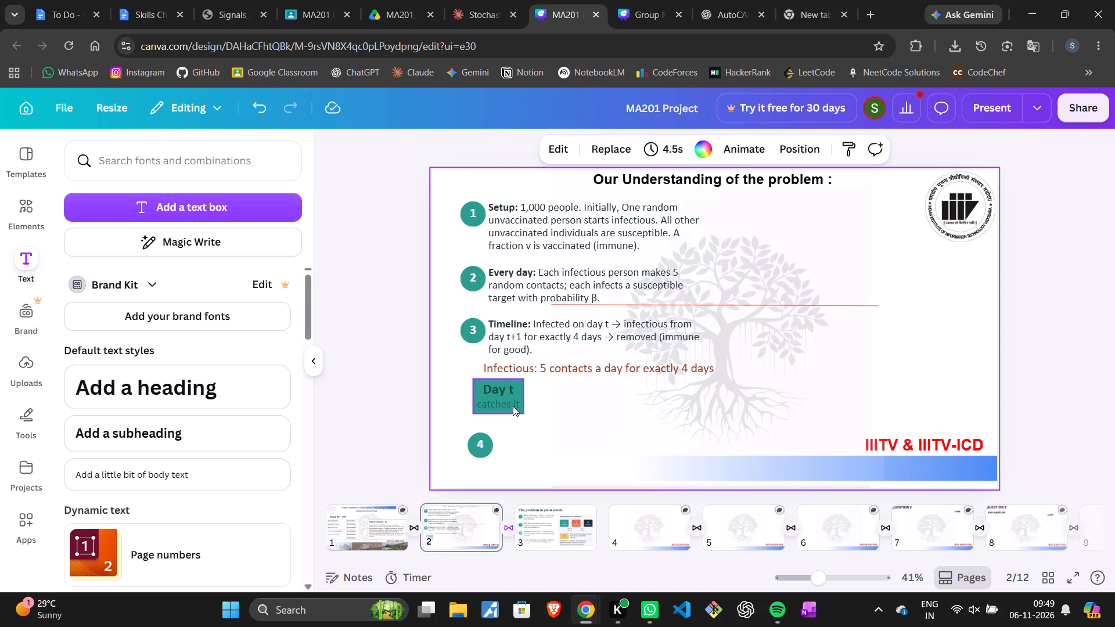
click(513, 406)
Nudge the "Infectious: 5 contacts a day for exactly 4 days" caption up between the "Timeline:" text and the "Day t" box.
drag(559, 378, 560, 373)
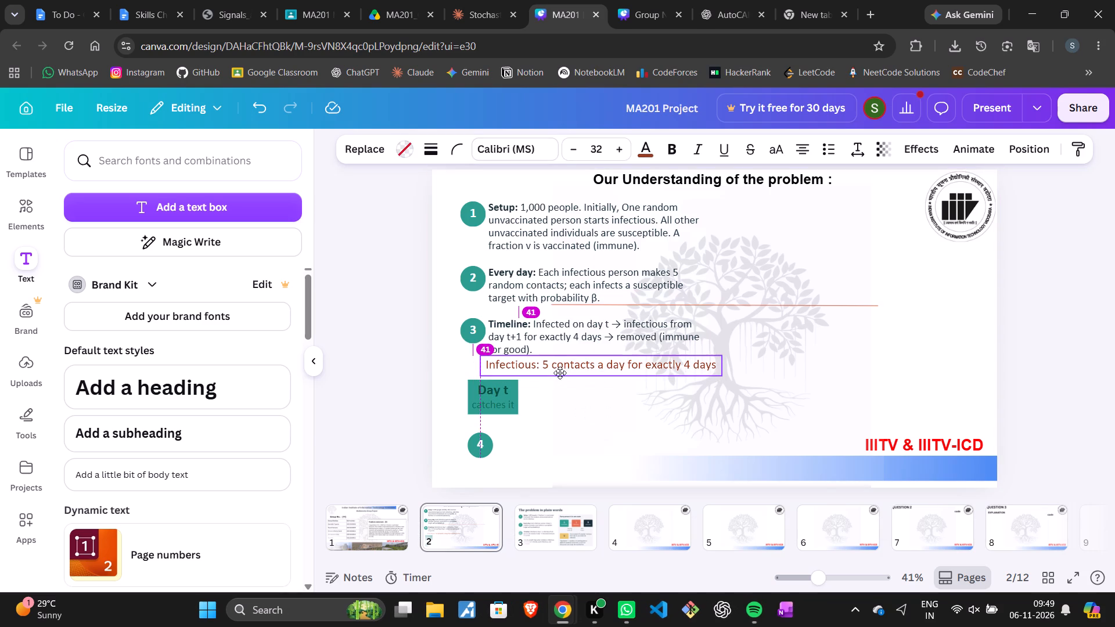
drag(560, 373, 557, 371)
click(420, 377)
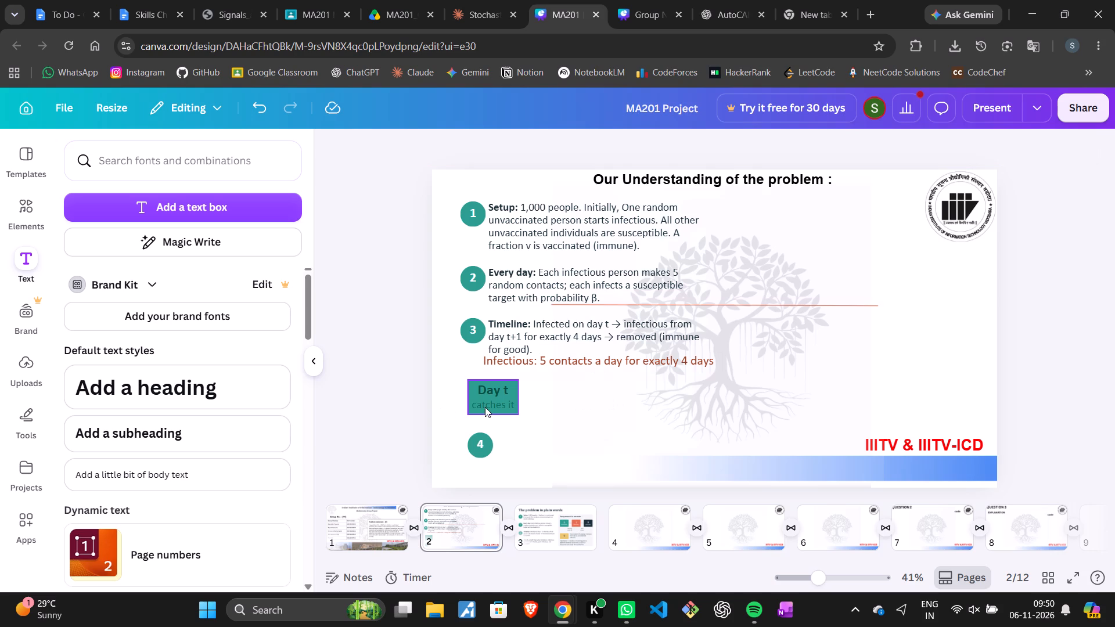
click(518, 365)
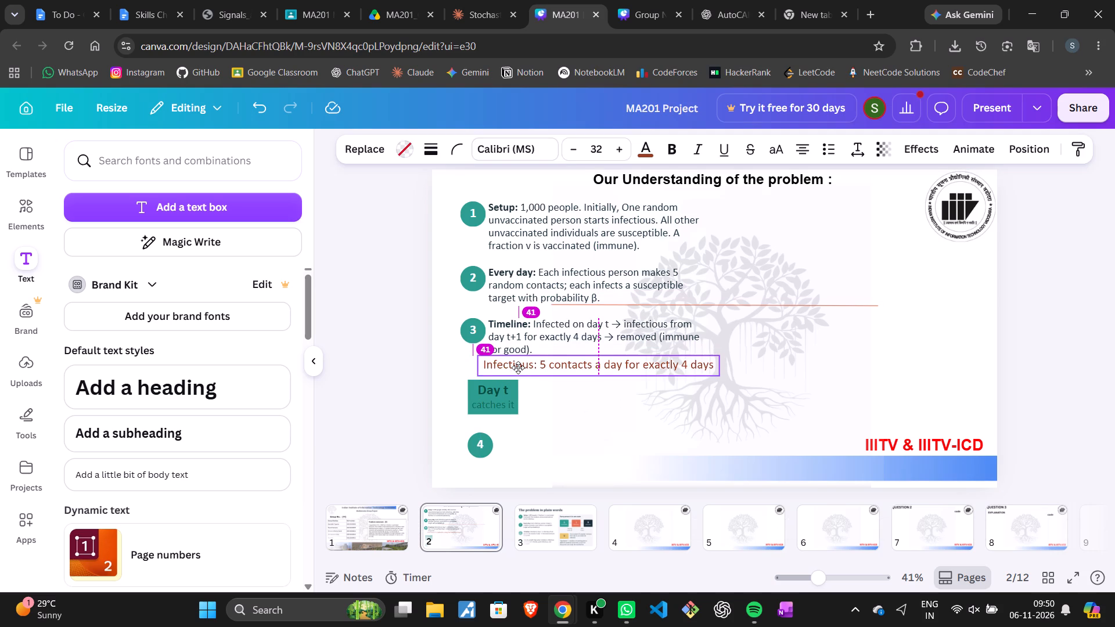
click(423, 395)
click(483, 395)
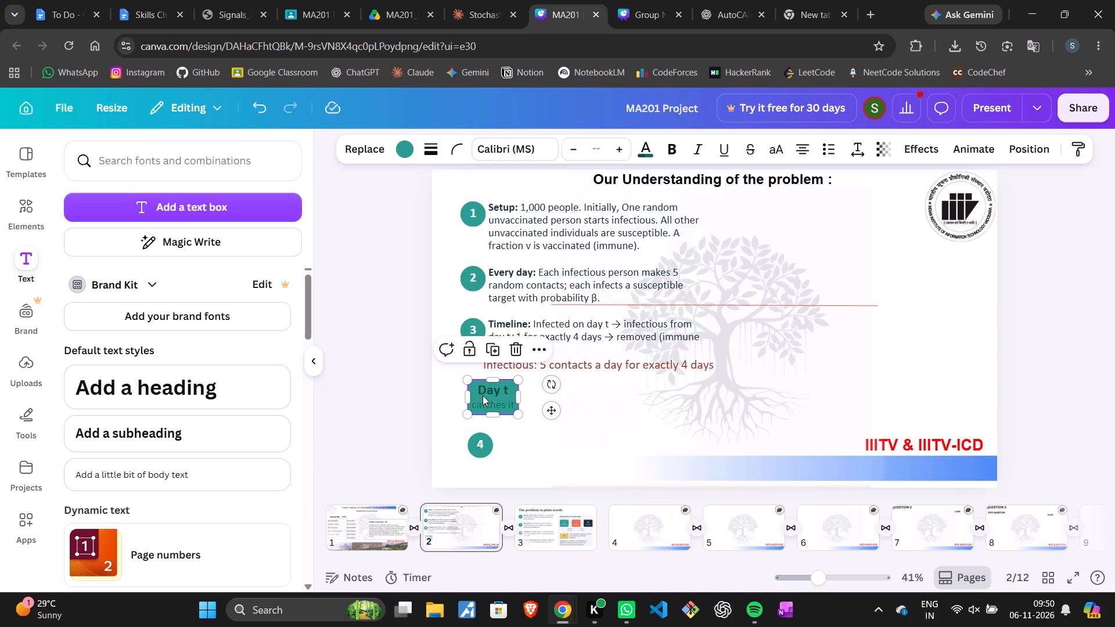
Set the original "Day t" box on the timeline slide to the light teal fill colour.
click(639, 0)
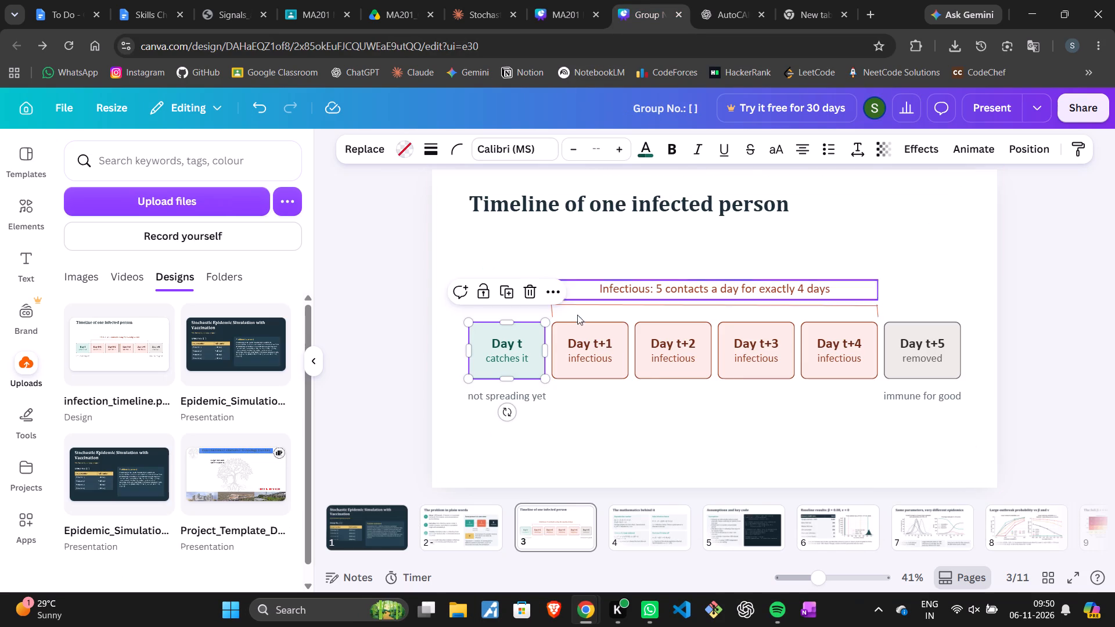
click(584, 341)
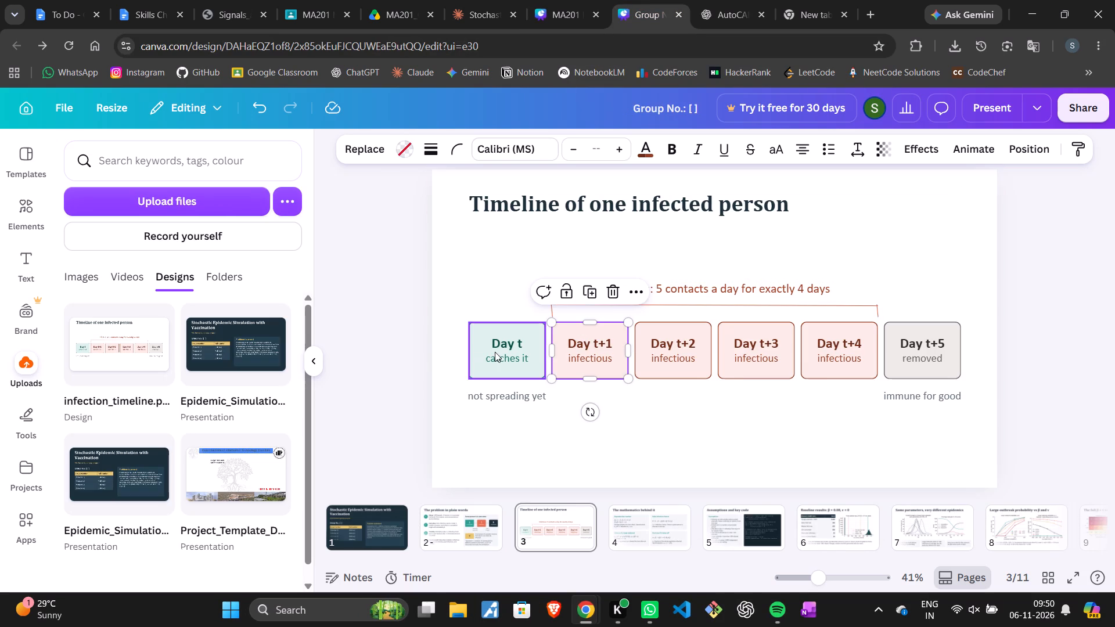
click(495, 352)
click(407, 143)
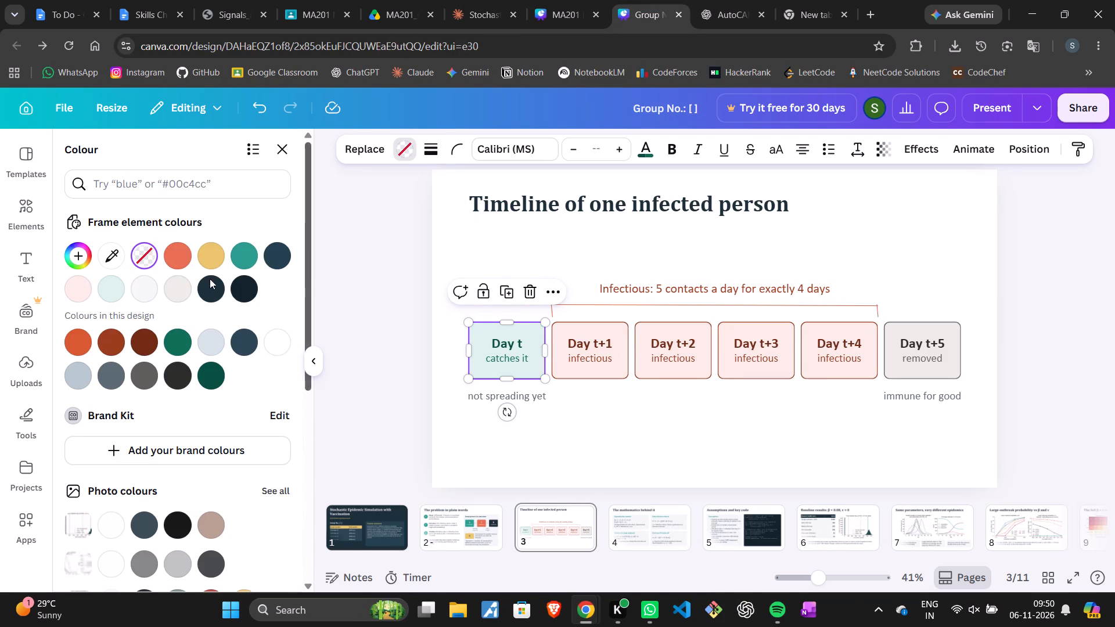
click(110, 288)
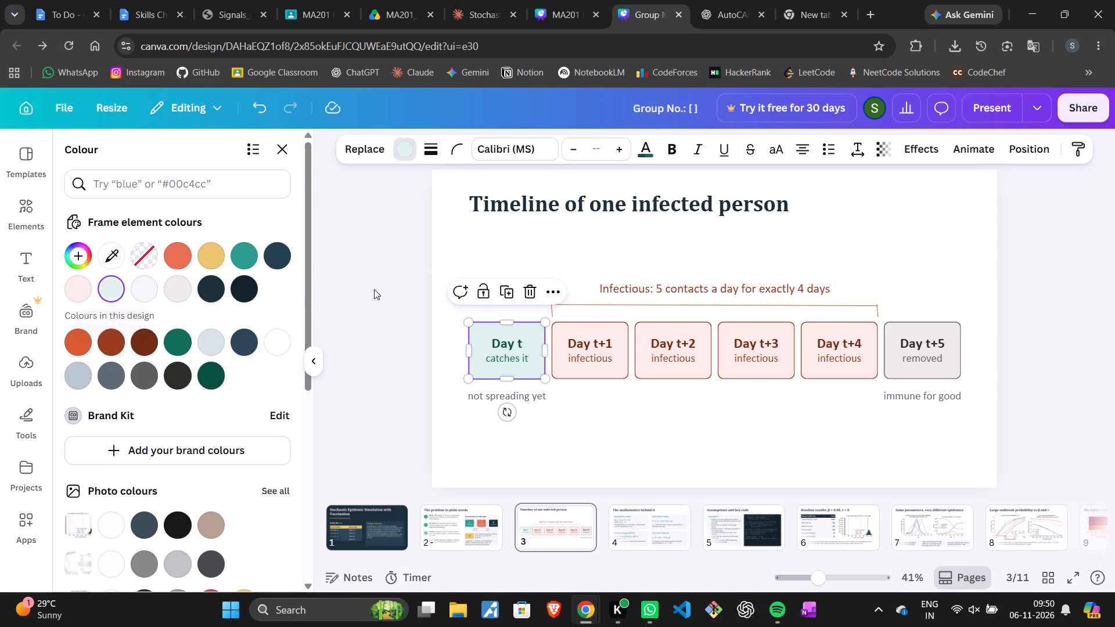
click(374, 289)
Look through the fill colours for the "Day t" box in the MA201 Project deck, comparing them with the original box's fill.
click(567, 0)
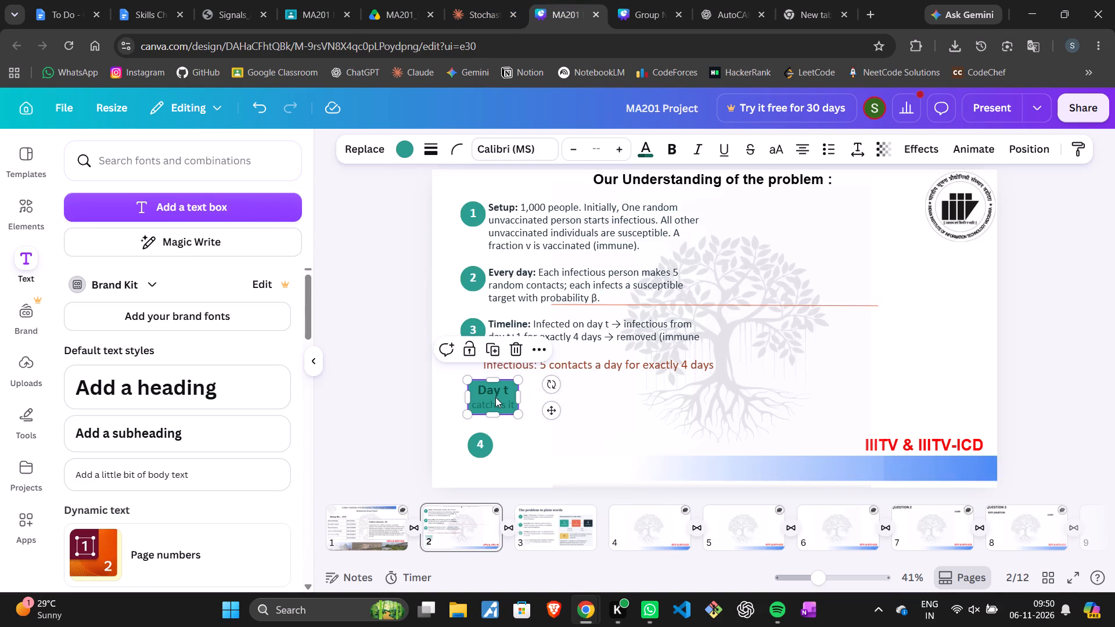
click(495, 397)
click(401, 158)
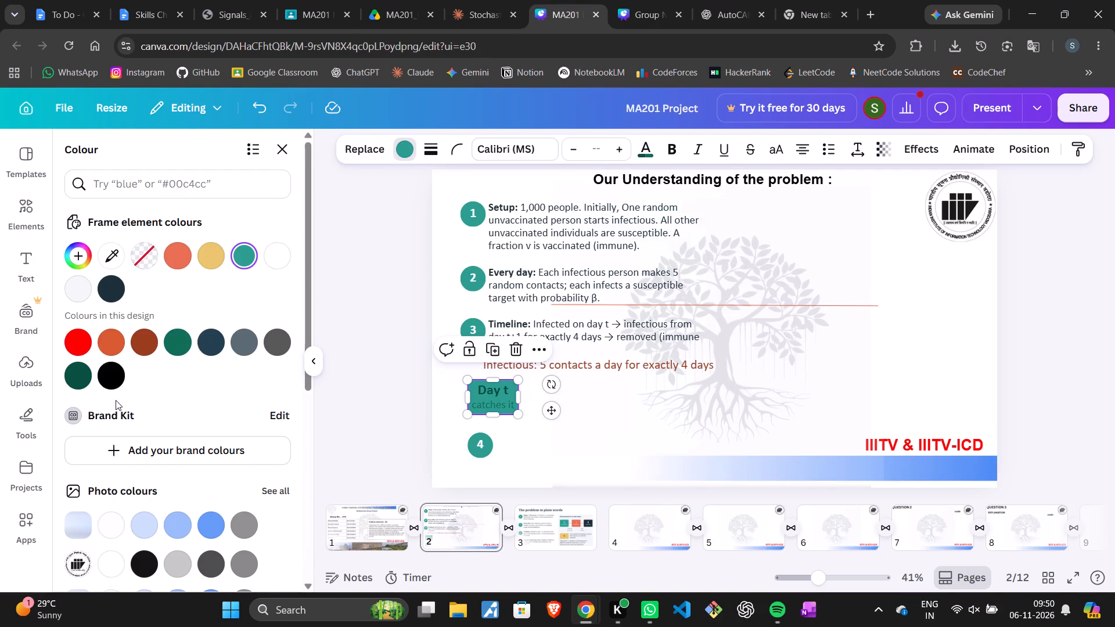
scroll(116, 400, down, 7)
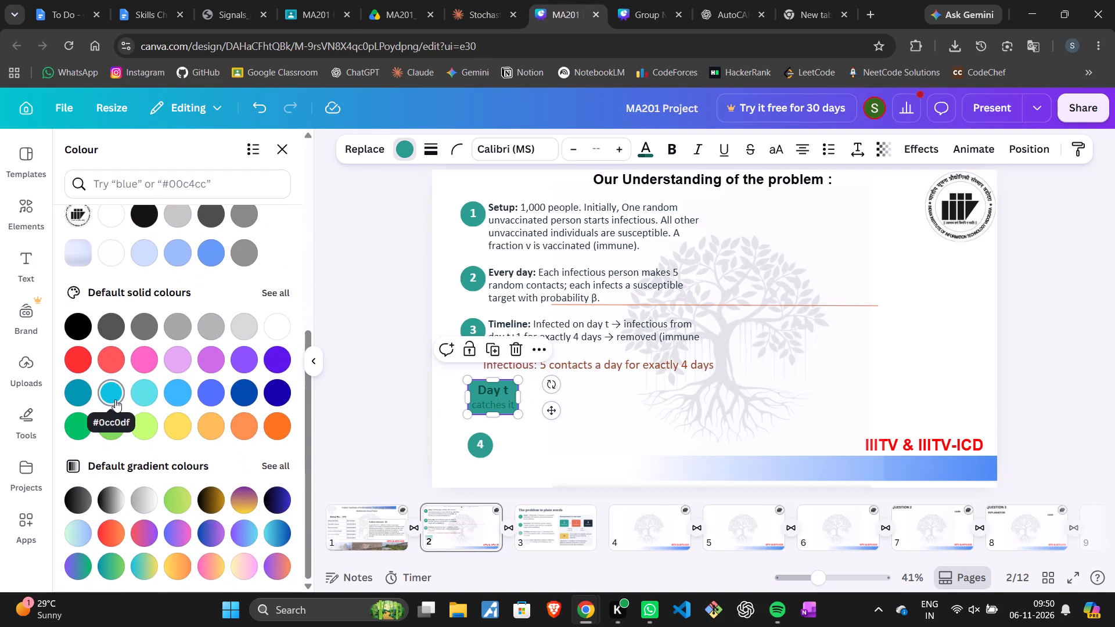
scroll(115, 399, down, 3)
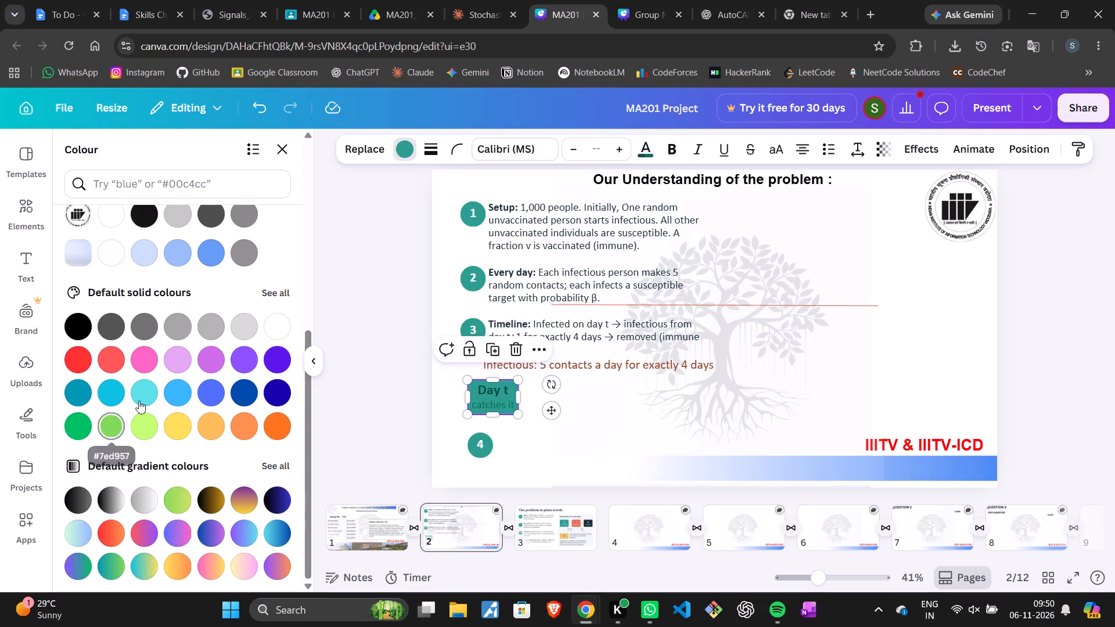
scroll(155, 383, up, 5)
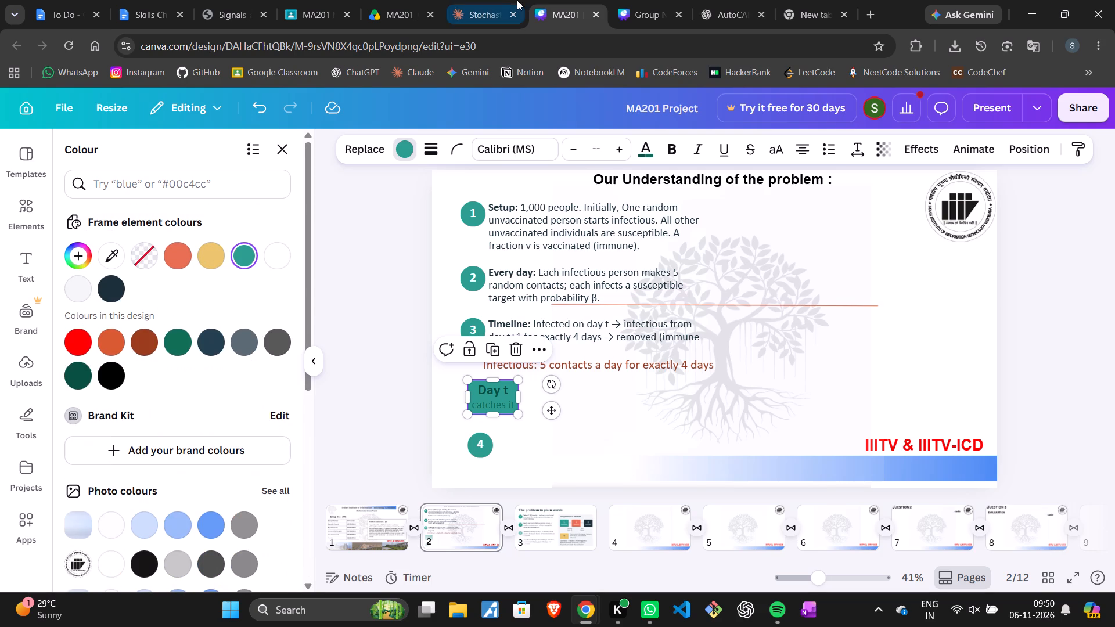
click(635, 0)
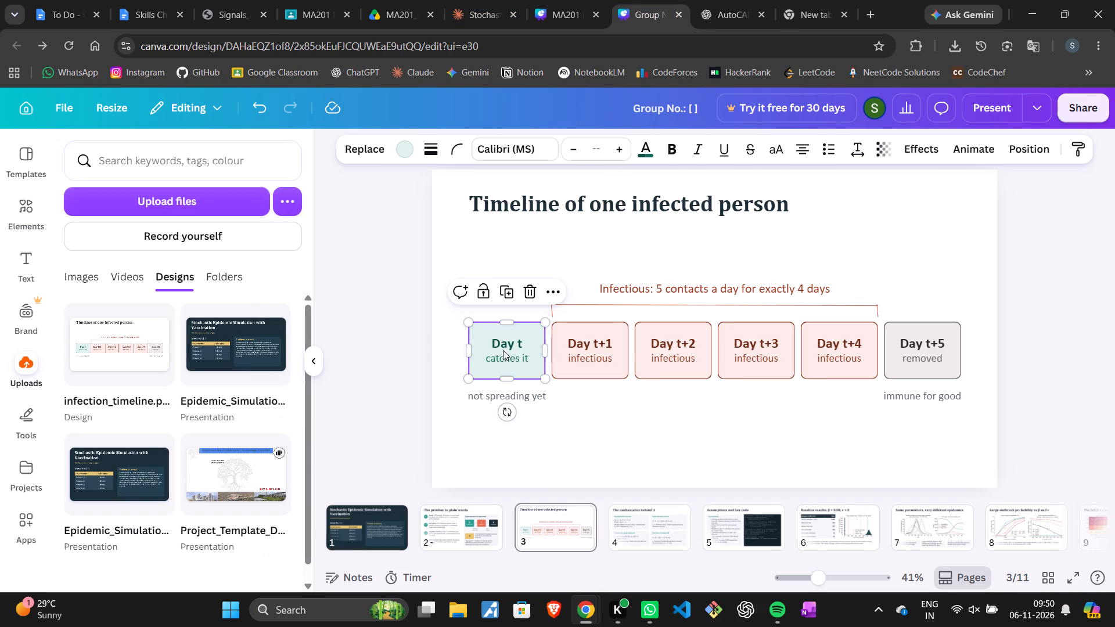
click(404, 151)
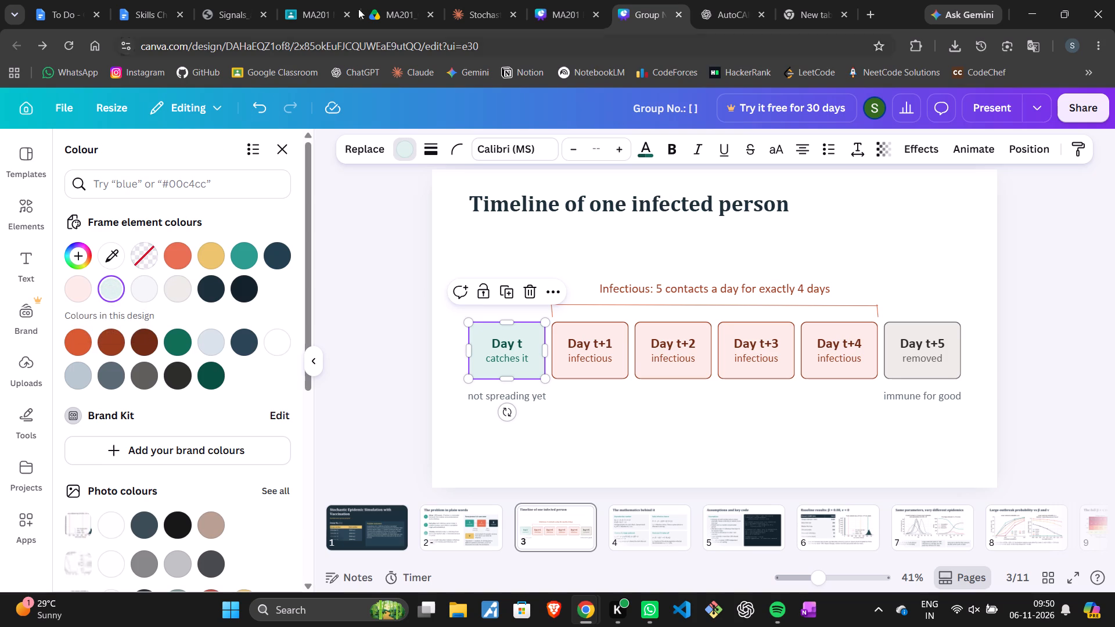
click(582, 0)
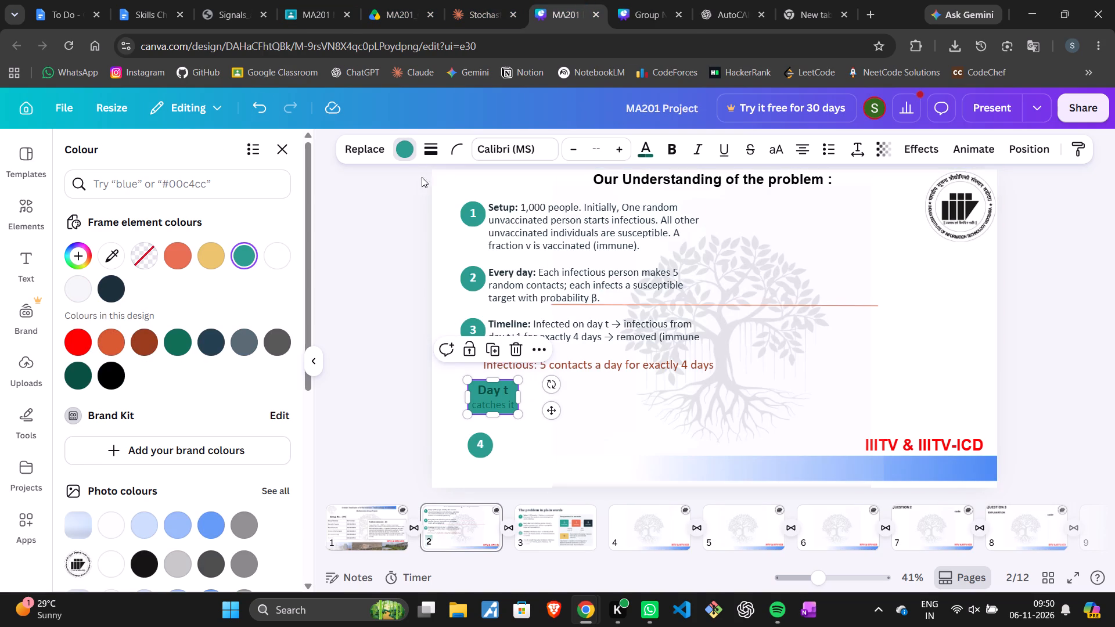
click(413, 160)
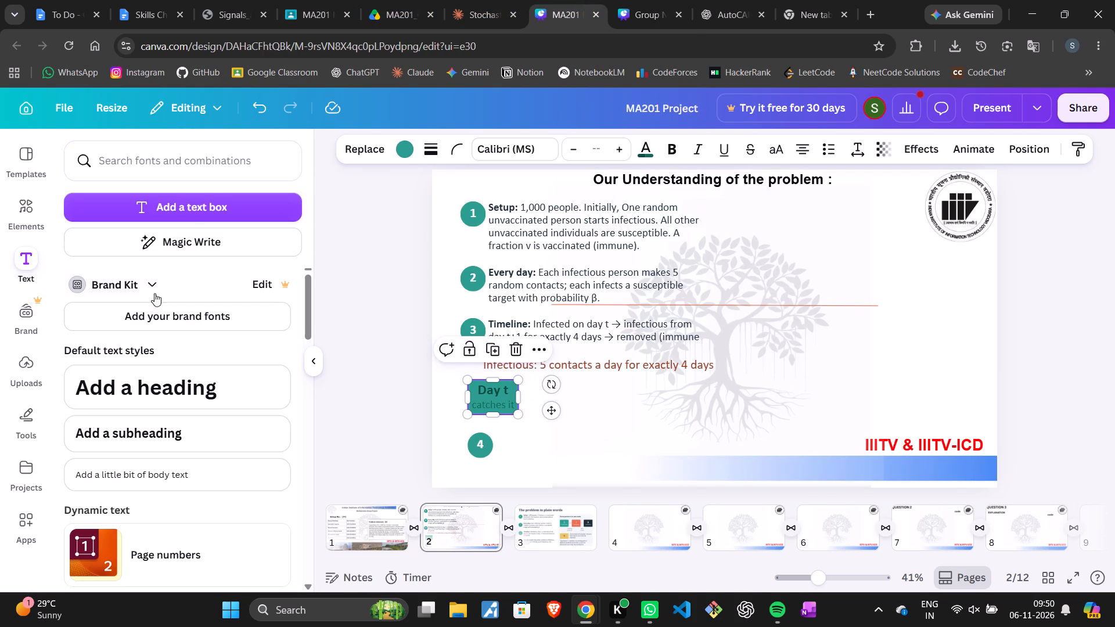
click(411, 144)
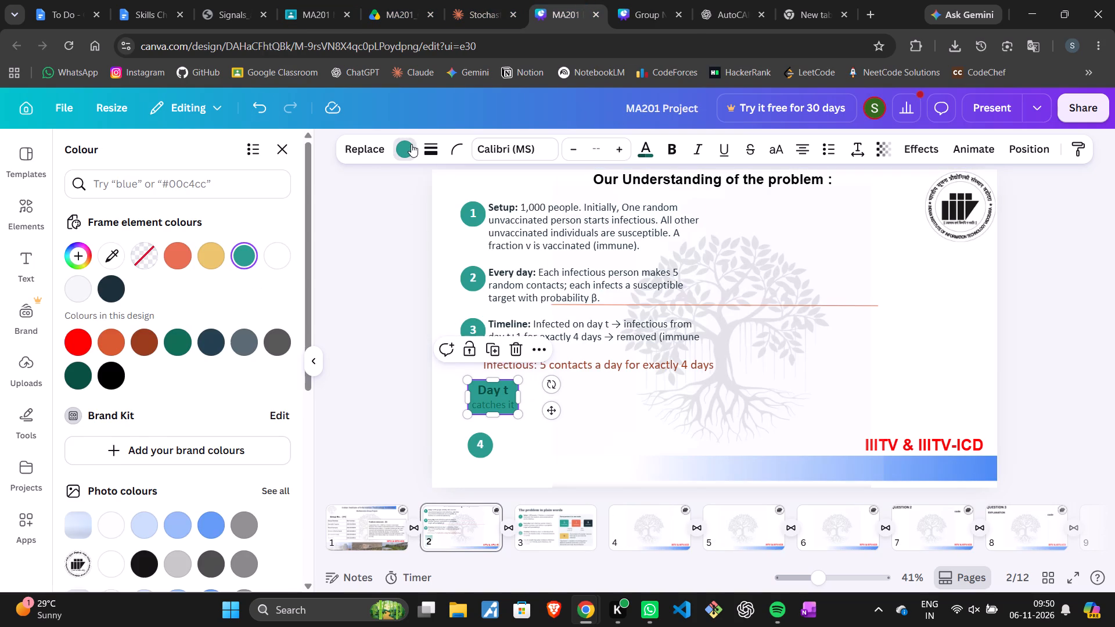
Search the fill colours for "lightturqu" and check the shade's name and hex code on the original "Day t" box.
click(192, 181)
text(light)
text(tur)
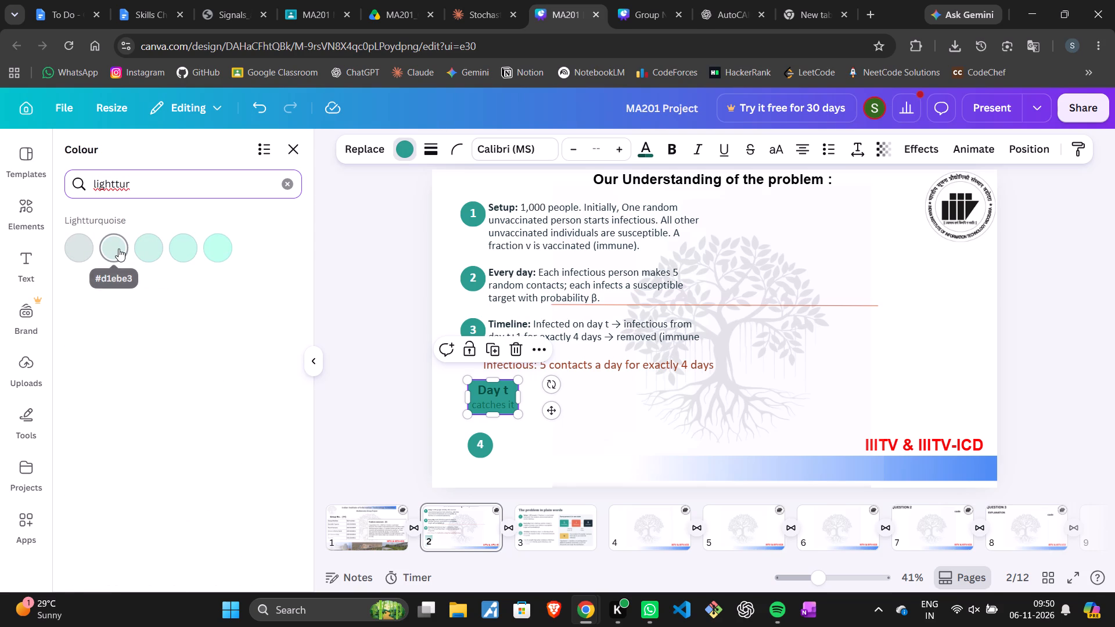
click(656, 0)
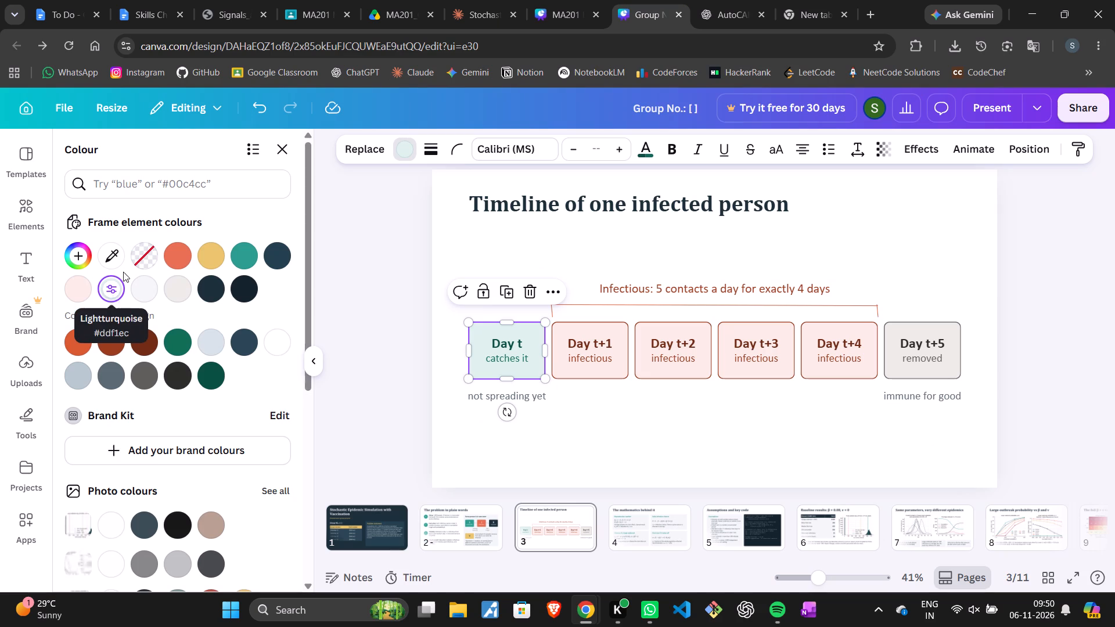
click(464, 0)
click(529, 0)
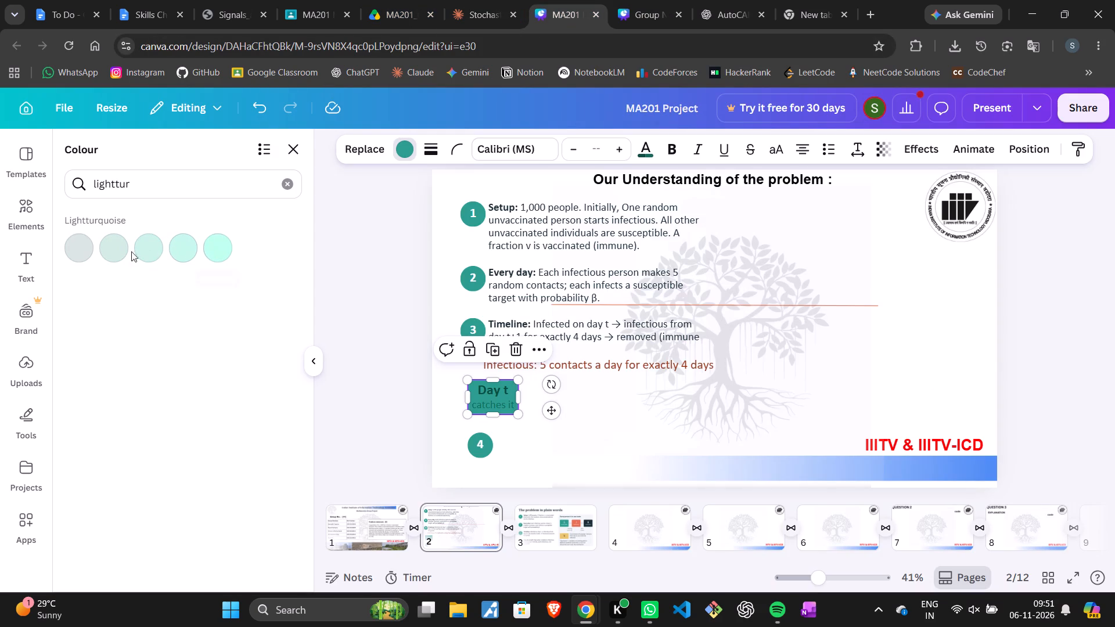
click(141, 190)
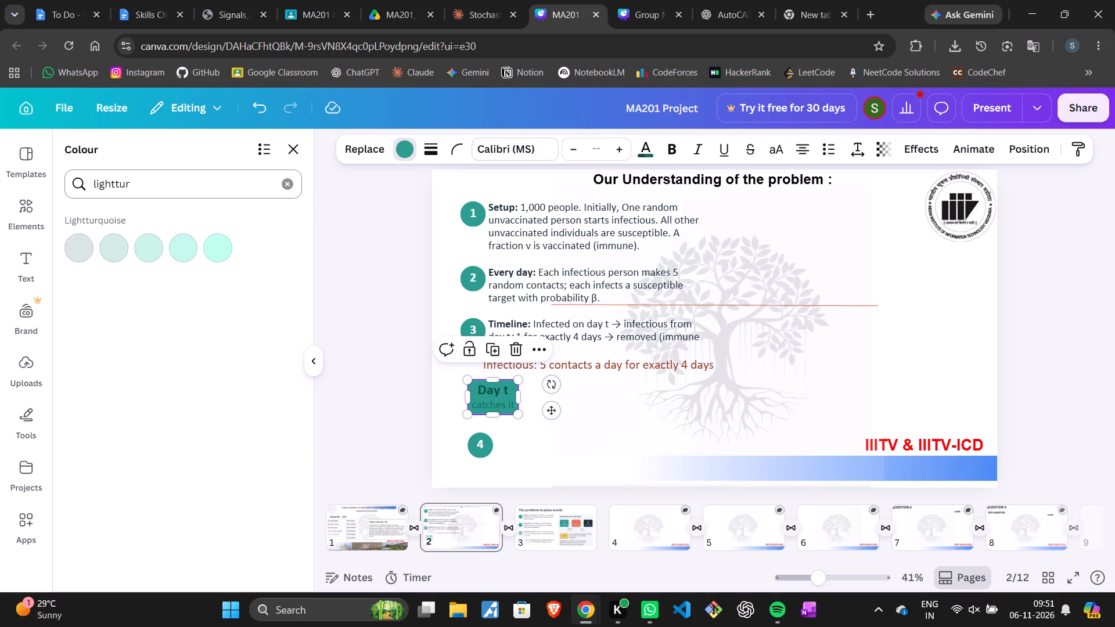
text(qu)
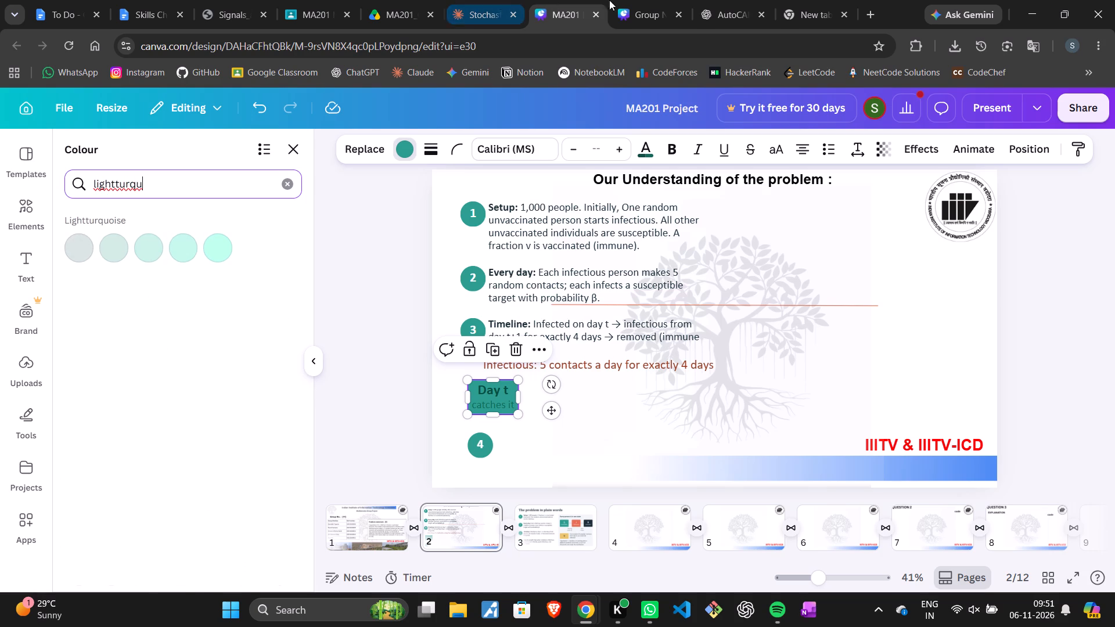
click(636, 0)
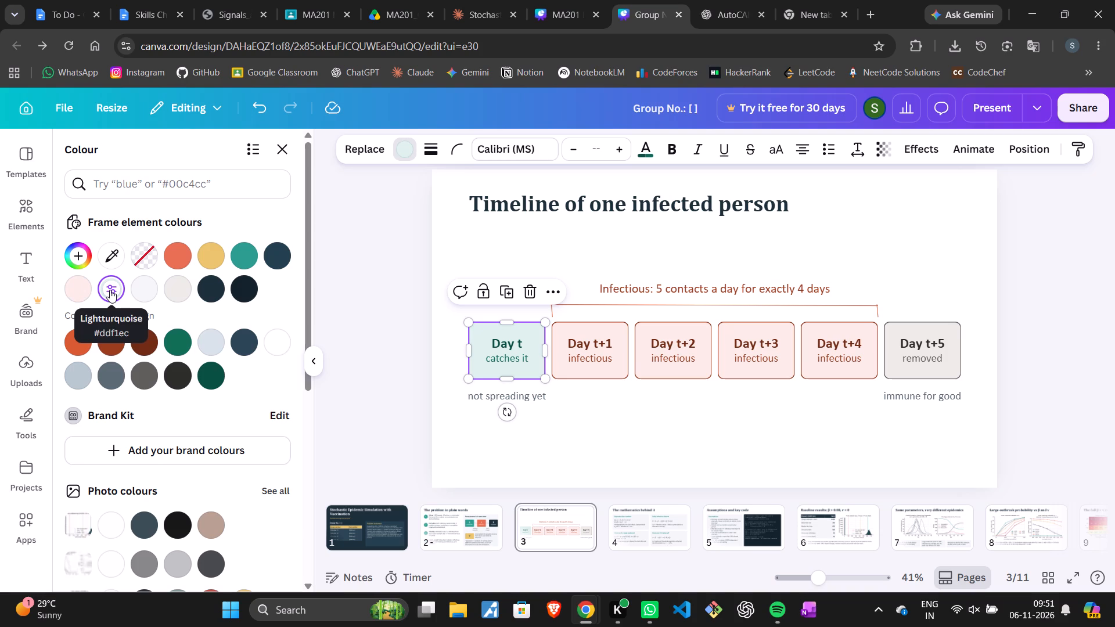
click(595, 0)
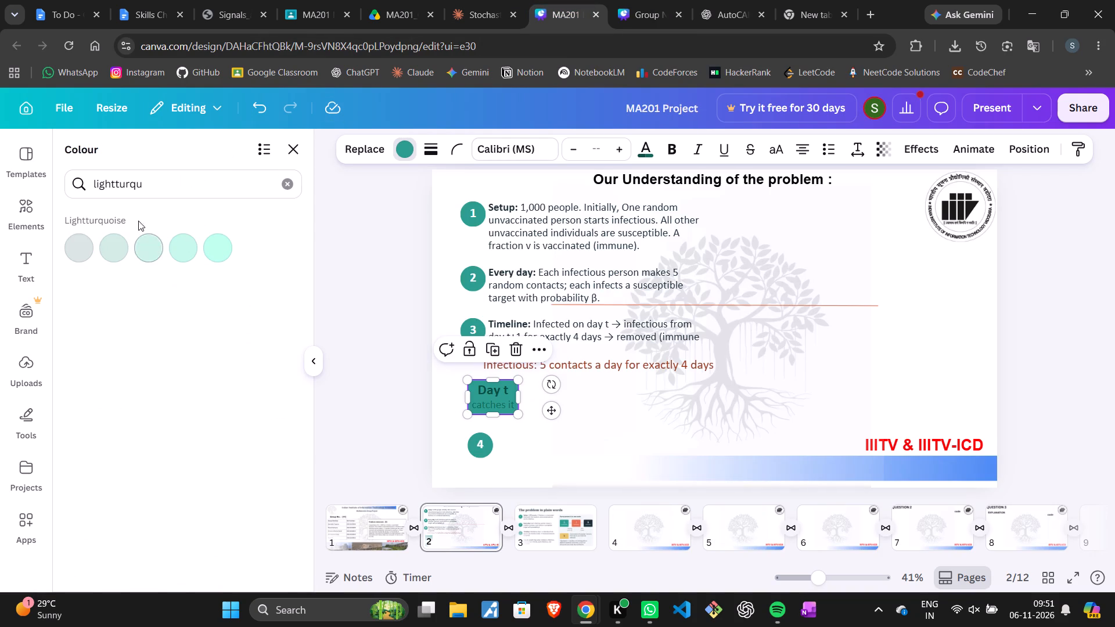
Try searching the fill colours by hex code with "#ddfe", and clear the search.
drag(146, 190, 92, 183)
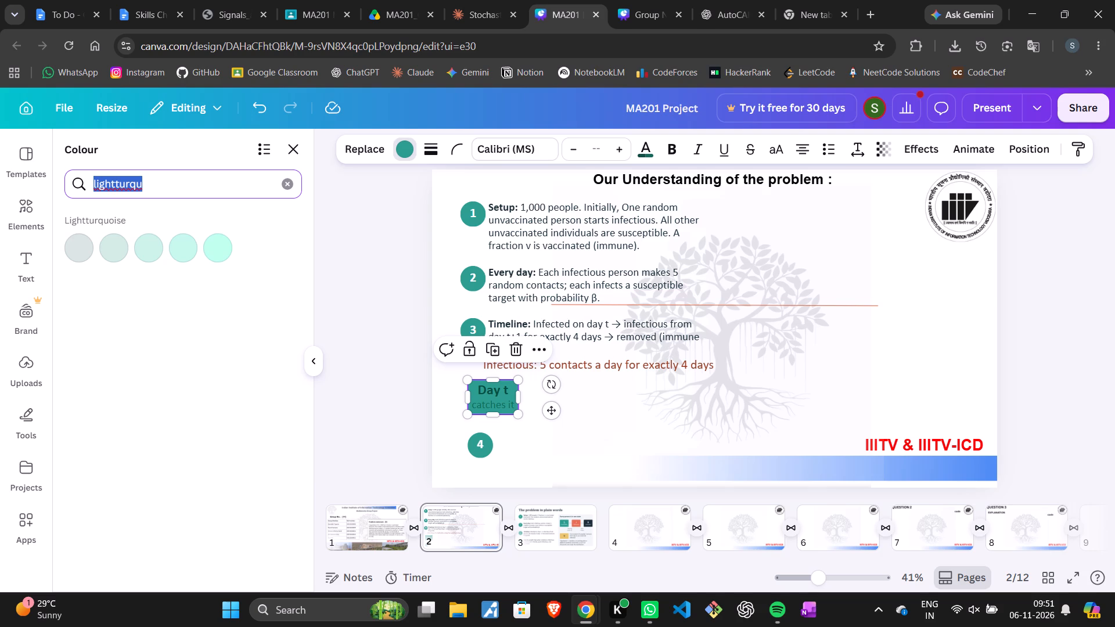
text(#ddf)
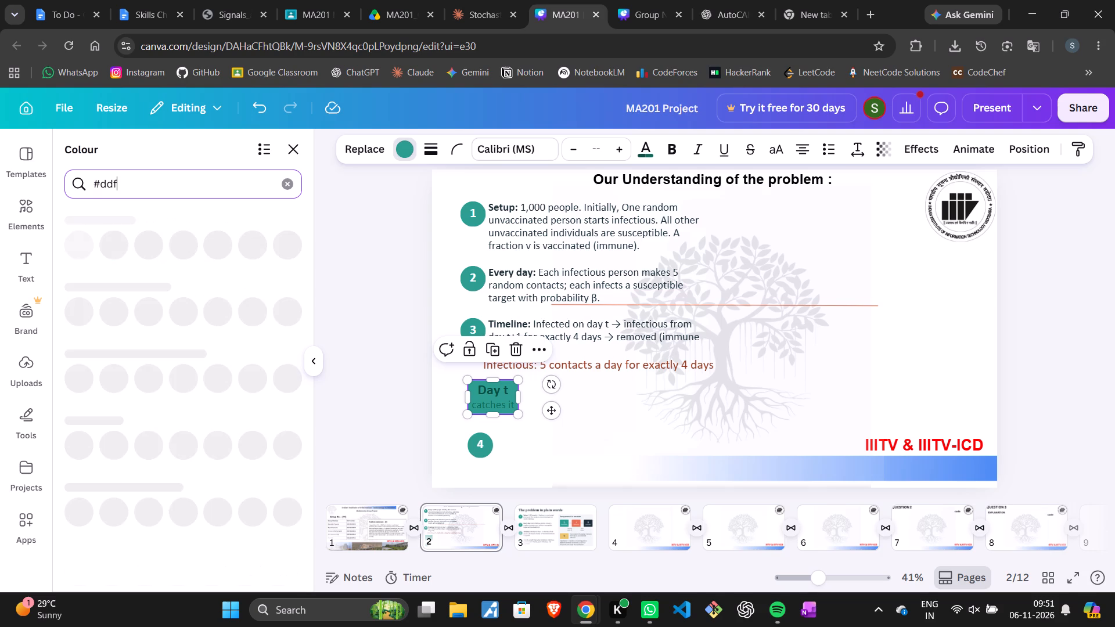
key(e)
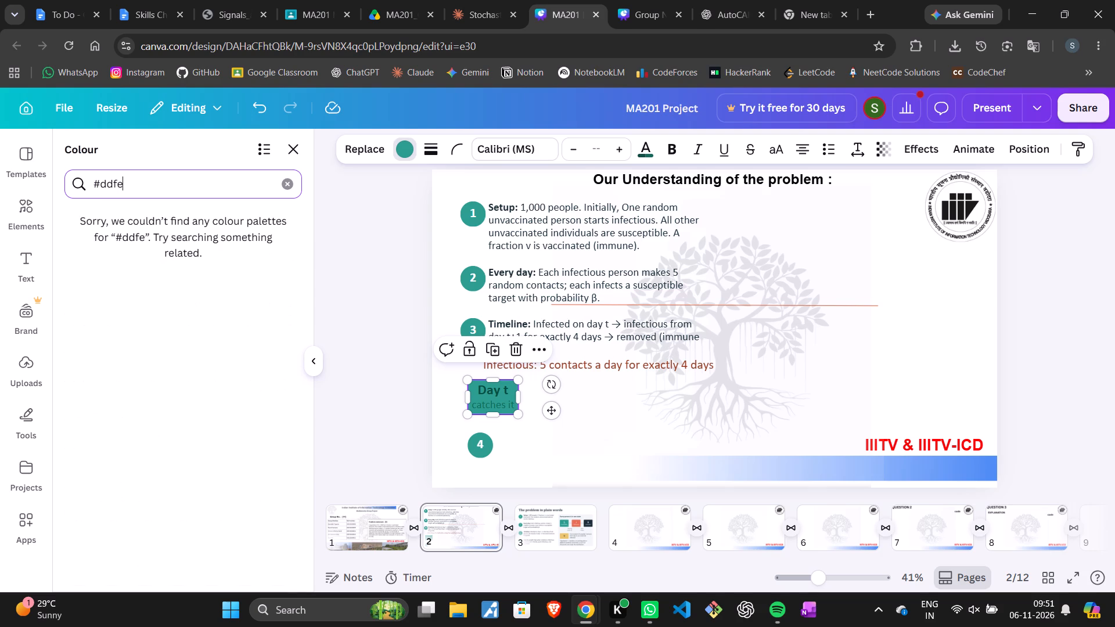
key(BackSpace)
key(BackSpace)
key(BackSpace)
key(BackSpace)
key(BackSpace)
Search the colours for "Lightturquoise" and fill the "Day t" box with the greyest shade of that group.
key(BackSpace)
key(BackSpace)
key(BackSpace)
key(BackSpace)
key(BackSpace)
key(BackSpace)
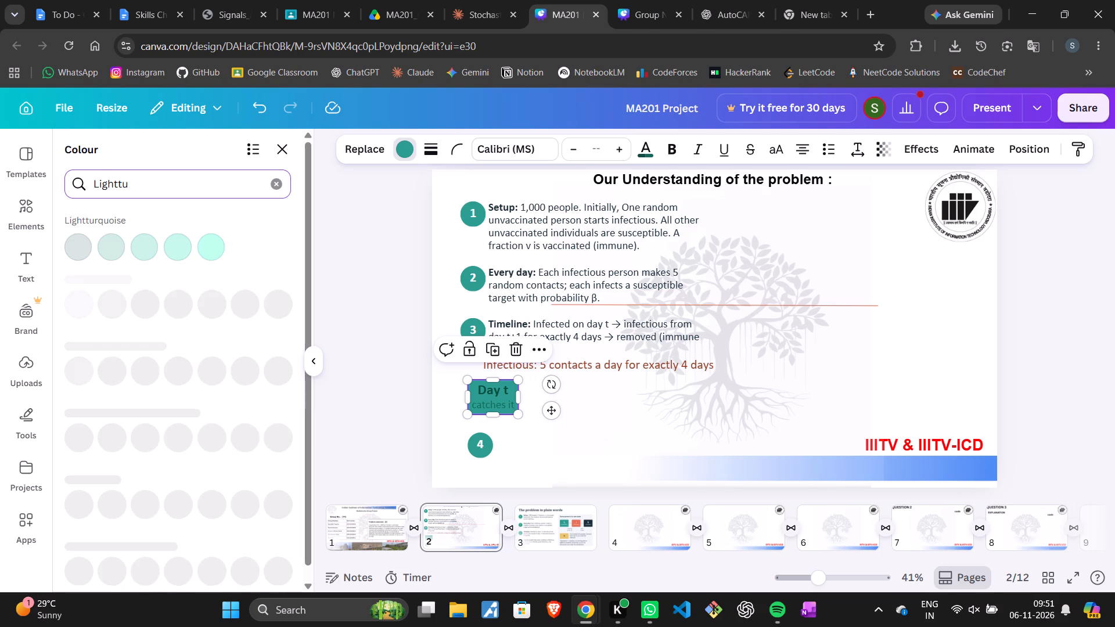
key(BackSpace)
key(BackSpace)
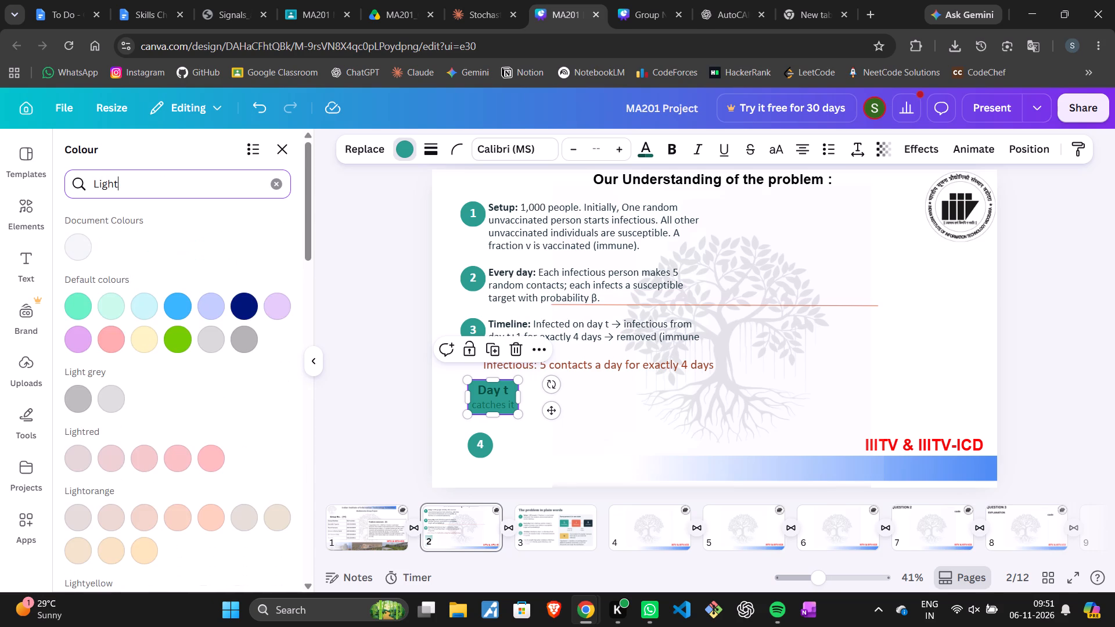
key(BackSpace)
text(tt)
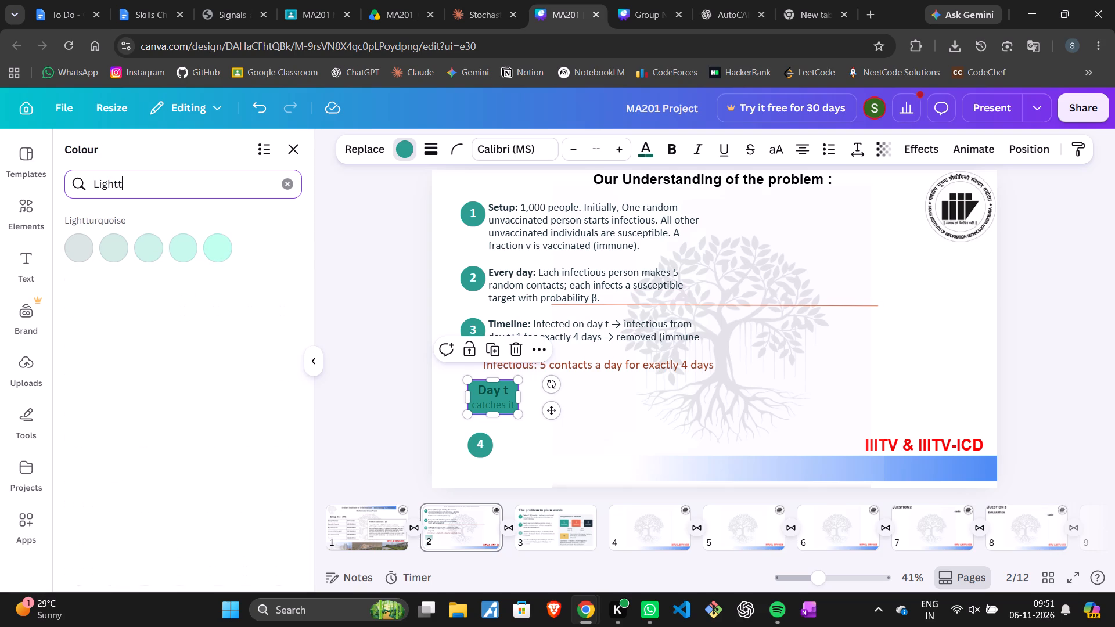
text(urqu)
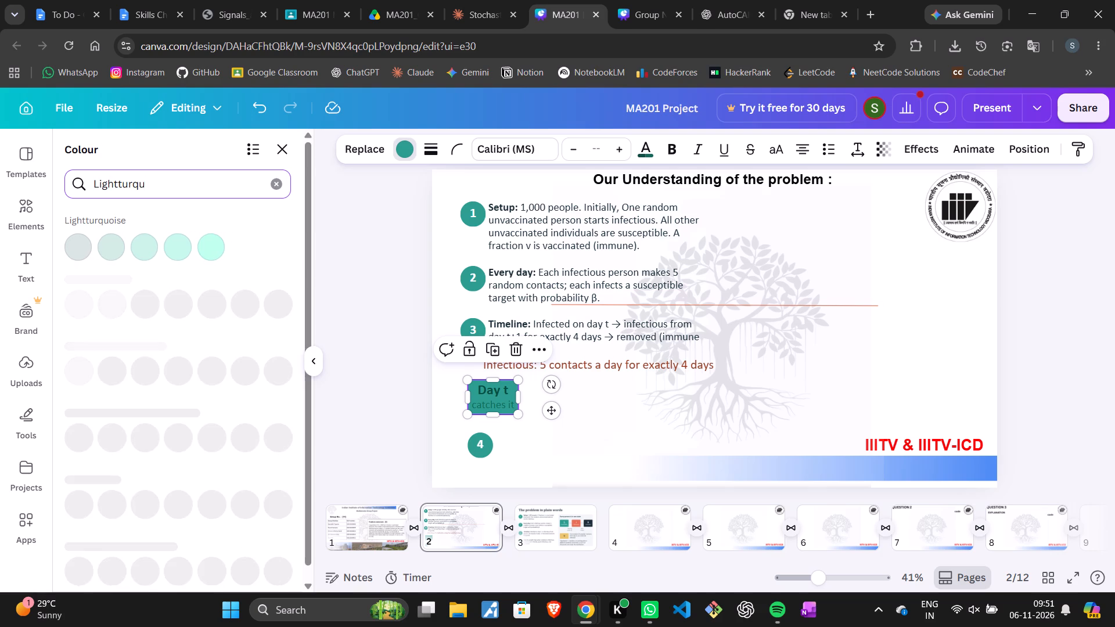
text(oise)
click(76, 247)
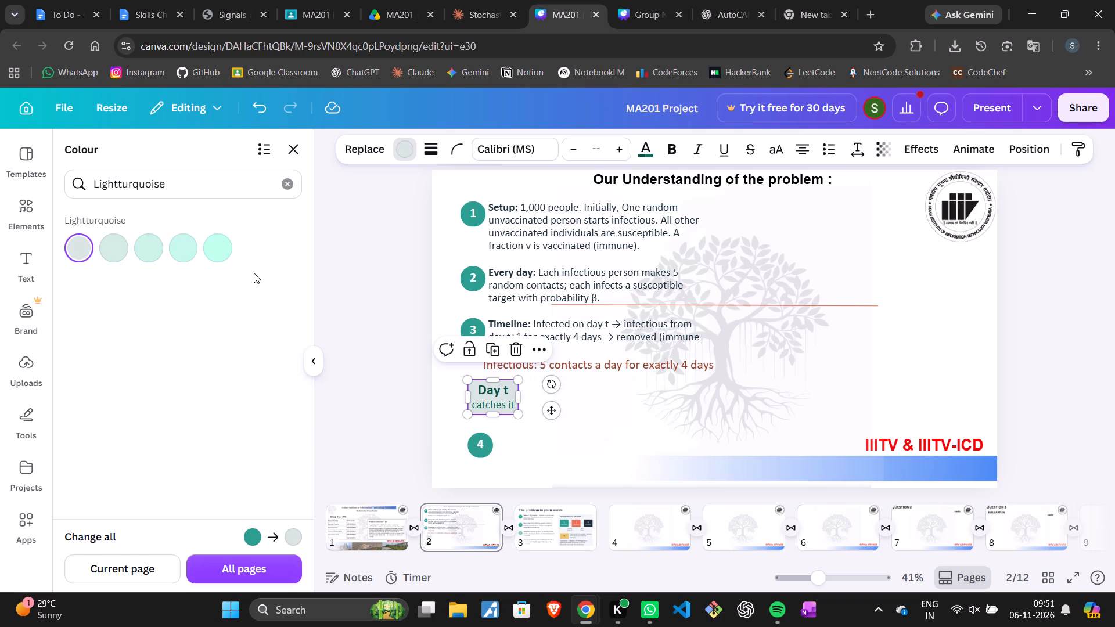
click(337, 286)
click(402, 410)
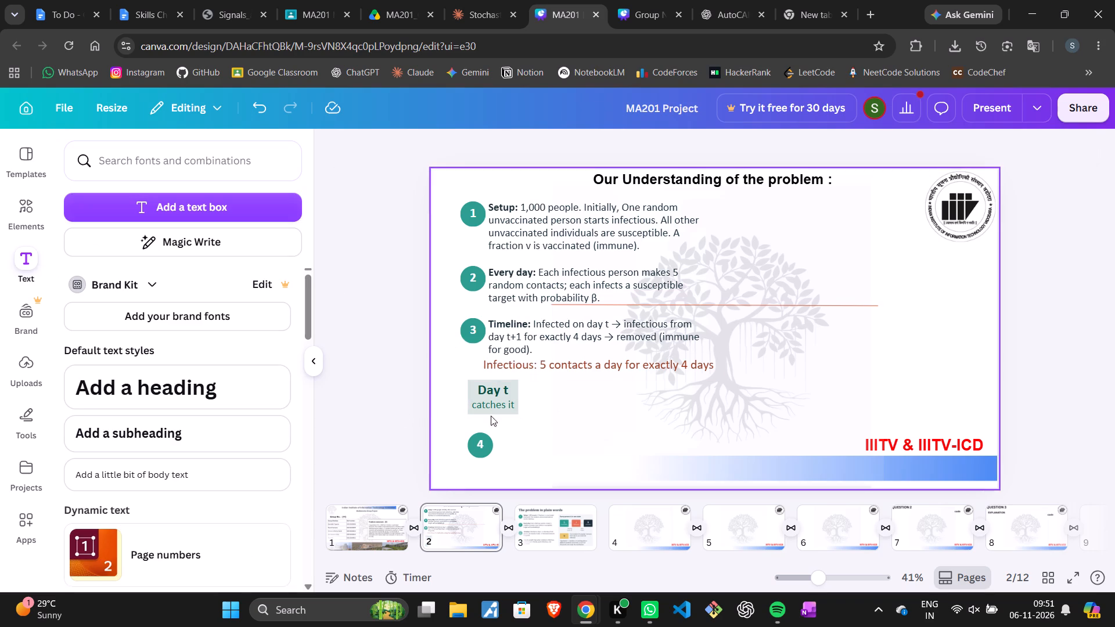
Copy the "Day t+1 infectious" box from the timeline slide and paste it onto the "Our Understanding of the problem" slide.
click(642, 0)
click(595, 358)
key(ctrl+c)
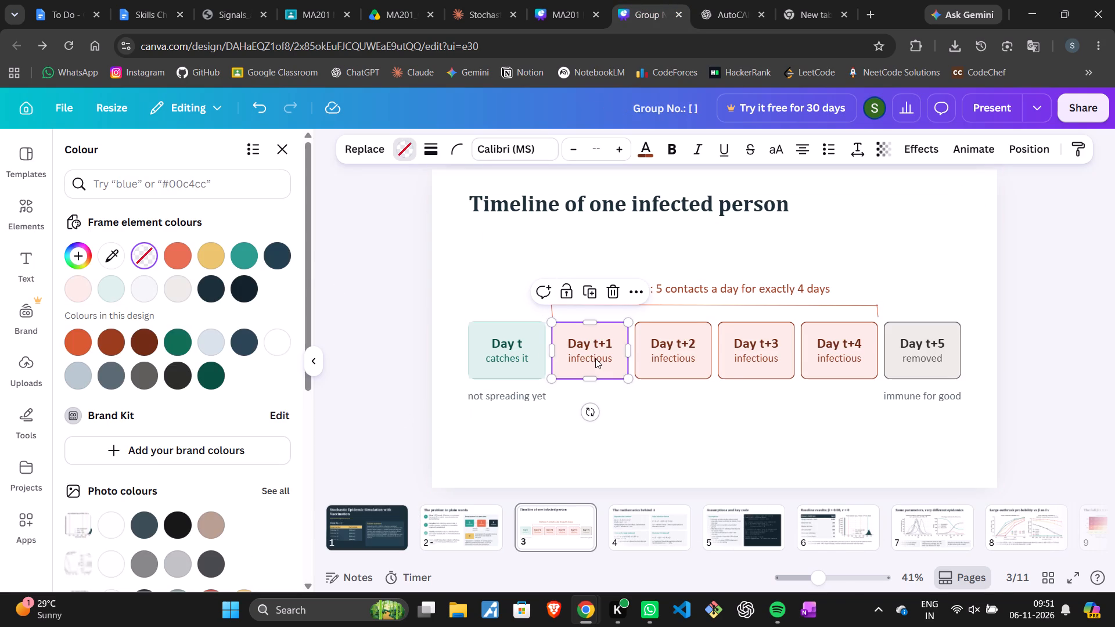
click(581, 0)
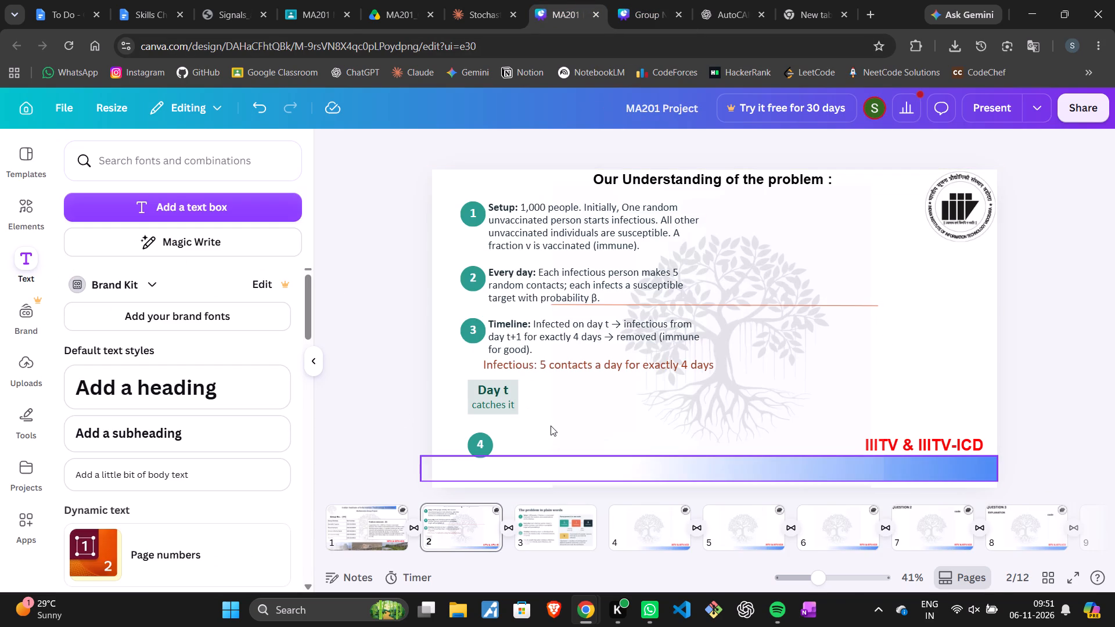
key(ctrl+v)
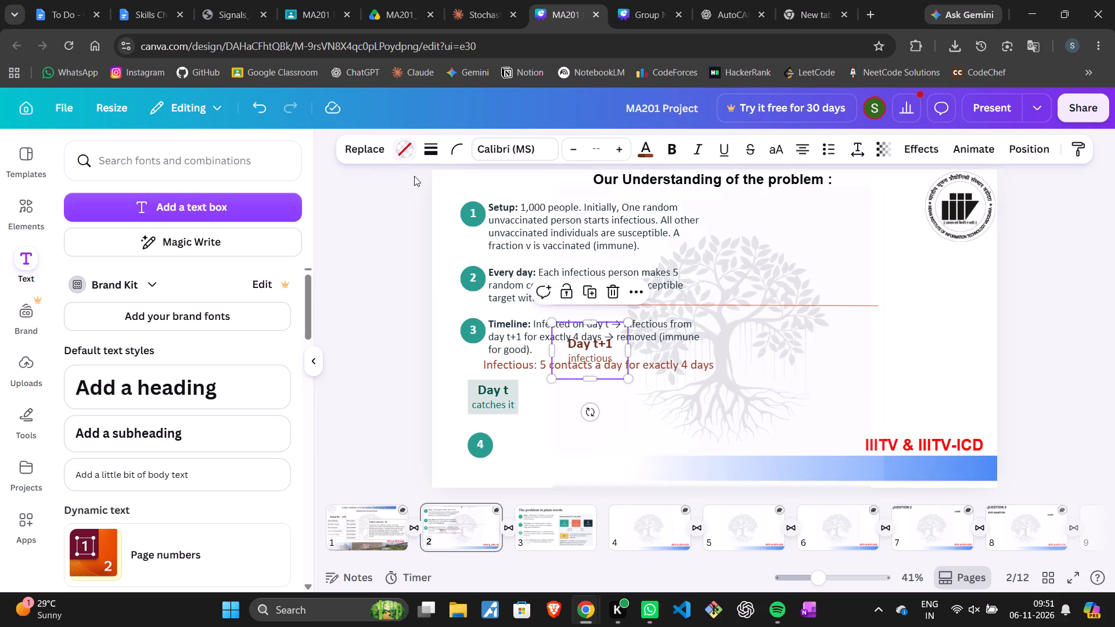
Clear the colour search and fill the pasted "Day t+1" box with orange #e76f51.
click(399, 145)
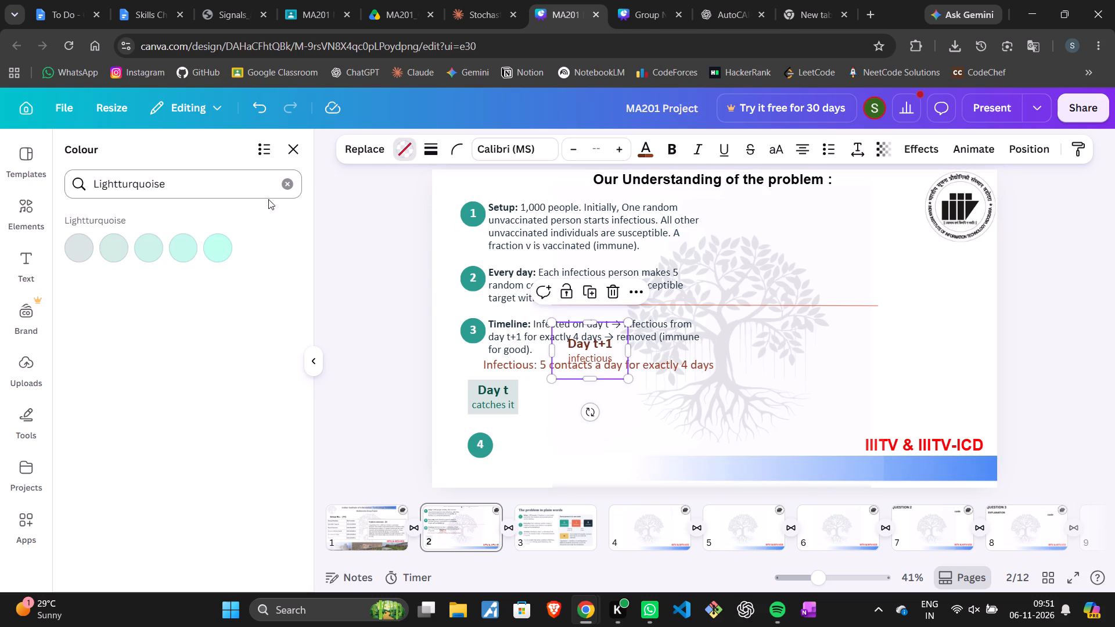
click(283, 187)
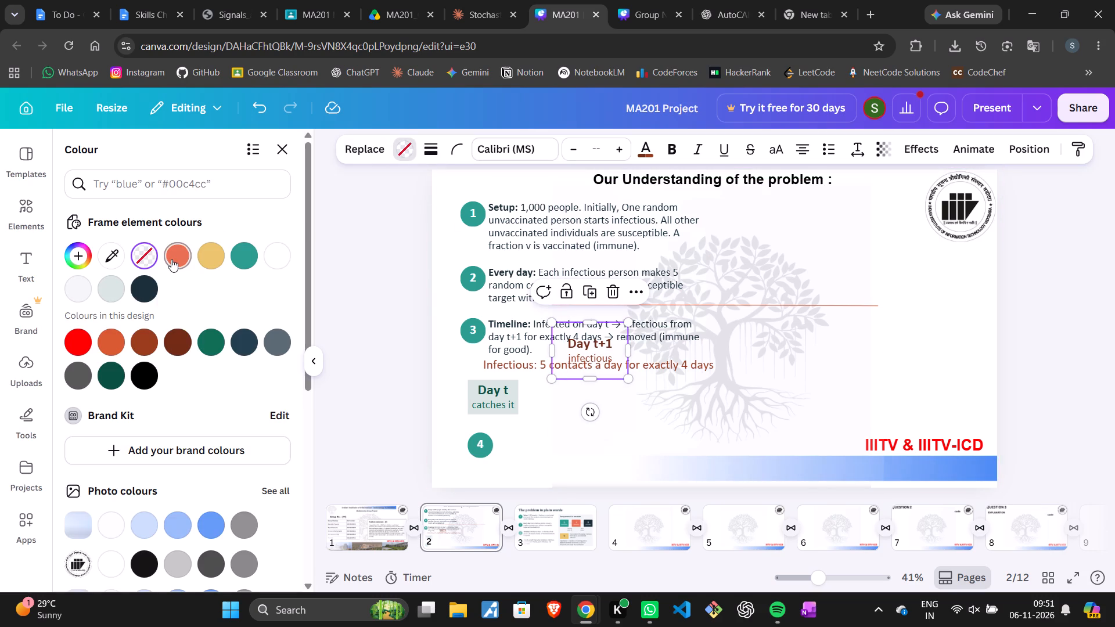
click(171, 259)
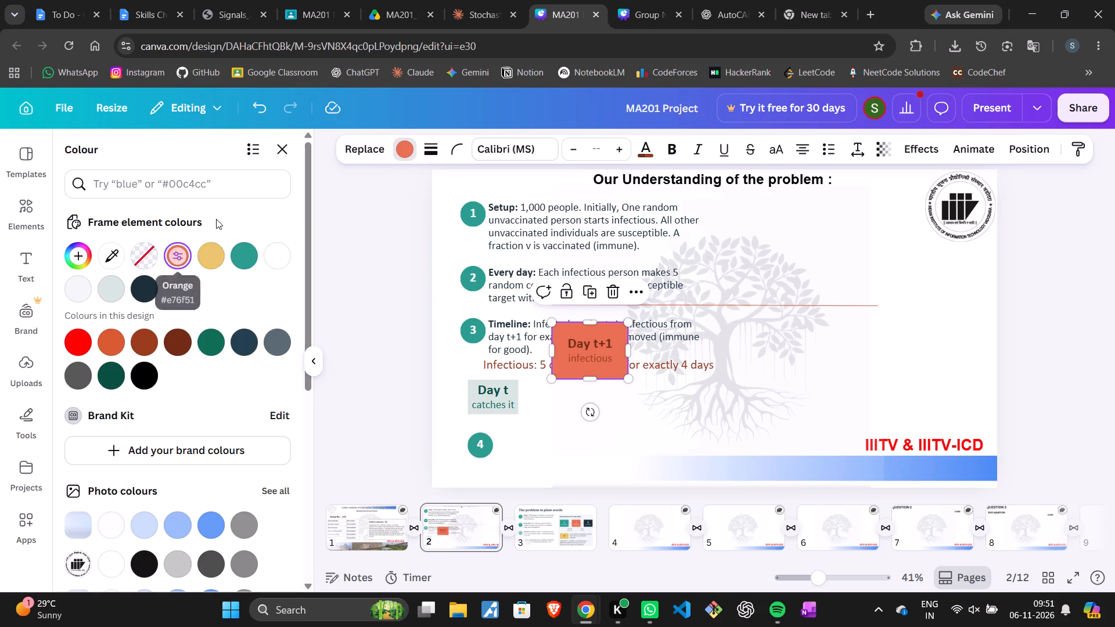
In the "Group No." deck, fill the "Day t+1" box of the timeline slide with the pale pink frame element colour.
click(620, 0)
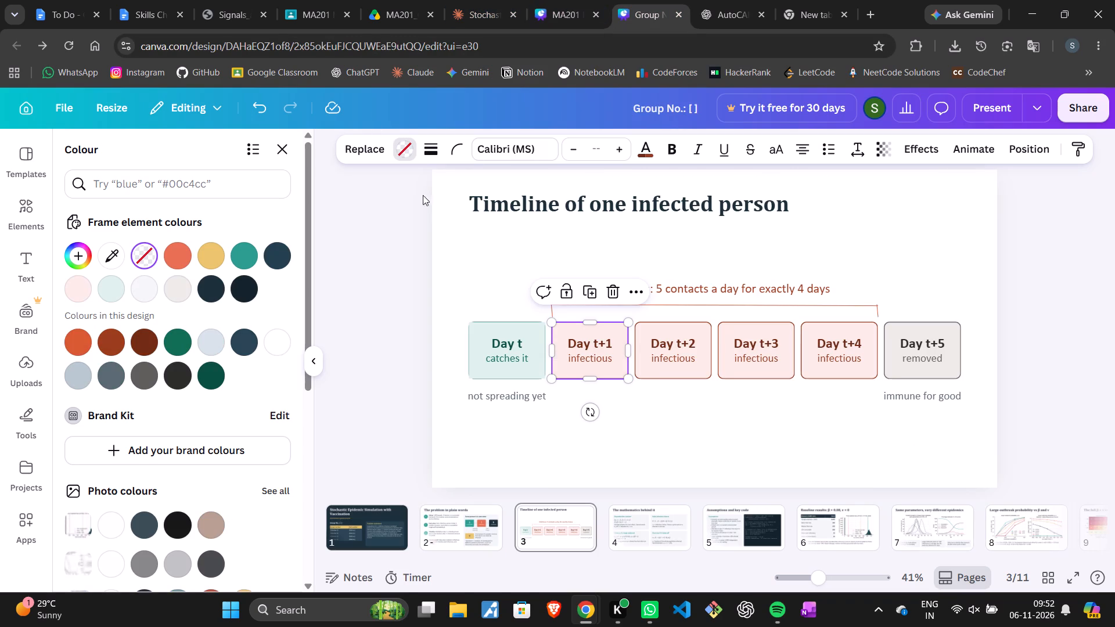
click(567, 340)
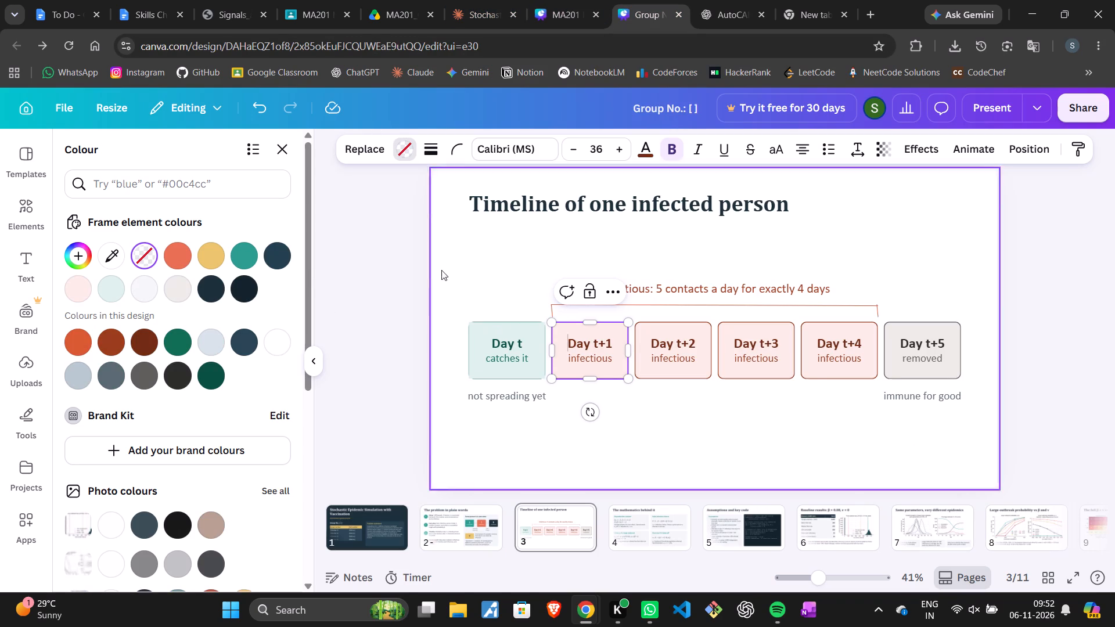
click(416, 147)
click(404, 148)
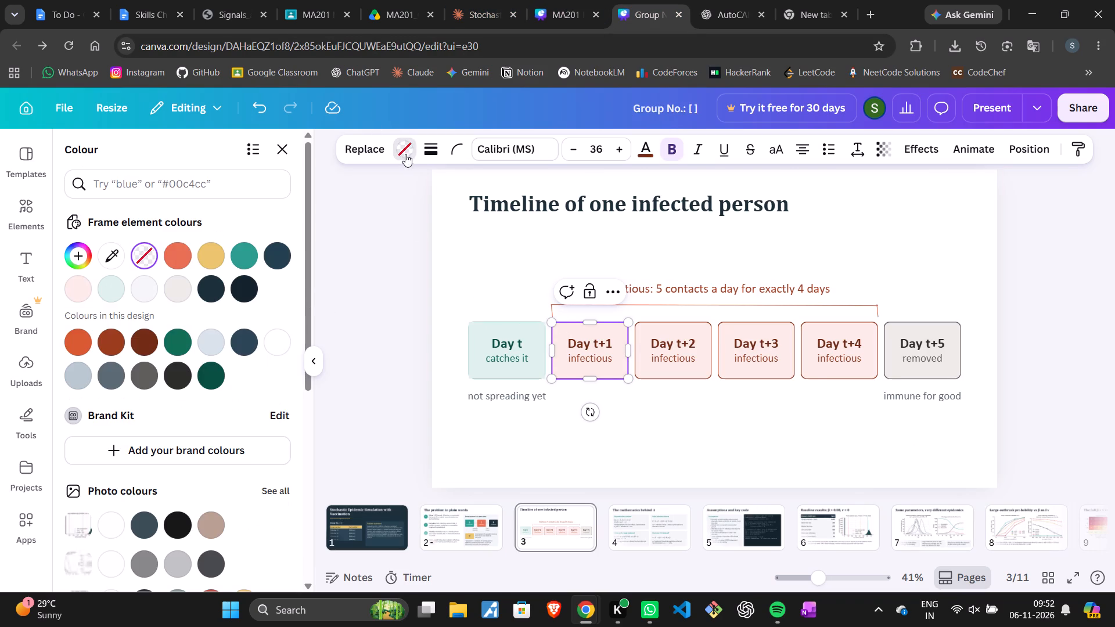
click(602, 363)
click(399, 145)
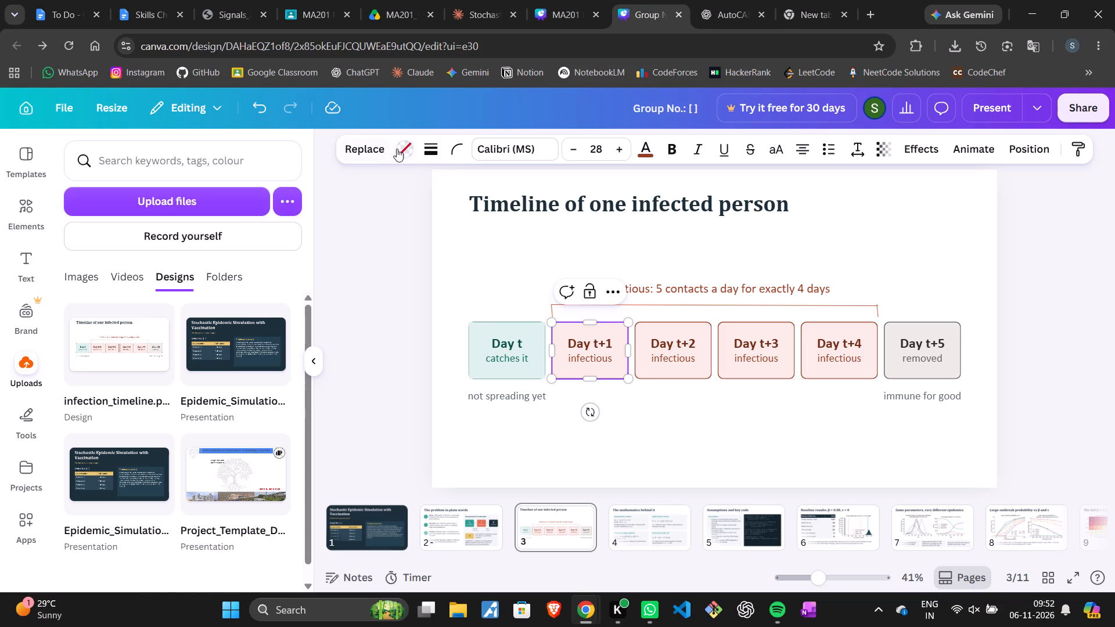
click(399, 149)
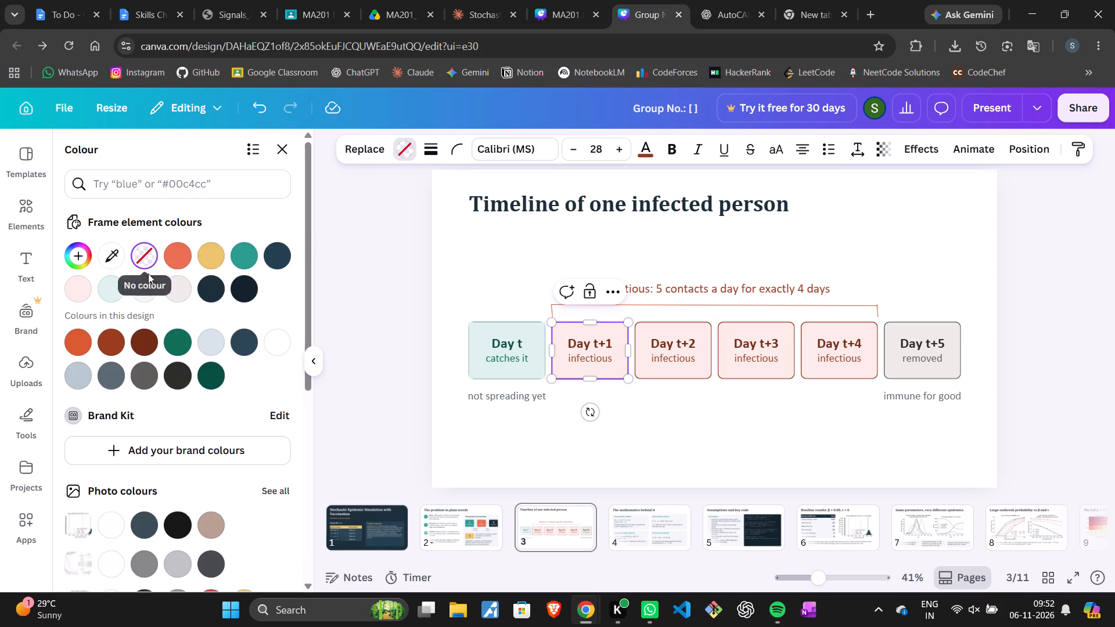
click(90, 288)
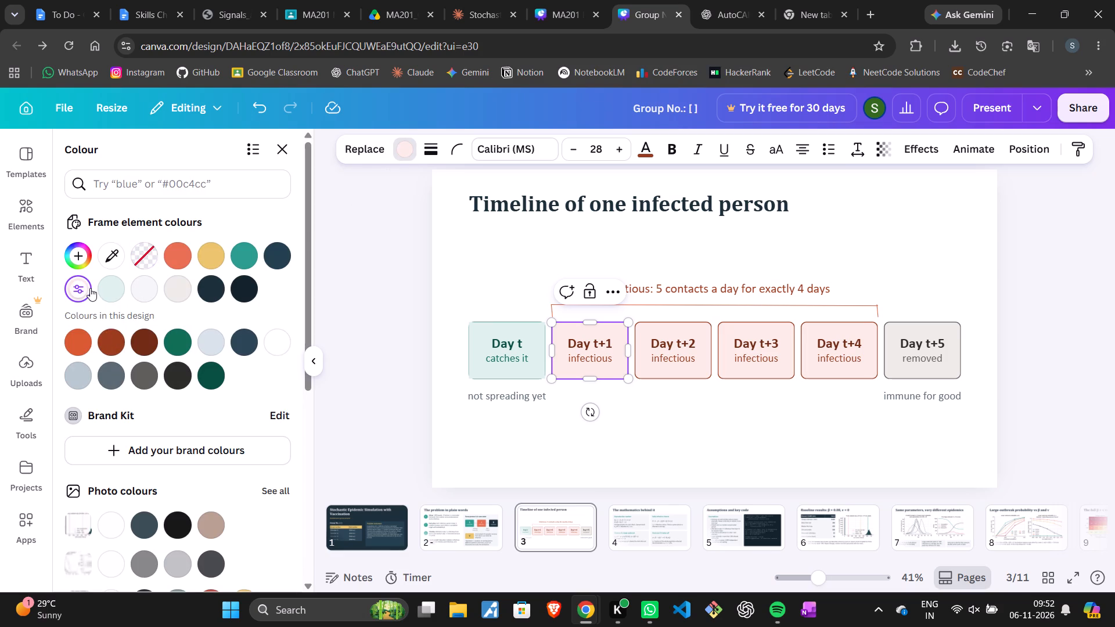
Back in the MA201 Project deck, search the colours for "Lightor" and fill the "Day t+1" box with the most vivid pinkish Lightorange shade.
click(477, 0)
click(536, 0)
click(202, 180)
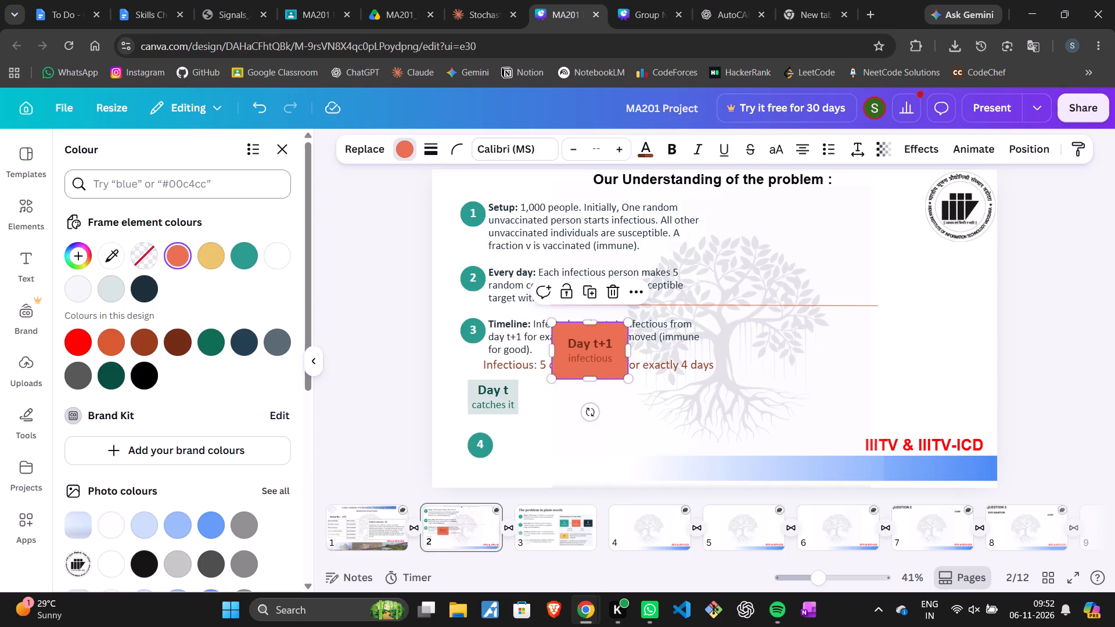
text(KL)
key(BackSpace)
key(BackSpace)
key(l)
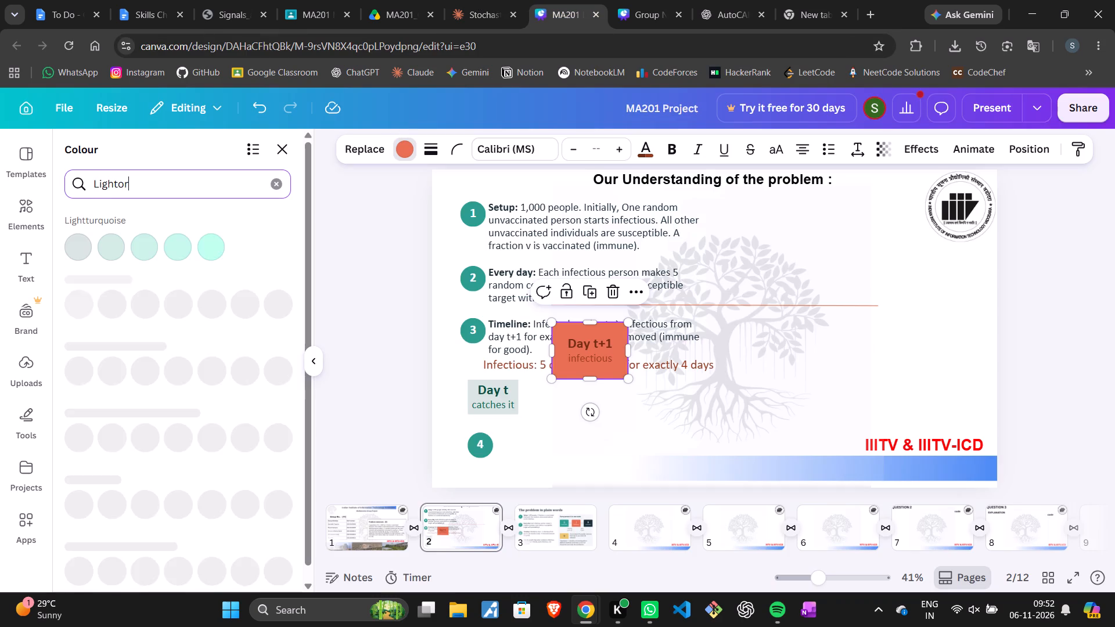
click(213, 239)
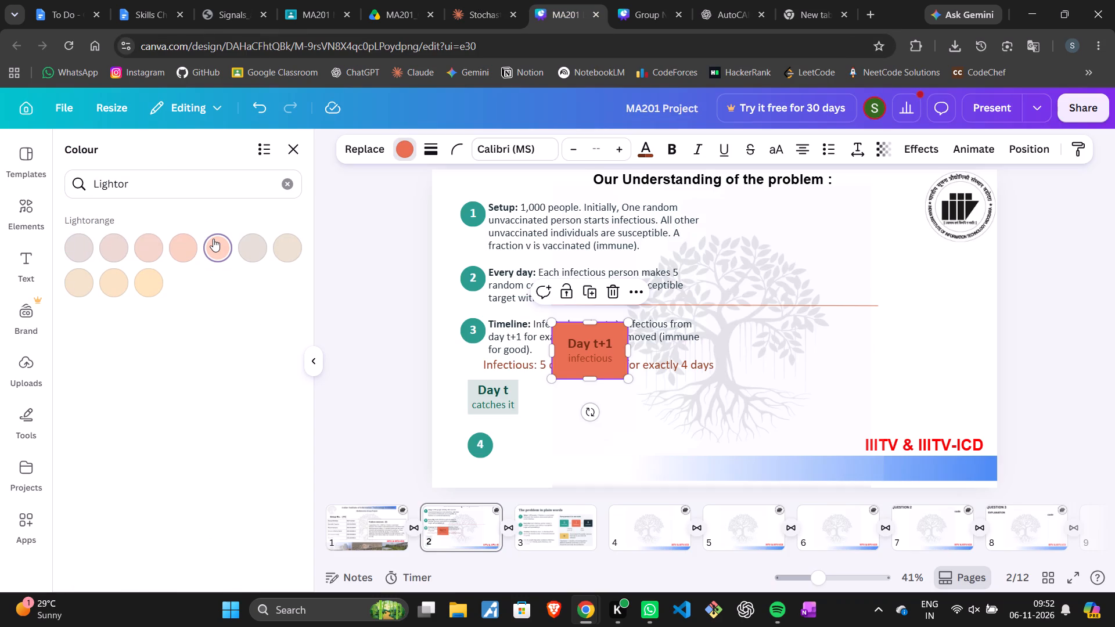
Shrink the "Day t+1" box to about the size of the "Day t" box and align it just beside that box.
drag(580, 347, 553, 393)
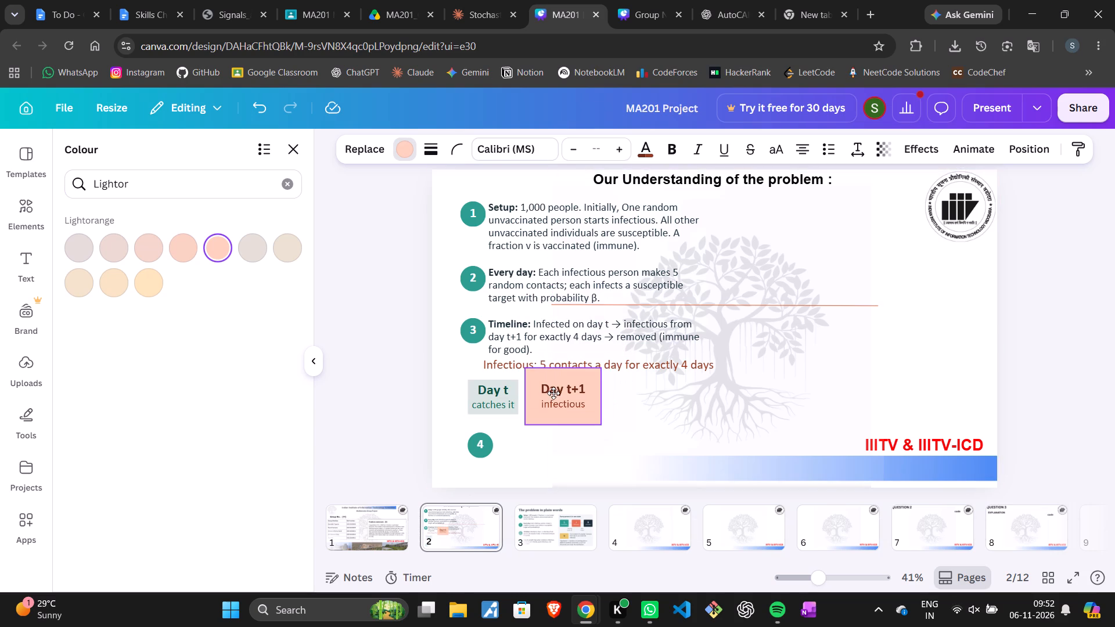
drag(553, 393, 554, 408)
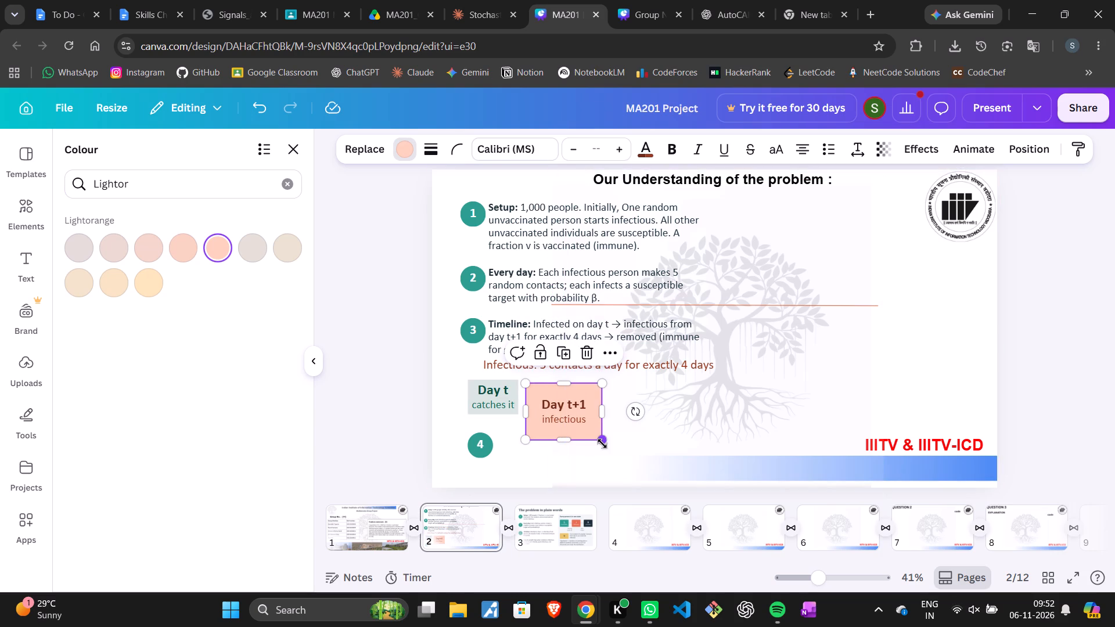
drag(602, 444, 570, 418)
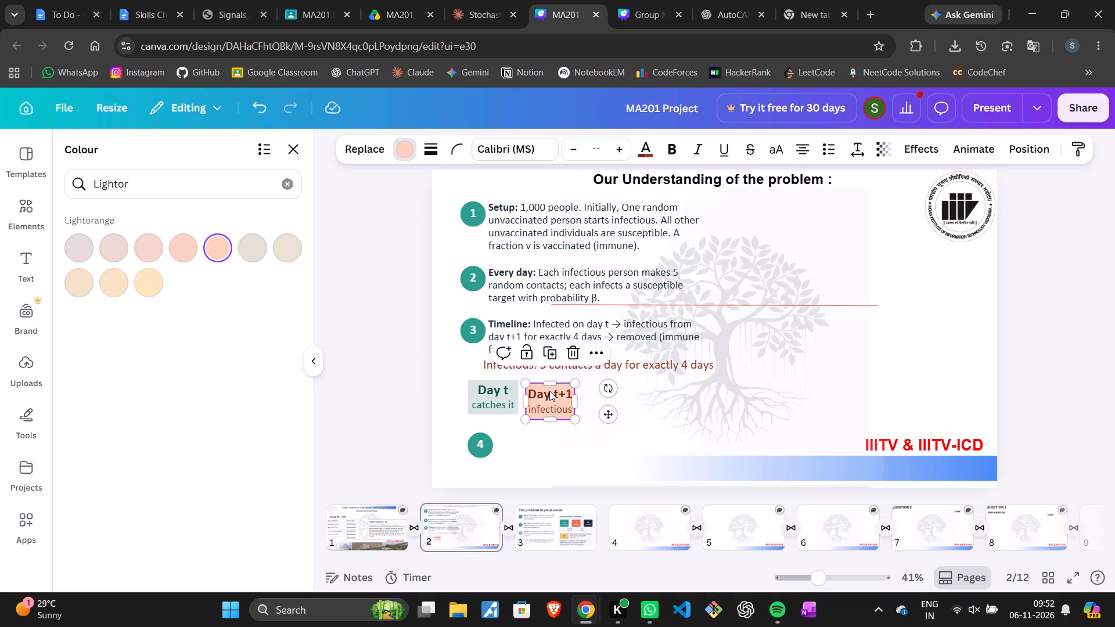
click(551, 393)
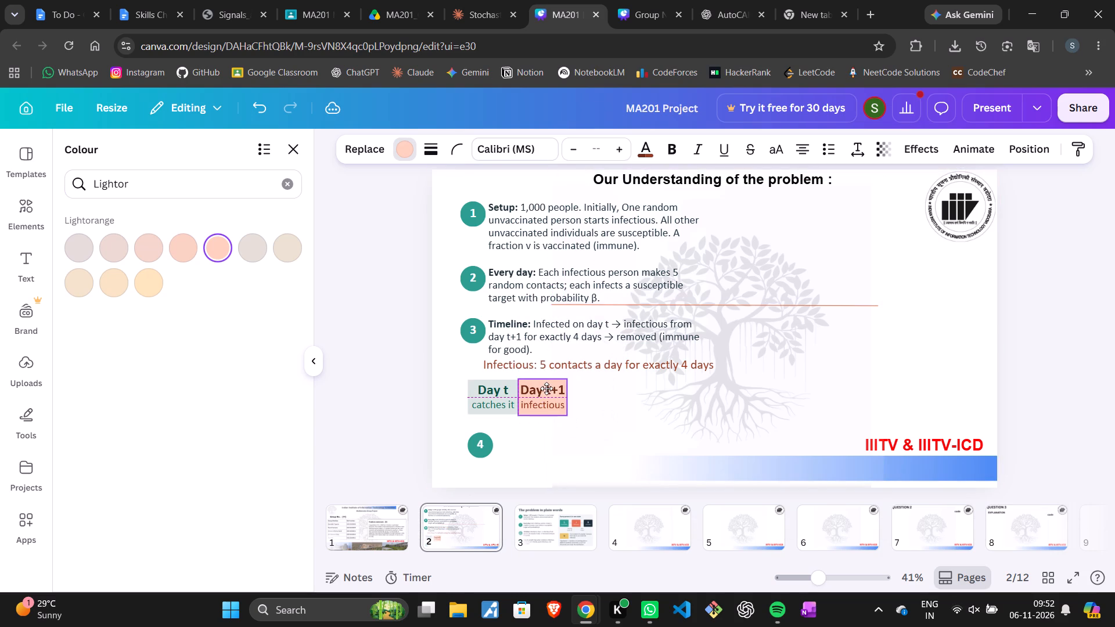
click(407, 403)
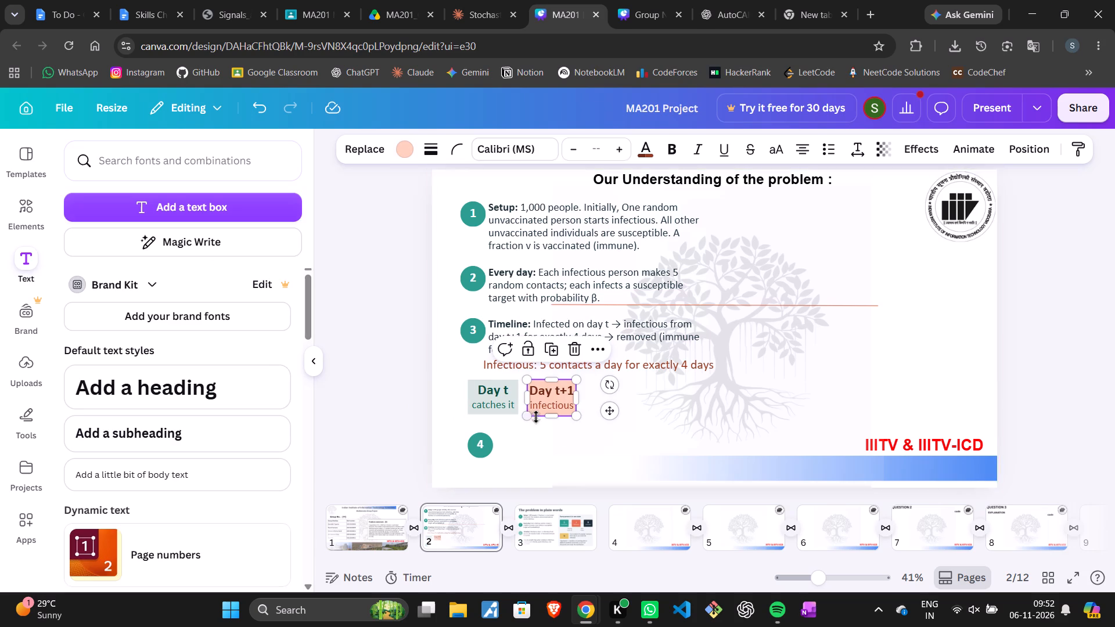
click(553, 441)
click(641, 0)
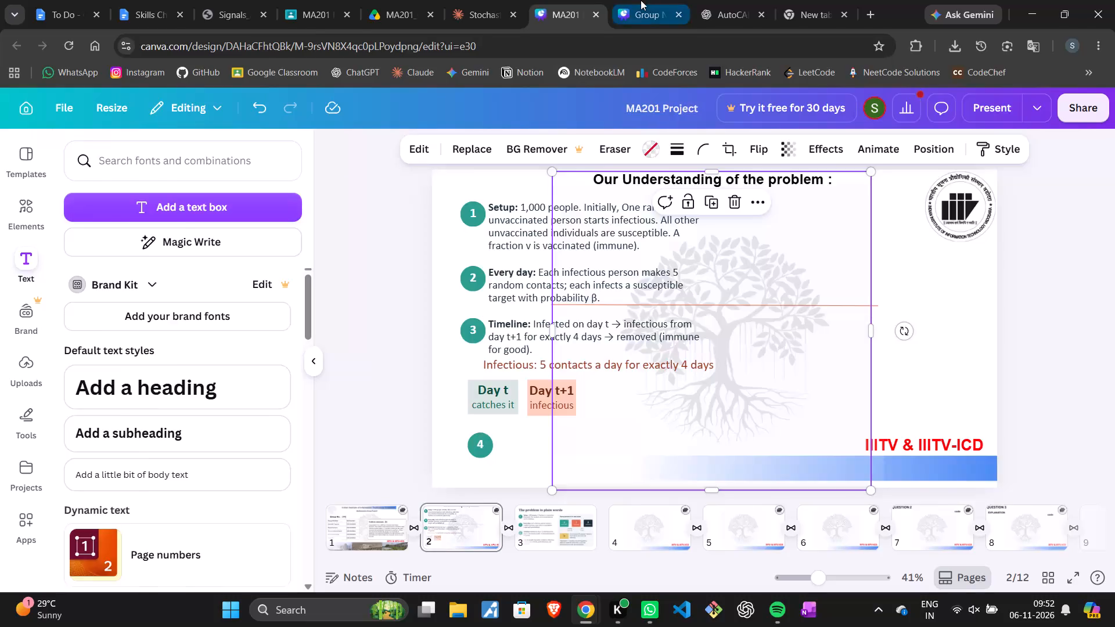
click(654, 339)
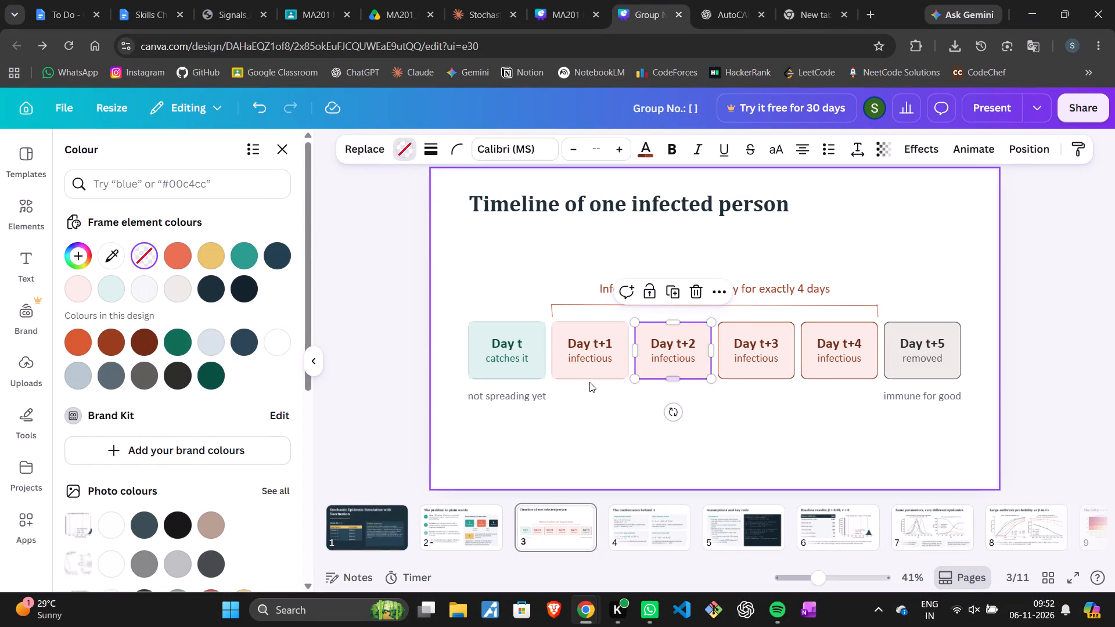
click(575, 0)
Copy the light orange "Day t+1" box and paste three duplicates, lining them up in an evenly spaced row after it.
click(560, 401)
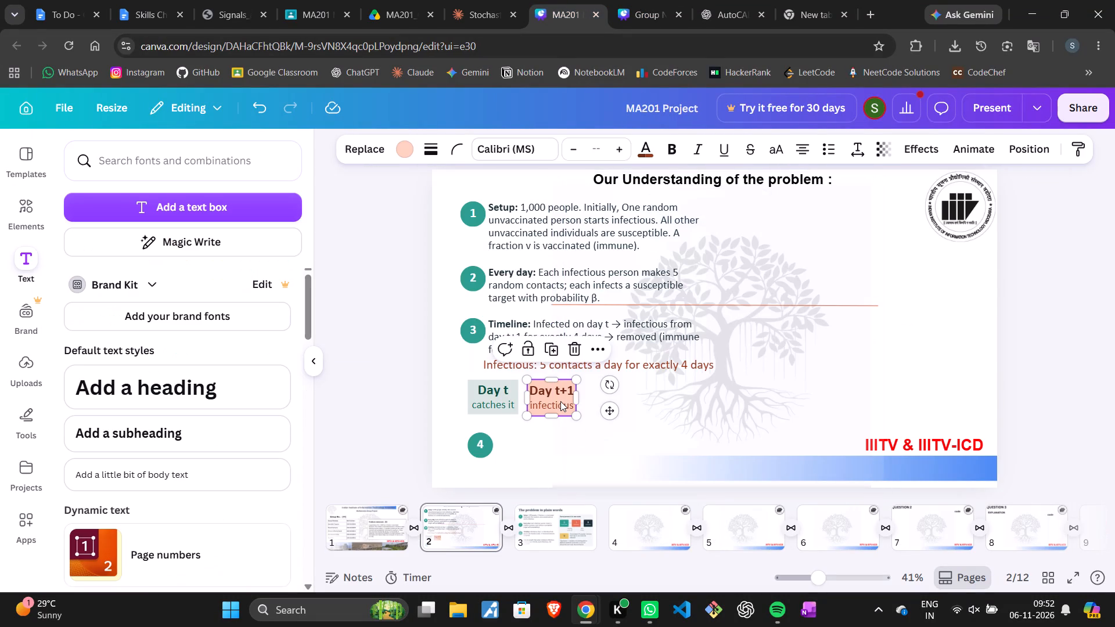
key(ctrl+c)
click(714, 406)
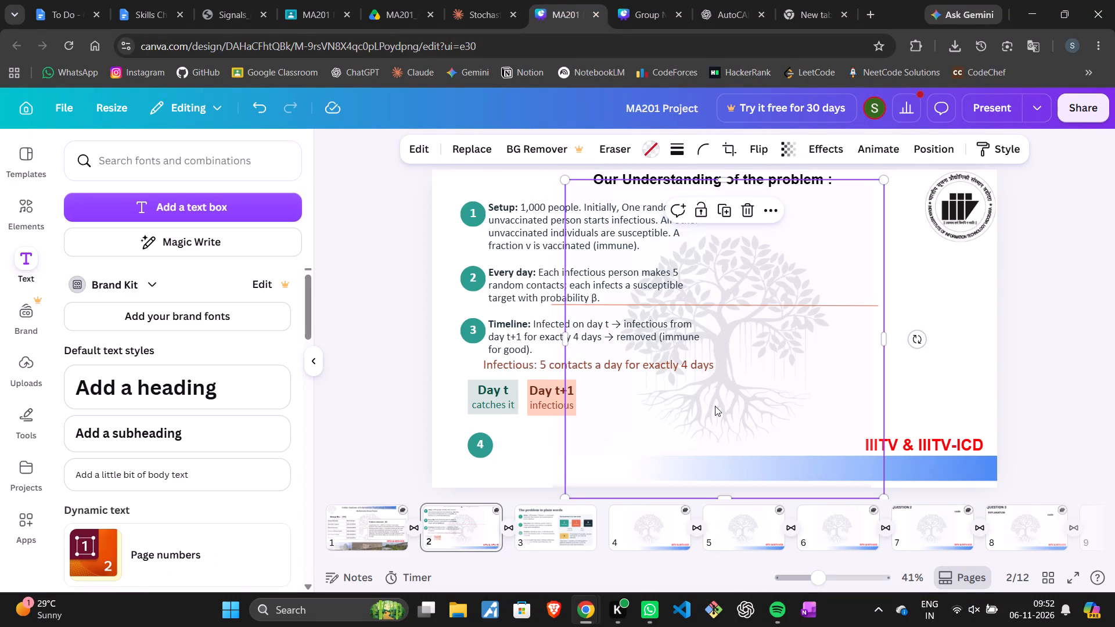
key(ctrl+v)
drag(559, 397, 599, 394)
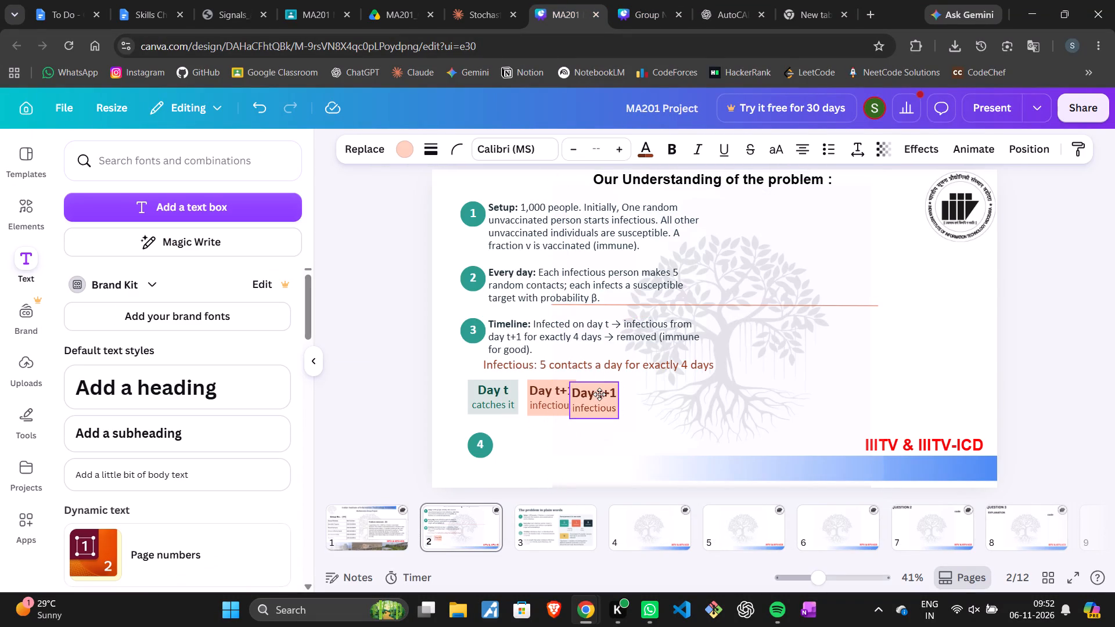
drag(599, 394, 612, 393)
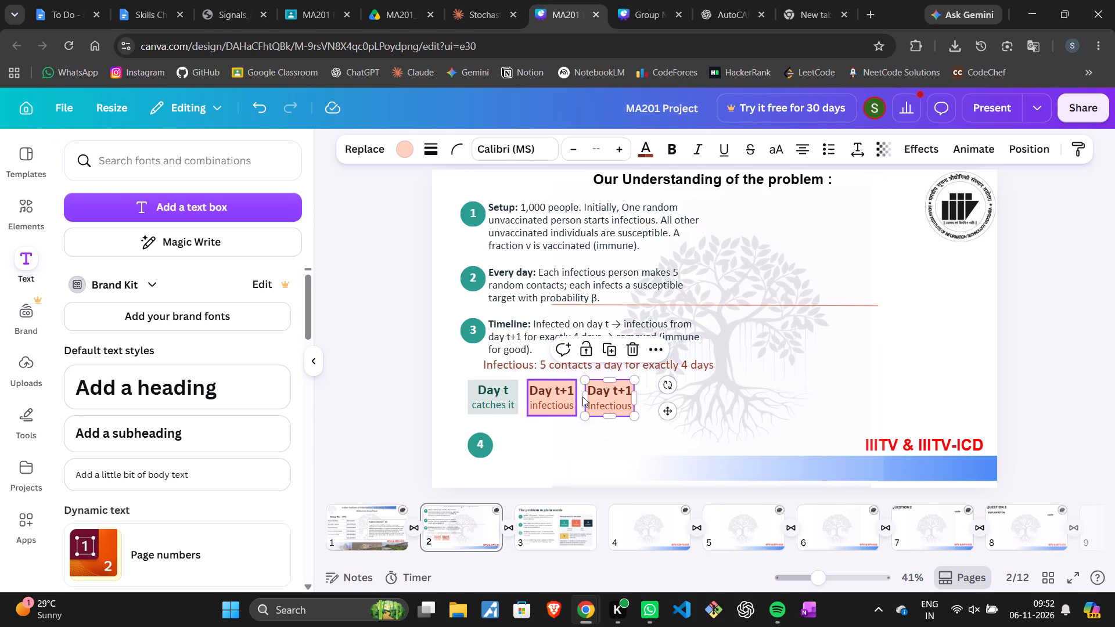
key(ctrl+v)
drag(563, 396, 621, 402)
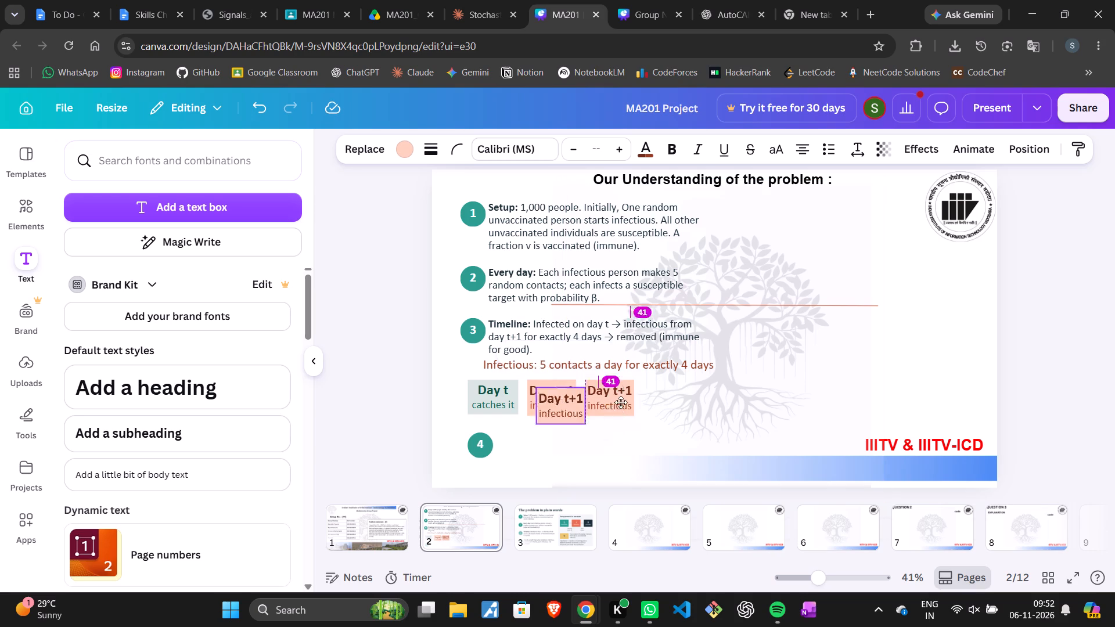
drag(621, 402, 676, 393)
key(ctrl+v)
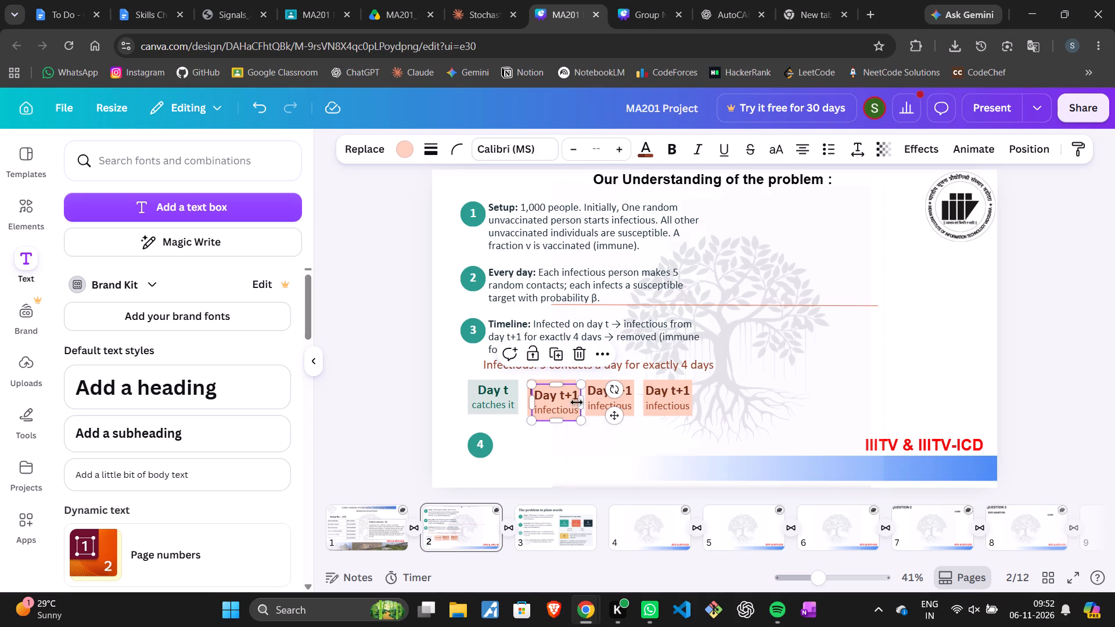
drag(554, 402, 721, 399)
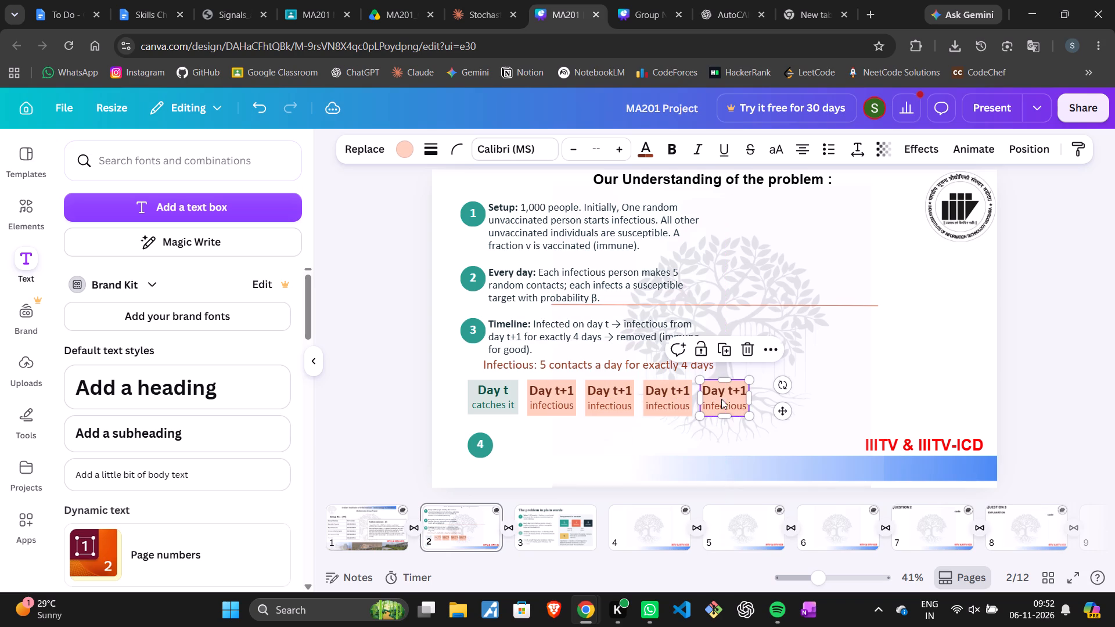
Copy the "Day t+5 removed" box from the "Group No." timeline slide and paste it onto the "Our Understanding of the problem" slide.
click(649, 0)
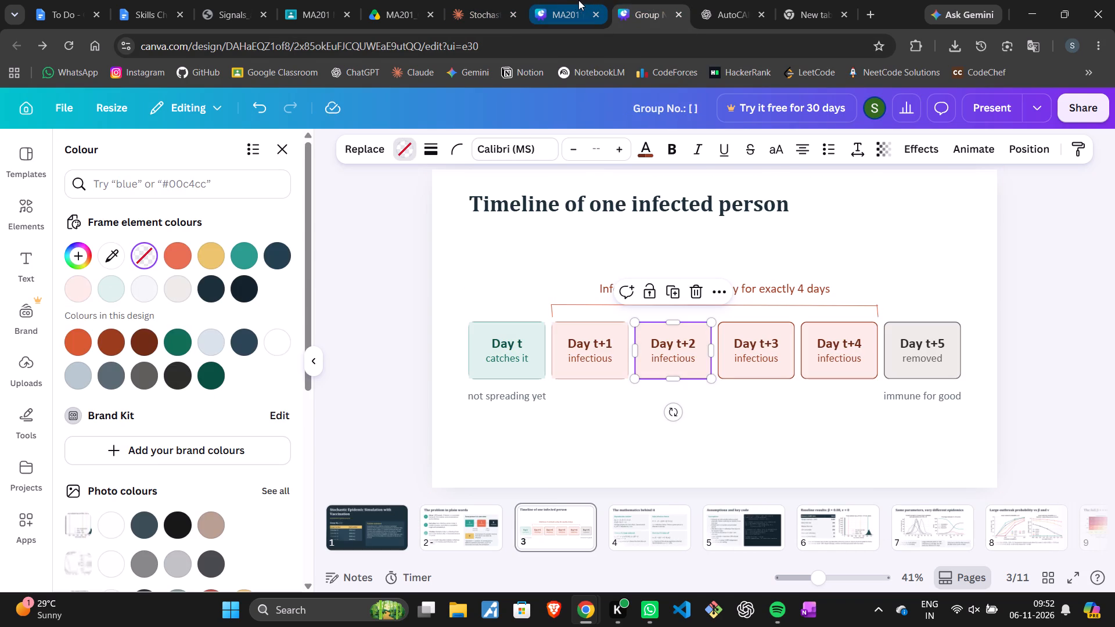
click(923, 371)
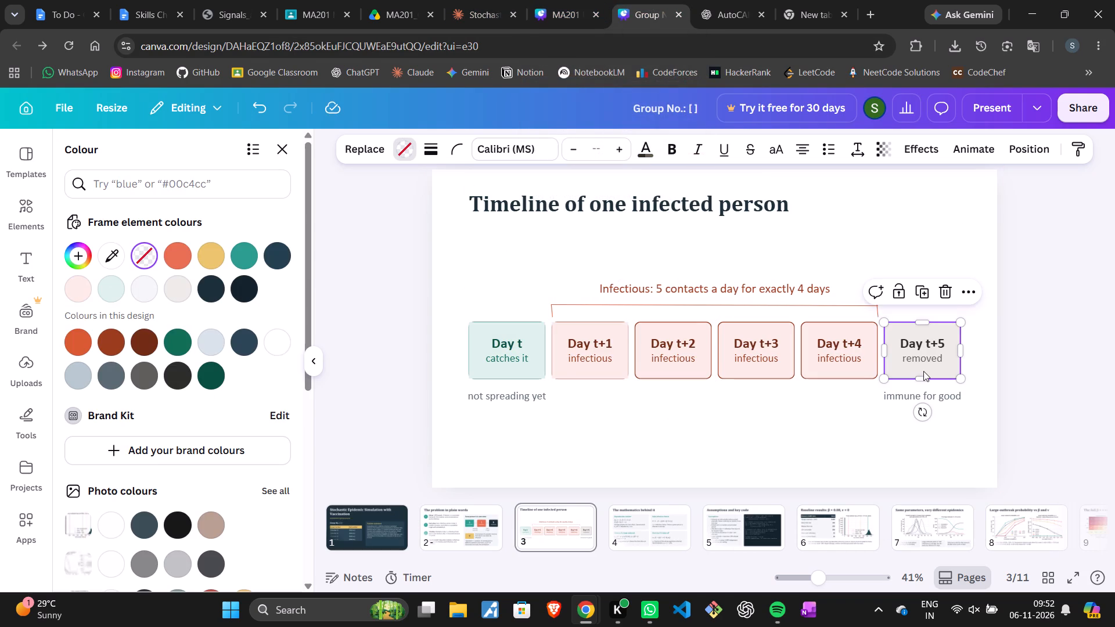
key(ctrl+c)
click(578, 0)
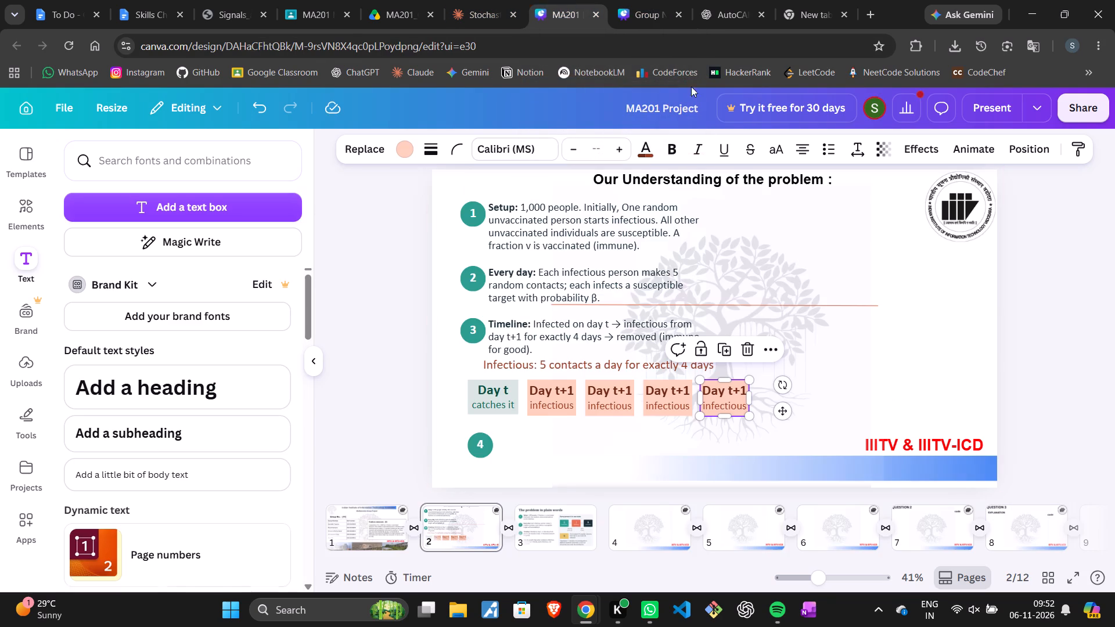
key(ctrl+v)
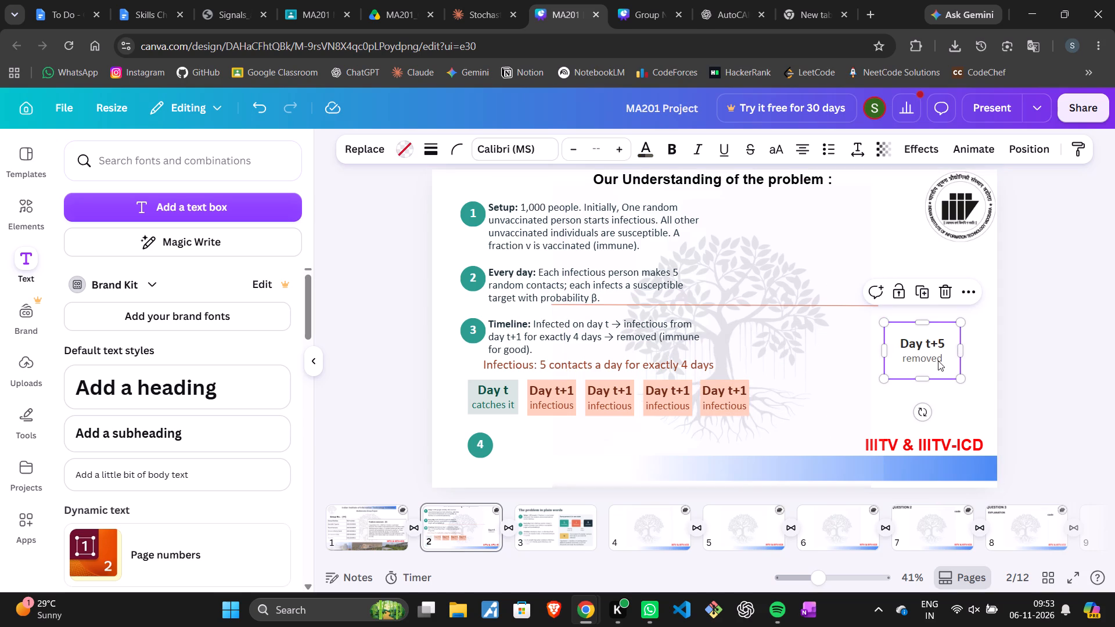
click(938, 361)
In the "Group No." deck, try Lightcyan on the "Day t+5" box, and fill it with the pale grey frame element colour.
click(648, 0)
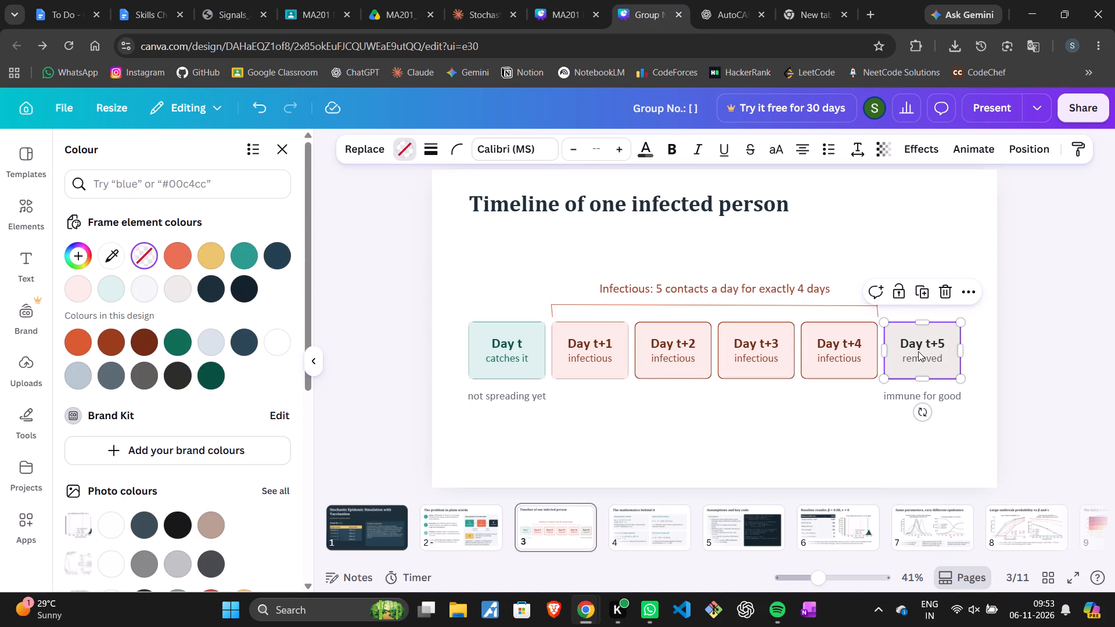
click(918, 352)
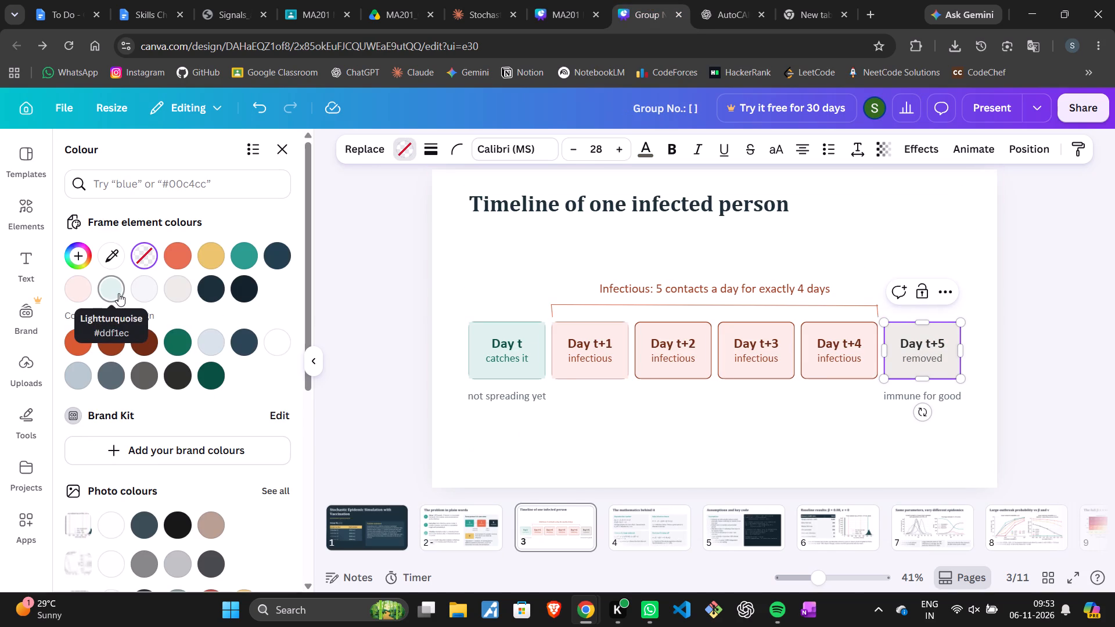
click(153, 289)
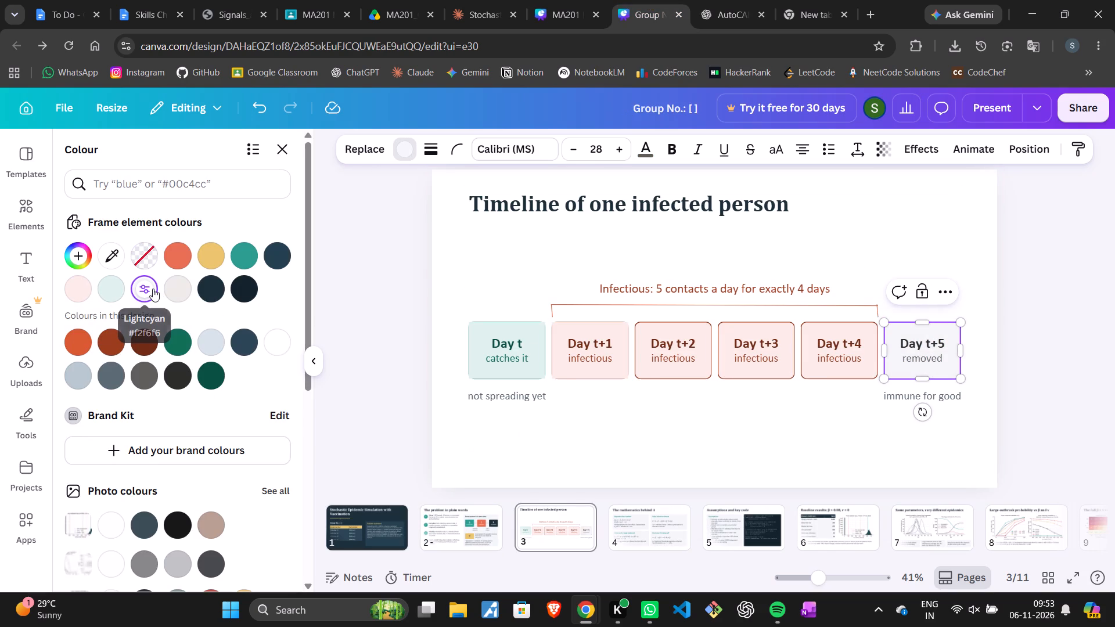
click(175, 293)
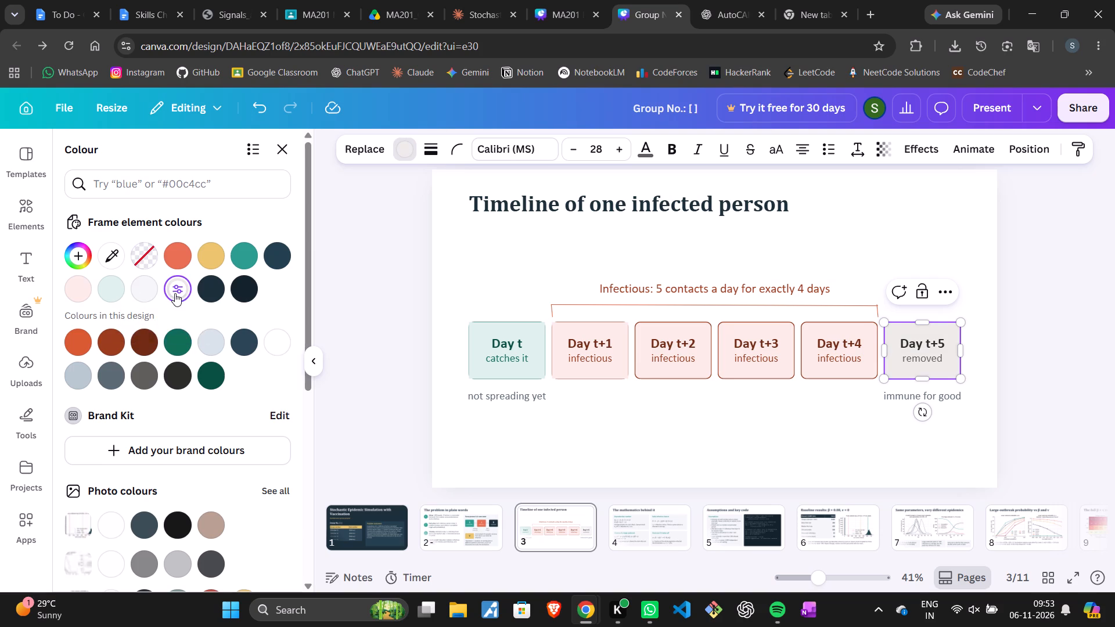
In the MA201 Project deck, search fill colours for "Lightye" and fill the "Day t+5" box with the greyest Lightyellow shade.
click(556, 0)
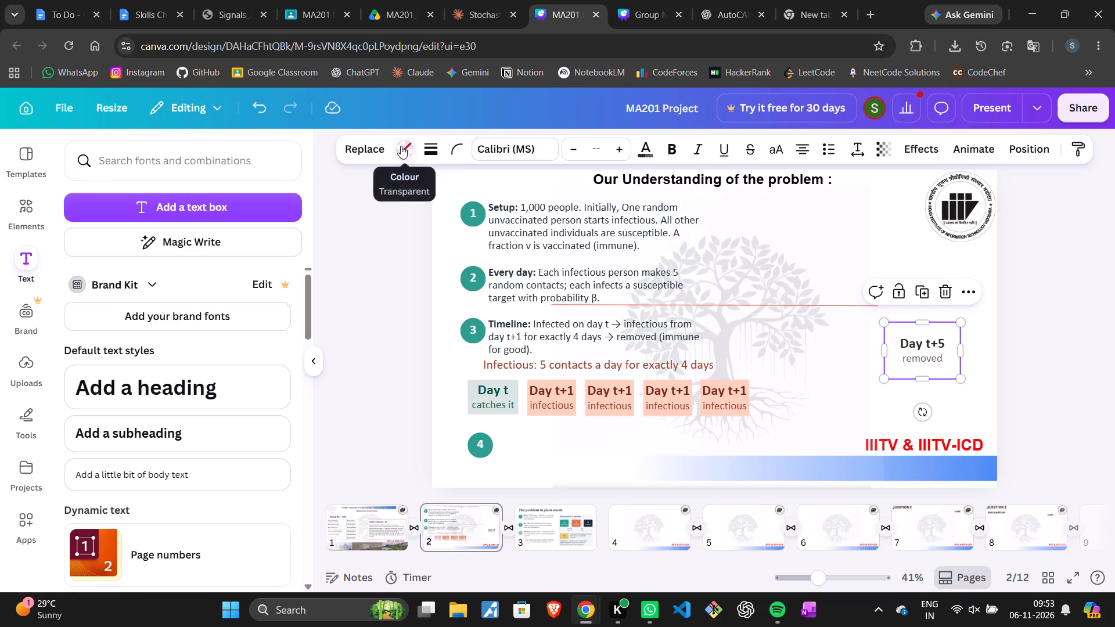
click(401, 146)
click(226, 179)
key(BackSpace)
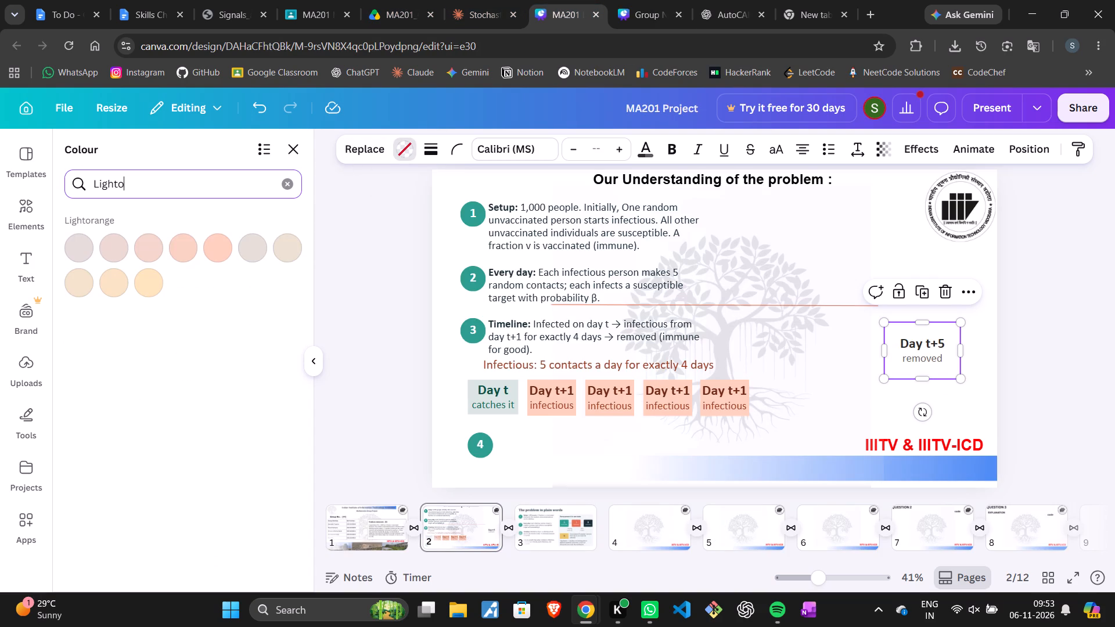
key(BackSpace)
text(ye)
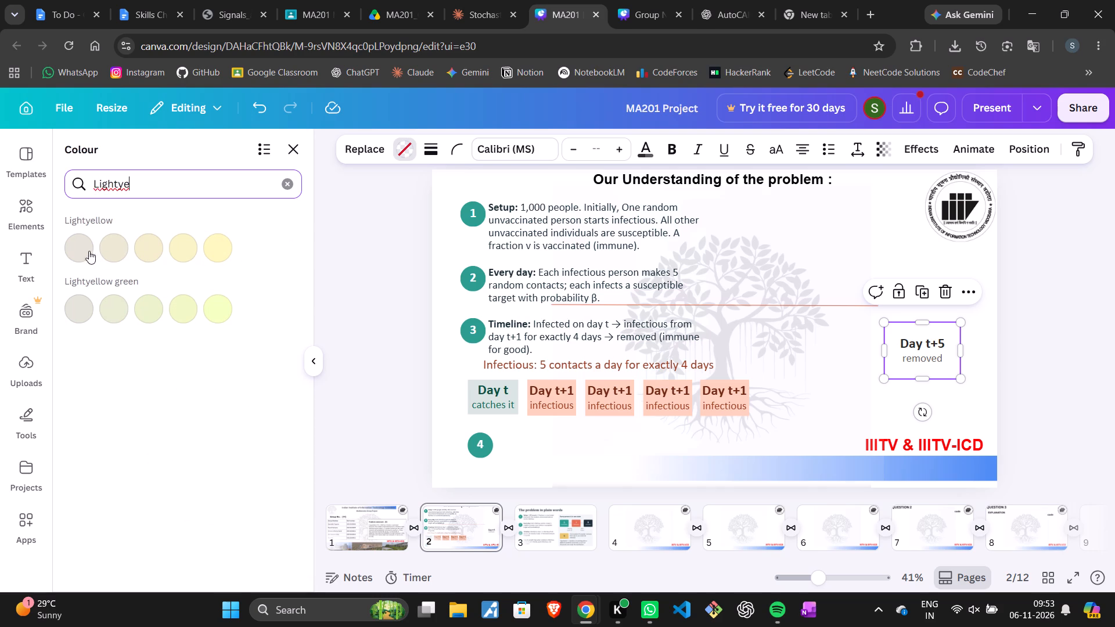
click(85, 248)
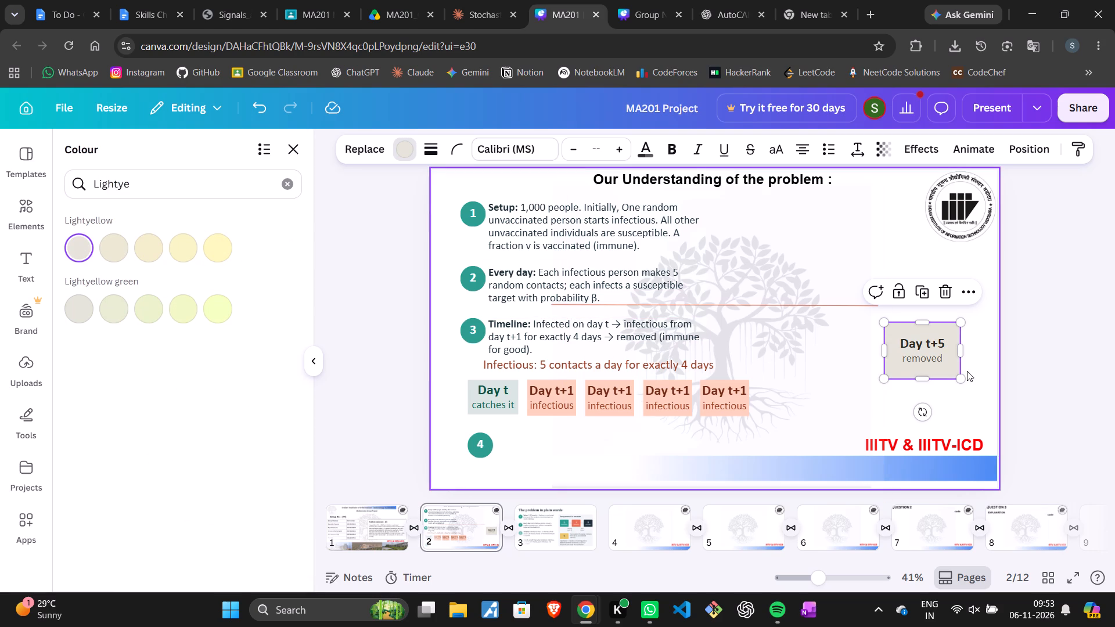
Shrink the "Day t+5" box to about the size of the "Day t+1" boxes and place it at the end of their row.
drag(963, 379, 907, 345)
drag(908, 341, 905, 345)
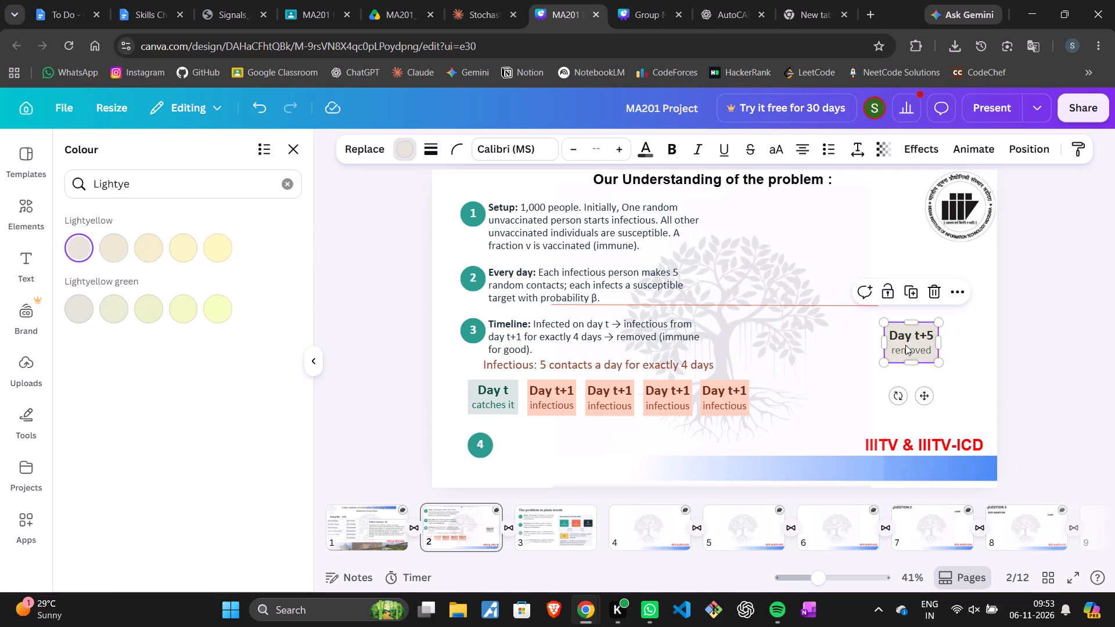
drag(905, 345, 779, 394)
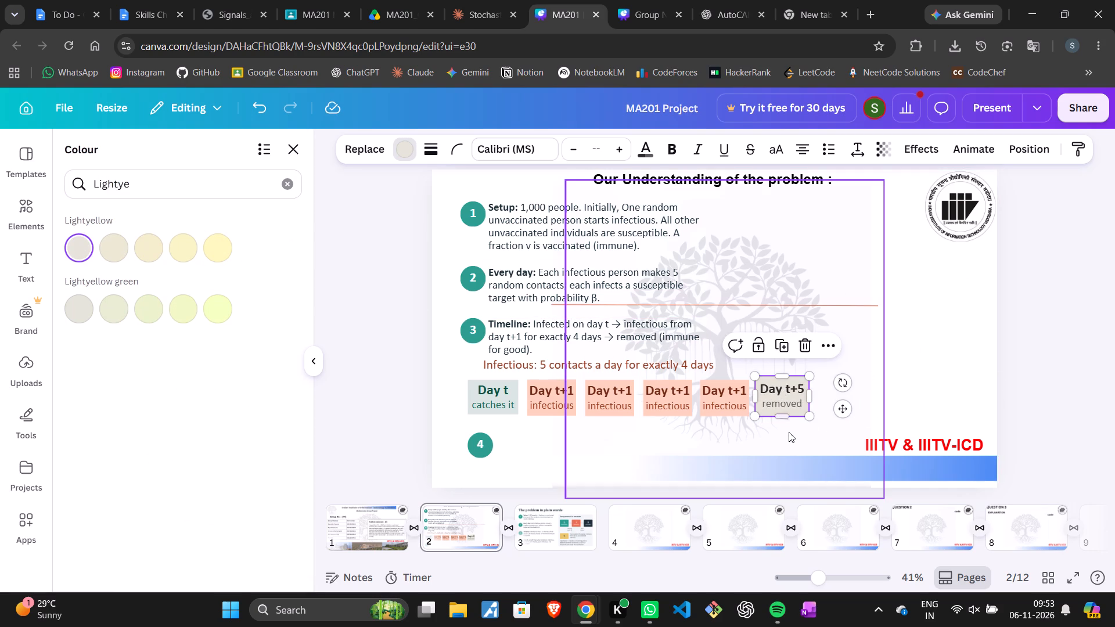
click(787, 442)
click(797, 417)
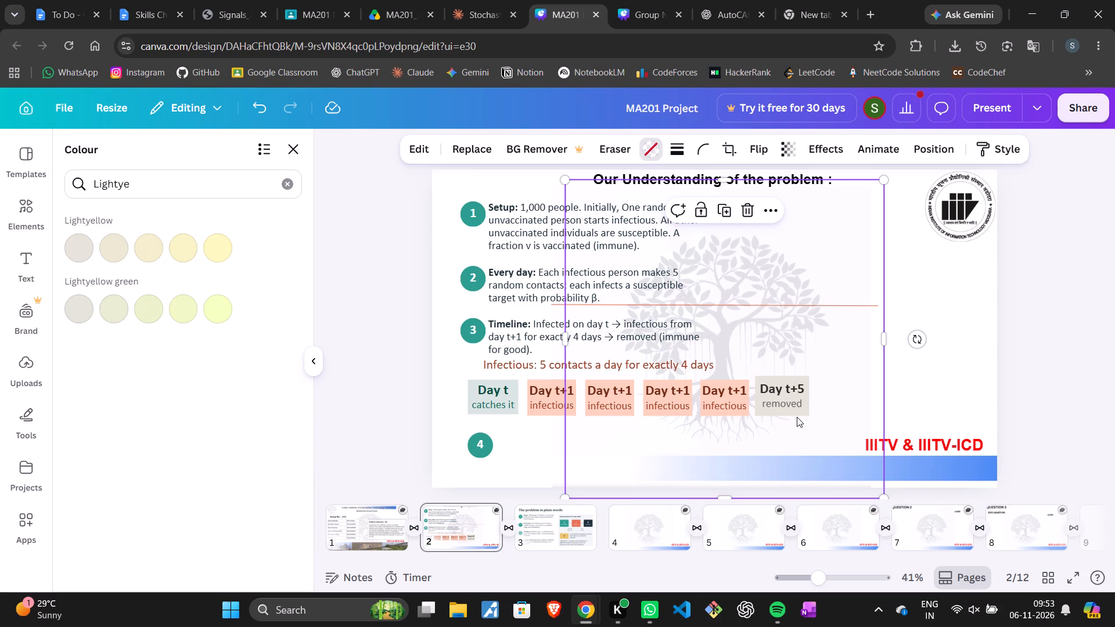
click(804, 406)
drag(812, 419, 803, 416)
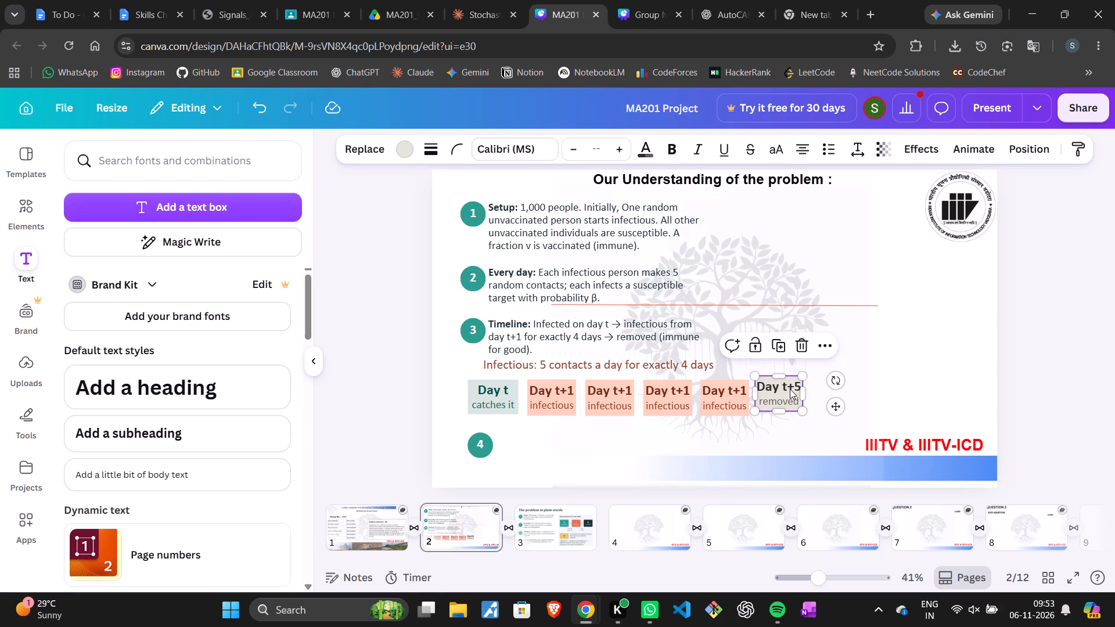
click(789, 428)
click(786, 399)
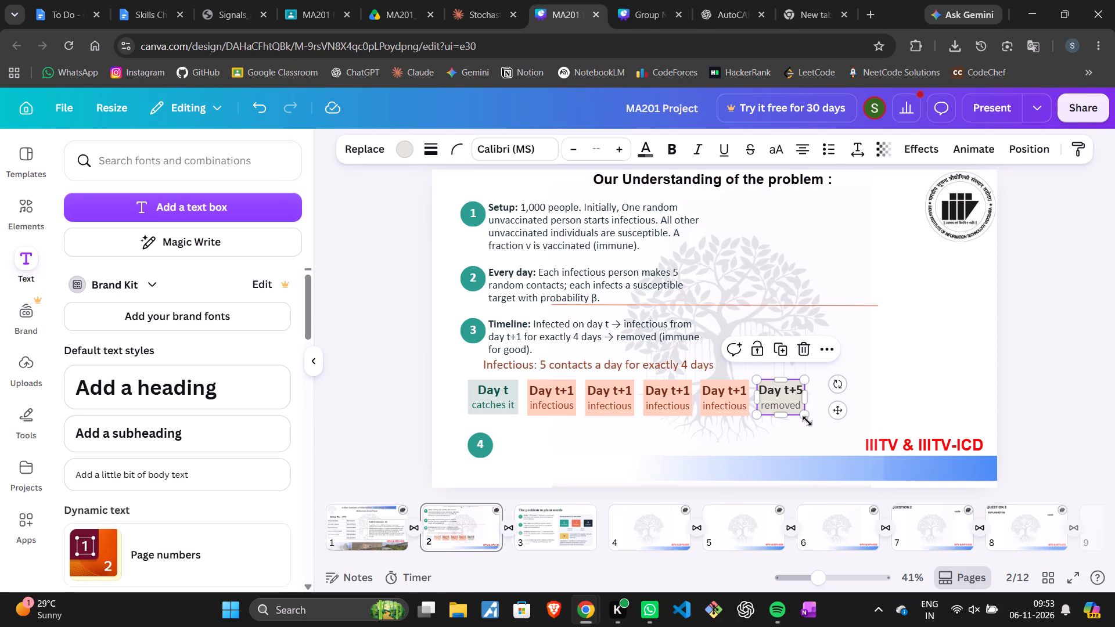
click(1042, 338)
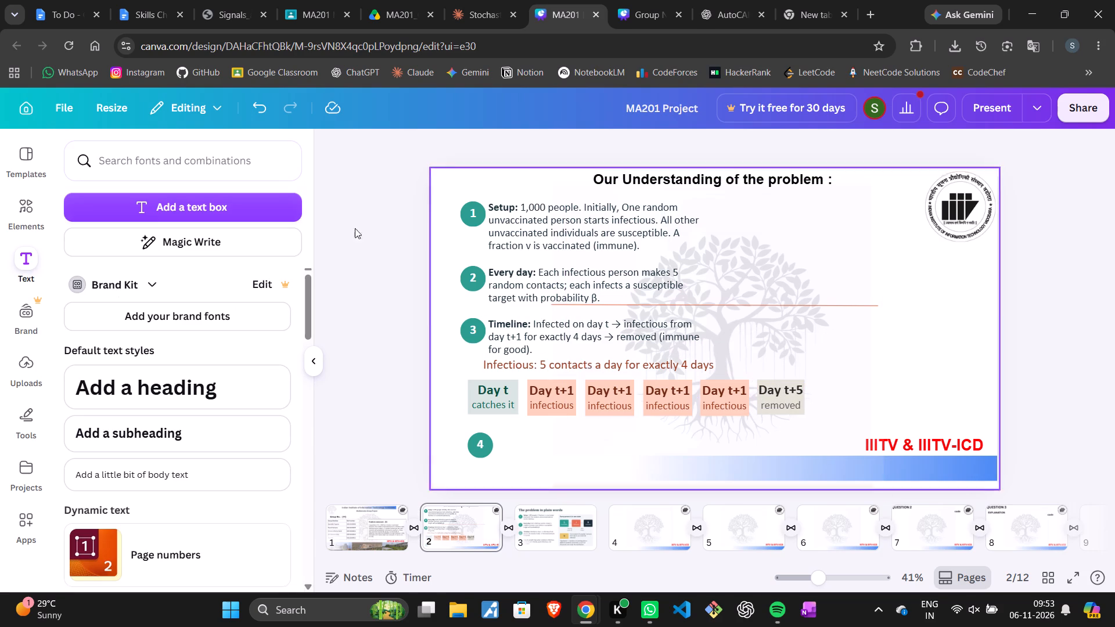
Move the number 1 badge and its "Setup" paragraph closer to the slide's left edge, keeping them side by side.
drag(474, 219, 453, 218)
click(374, 280)
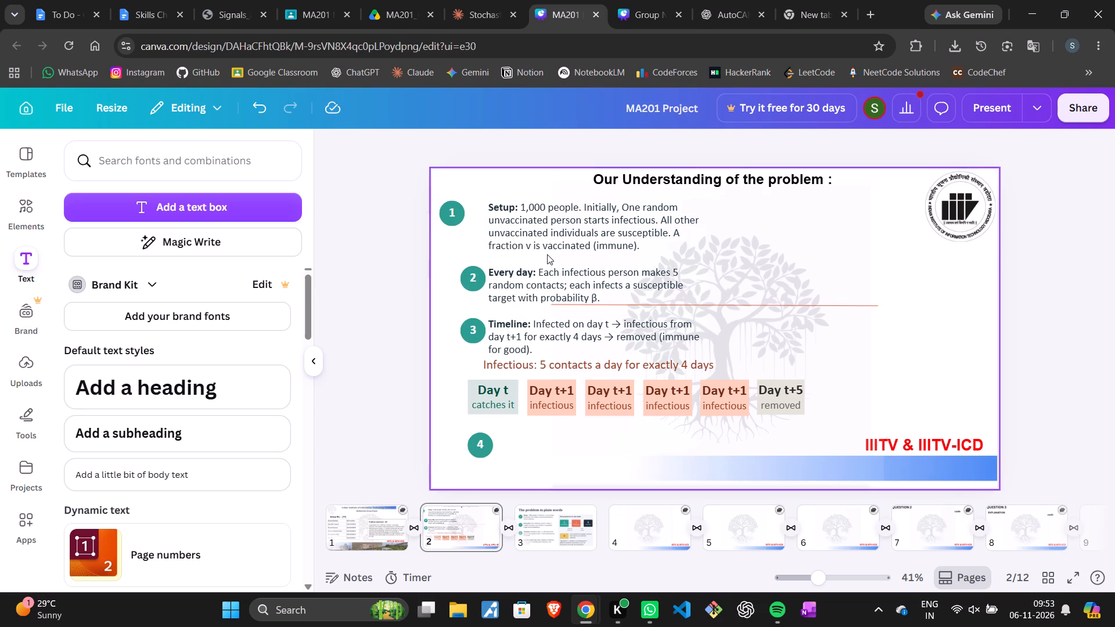
drag(599, 232, 582, 233)
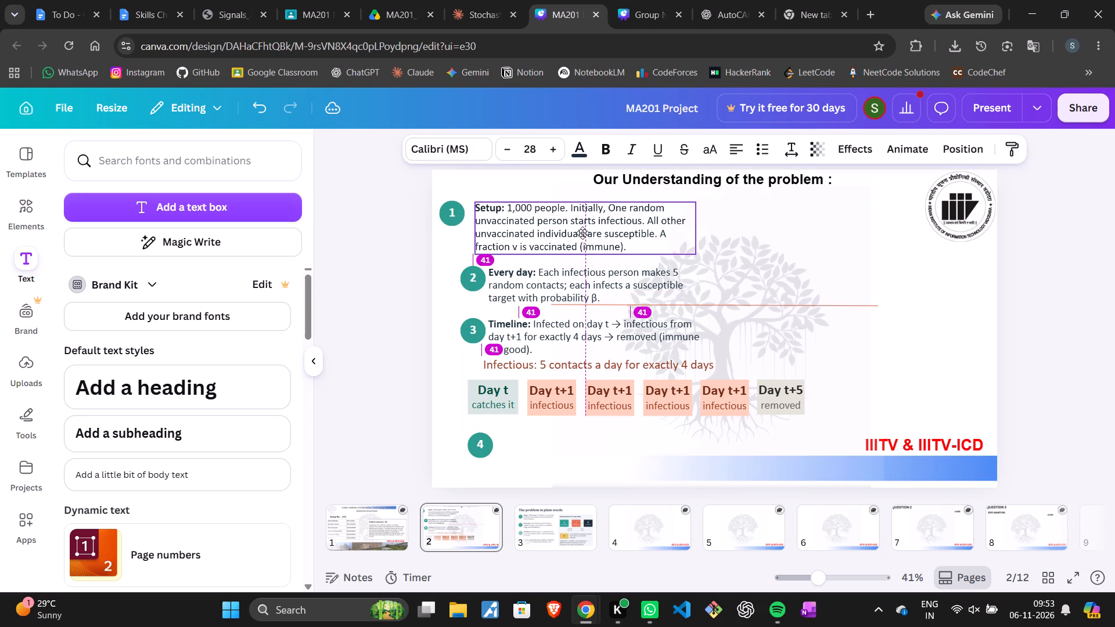
drag(582, 233, 578, 232)
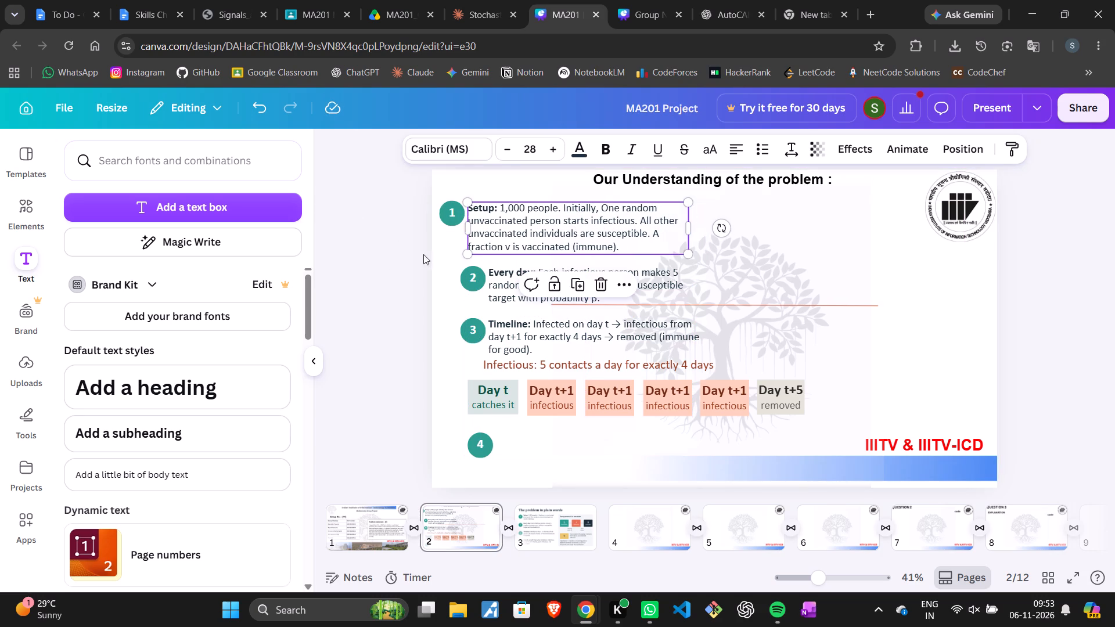
click(416, 255)
Move the number 2 badge and its "Every day" paragraph left and slightly up, aligned under point 1.
drag(467, 278, 453, 273)
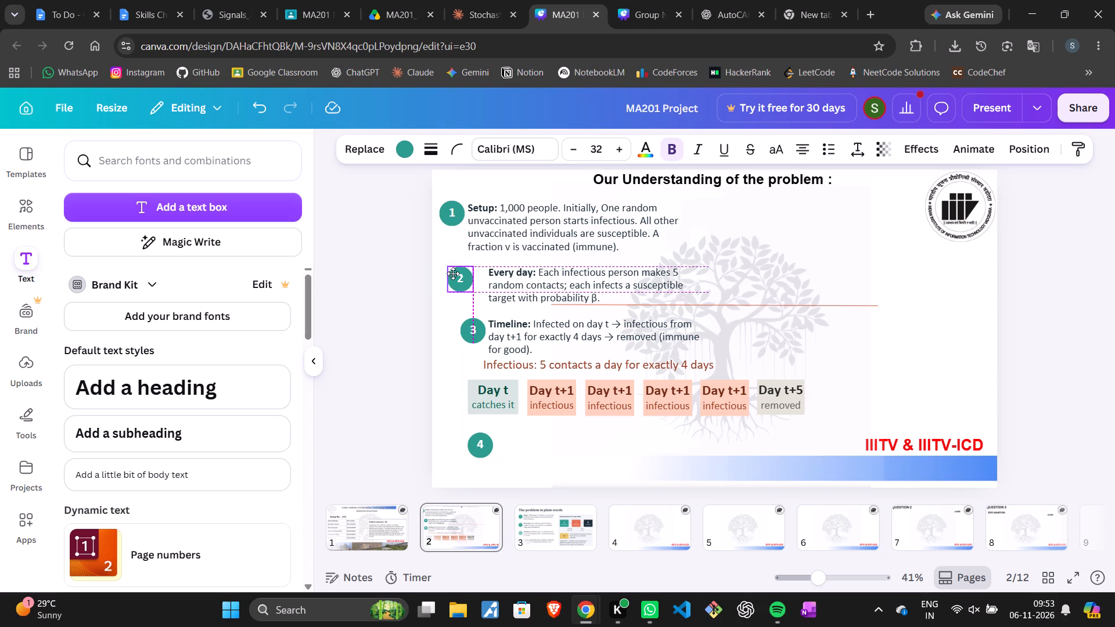
drag(453, 273, 447, 272)
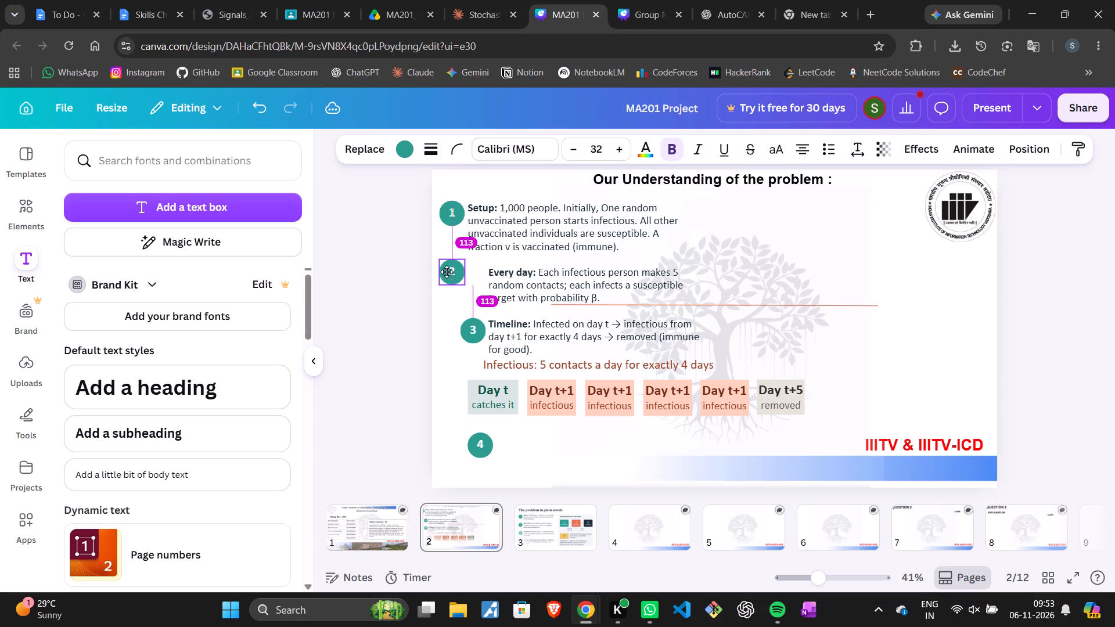
drag(447, 272, 447, 269)
click(386, 293)
drag(569, 290, 549, 287)
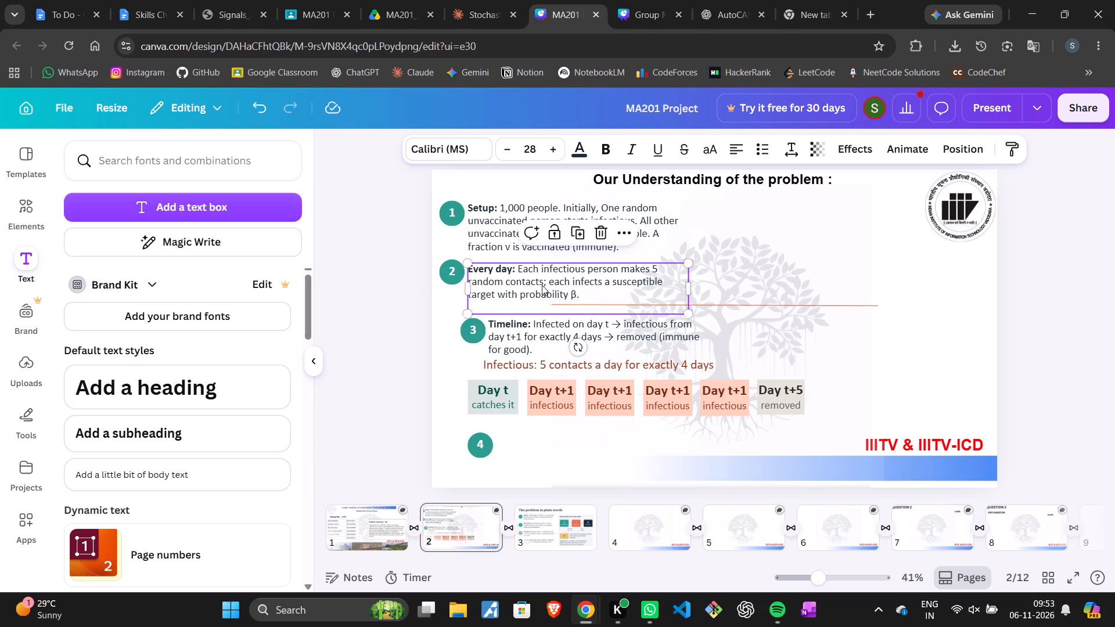
click(379, 313)
Move the number 3 badge and its "Timeline" paragraph left and slightly up, aligned under point 2.
drag(466, 332, 452, 325)
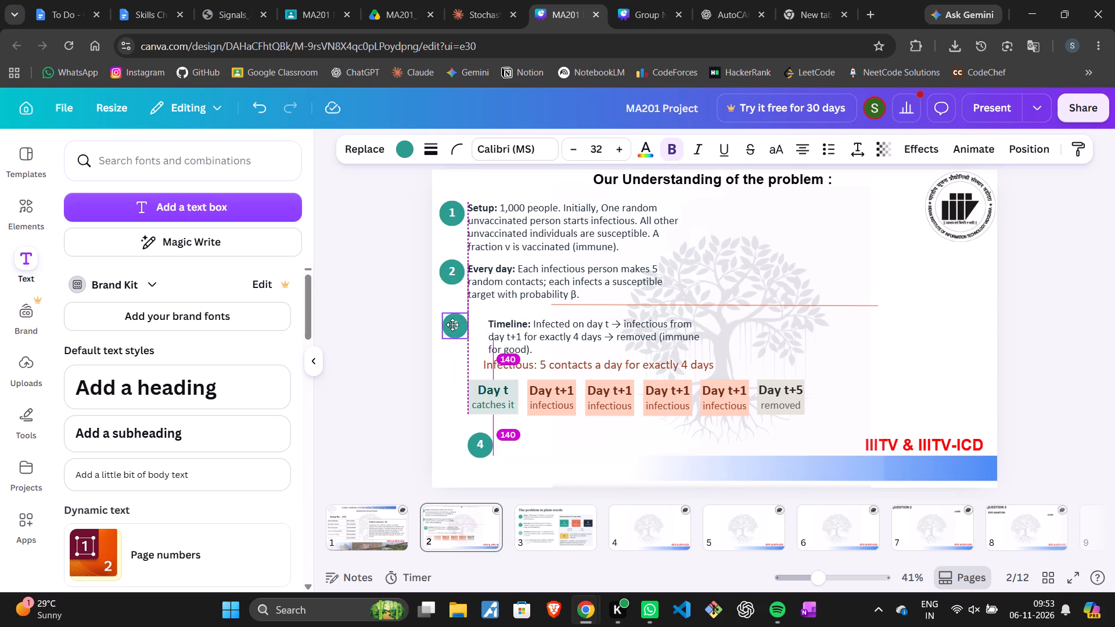
drag(452, 325, 448, 324)
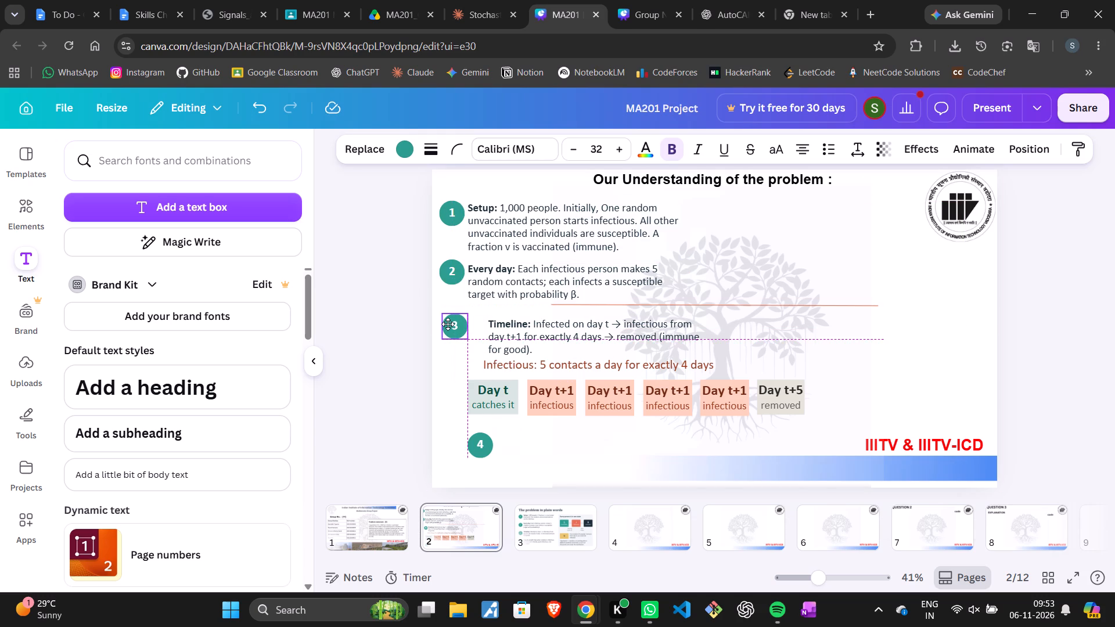
drag(448, 324, 447, 323)
click(398, 325)
drag(576, 333, 562, 333)
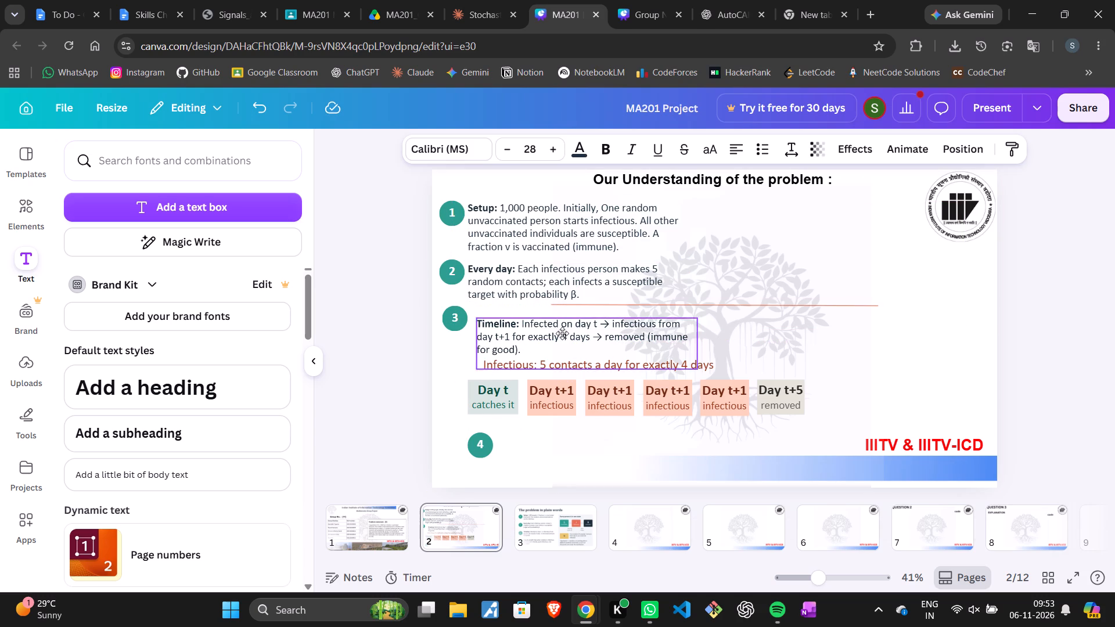
drag(562, 333, 557, 325)
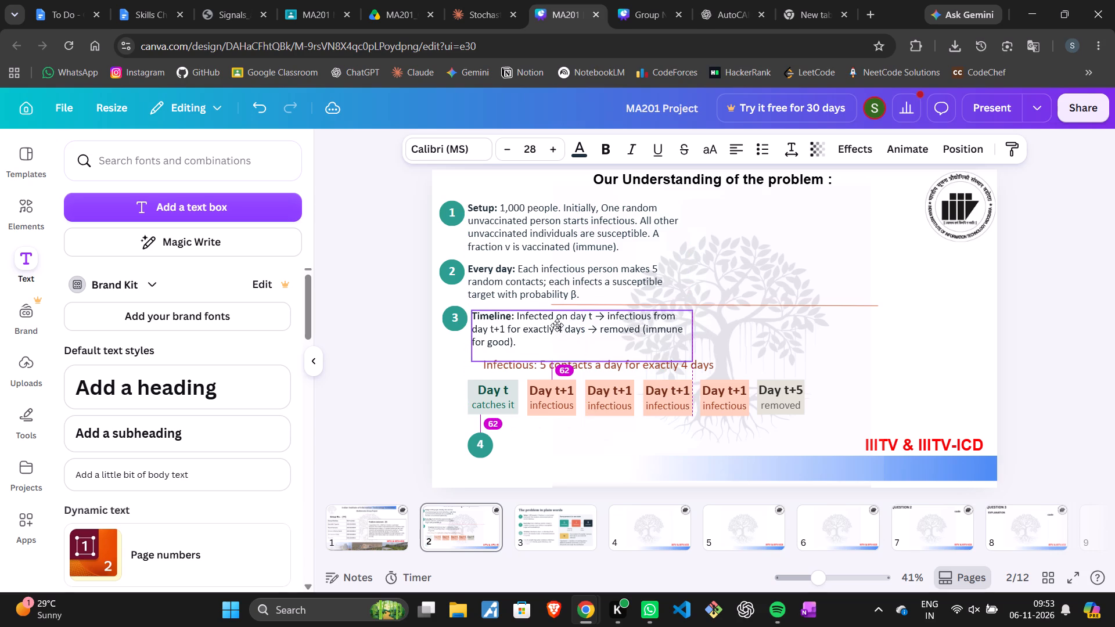
drag(557, 325, 556, 325)
click(447, 320)
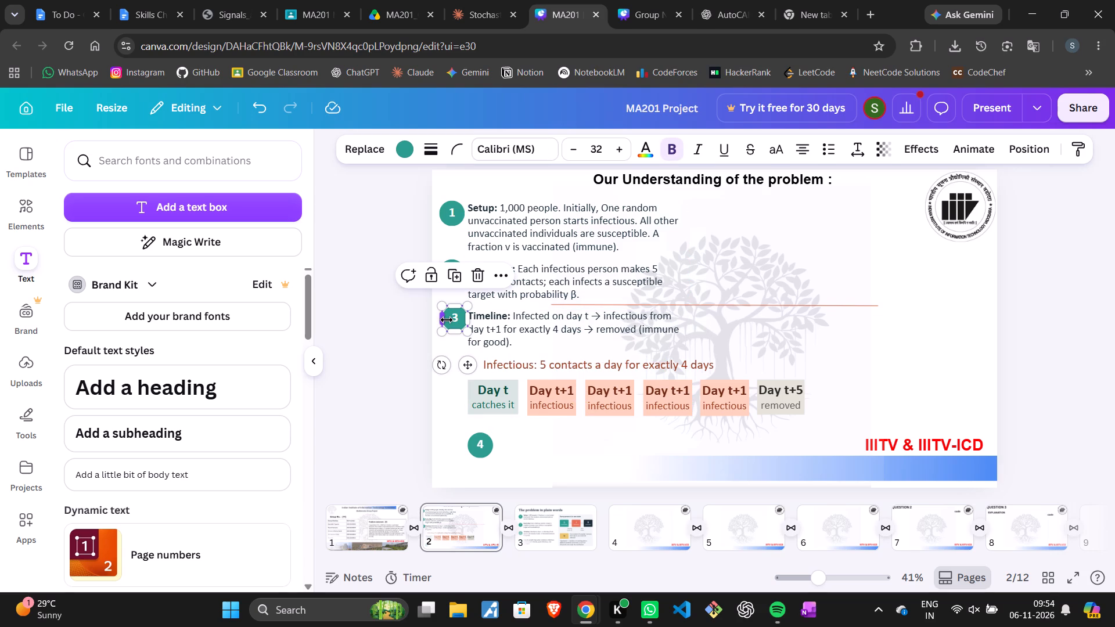
click(405, 345)
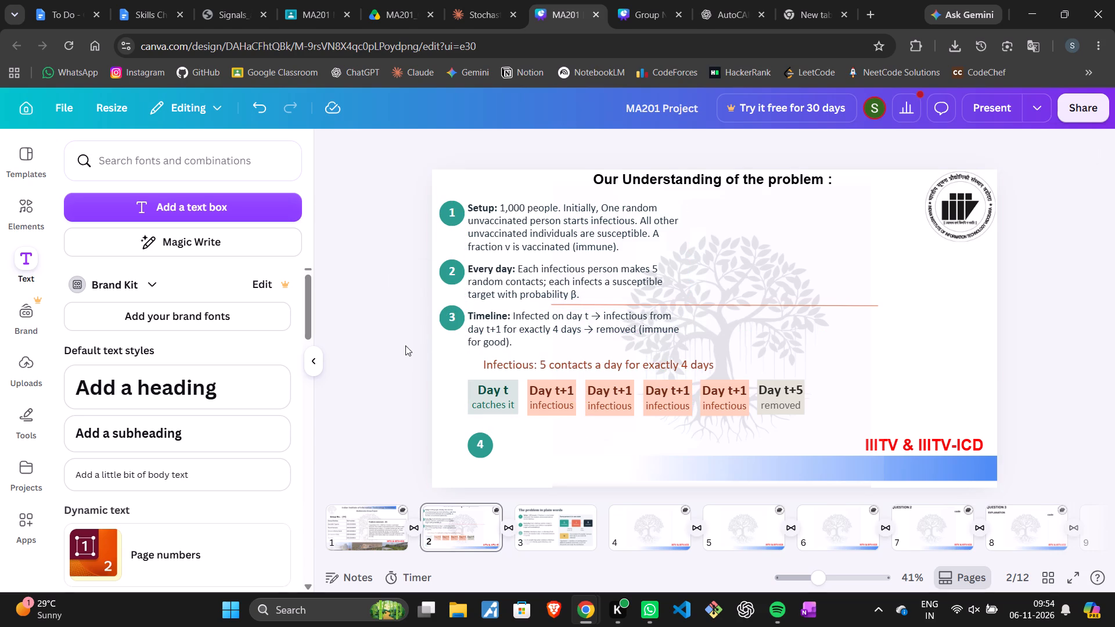
Move the "Infectious: 5 contacts a day for exactly 4 days" caption left and up, just beneath the "Timeline" paragraph.
drag(535, 373, 517, 368)
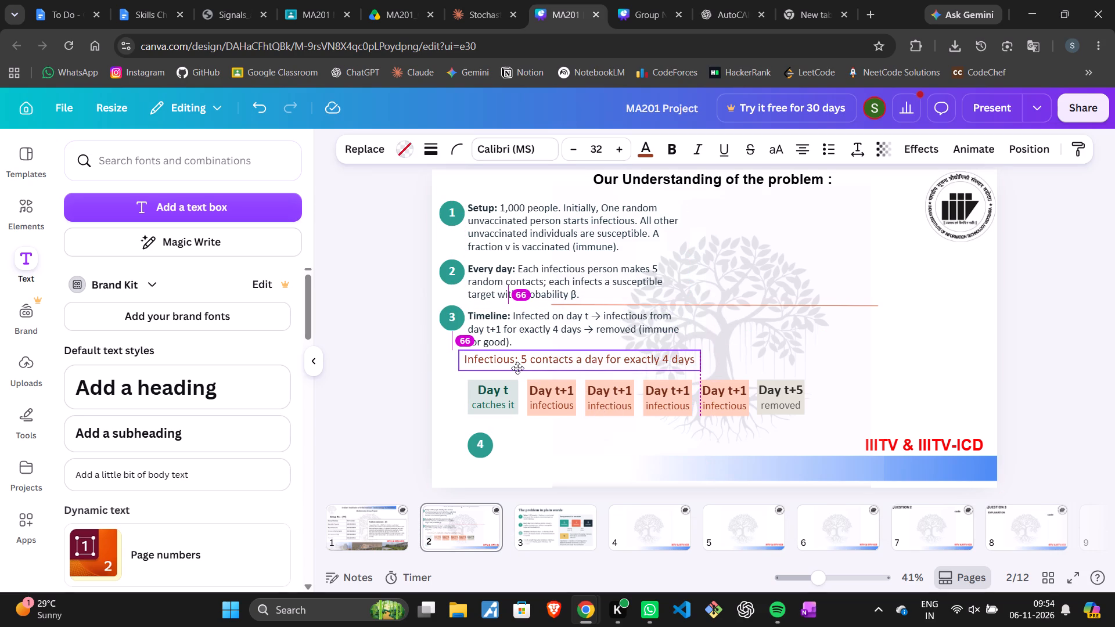
drag(517, 368, 513, 367)
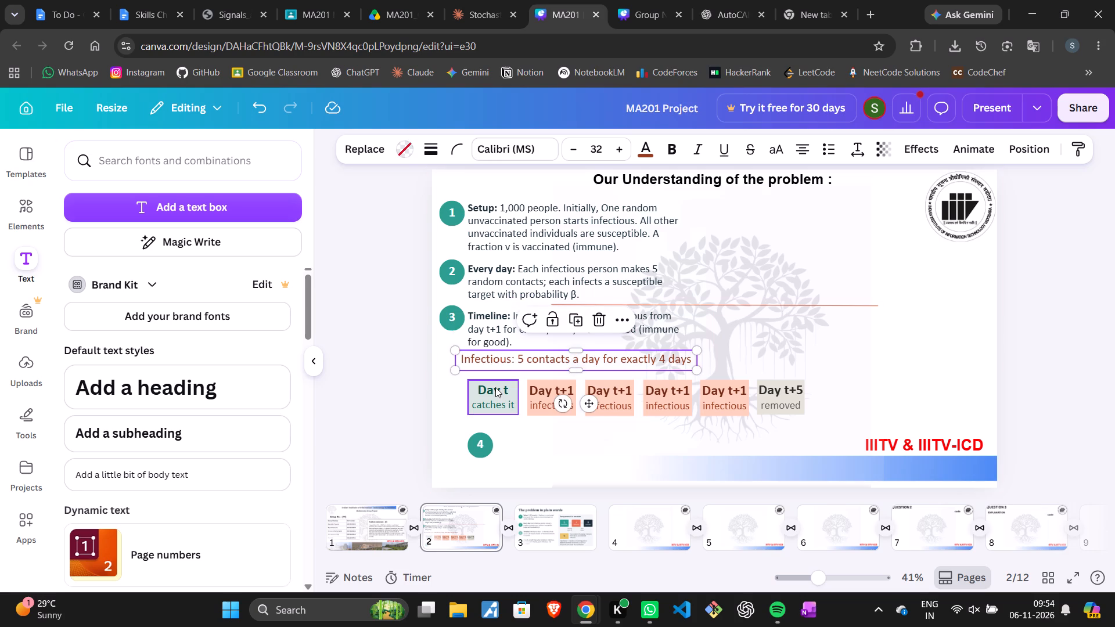
Shift the "Day t" box to the slide's left edge and set the first two "Day t+1" boxes closely beside it.
drag(495, 387, 463, 385)
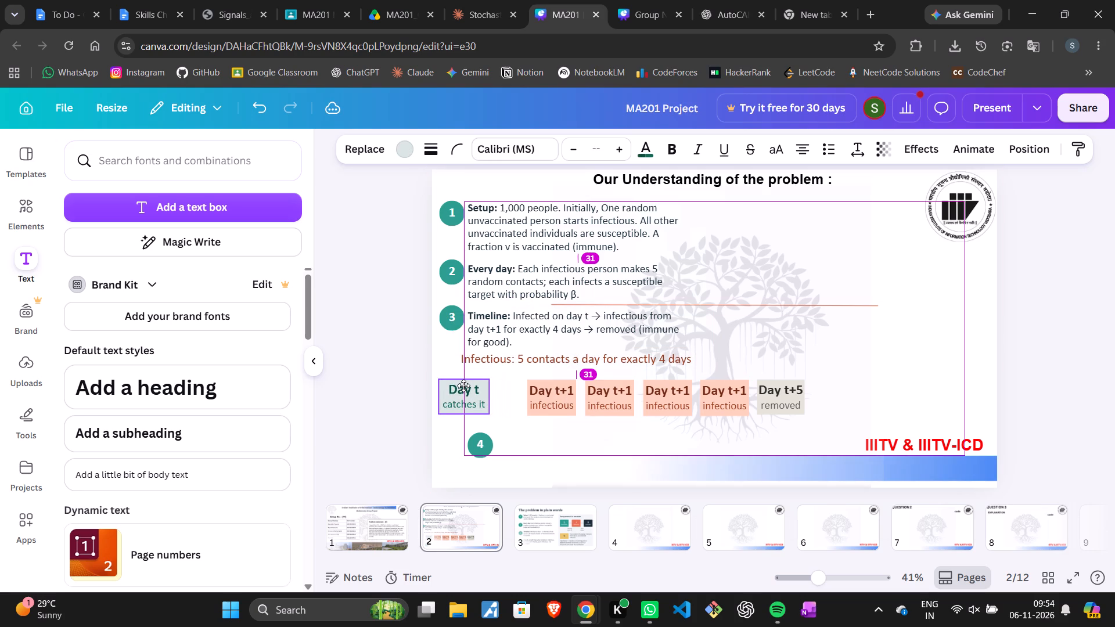
drag(463, 385, 465, 385)
drag(554, 391, 523, 388)
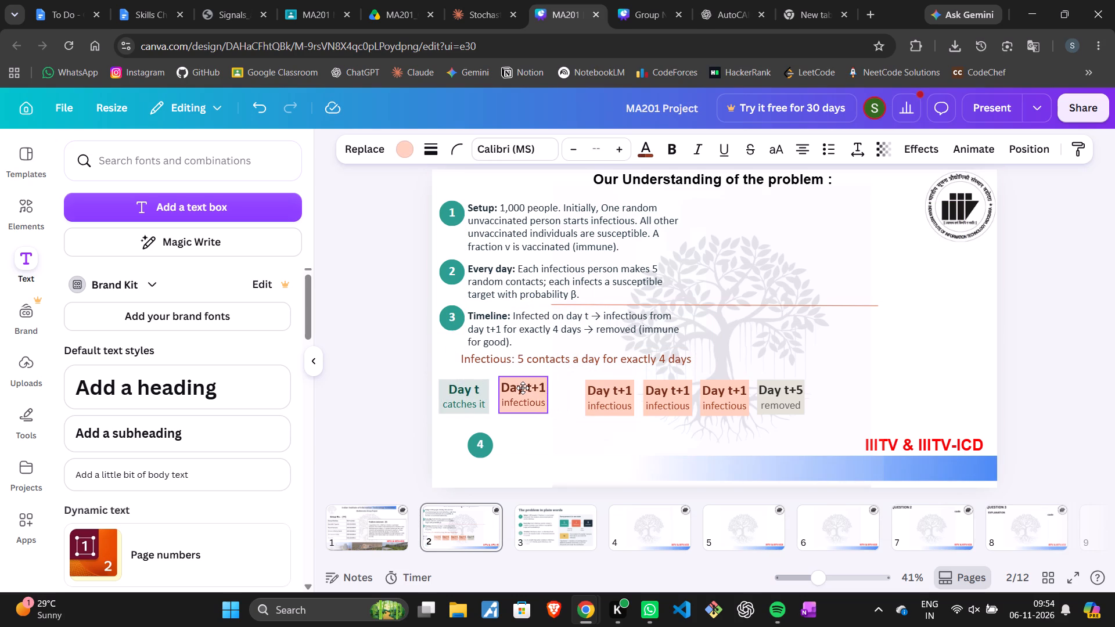
drag(523, 388, 519, 390)
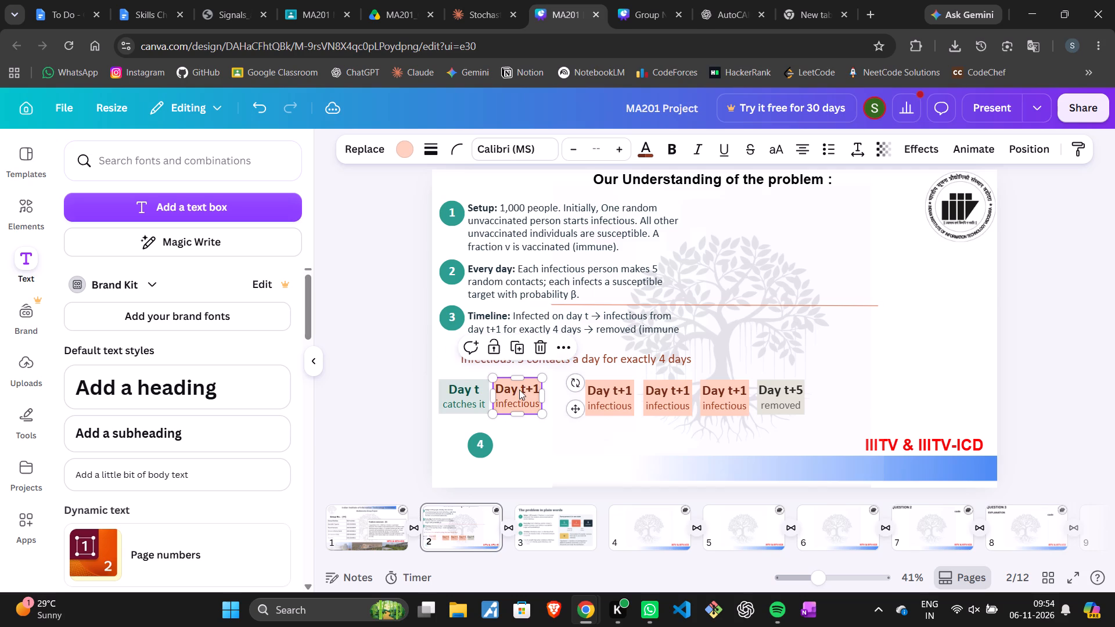
drag(607, 391, 569, 391)
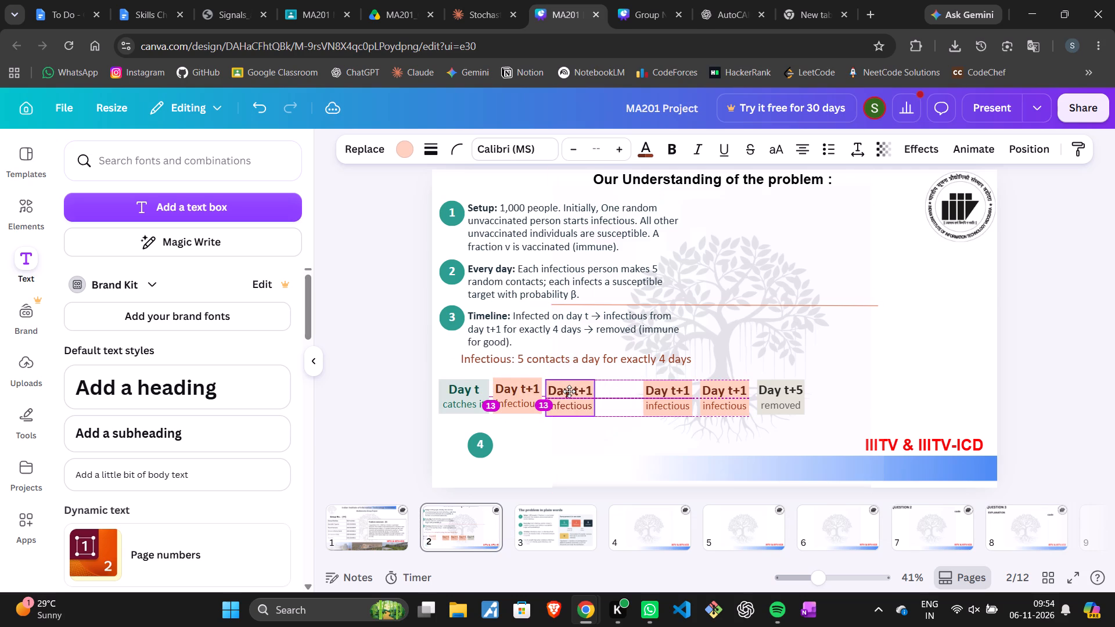
drag(569, 391, 570, 390)
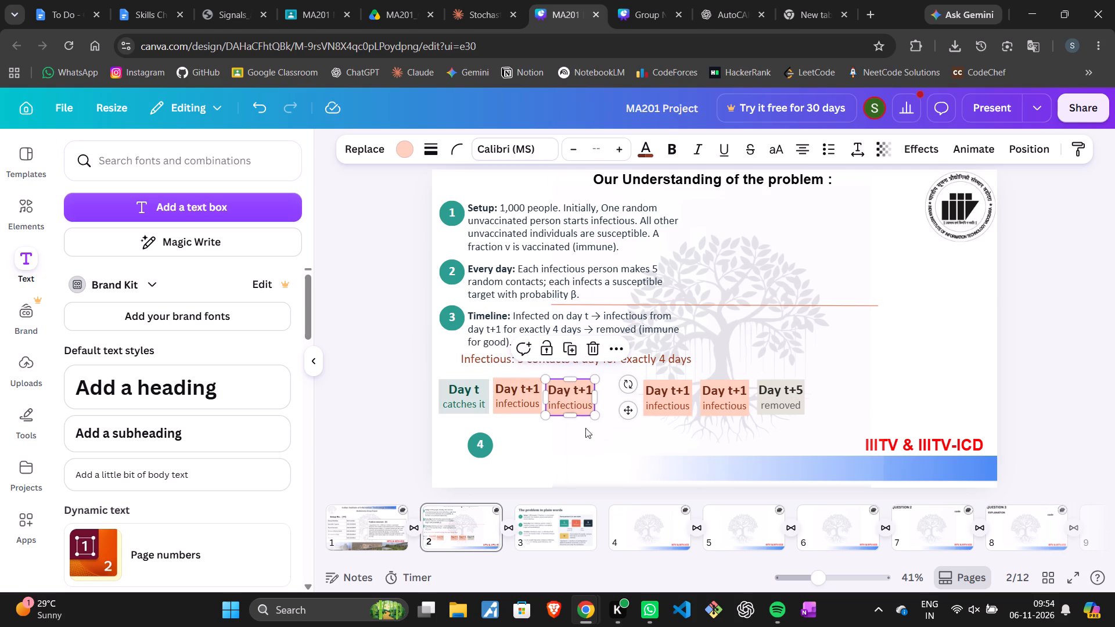
click(589, 440)
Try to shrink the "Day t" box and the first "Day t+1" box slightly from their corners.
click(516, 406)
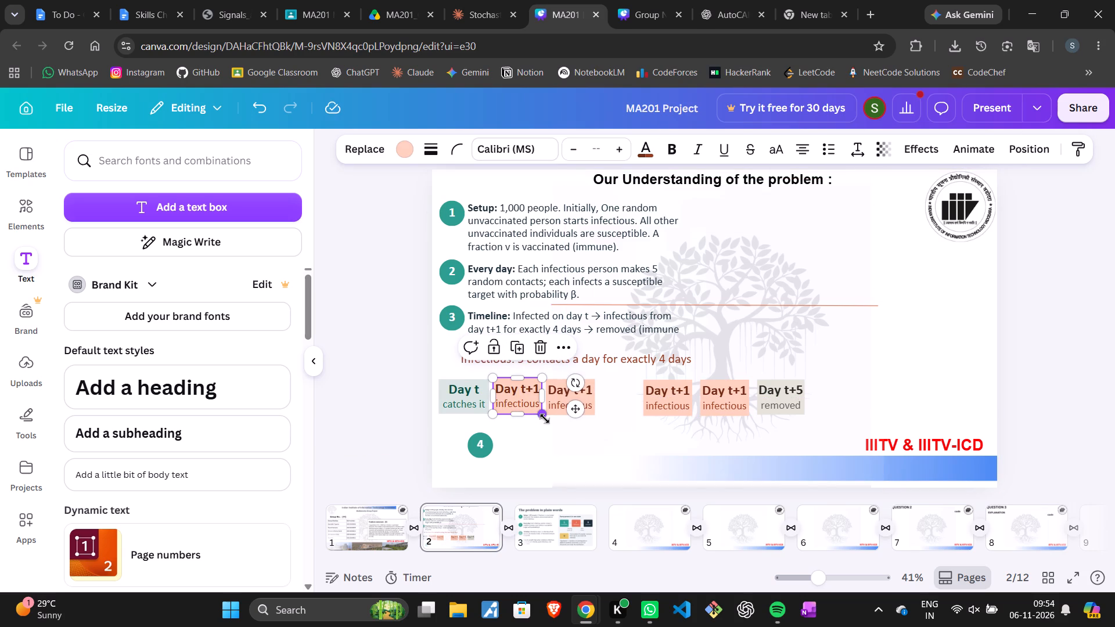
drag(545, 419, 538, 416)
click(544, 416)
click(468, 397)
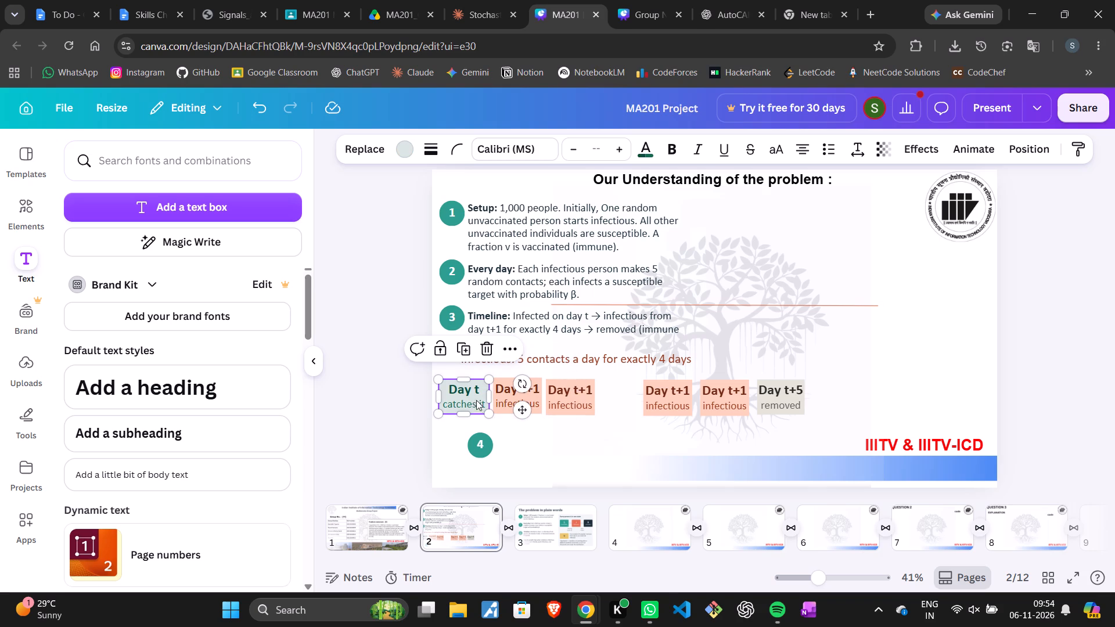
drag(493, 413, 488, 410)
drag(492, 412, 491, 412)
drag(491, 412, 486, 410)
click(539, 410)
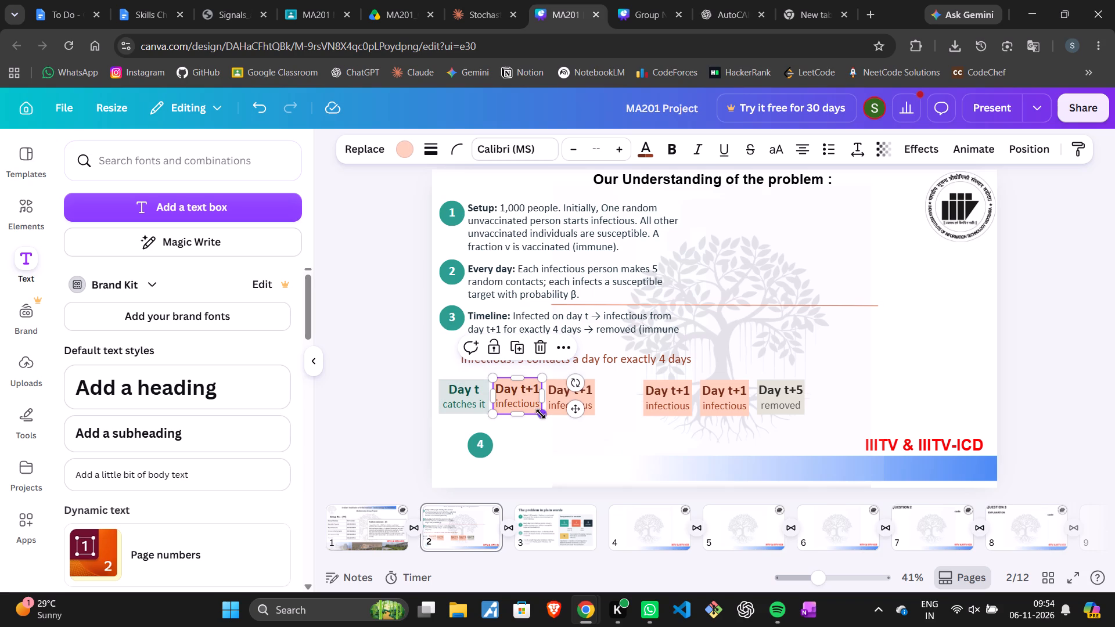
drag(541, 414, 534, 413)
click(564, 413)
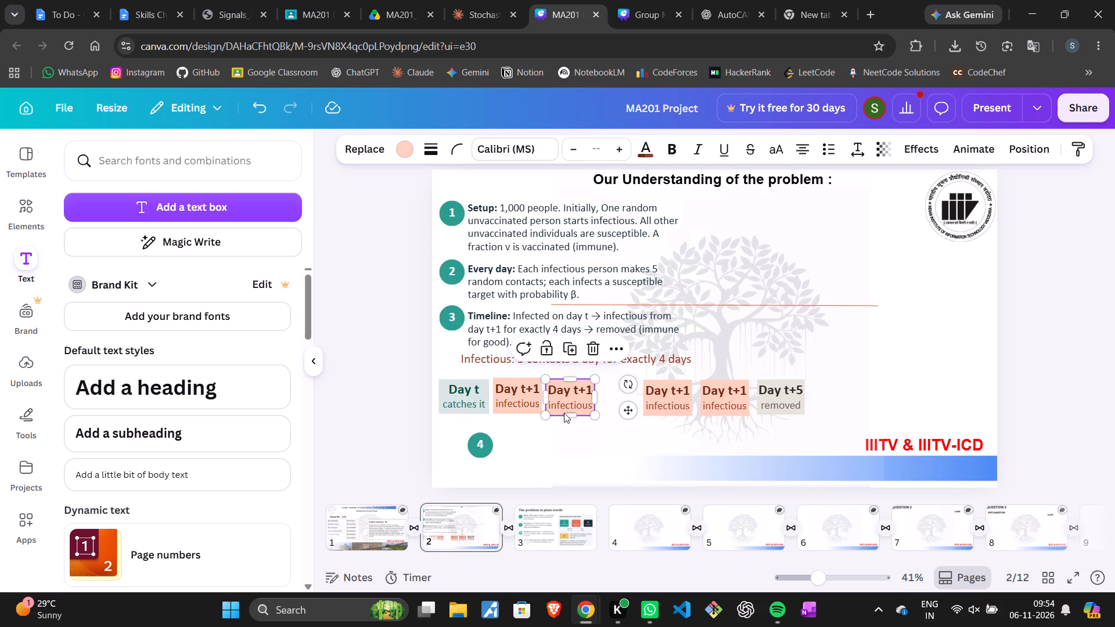
Move the last two "Day t+1" boxes and the "Day t+5" box left to close the gaps in the timeline row.
drag(646, 410, 600, 408)
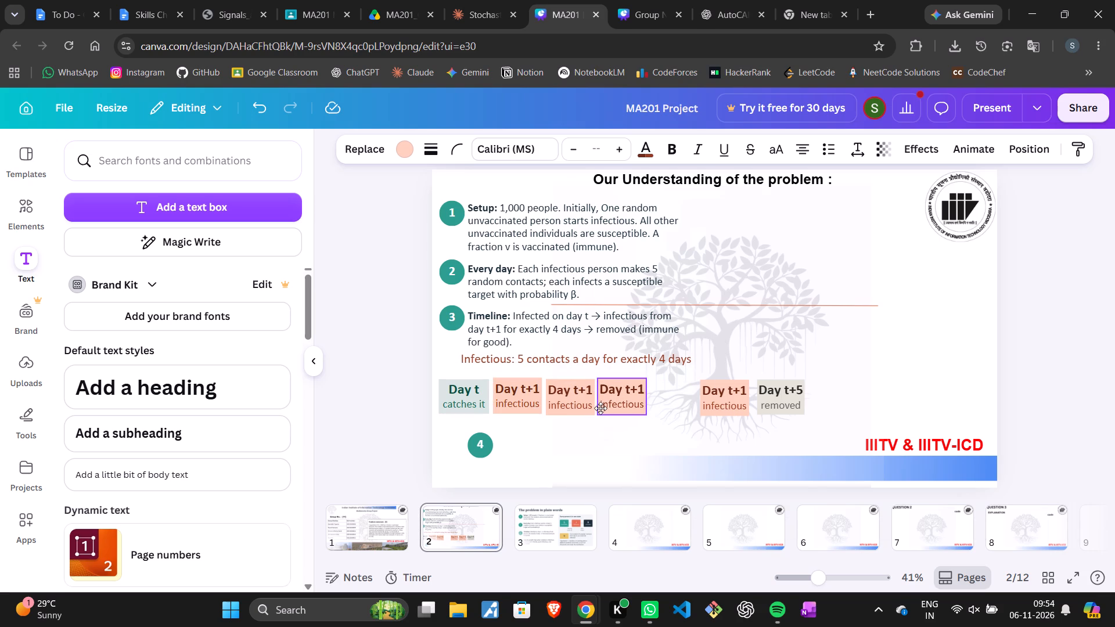
drag(600, 408, 601, 408)
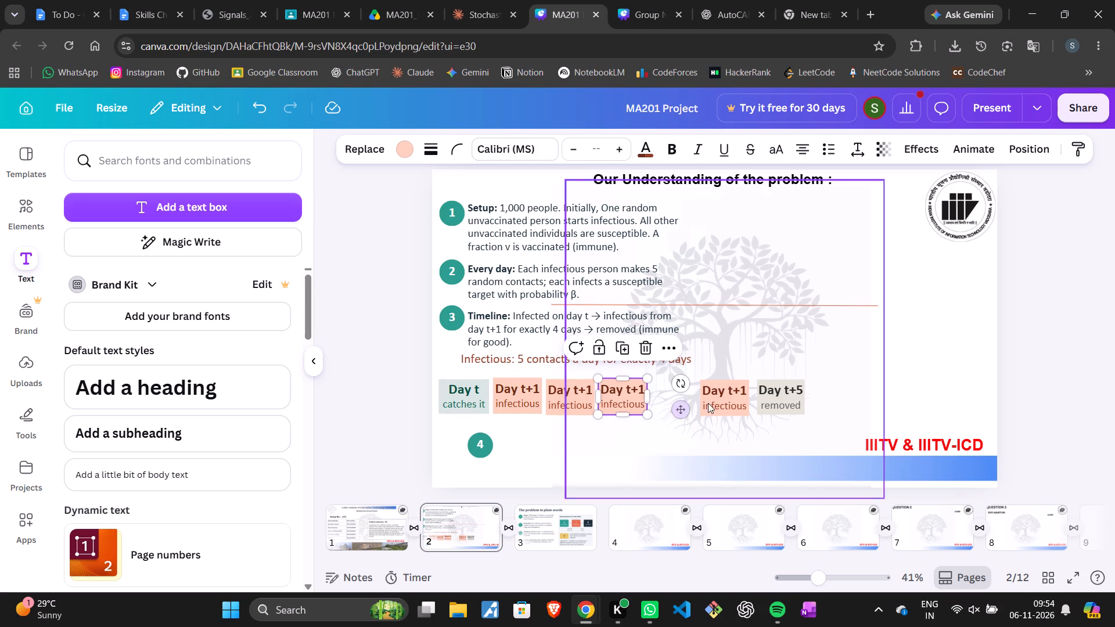
drag(711, 402, 662, 402)
drag(772, 396, 728, 394)
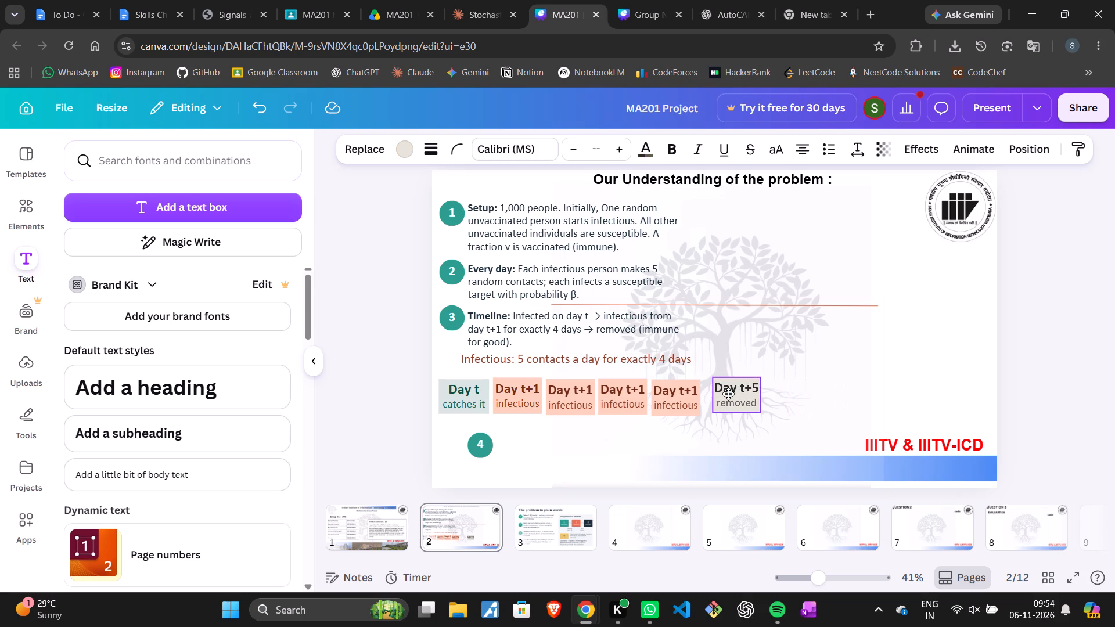
drag(728, 394, 723, 396)
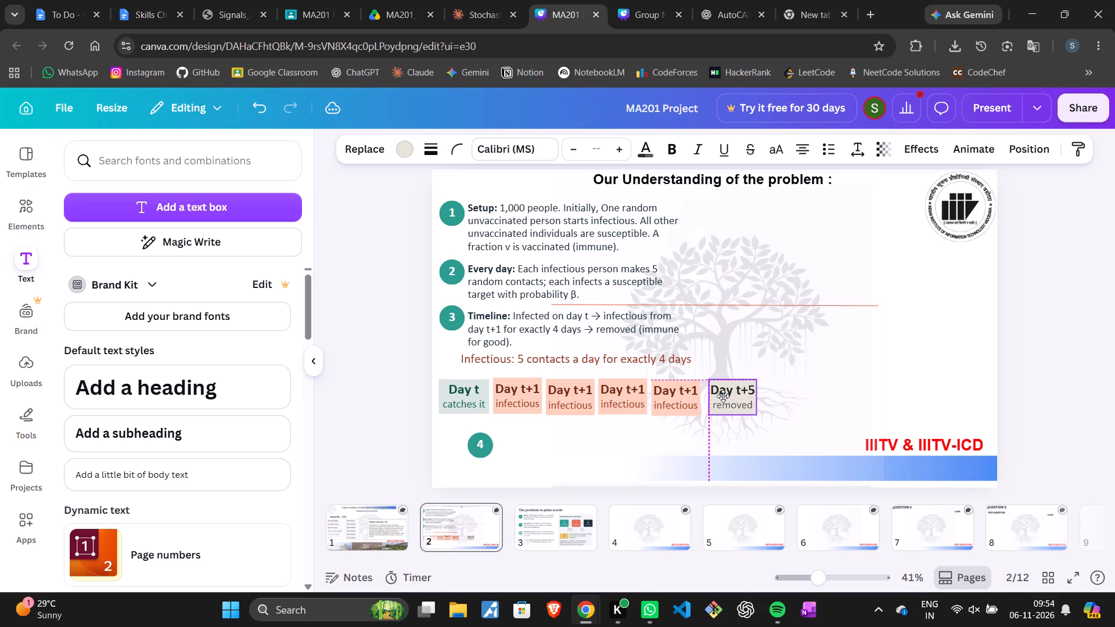
drag(723, 396, 721, 396)
click(638, 438)
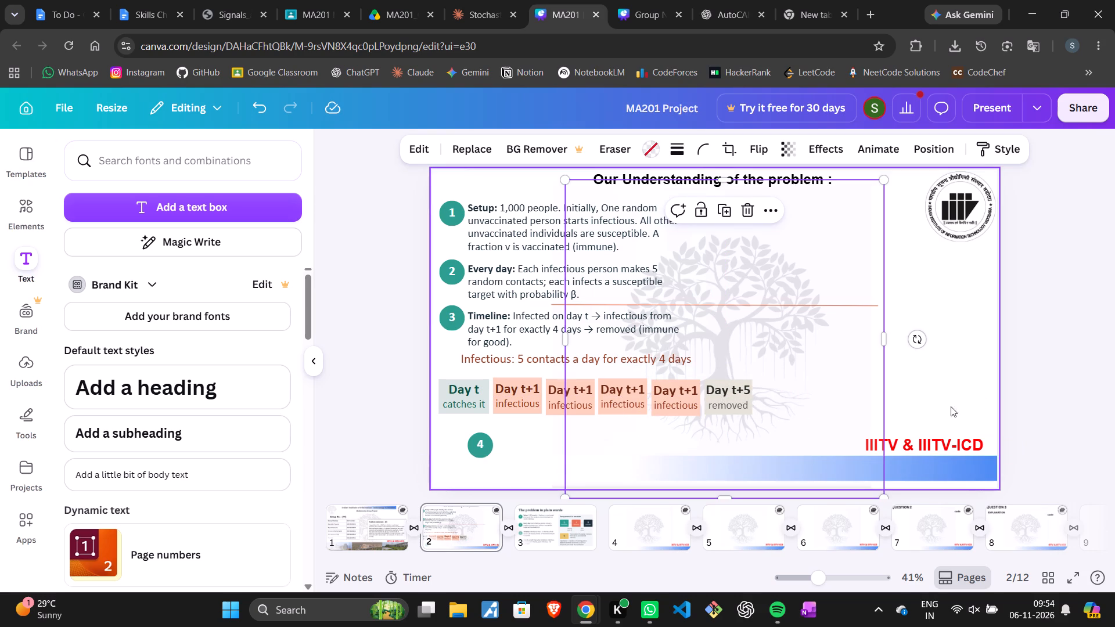
Relabel the second "Day t+1" box in the timeline row as "Day t+2".
click(570, 391)
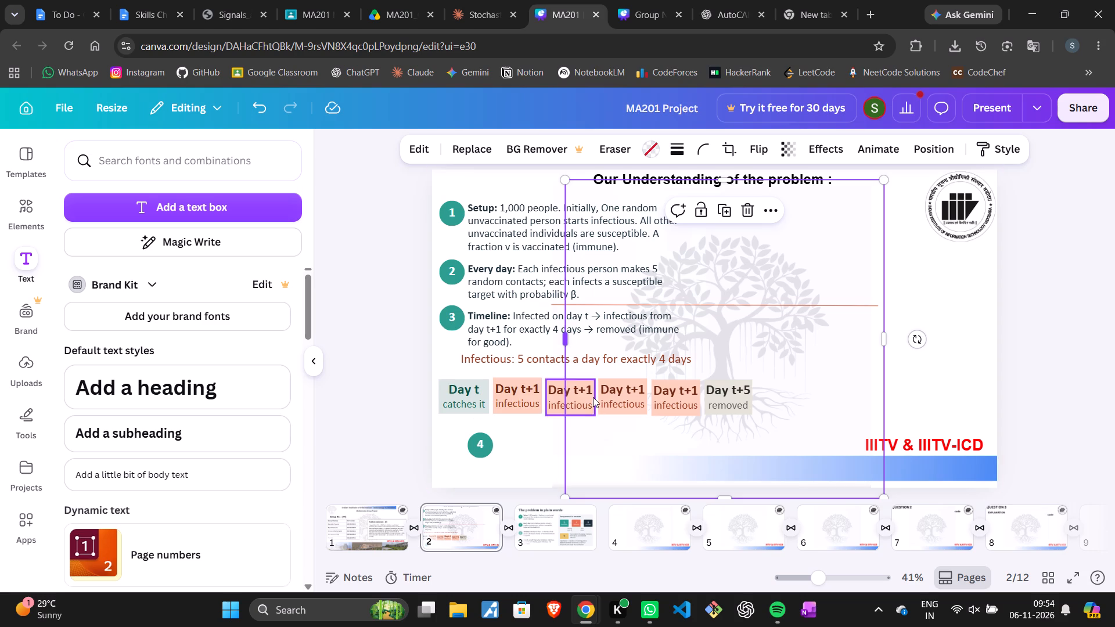
click(595, 397)
double_click(592, 396)
click(588, 392)
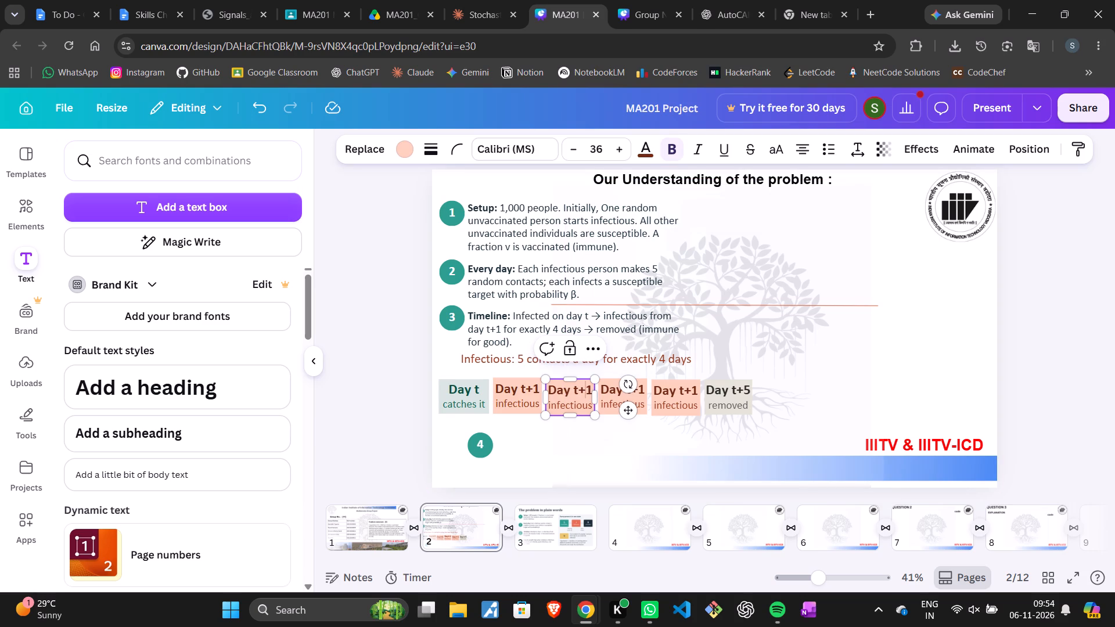
key(Right)
key(BackSpace)
key(2)
key(Right)
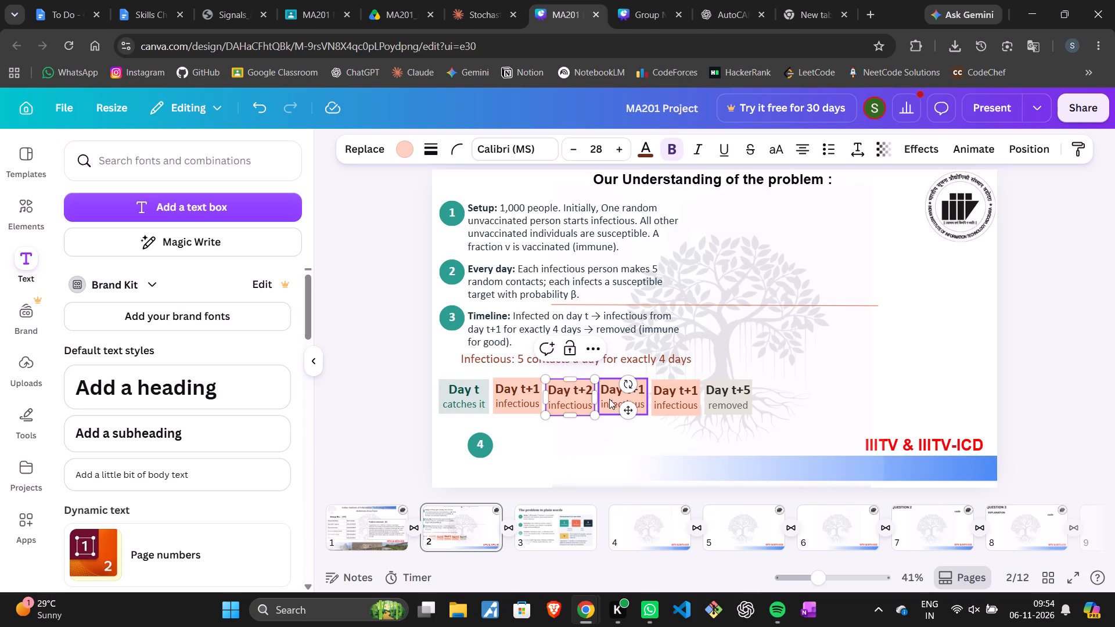
Relabel the "Day t+1" box just after "Day t+2" as "Day t+3".
double_click(609, 399)
click(628, 395)
key(Right)
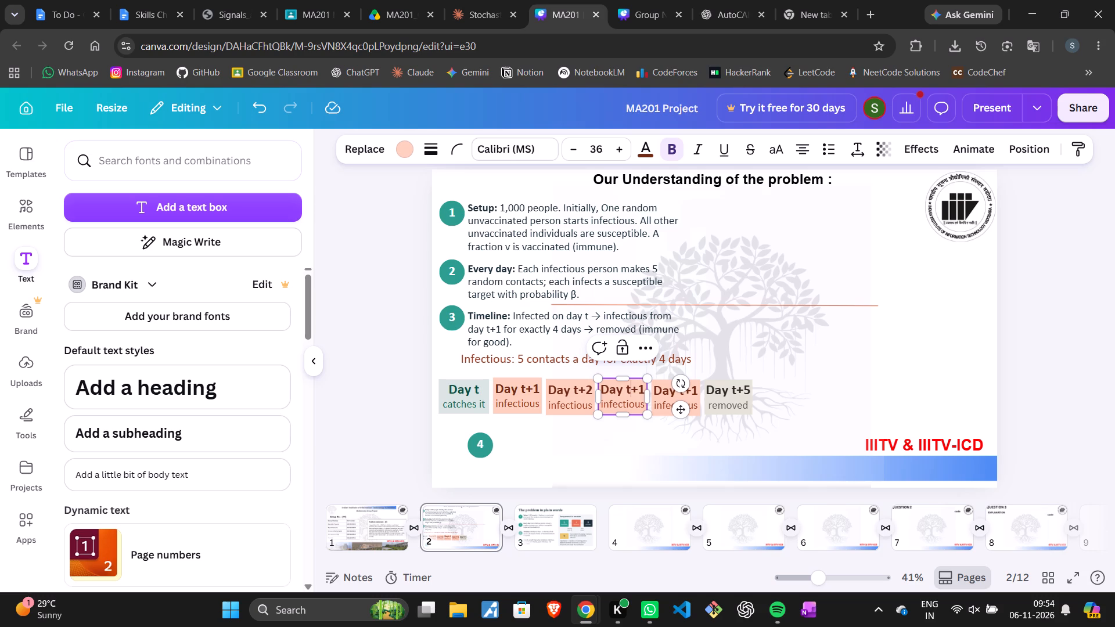
key(Right)
key(Right)
key(BackSpace)
key(3)
Relabel the "Day t+1" box just before "Day t+5" as "Day t+4".
double_click(668, 396)
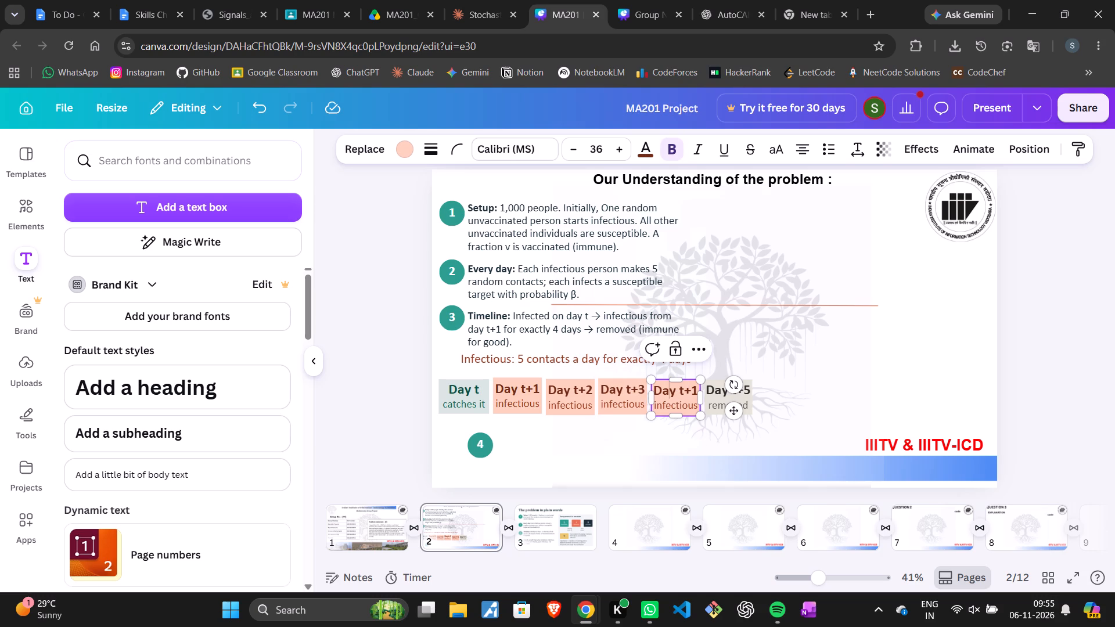
key(Right)
key(Right)
key(Right)
key(Right)
key(Right)
key(BackSpace)
key(4)
click(376, 381)
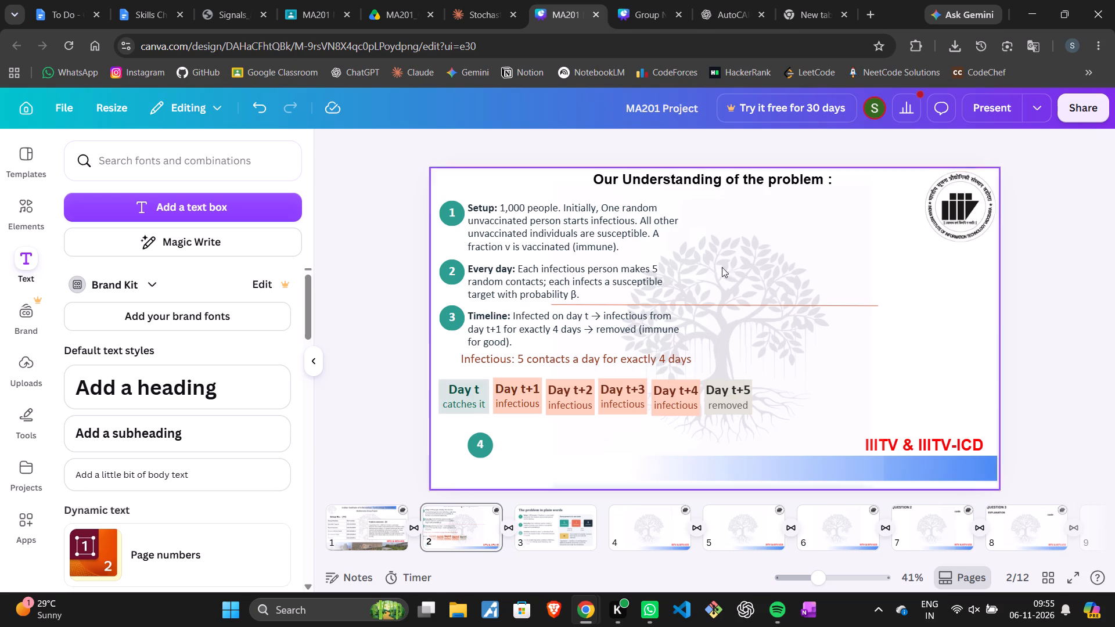
Move the red horizontal line between the "Infectious" caption and the day boxes, shortened to run from above "Day t" to above "Day t+5".
click(820, 297)
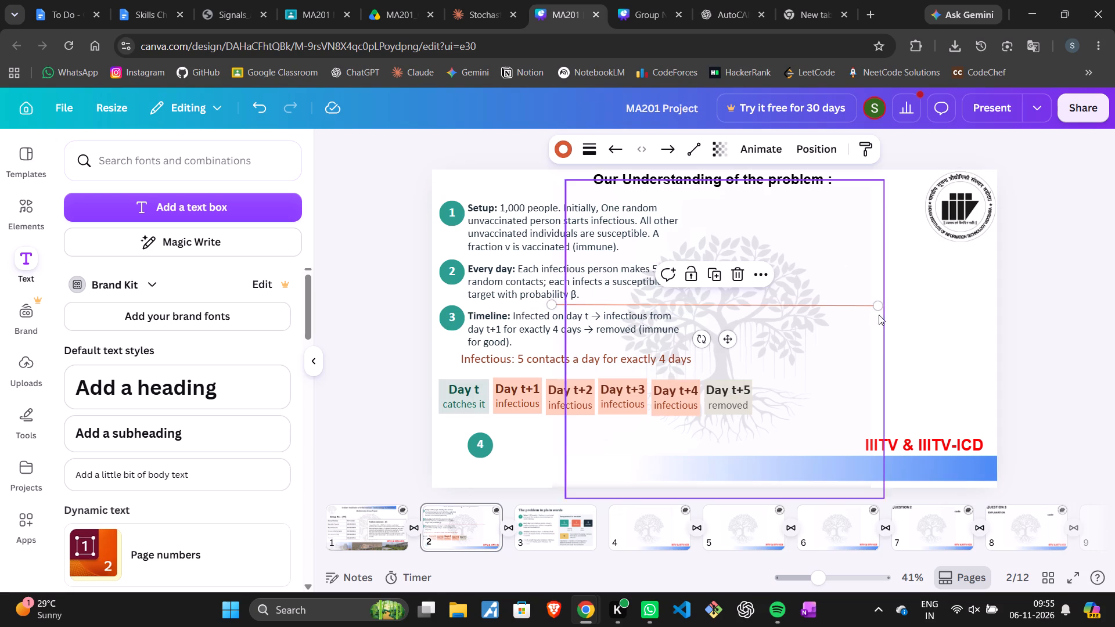
drag(871, 308, 776, 364)
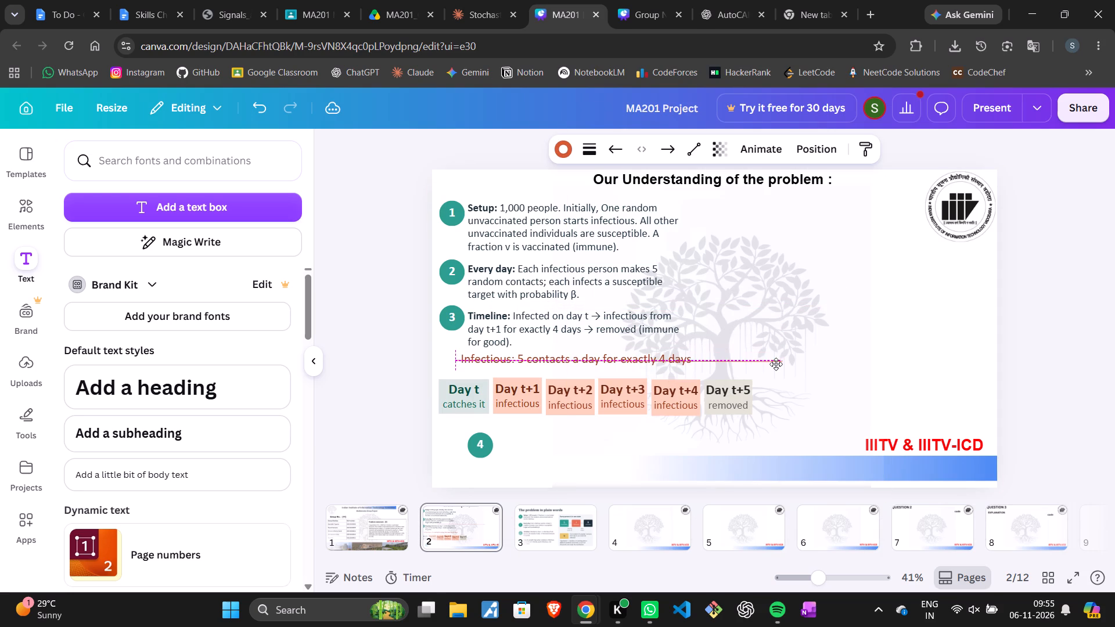
drag(776, 364, 756, 373)
drag(762, 370, 734, 370)
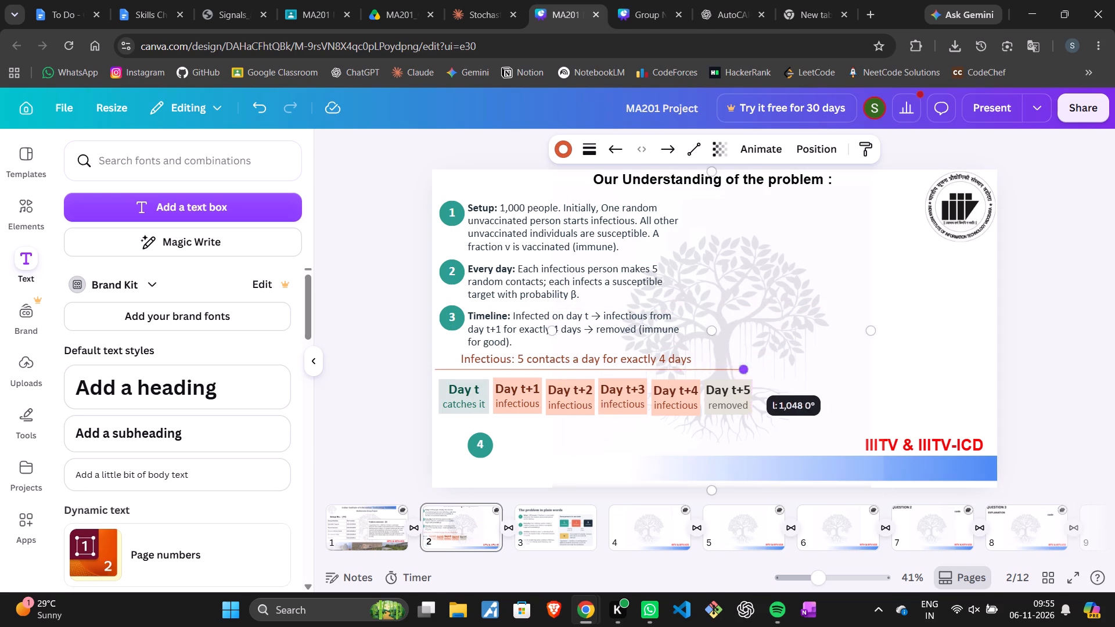
drag(734, 370, 704, 369)
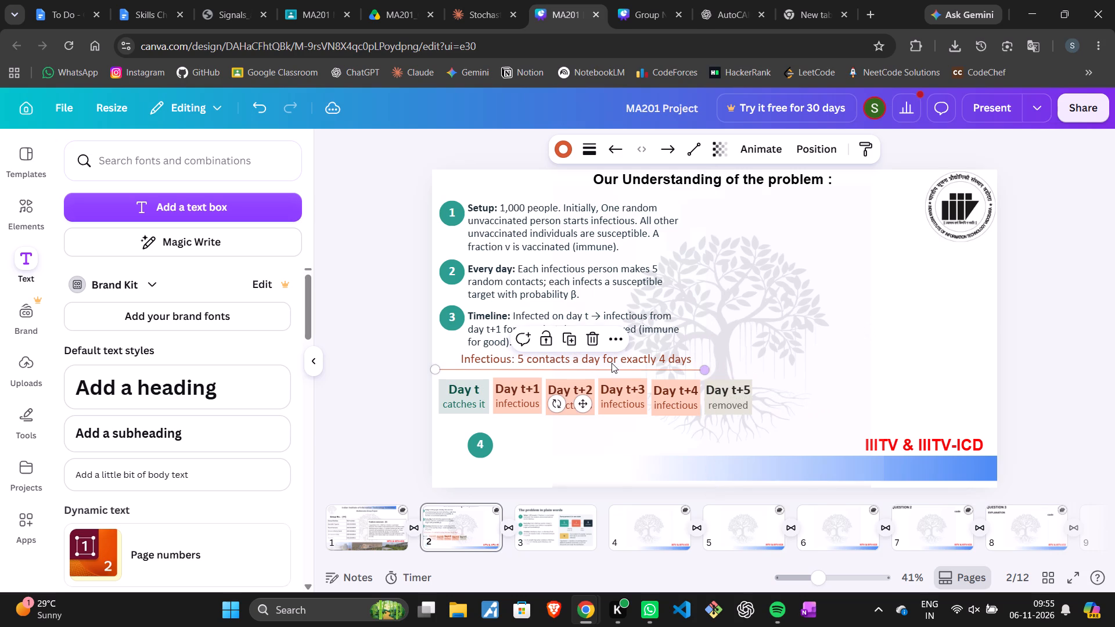
drag(610, 366, 632, 368)
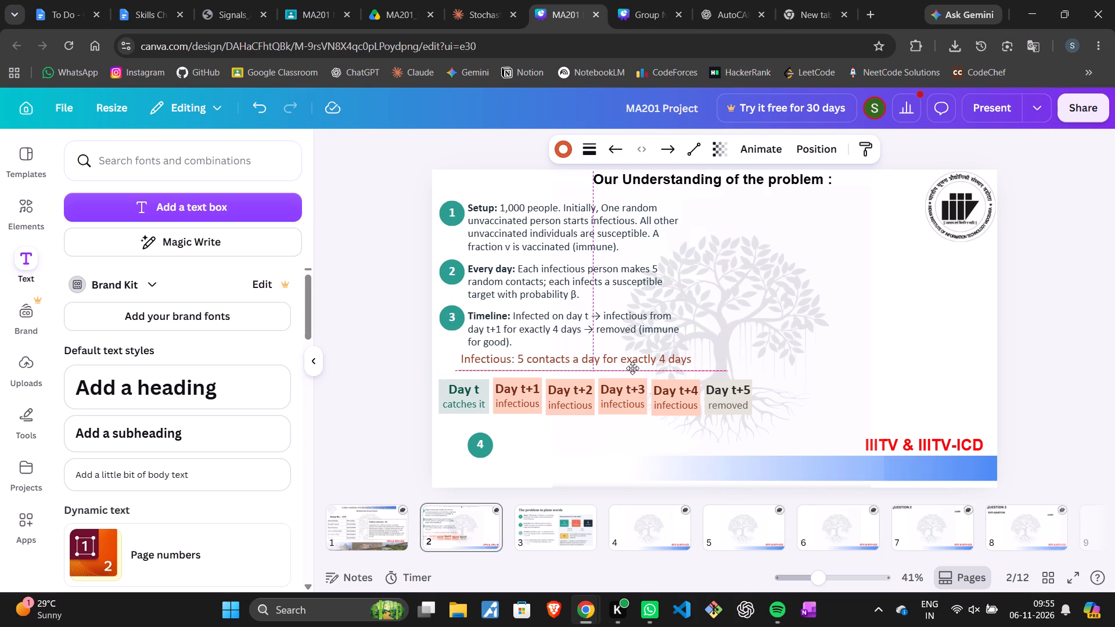
drag(632, 368, 635, 368)
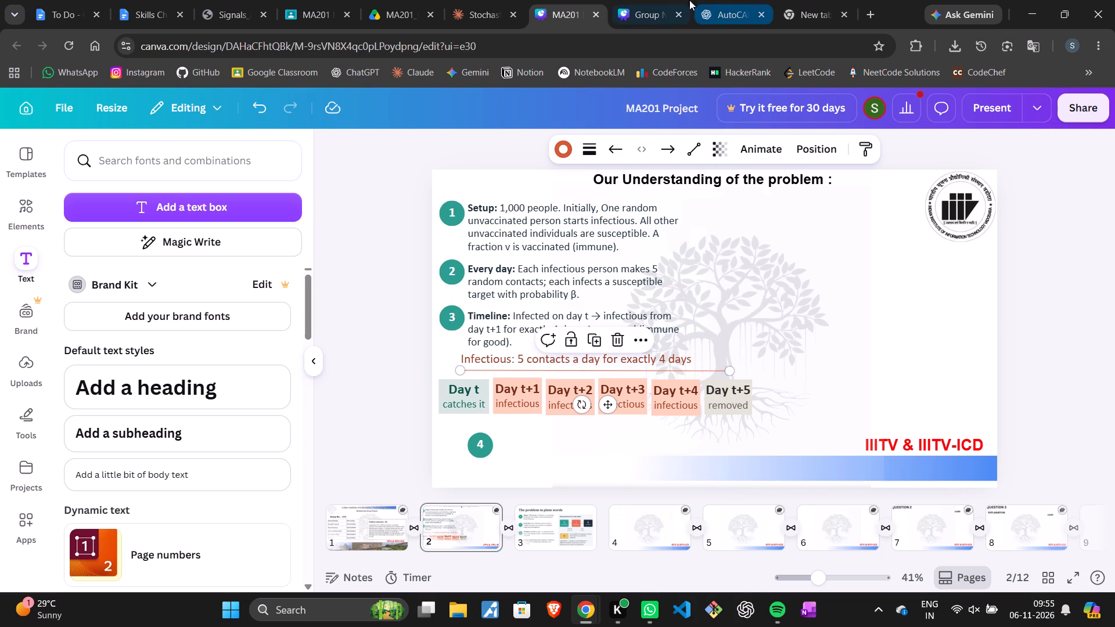
Copy the bracket's short left tick from the "Group No." deck's timeline slide and place it at the left end of the red line.
click(671, 0)
click(552, 312)
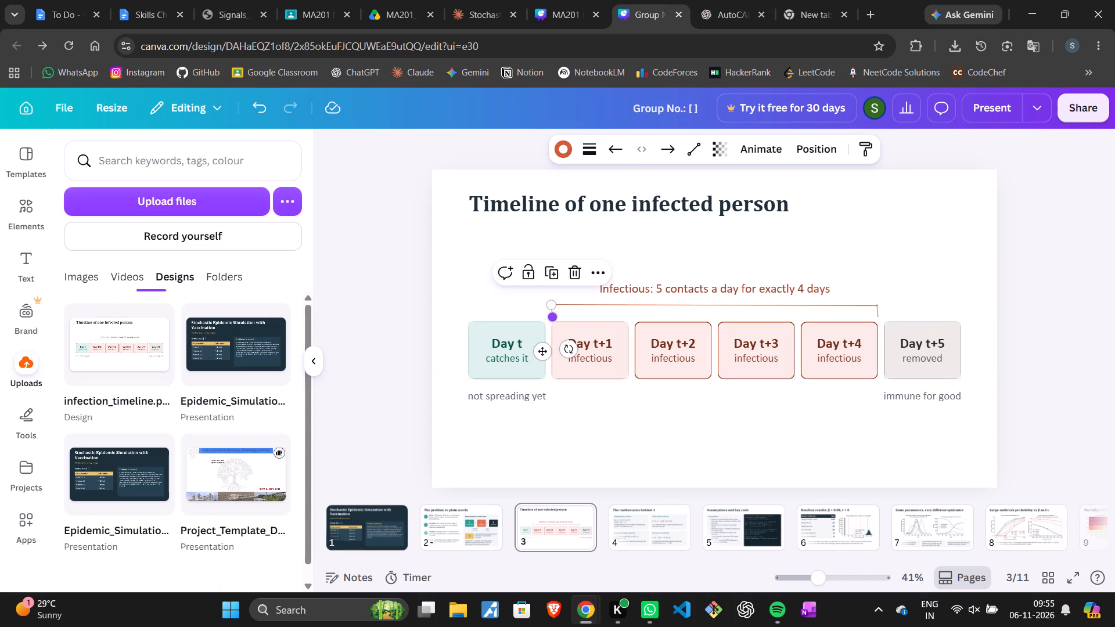
key(ctrl+c)
click(550, 11)
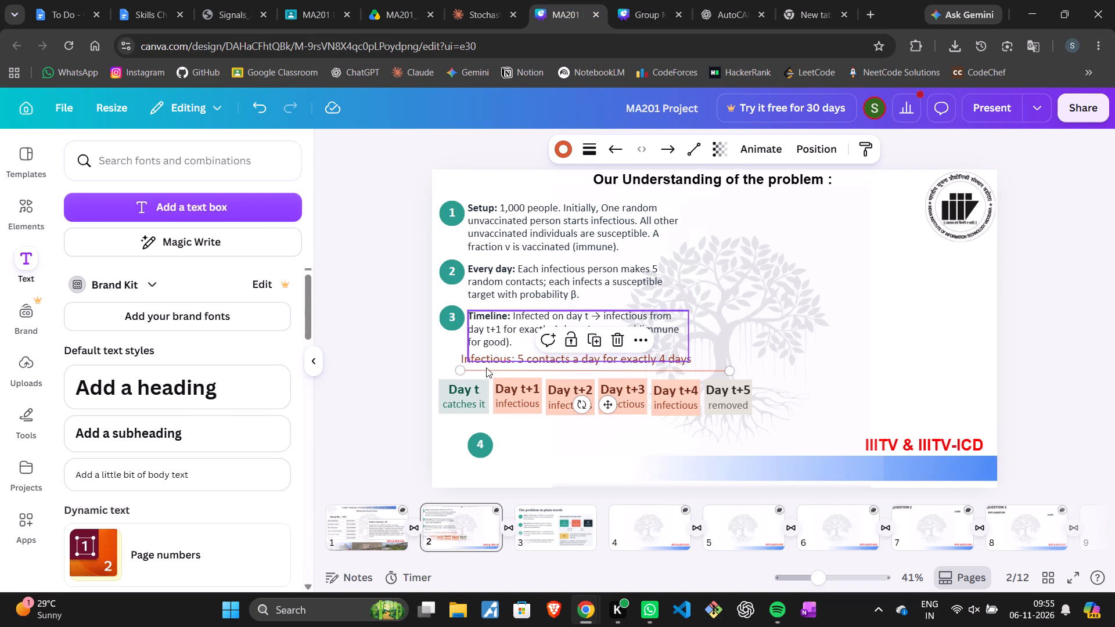
click(462, 369)
key(ctrl+v)
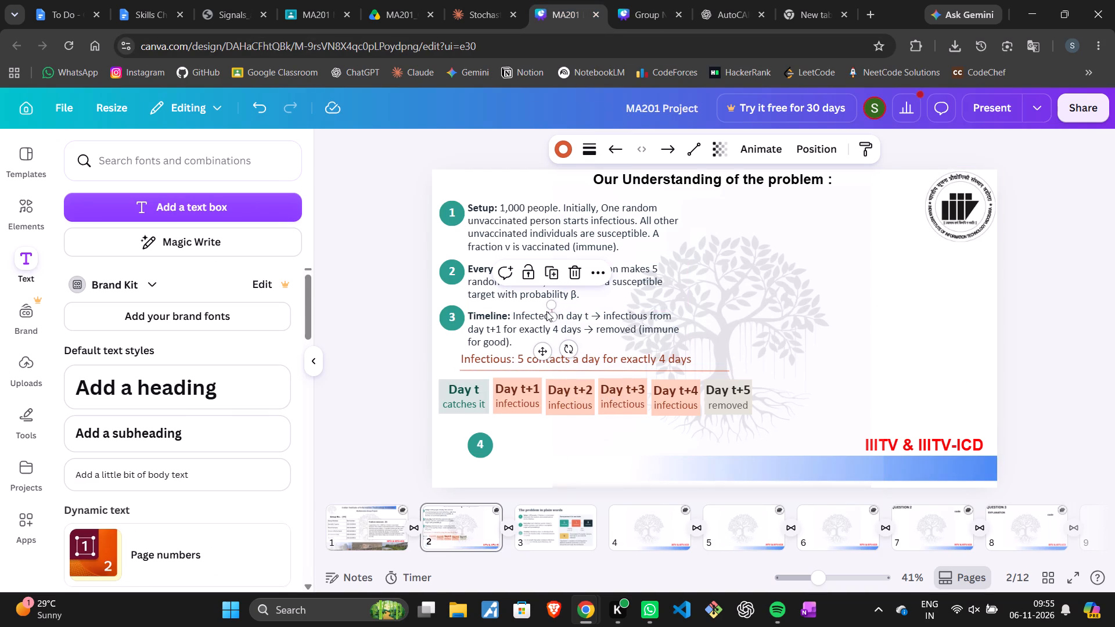
drag(549, 311, 464, 373)
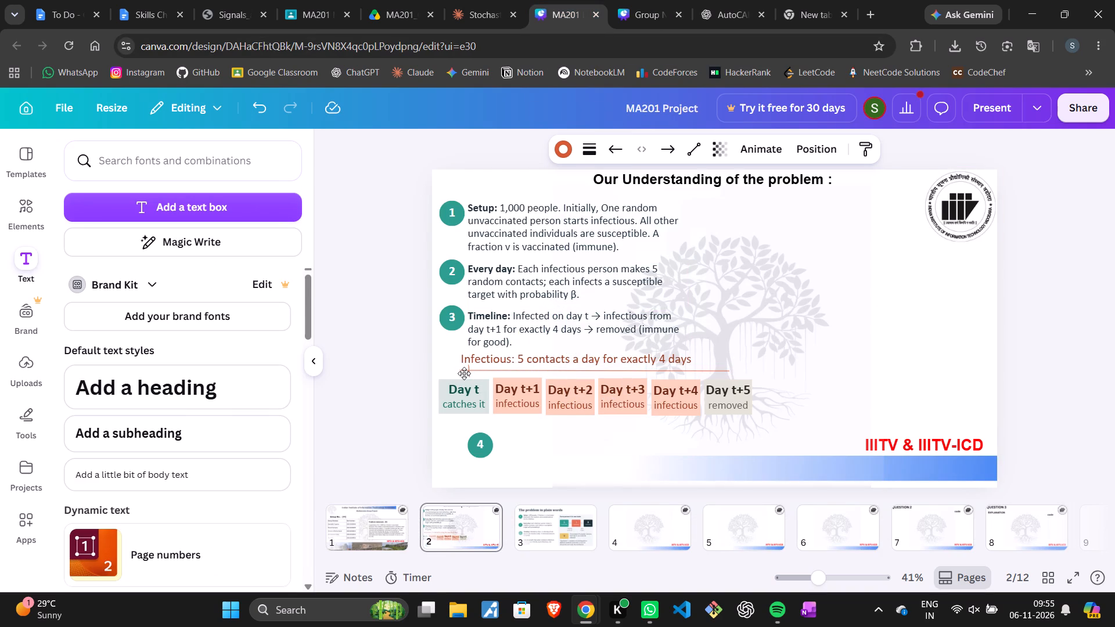
drag(464, 373, 458, 376)
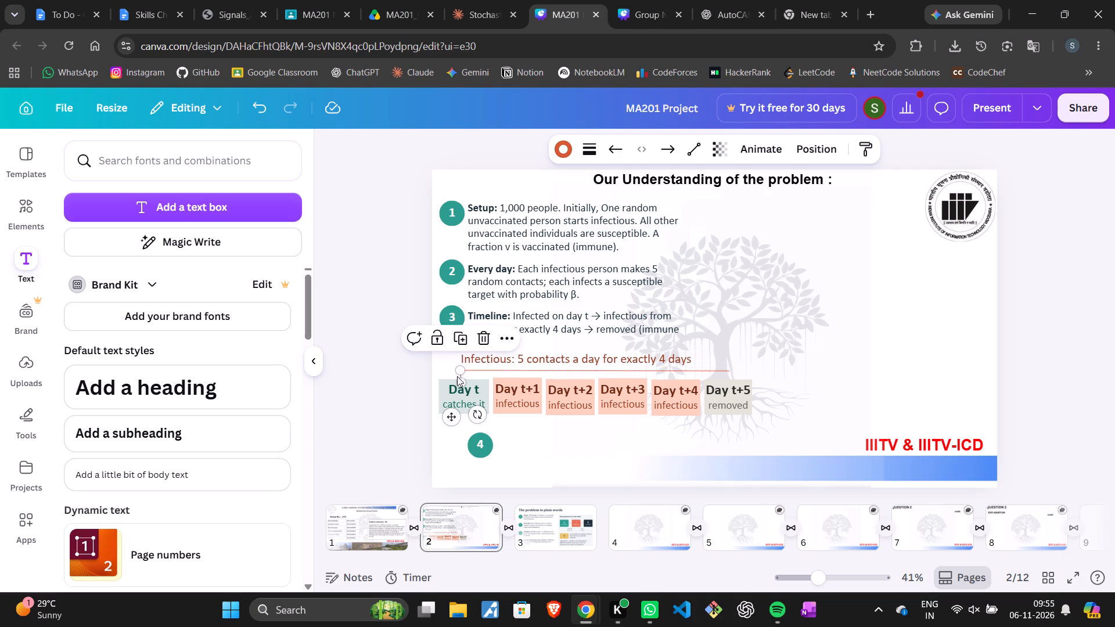
Copy the bracket's short right tick from the "Group No." deck's timeline slide onto the MA201 Project understanding slide.
click(652, 0)
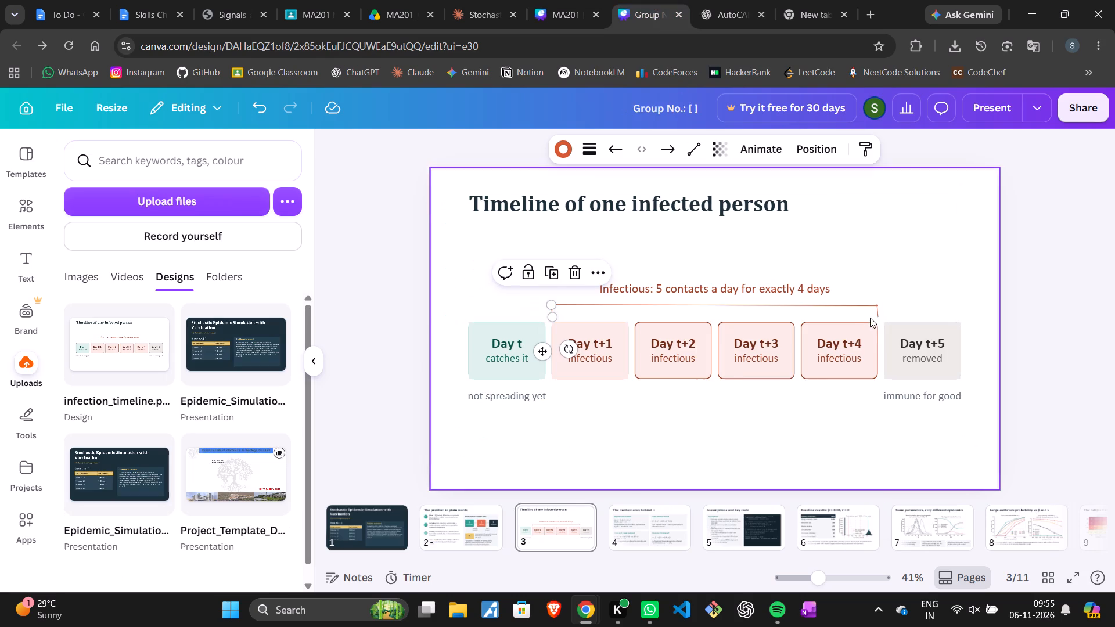
click(876, 313)
key(ctrl+c)
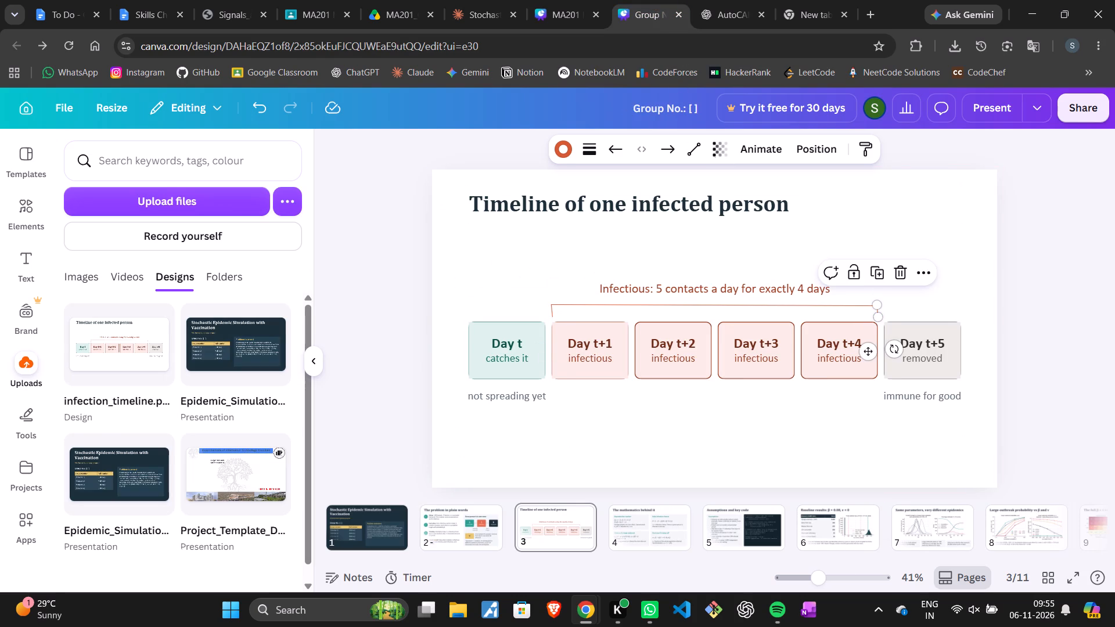
click(548, 0)
key(ctrl+v)
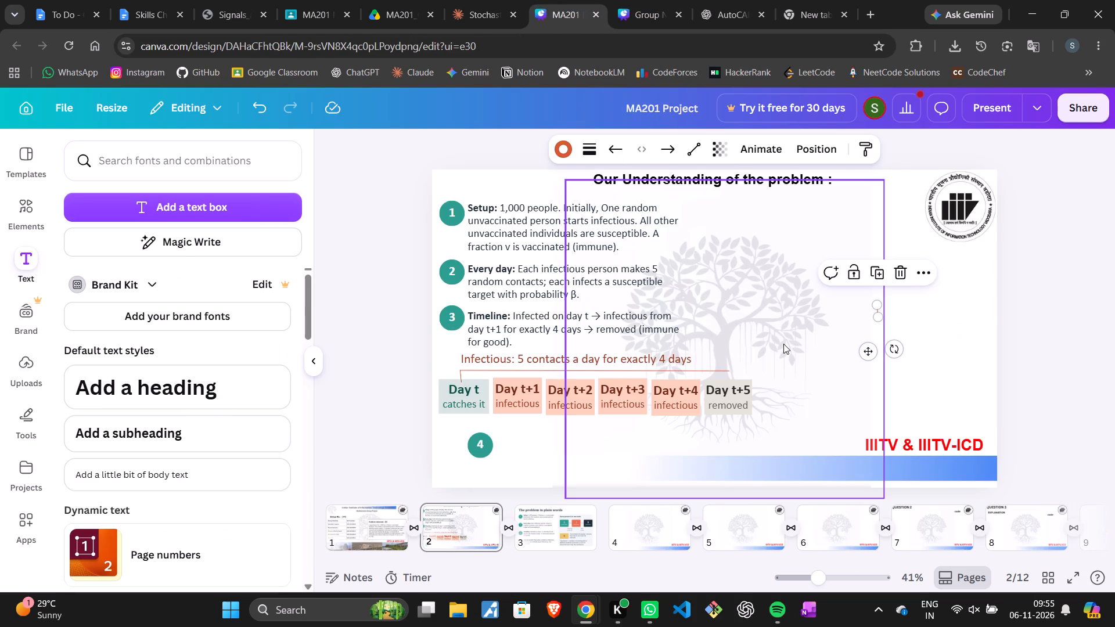
Reshape the pasted right tick into a short diagonal line sloping down towards the left.
drag(877, 312, 856, 323)
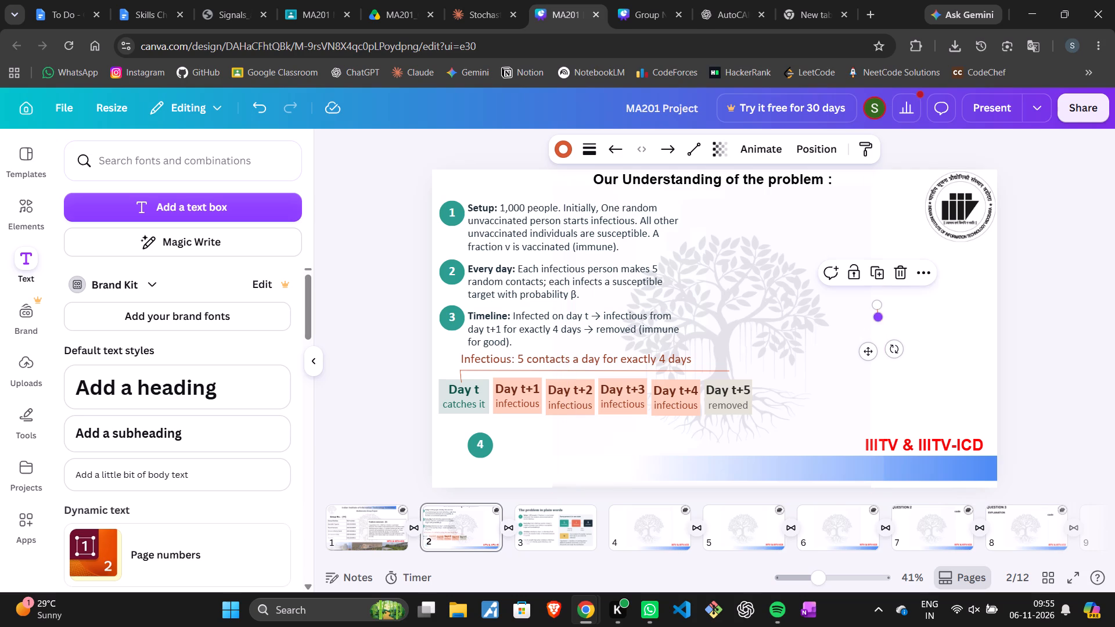
drag(856, 323, 866, 314)
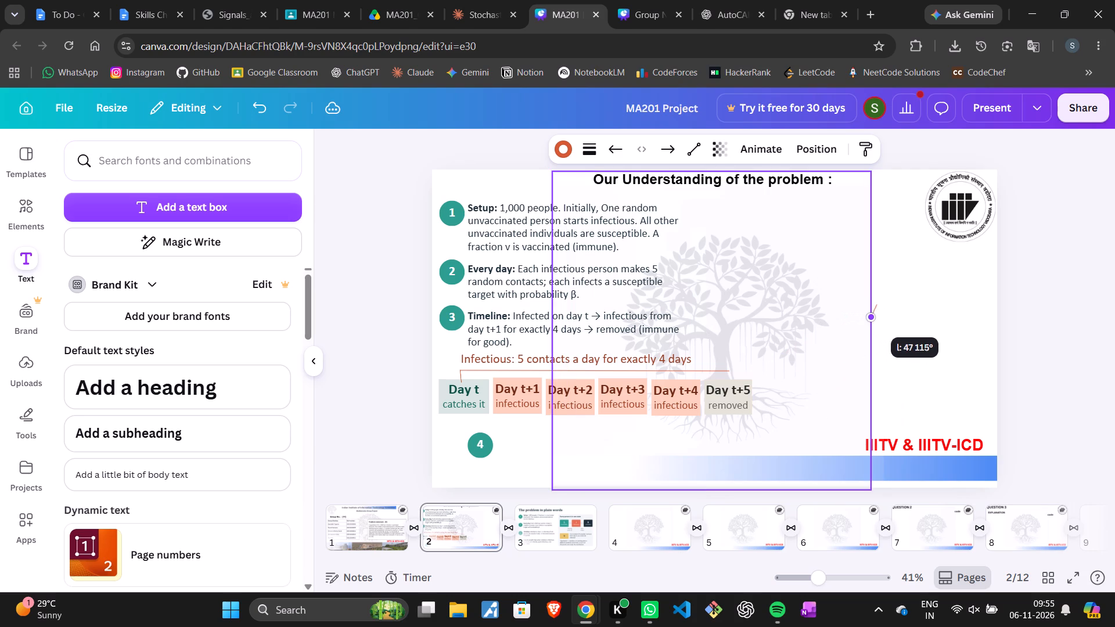
drag(866, 314, 868, 311)
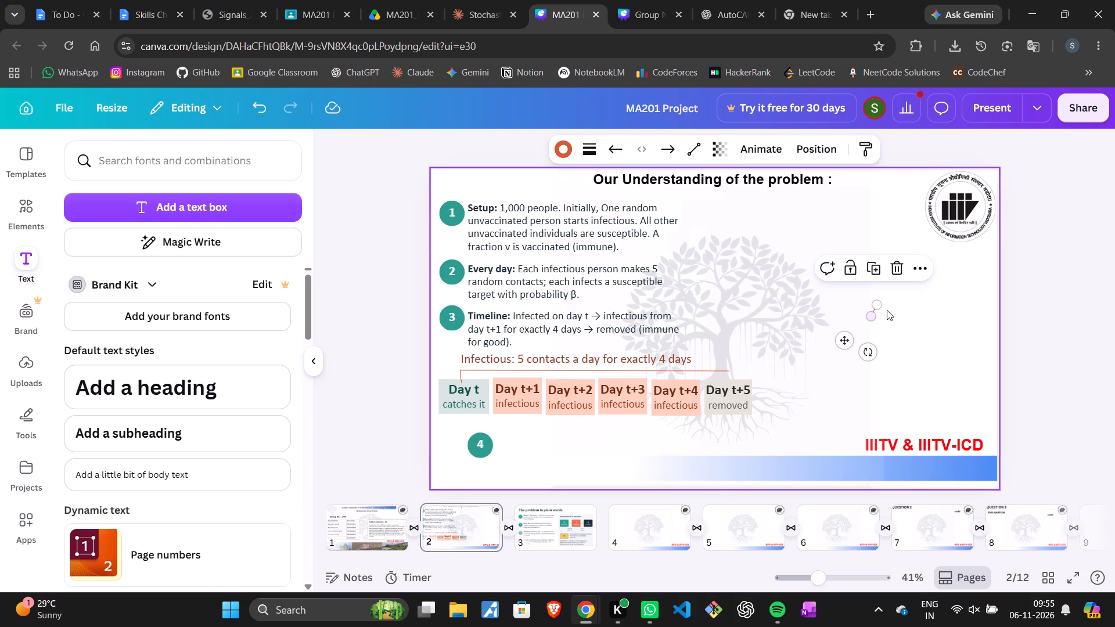
click(876, 310)
drag(875, 310, 839, 342)
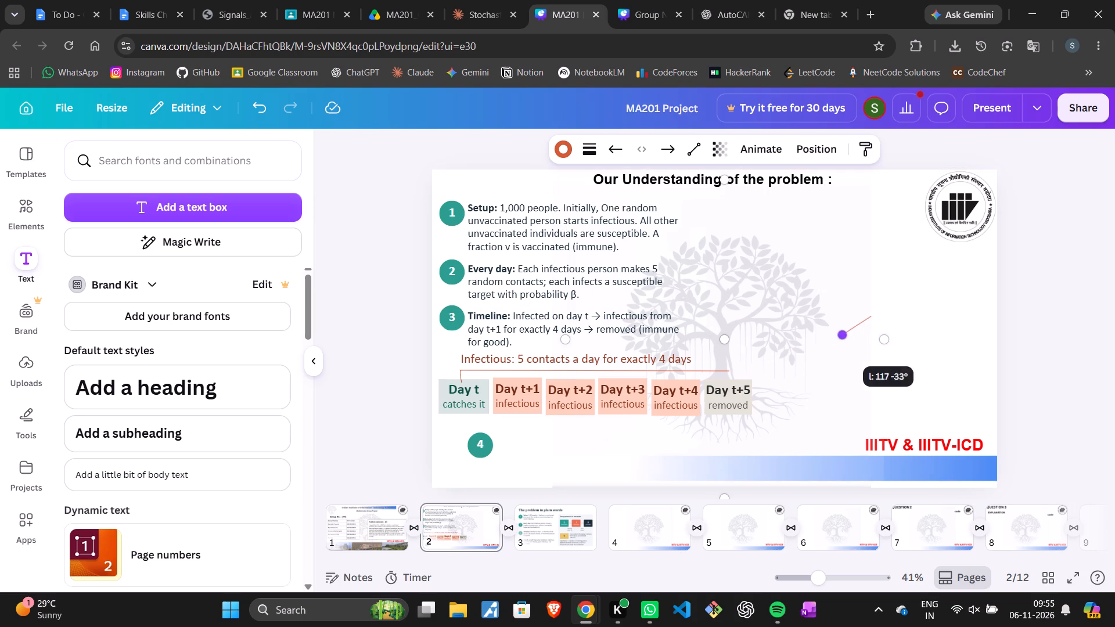
drag(839, 342, 855, 329)
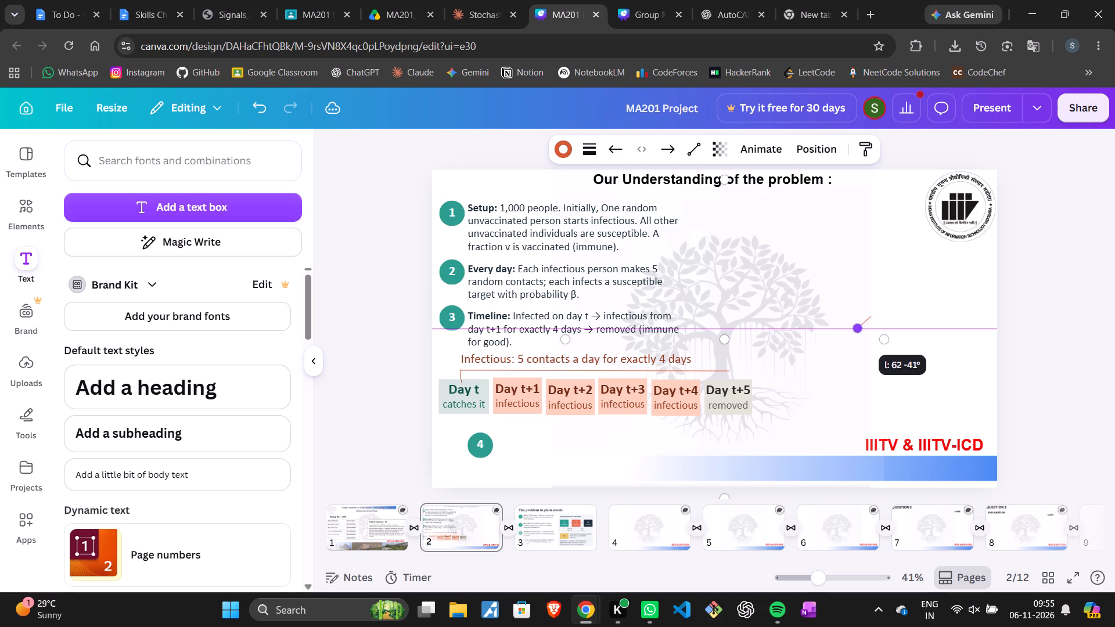
drag(855, 329, 861, 331)
Move the slanted tick to the right end of the red line, just above the "Day t+5" box.
click(868, 321)
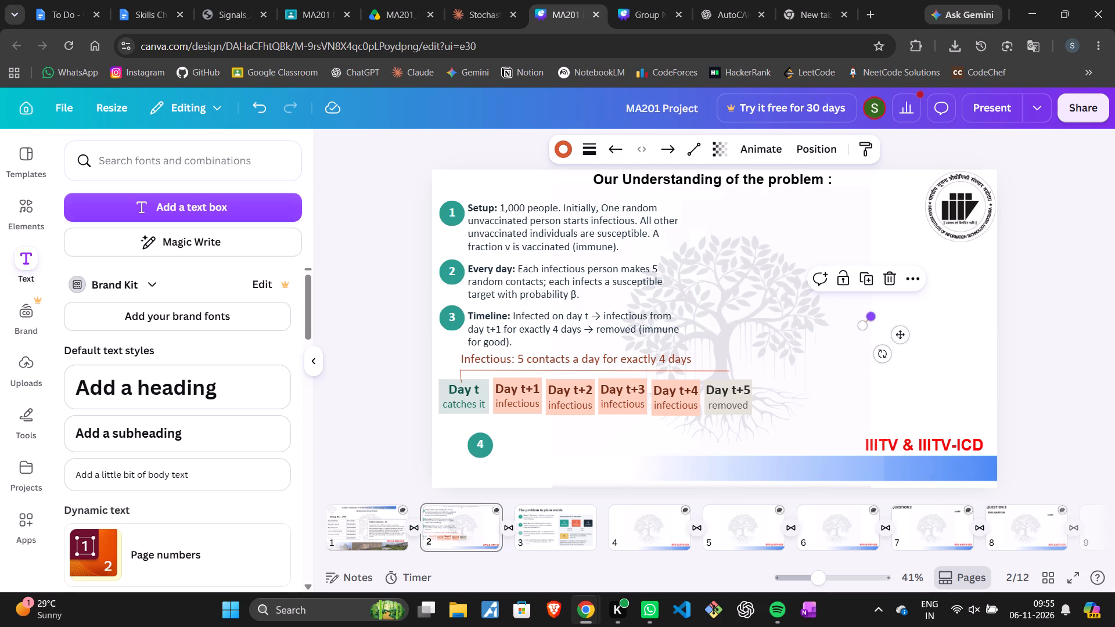
right_click(865, 321)
click(835, 348)
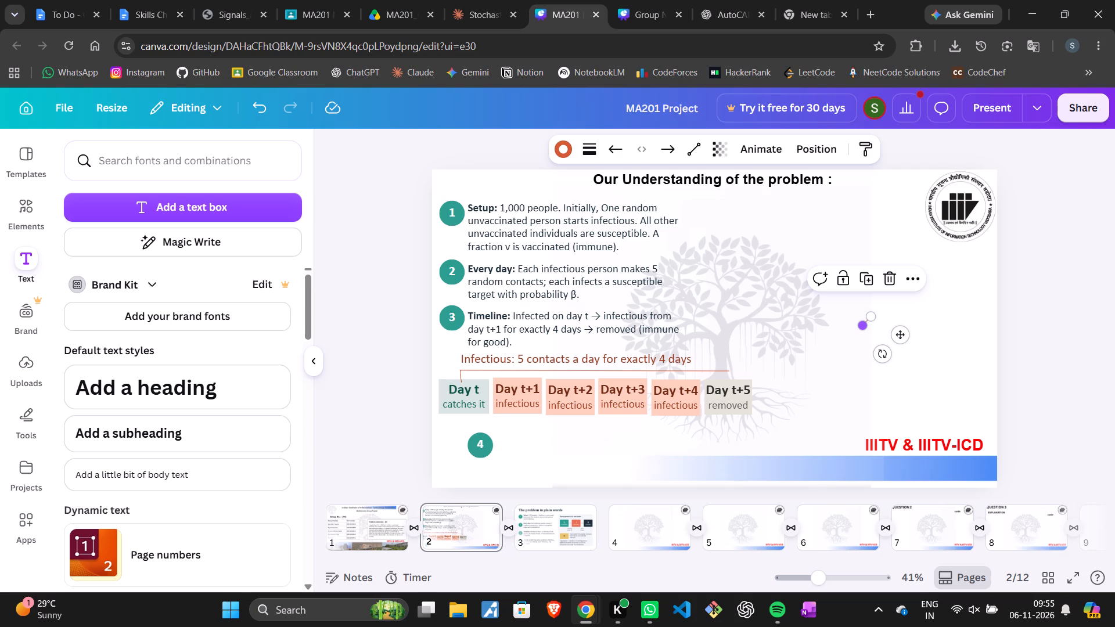
click(867, 322)
right_click(867, 322)
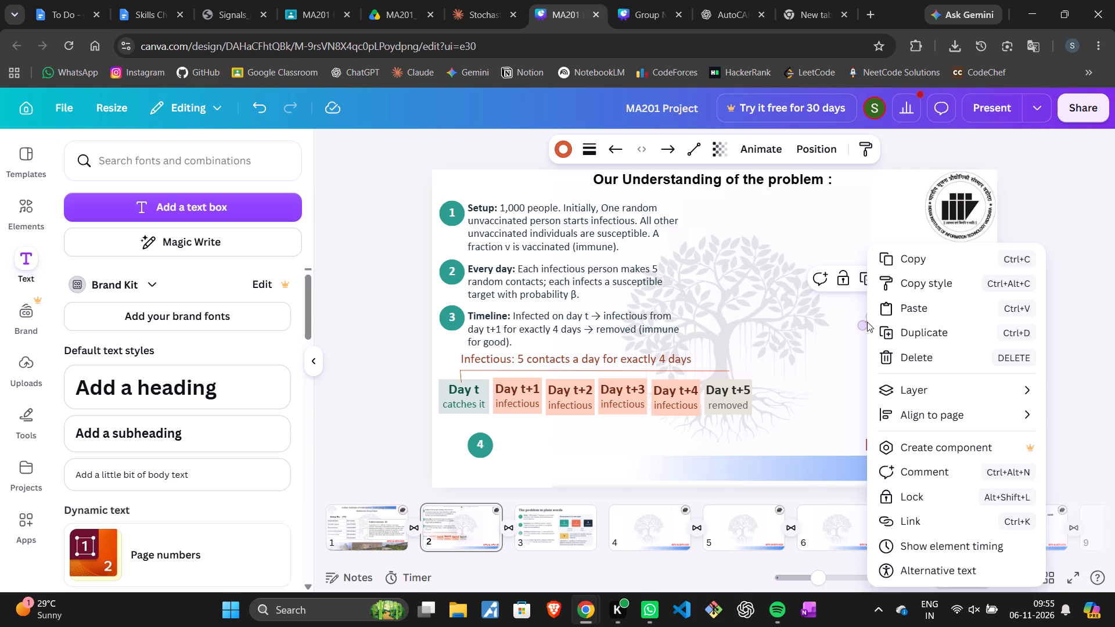
click(852, 342)
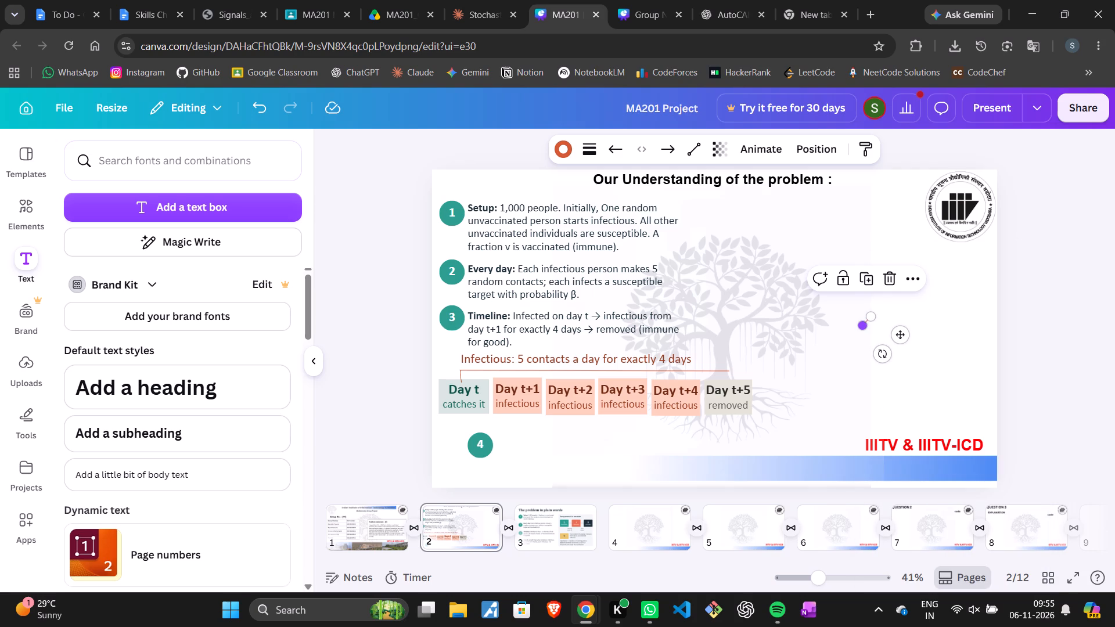
click(866, 322)
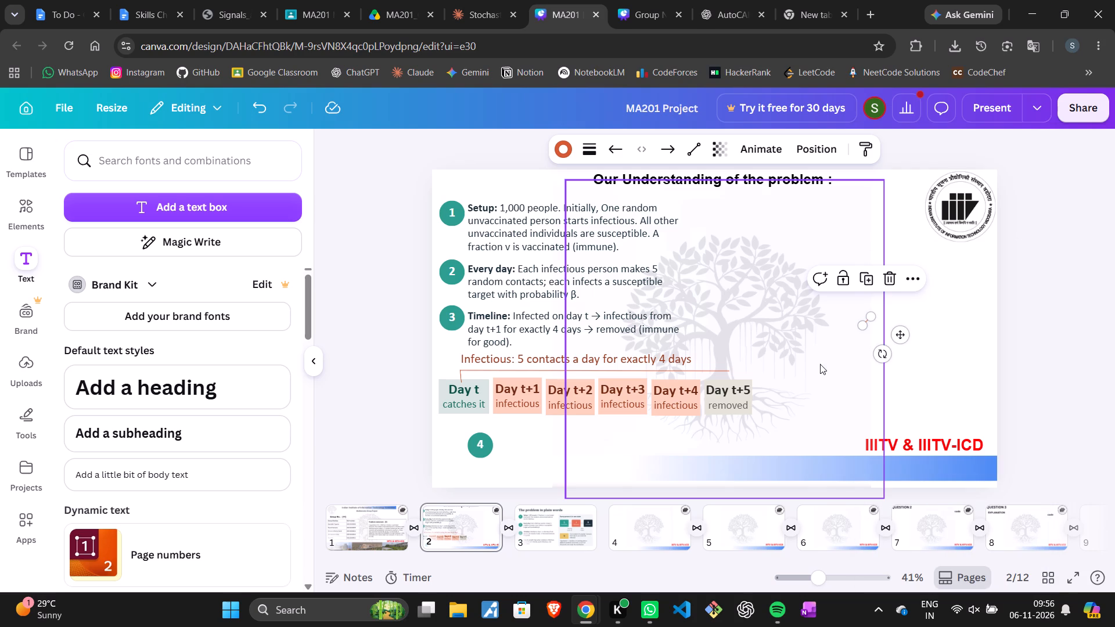
click(738, 371)
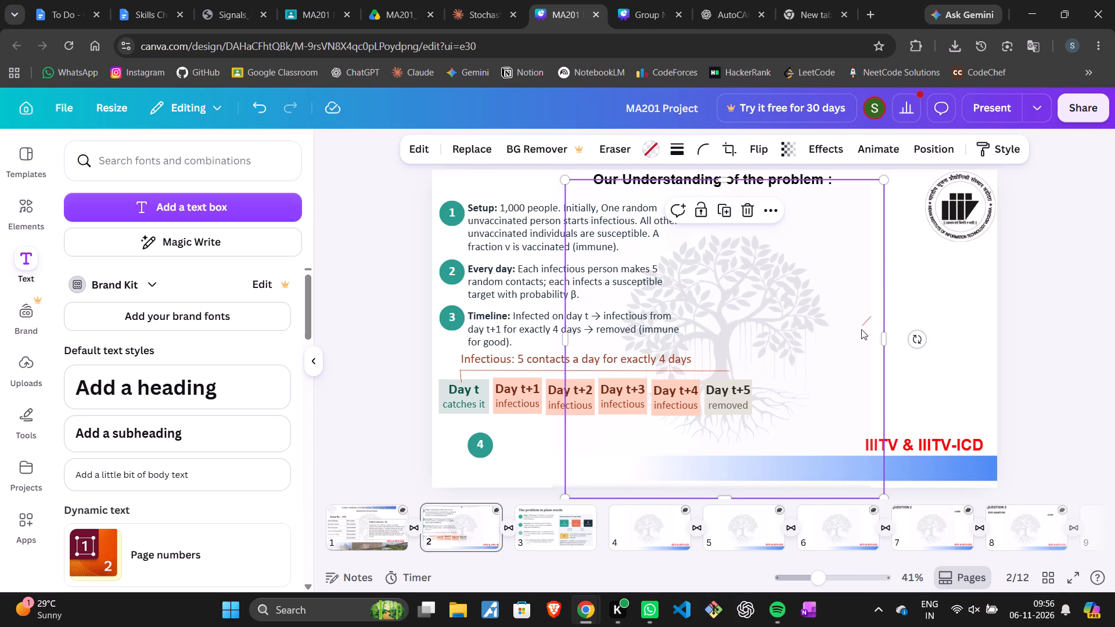
drag(868, 320, 731, 382)
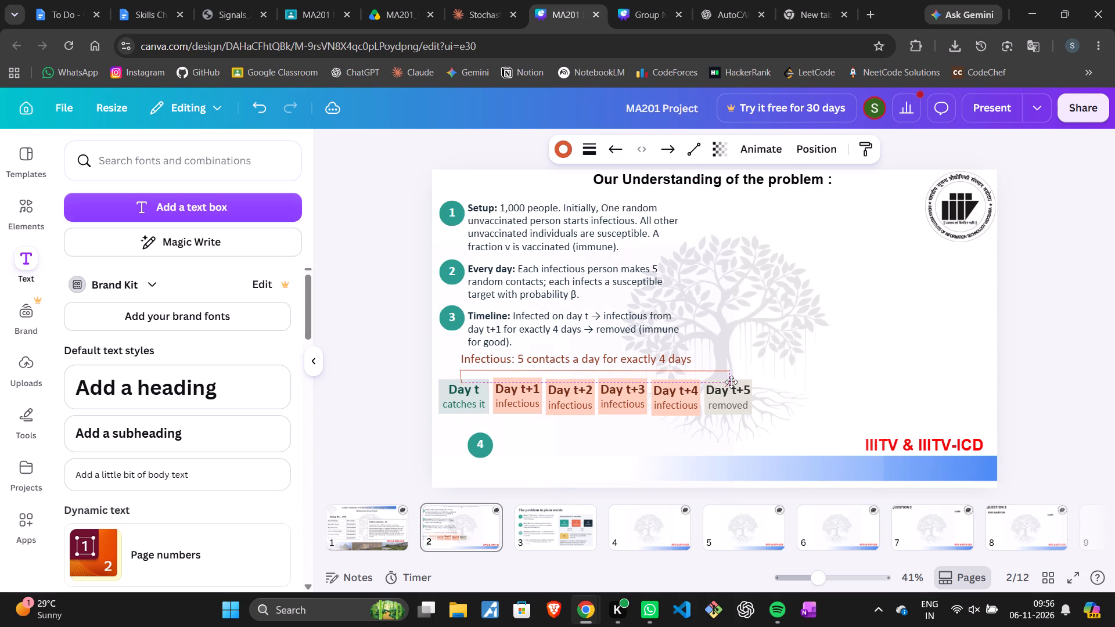
drag(731, 382, 726, 376)
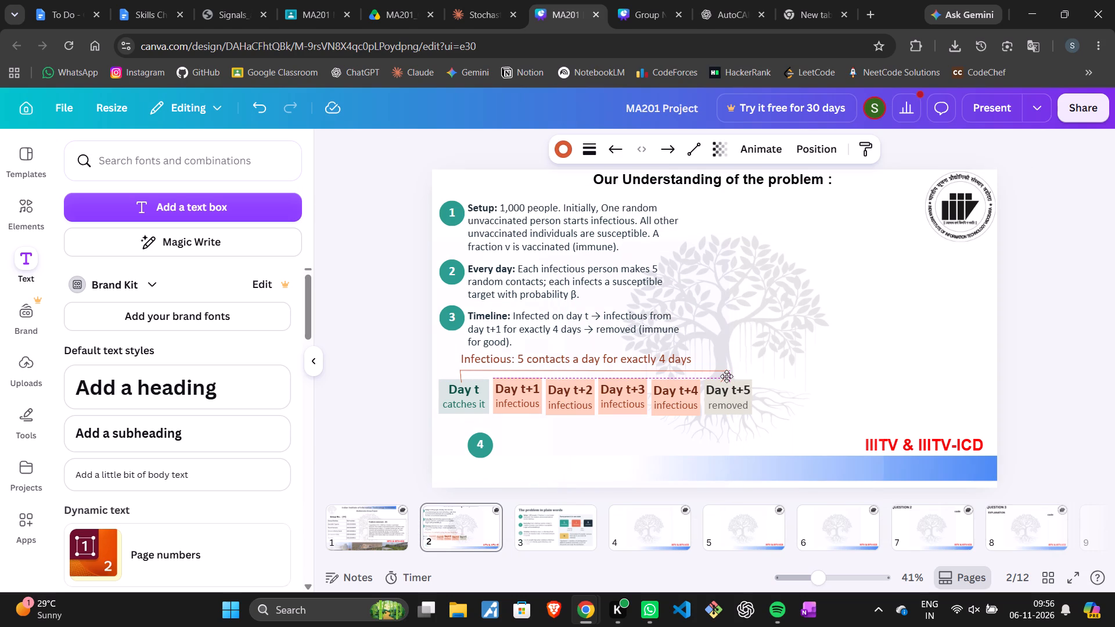
drag(726, 376, 729, 374)
click(904, 377)
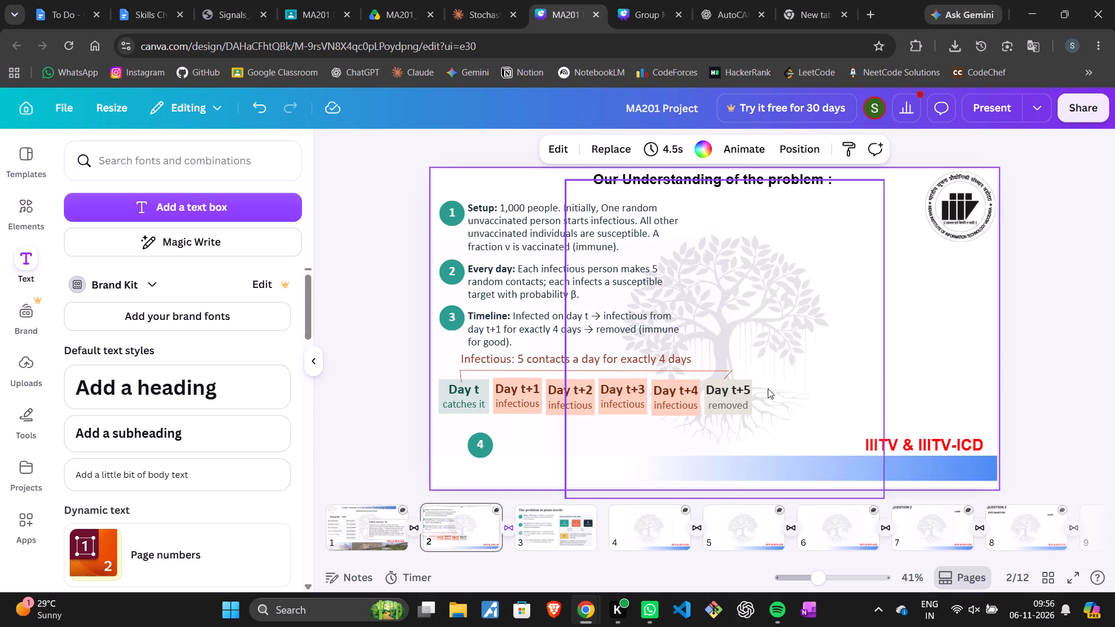
click(725, 378)
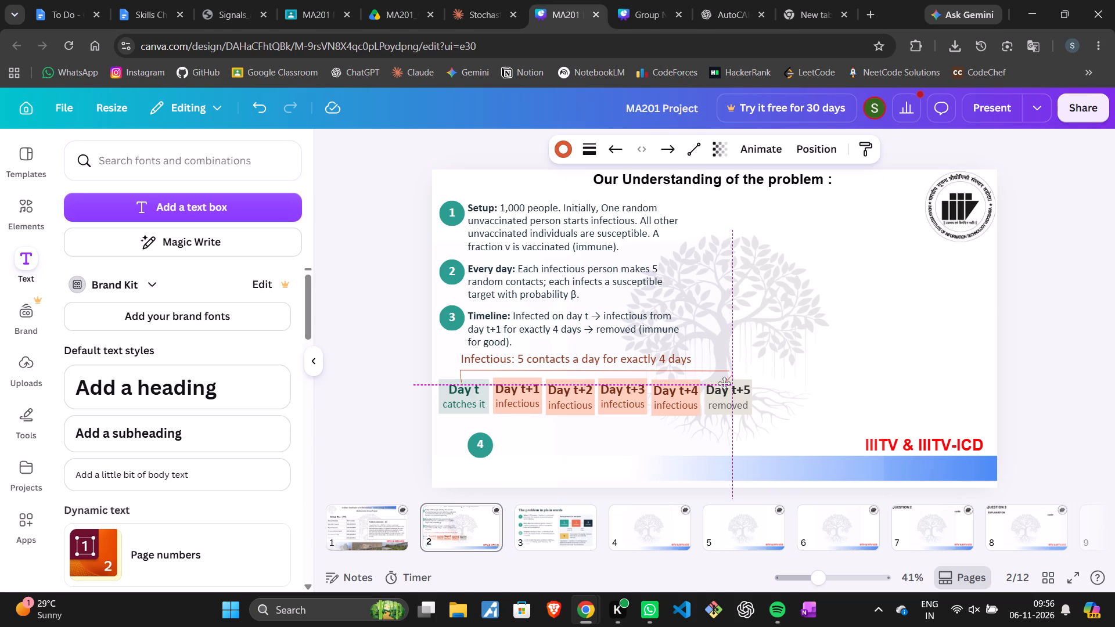
click(815, 348)
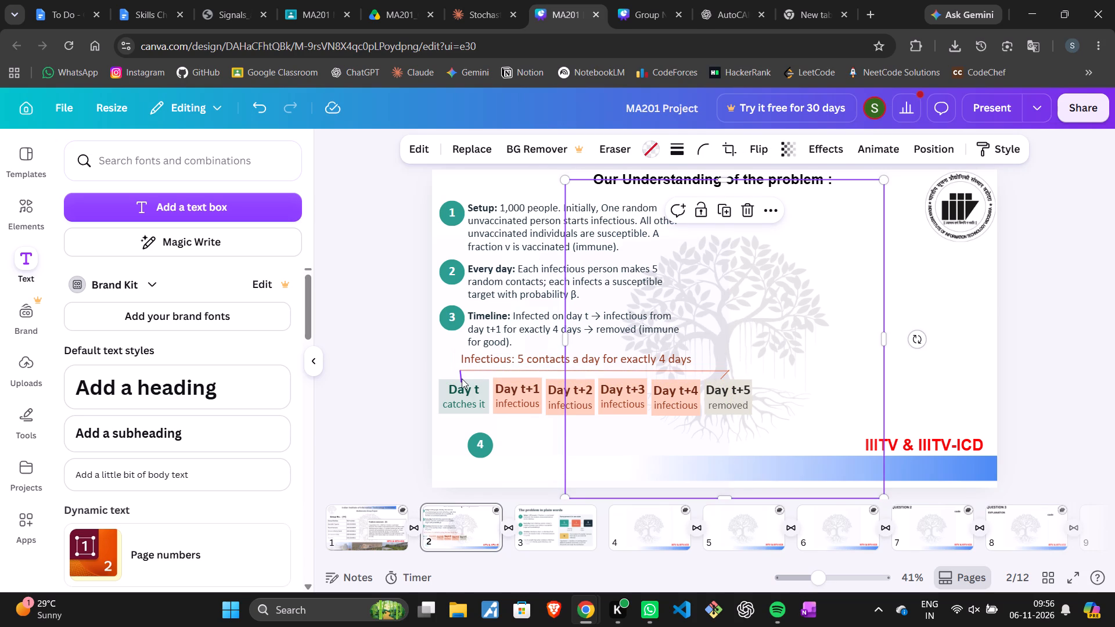
click(462, 379)
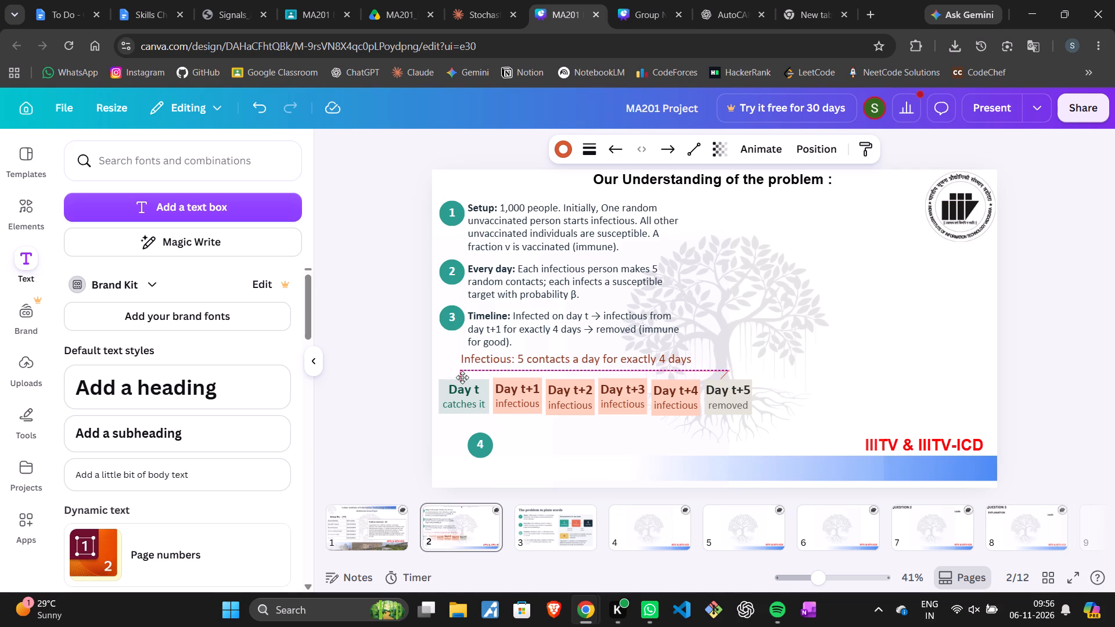
click(780, 369)
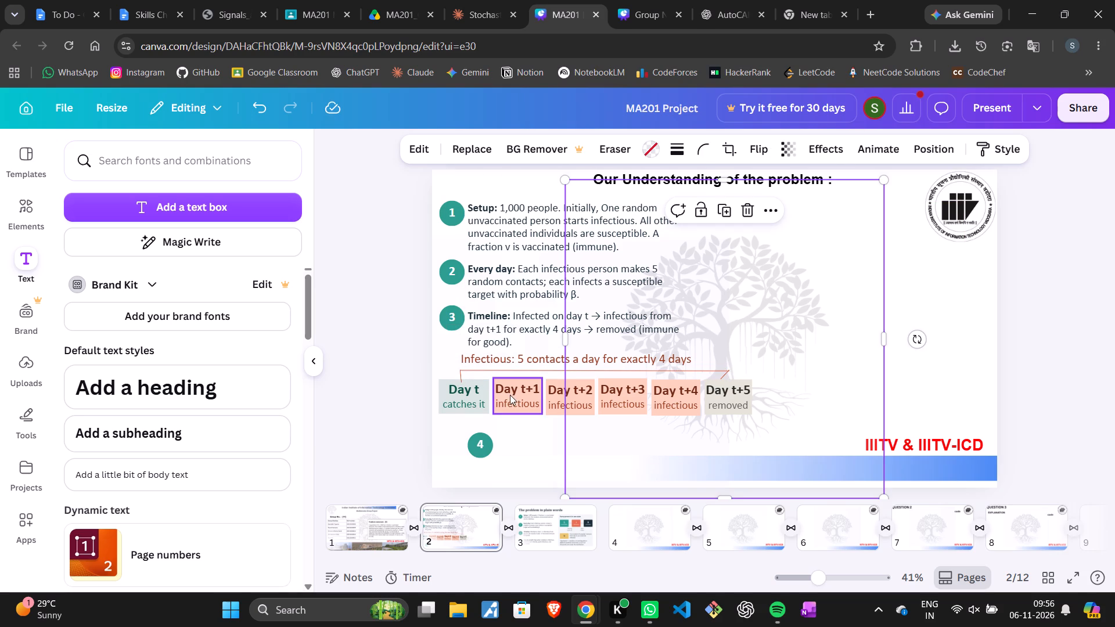
click(461, 380)
drag(461, 381, 465, 384)
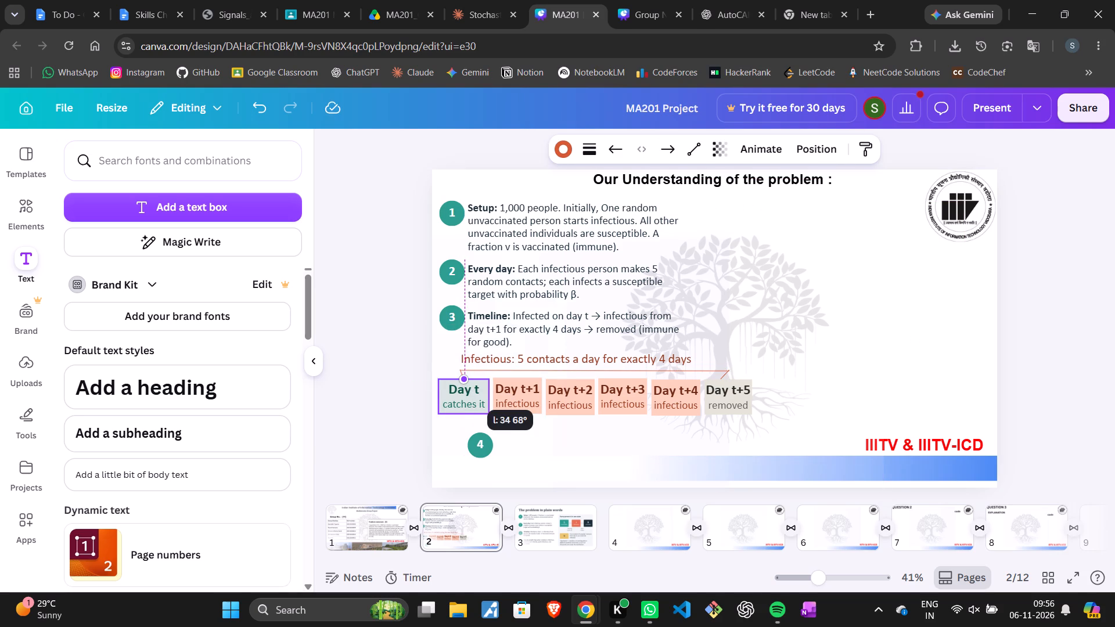
drag(465, 384, 477, 381)
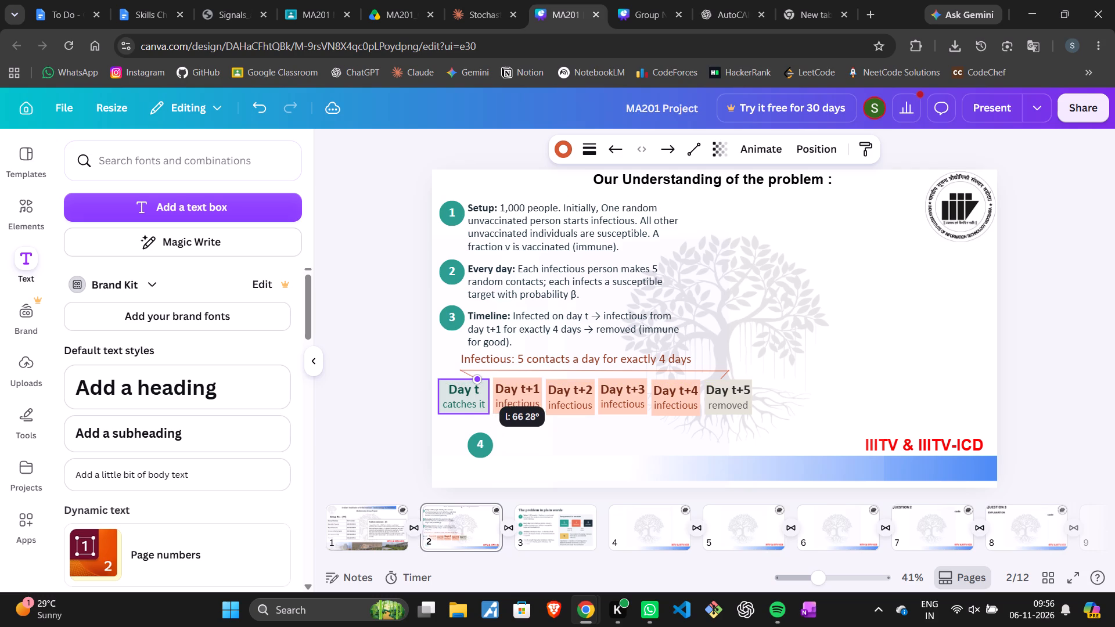
drag(477, 381, 472, 380)
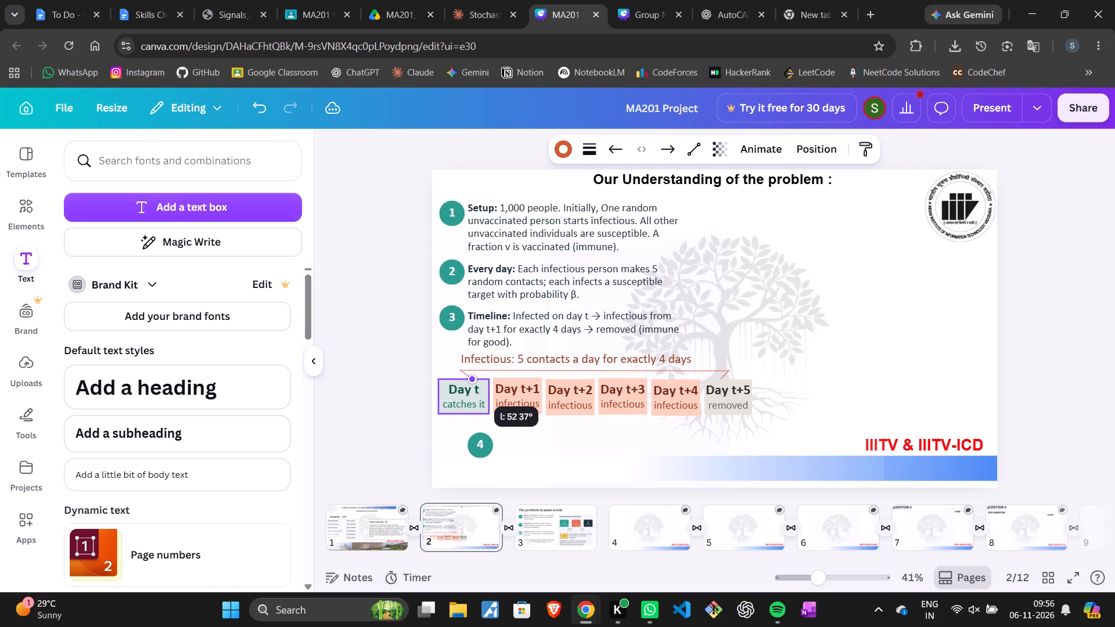
drag(472, 380, 473, 380)
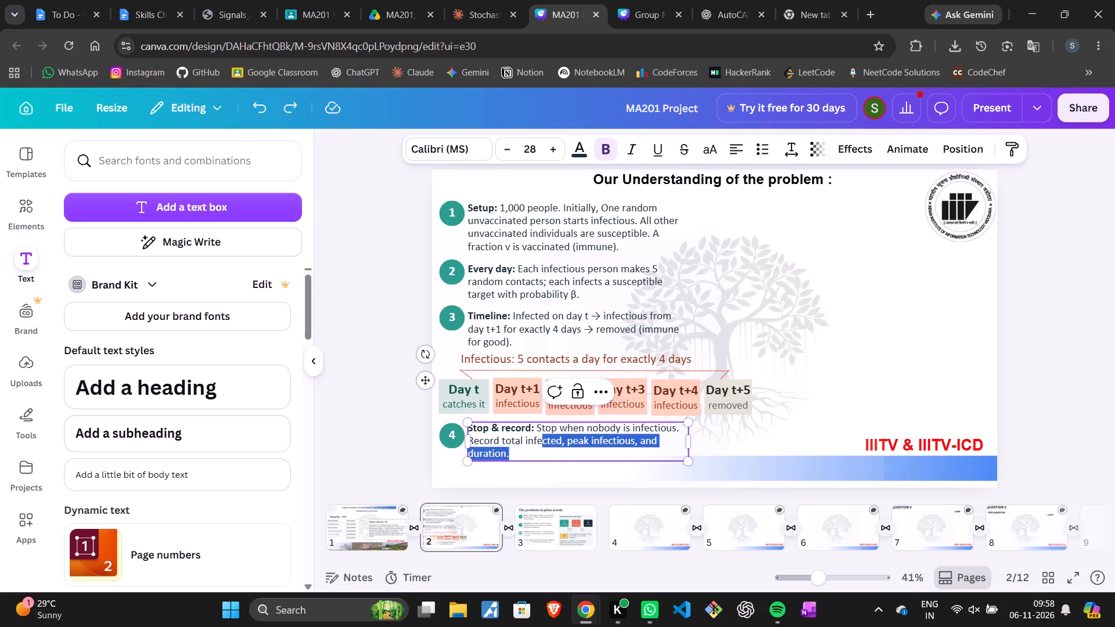
drag(542, 435, 535, 431)
key(BackSpace)
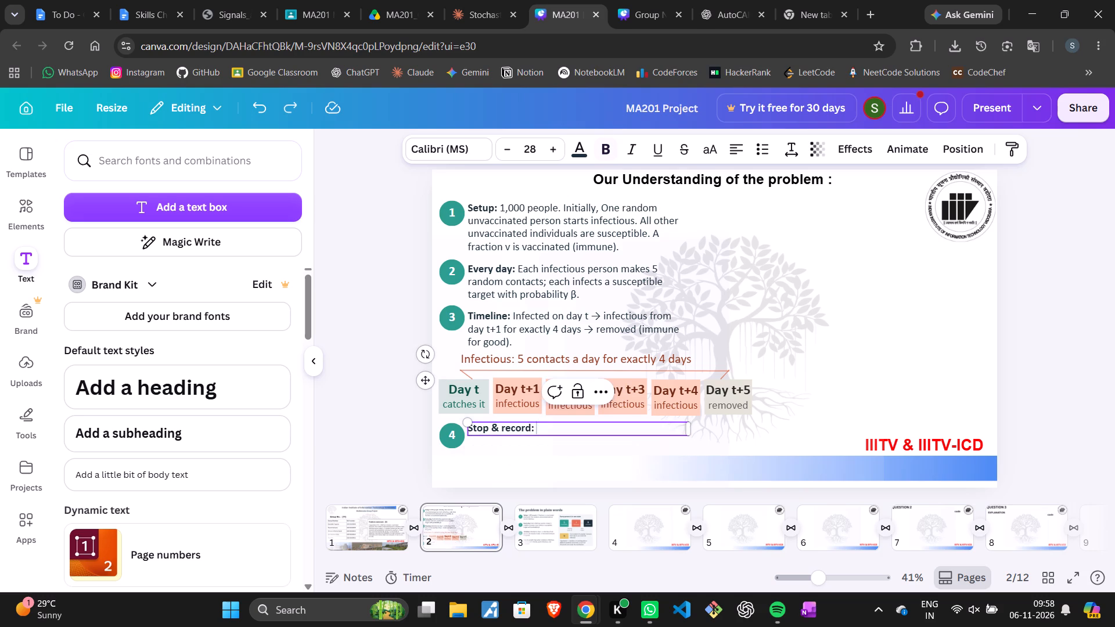
key(ctrl+b)
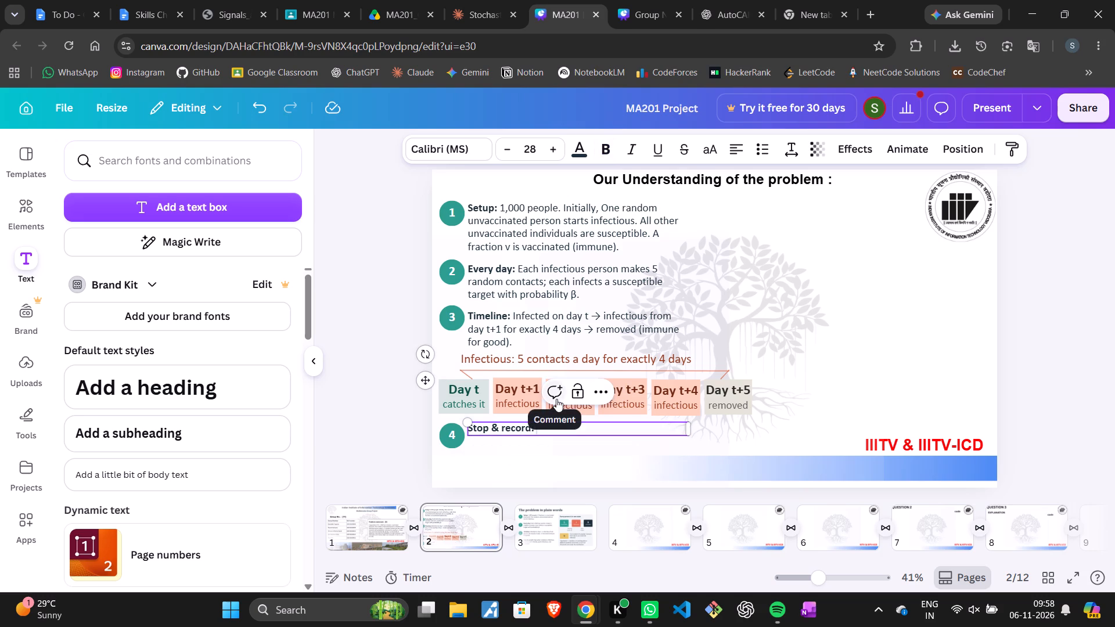
key(ctrl+v)
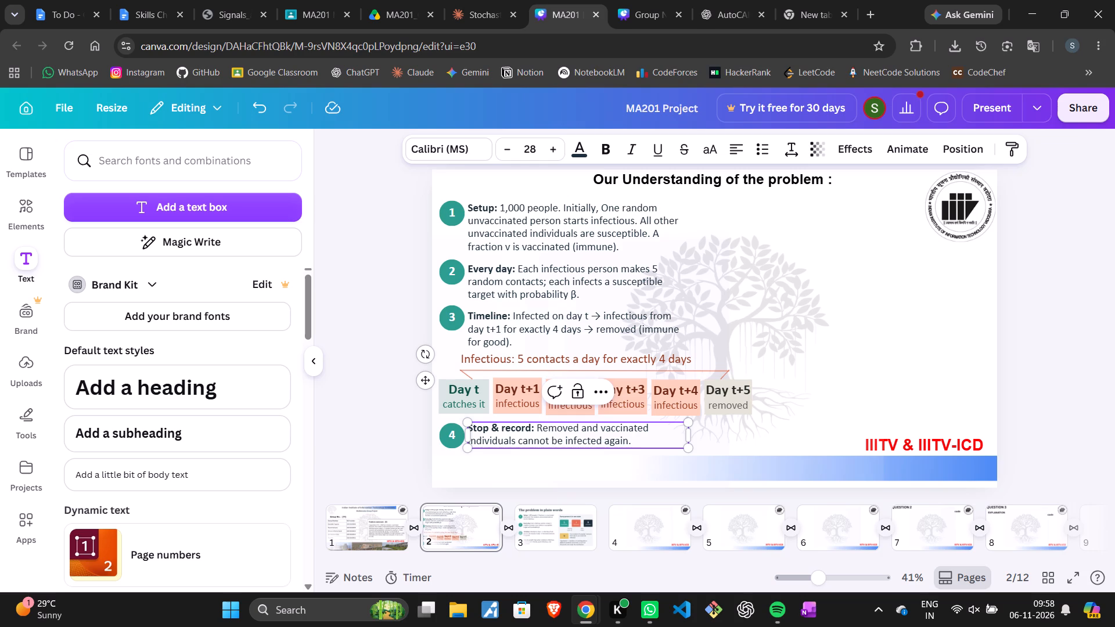
Replace the bold label "Stop & record:" in the fourth point with "Base Case:".
click(531, 431)
key(BackSpace)
key(BackSpace)
key(BackSpace)
key(BackSpace)
key(BackSpace)
key(BackSpace)
key(BackSpace)
key(BackSpace)
key(BackSpace)
key(BackSpace)
key(BackSpace)
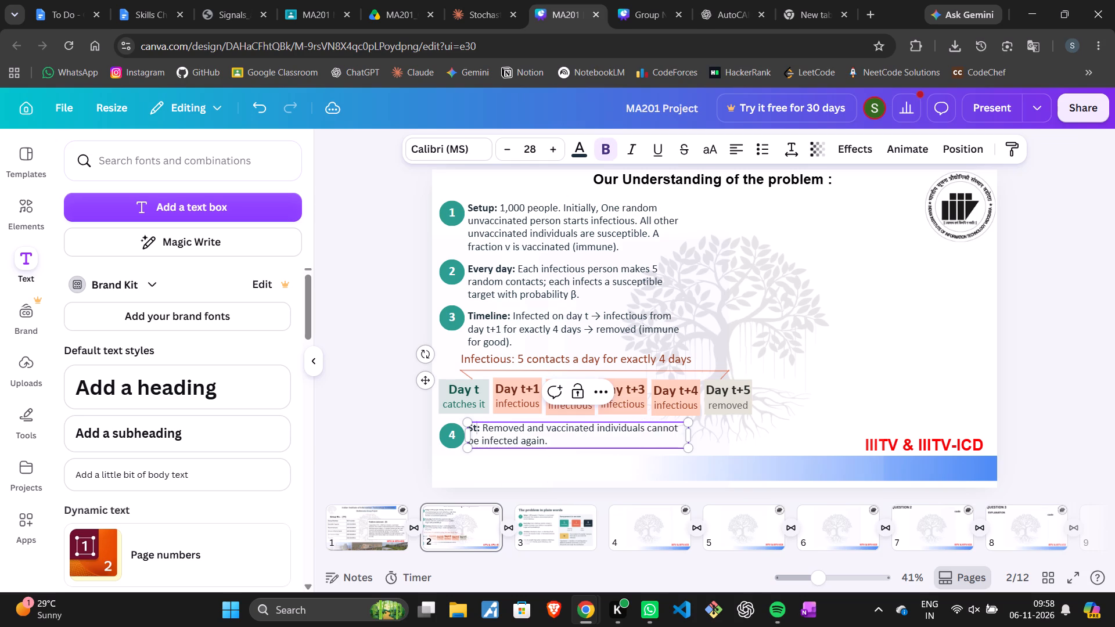
key(BackSpace)
key(BackSpace)
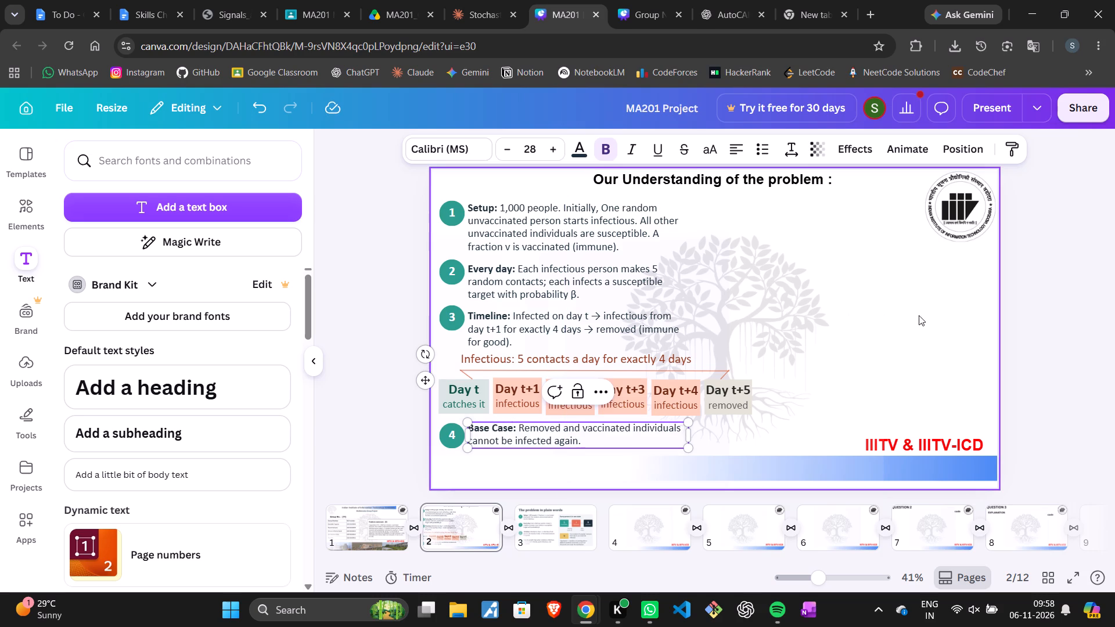
click(949, 320)
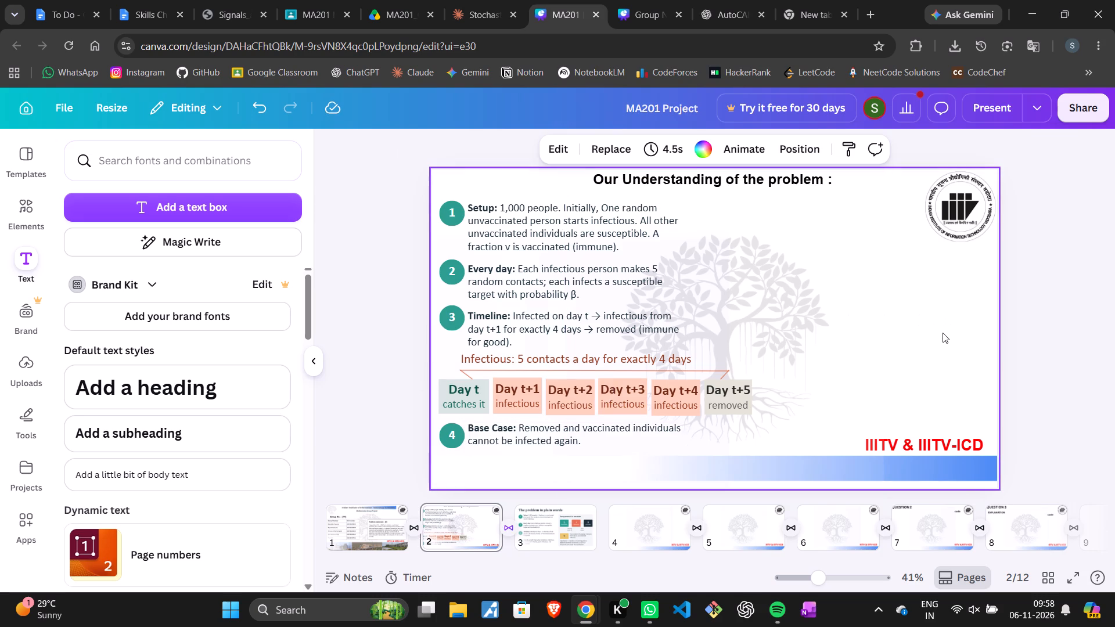
Narrow the "Day t" timeline box so it closely fits "catches it" on one line.
click(465, 409)
drag(491, 392, 481, 398)
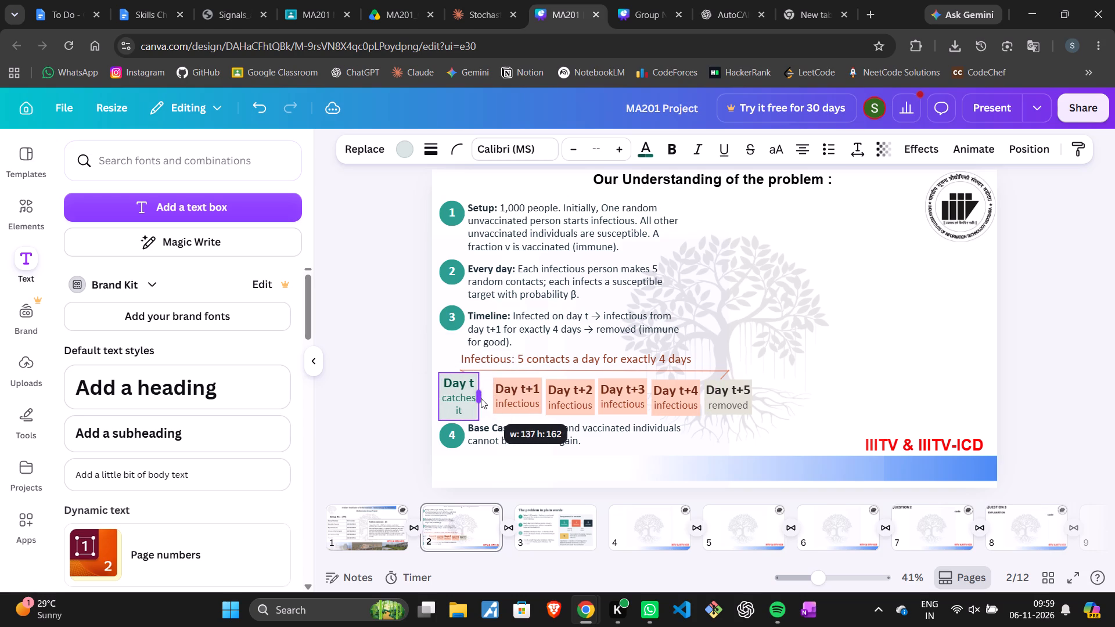
drag(481, 398, 484, 399)
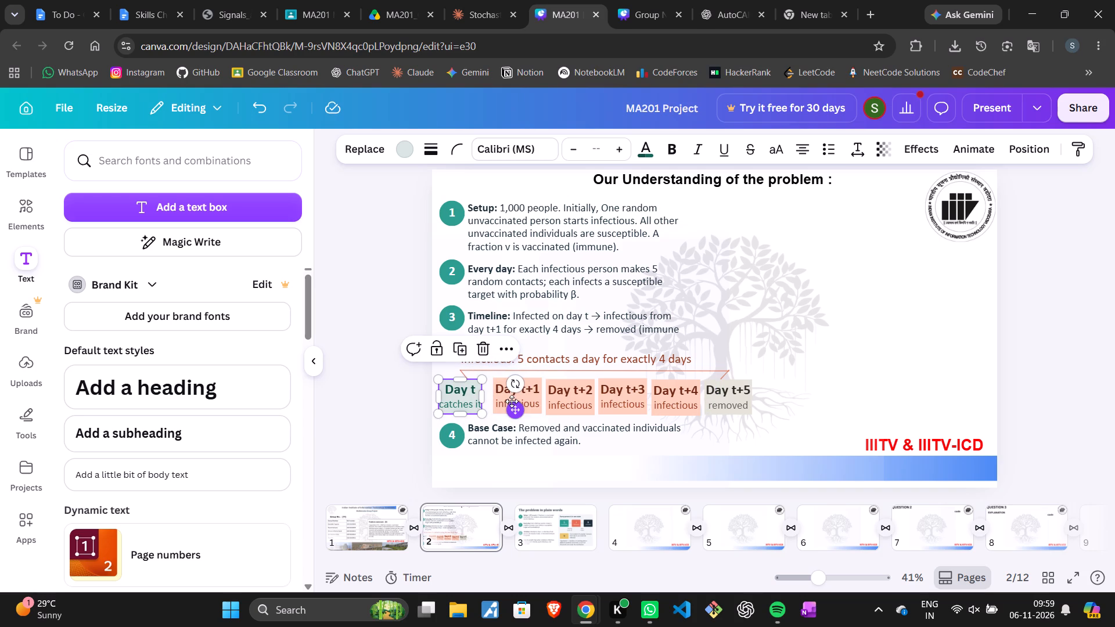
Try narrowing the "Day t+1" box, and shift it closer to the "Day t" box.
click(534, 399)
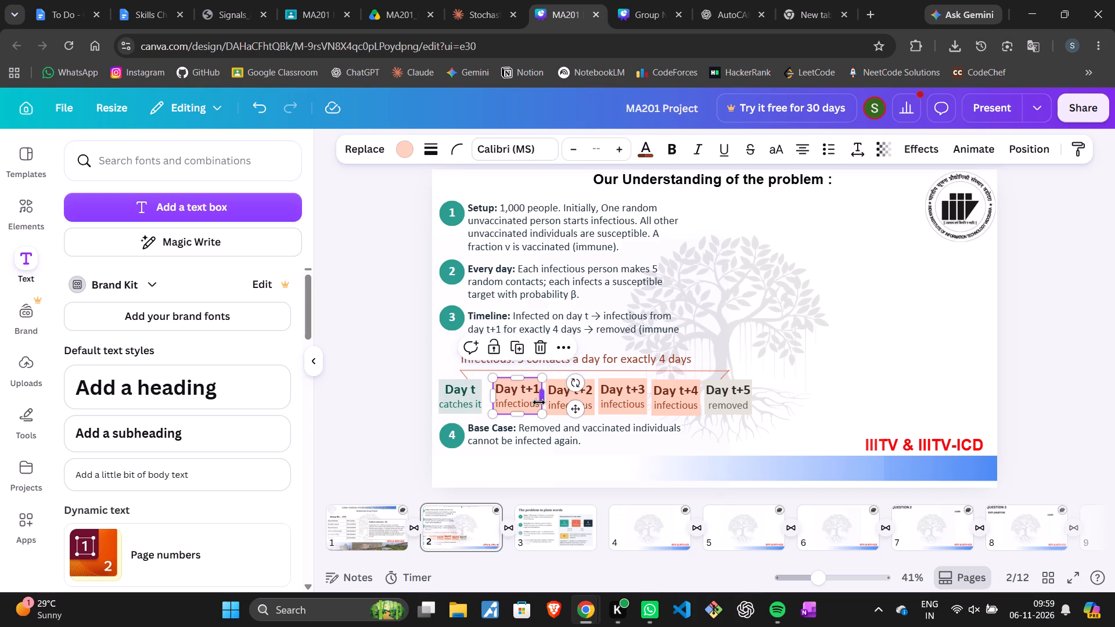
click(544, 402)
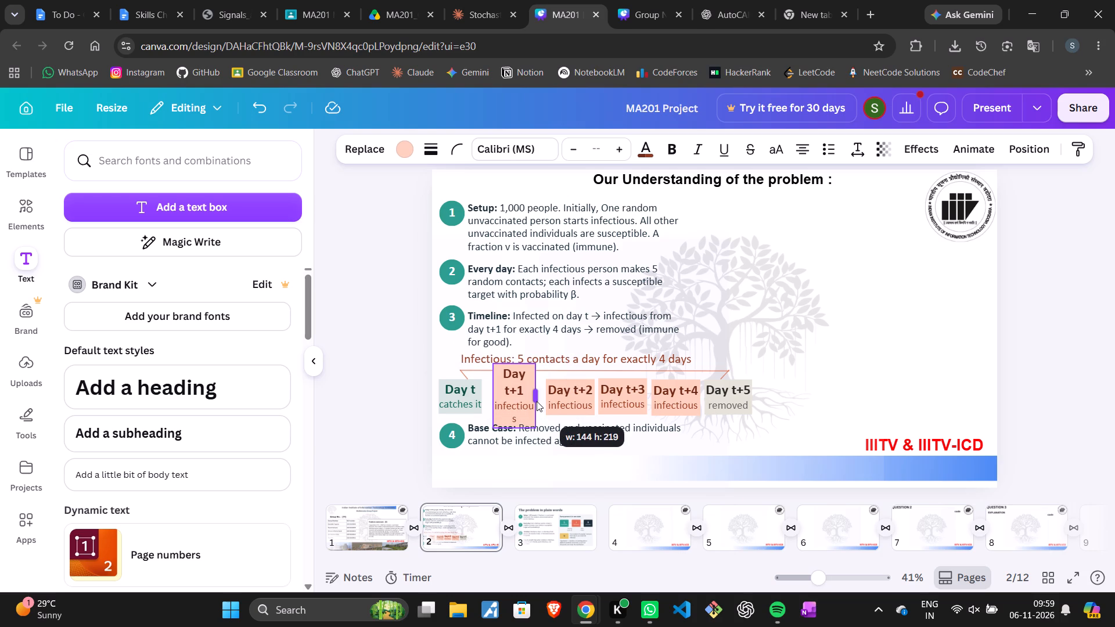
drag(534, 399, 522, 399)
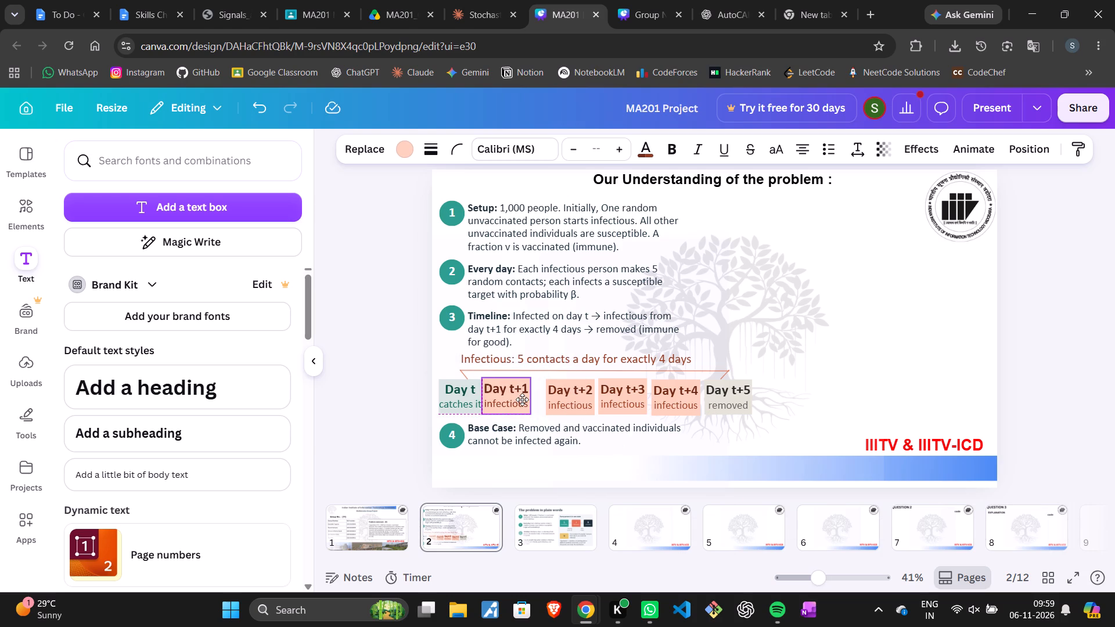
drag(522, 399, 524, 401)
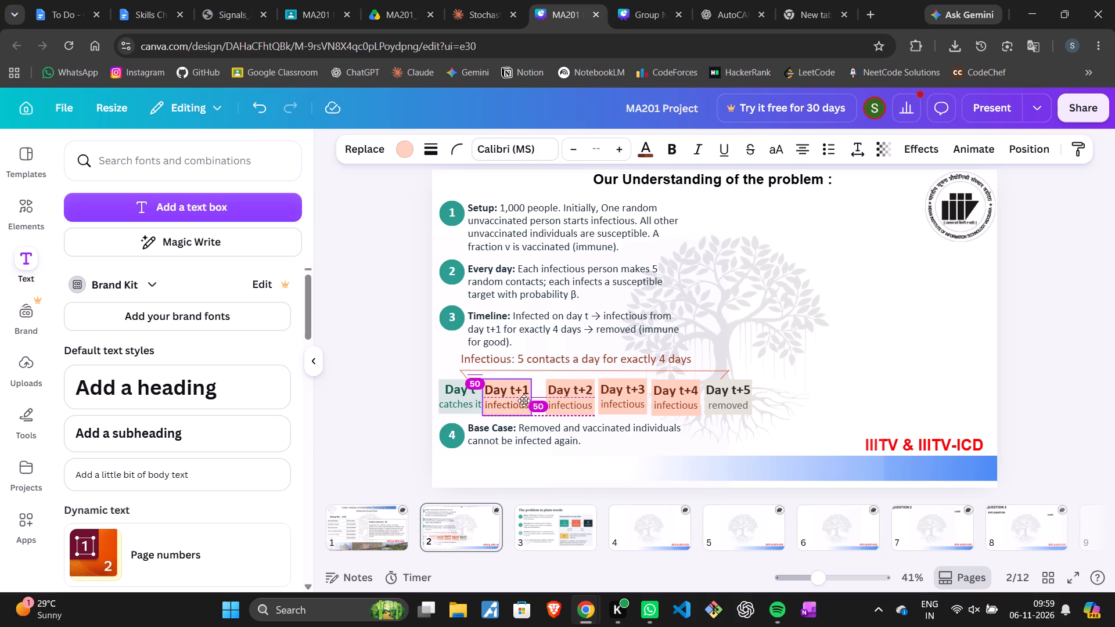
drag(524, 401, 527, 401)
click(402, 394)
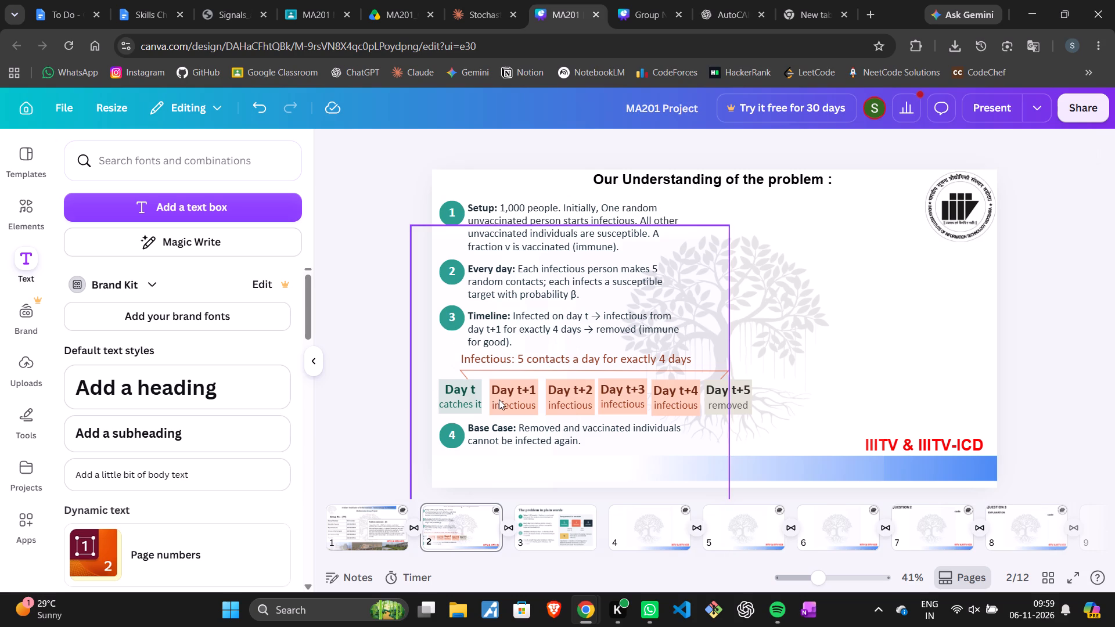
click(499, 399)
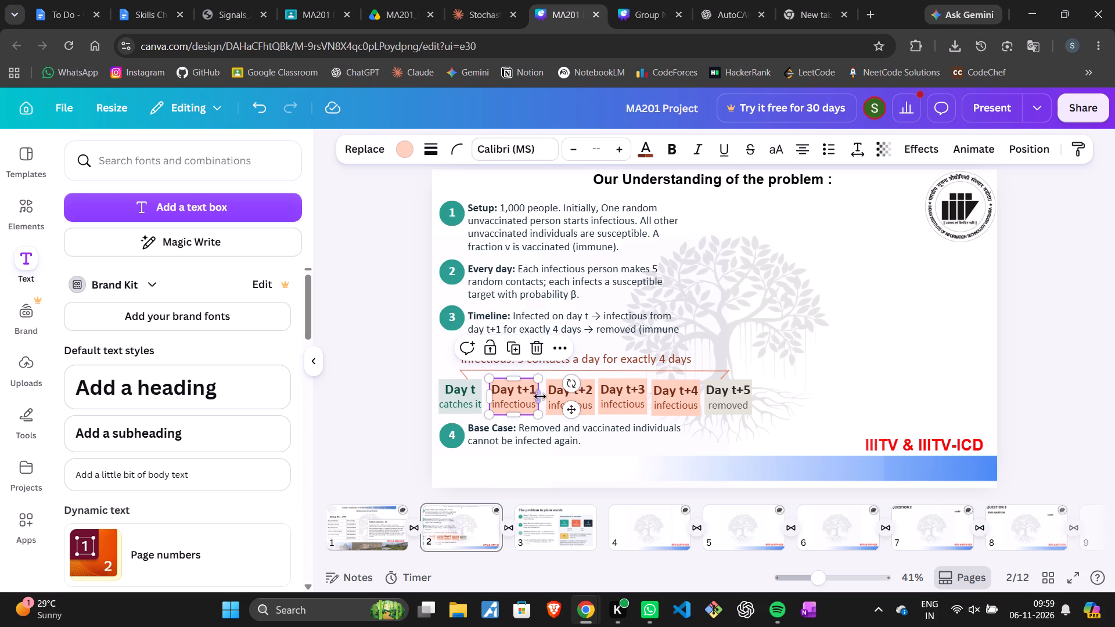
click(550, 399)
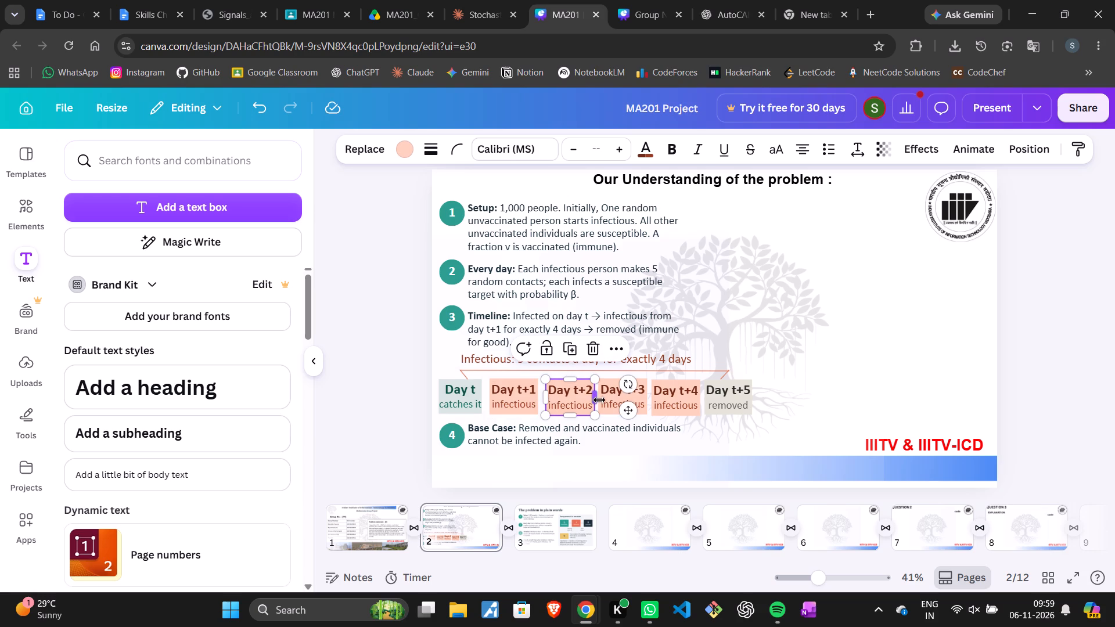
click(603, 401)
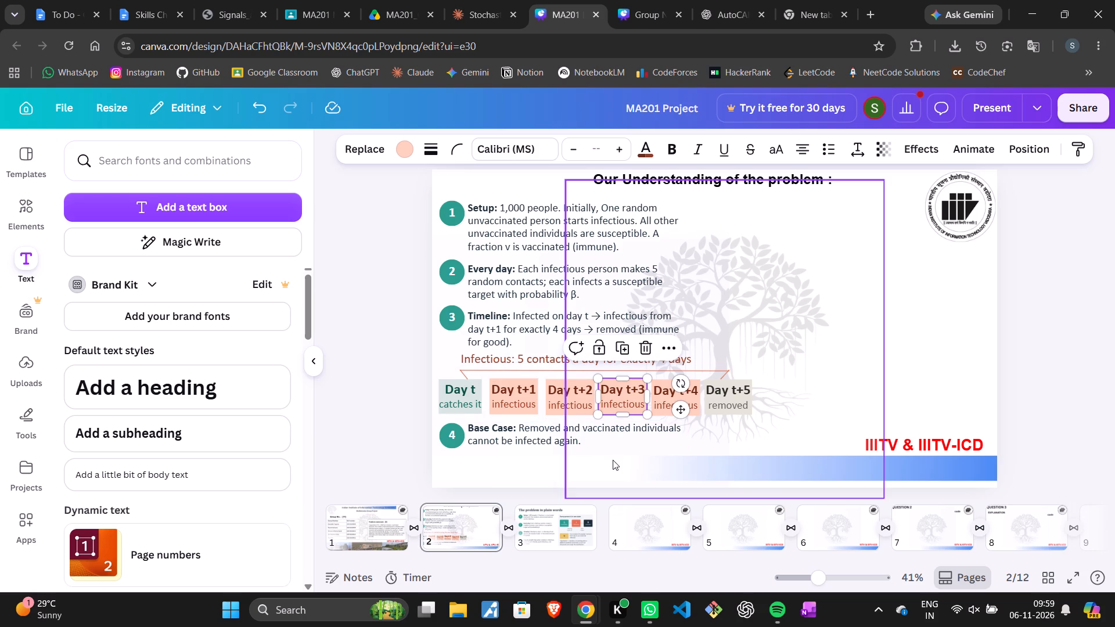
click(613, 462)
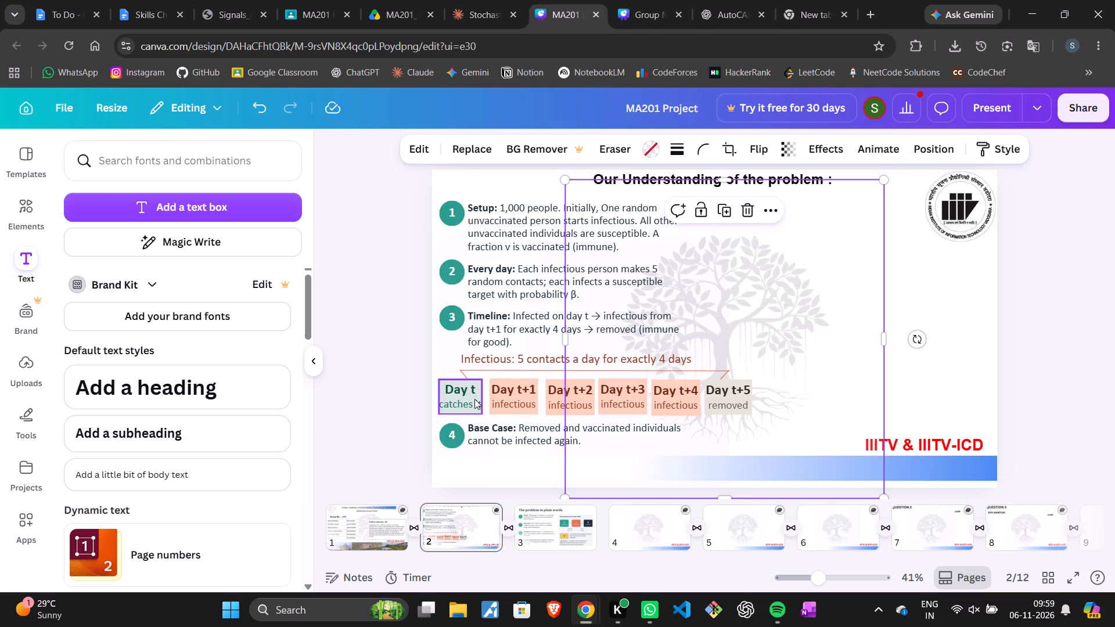
Shift the "Day t", "Day t+1" and "Day t+2" boxes toward the slide's left edge, closely spaced and level in one row.
click(474, 398)
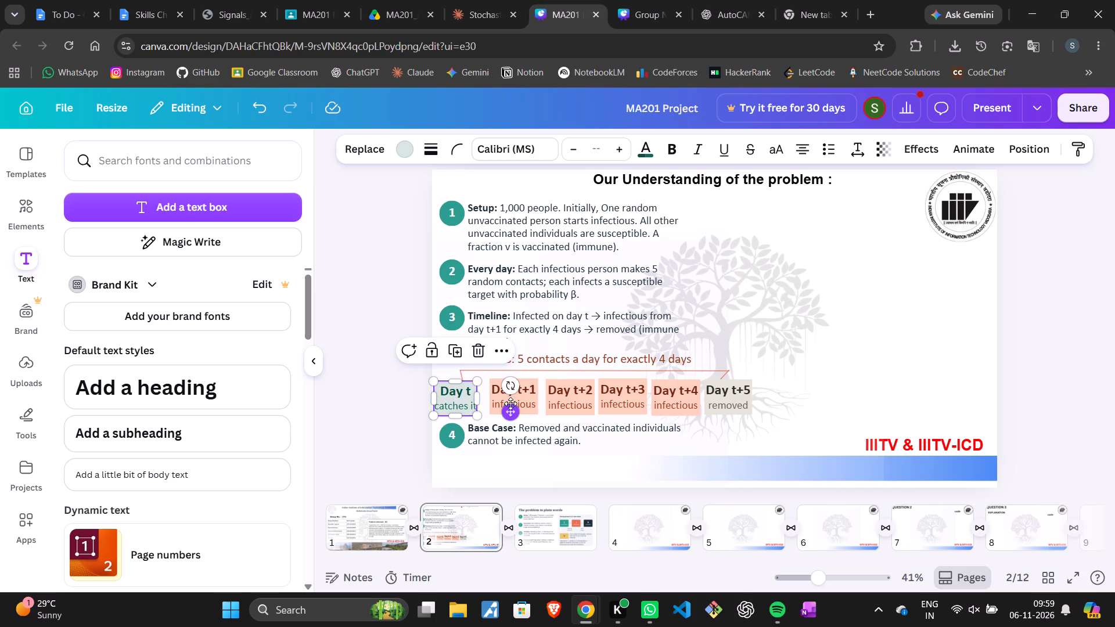
drag(503, 398, 495, 398)
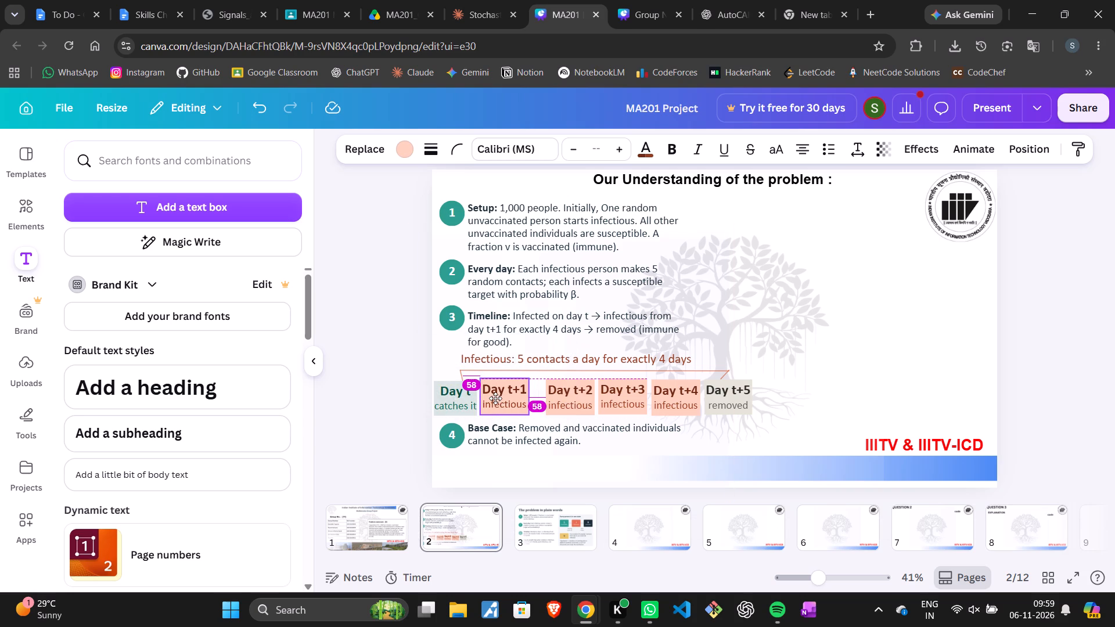
drag(495, 398, 495, 398)
click(495, 398)
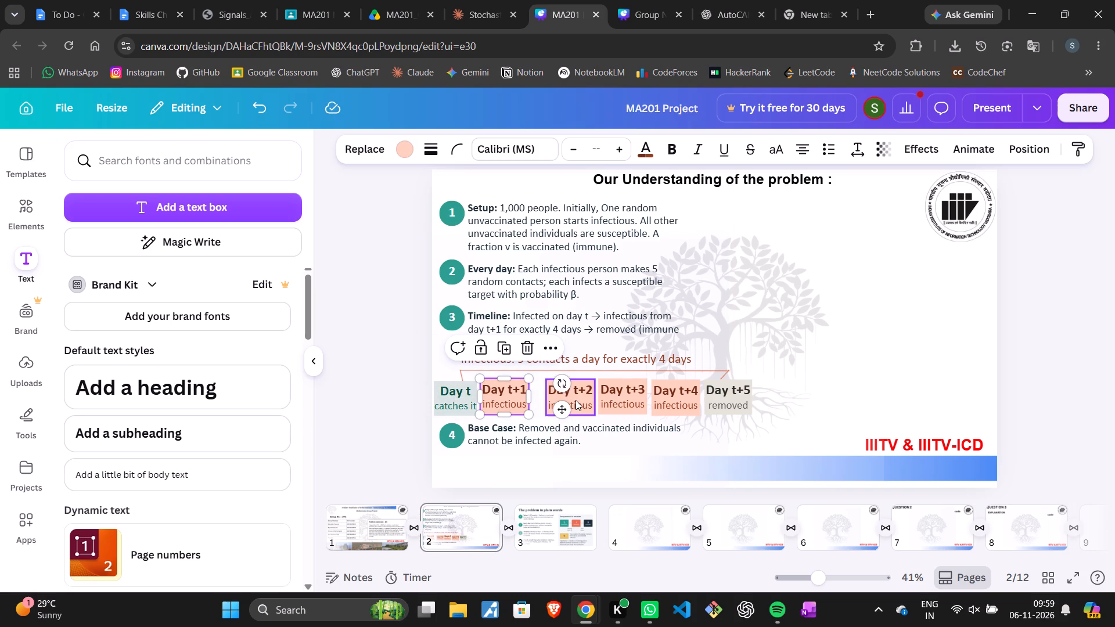
drag(576, 400, 563, 402)
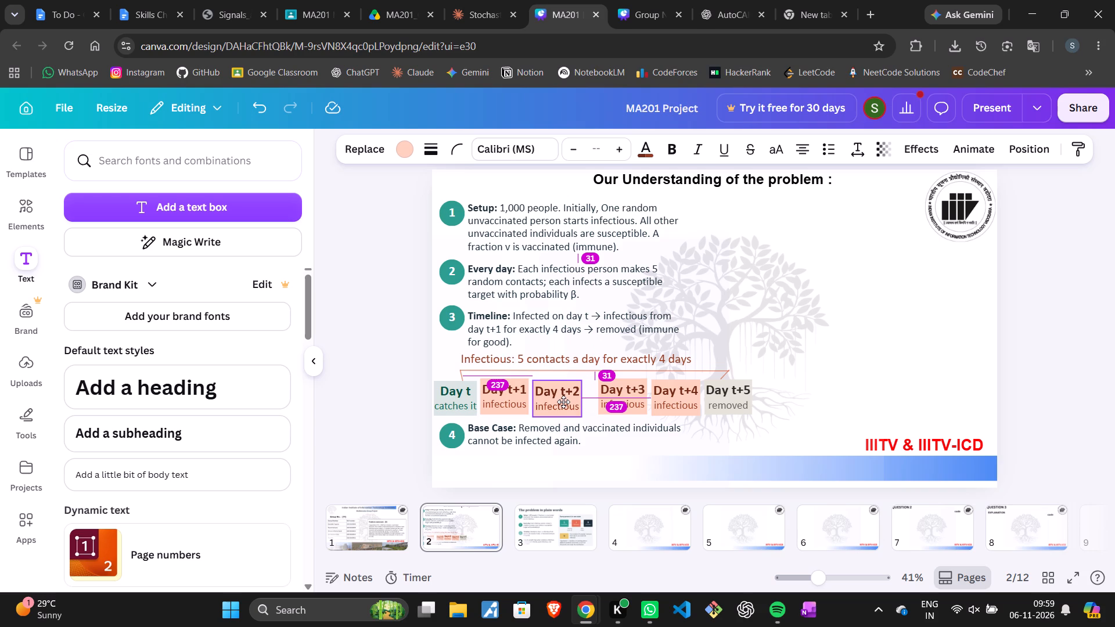
drag(563, 402, 563, 401)
click(638, 394)
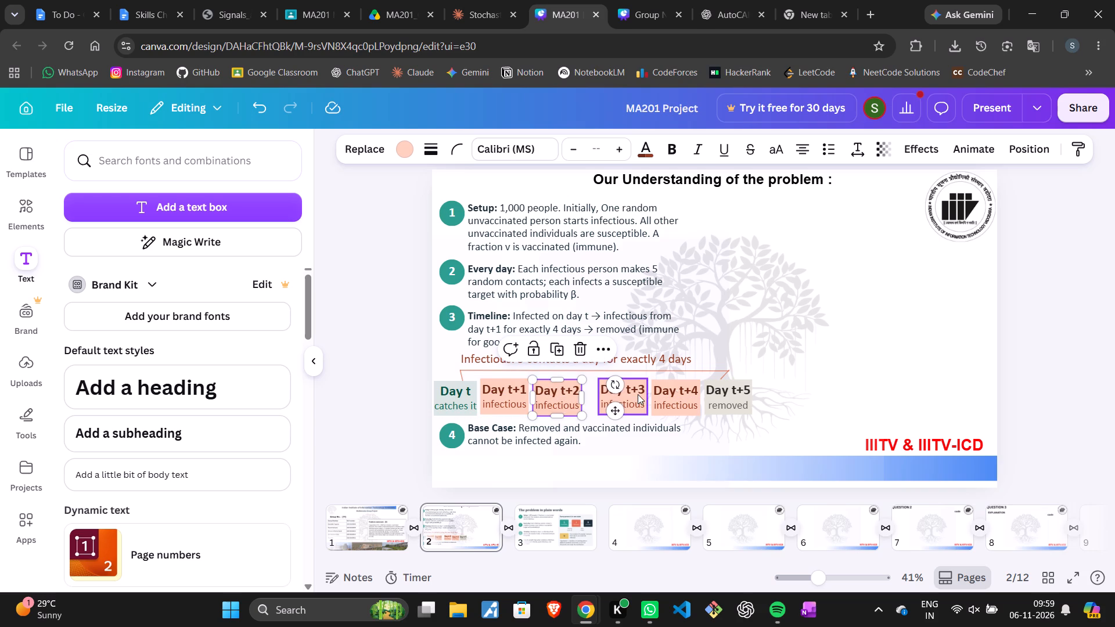
click(511, 396)
click(510, 395)
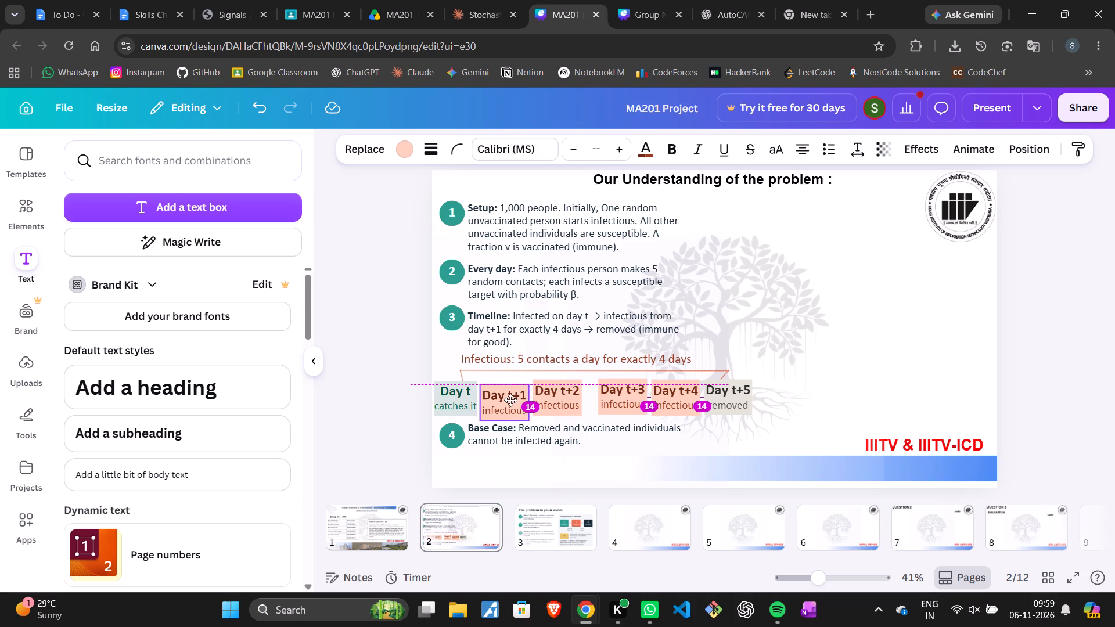
click(546, 391)
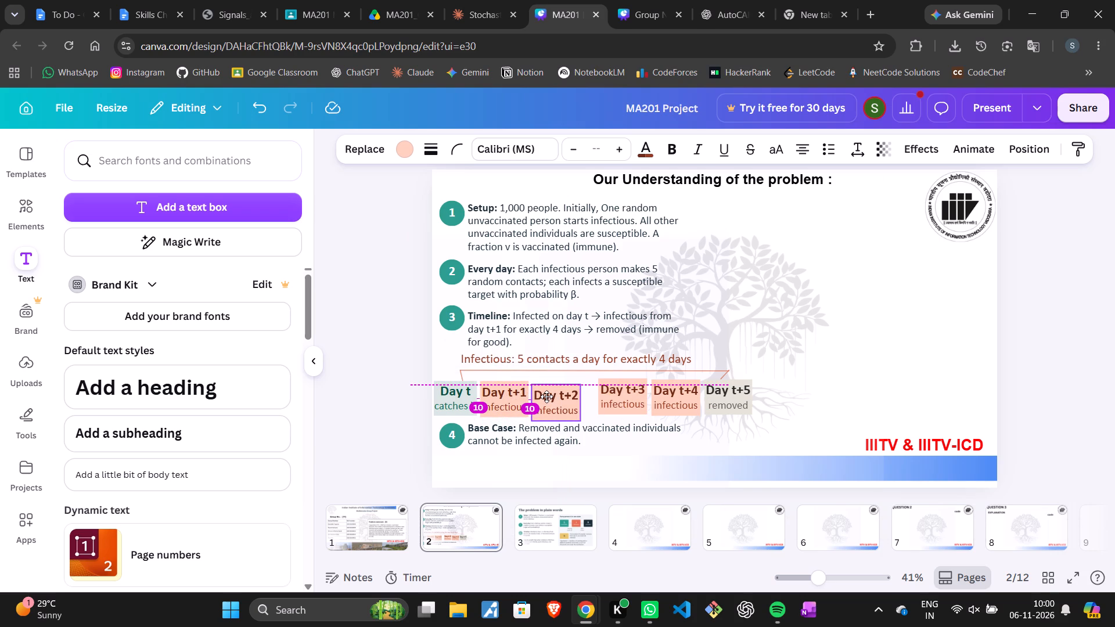
Move the "Day t+3", "Day t+4" and "Day t+5" boxes left to continue the row with equal gaps of 10.
drag(605, 394, 593, 396)
click(597, 397)
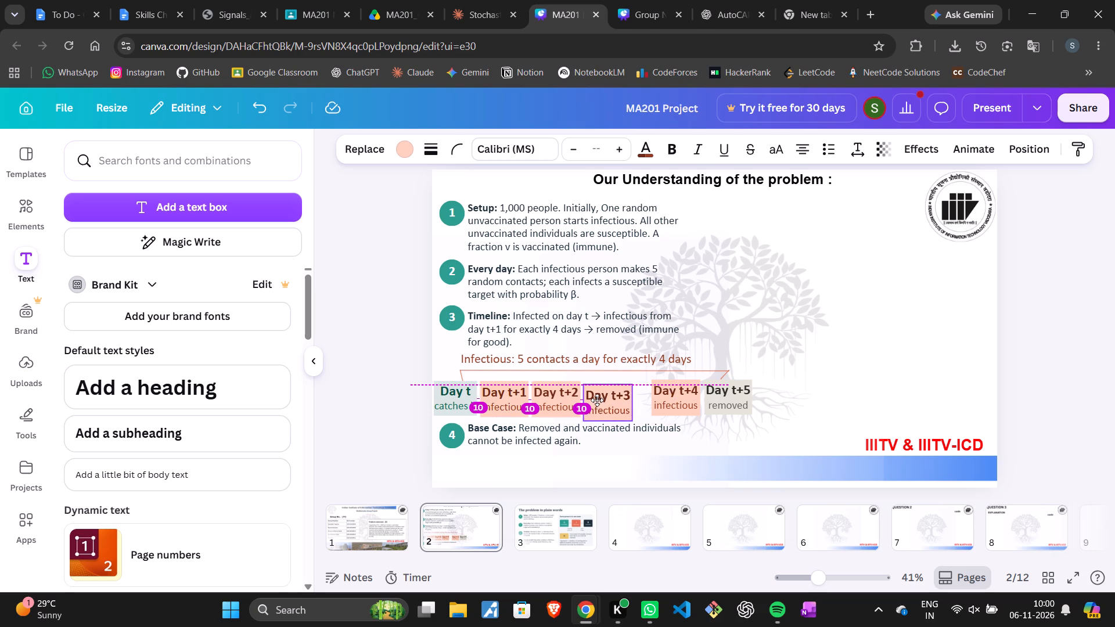
drag(671, 398, 666, 398)
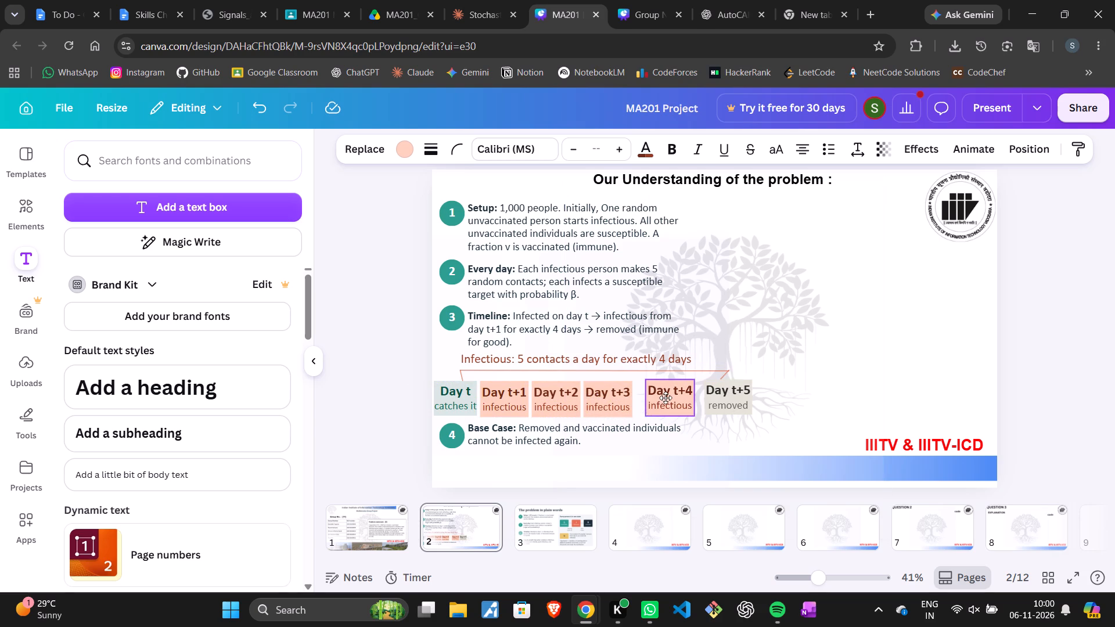
drag(666, 398, 654, 399)
click(654, 399)
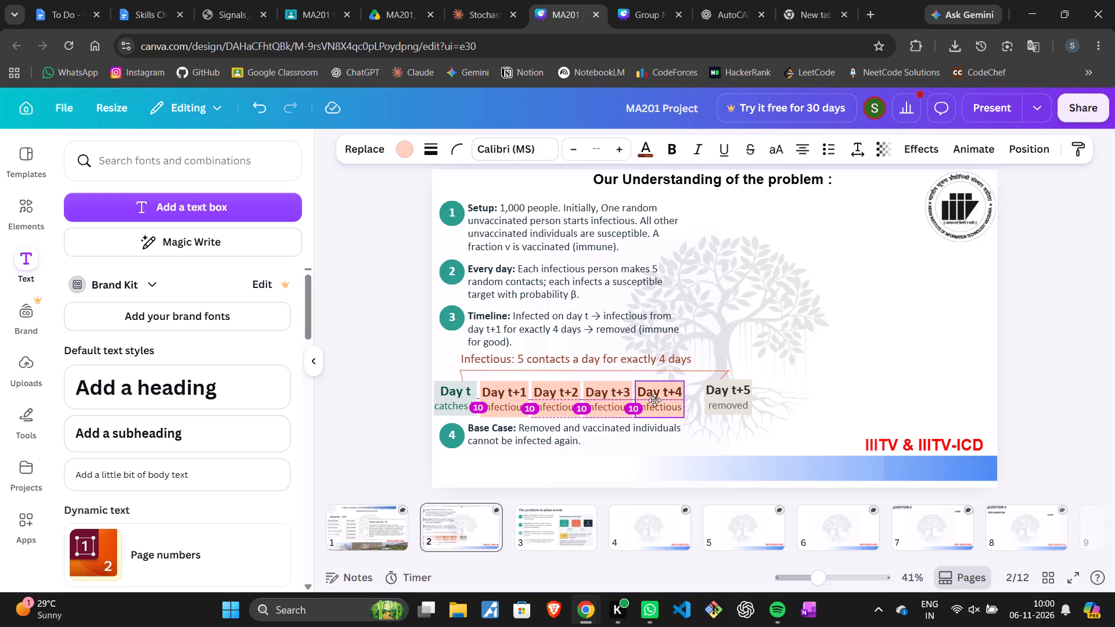
drag(710, 391, 700, 394)
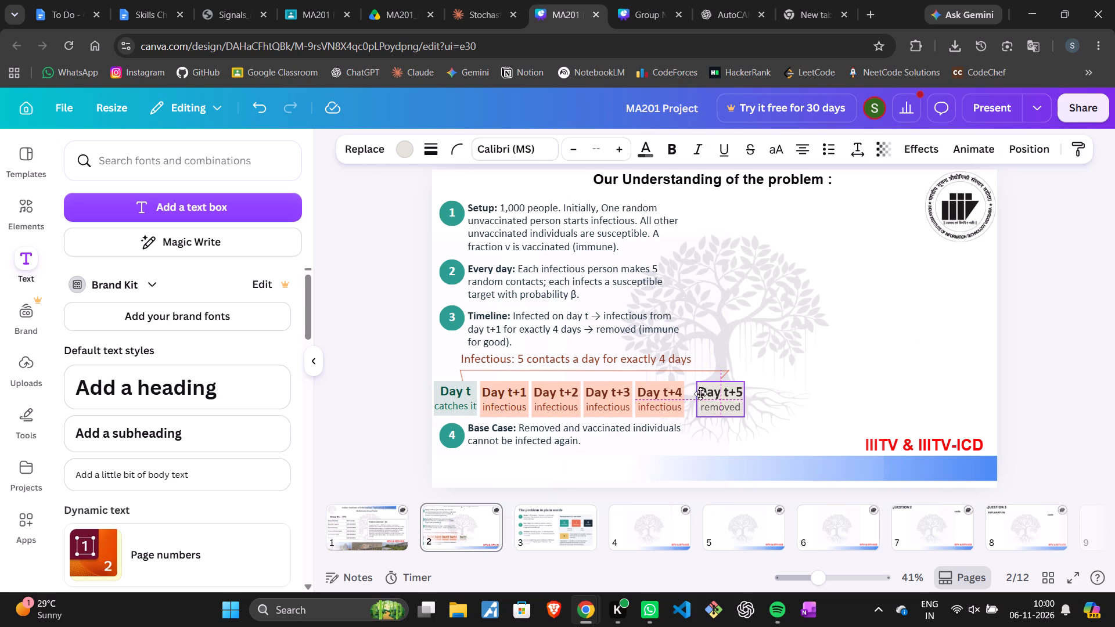
drag(700, 394, 695, 394)
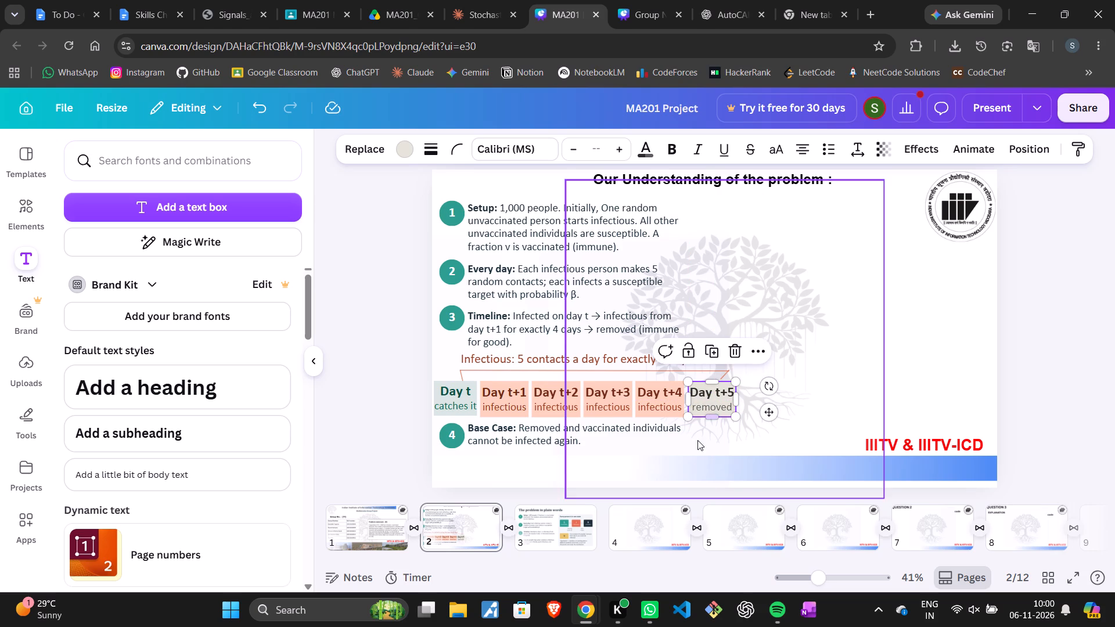
click(692, 453)
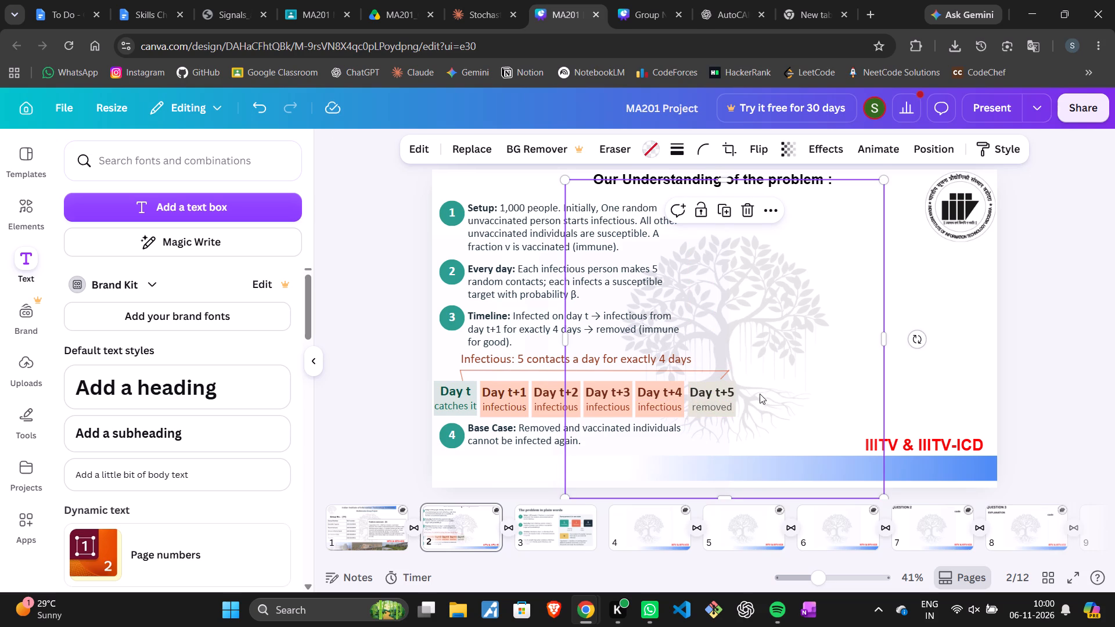
Shift the long horizontal bracket line above the timeline boxes slightly toward the slide's left edge, keeping it level.
click(710, 372)
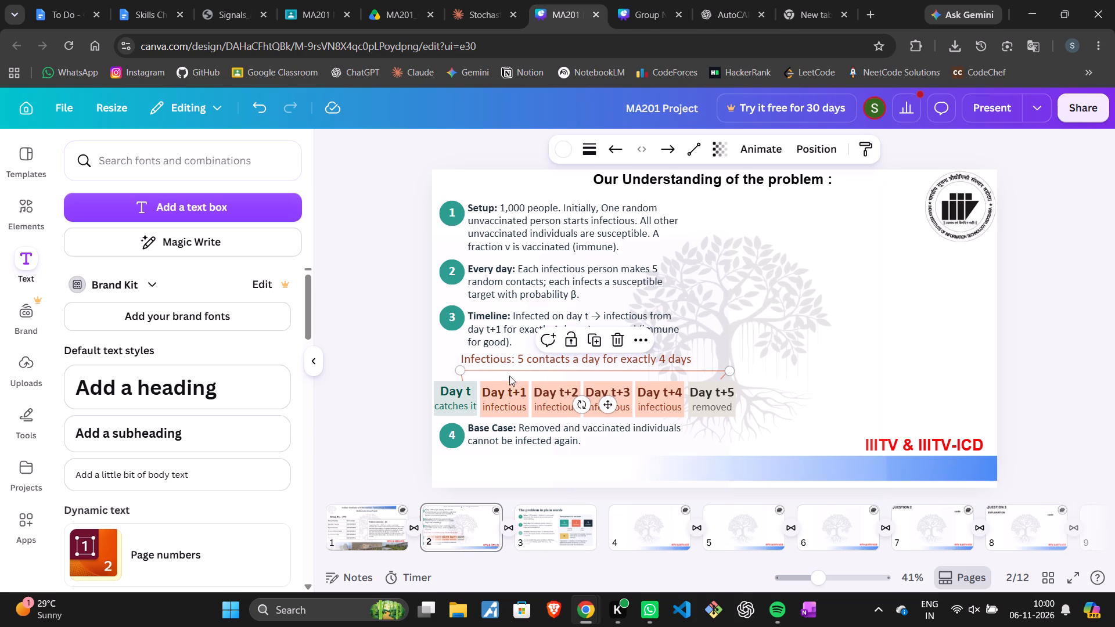
click(419, 382)
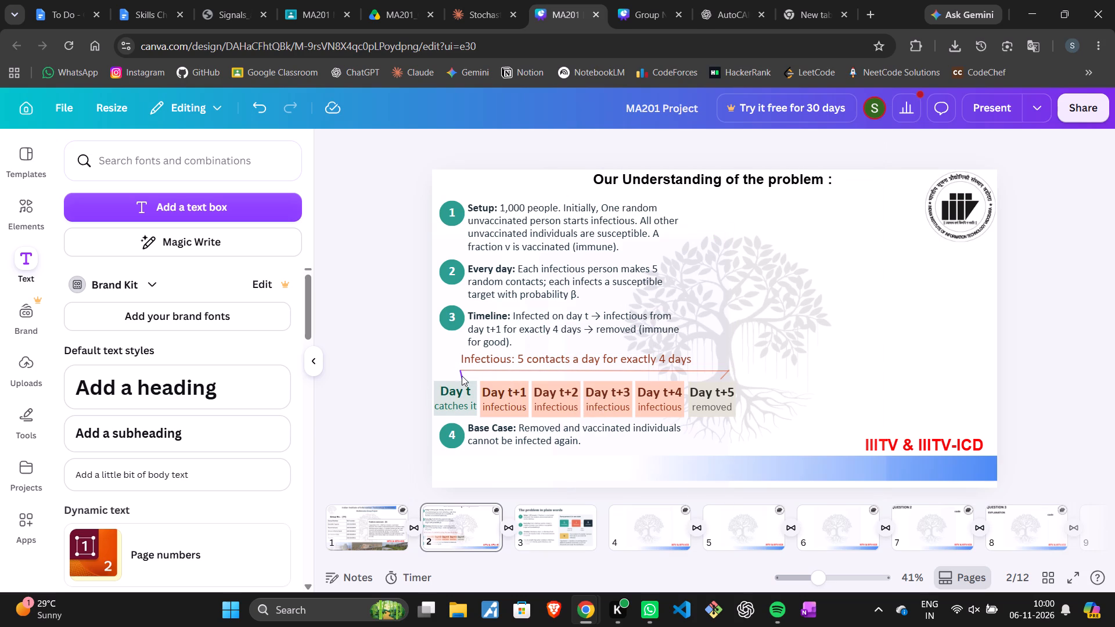
click(461, 376)
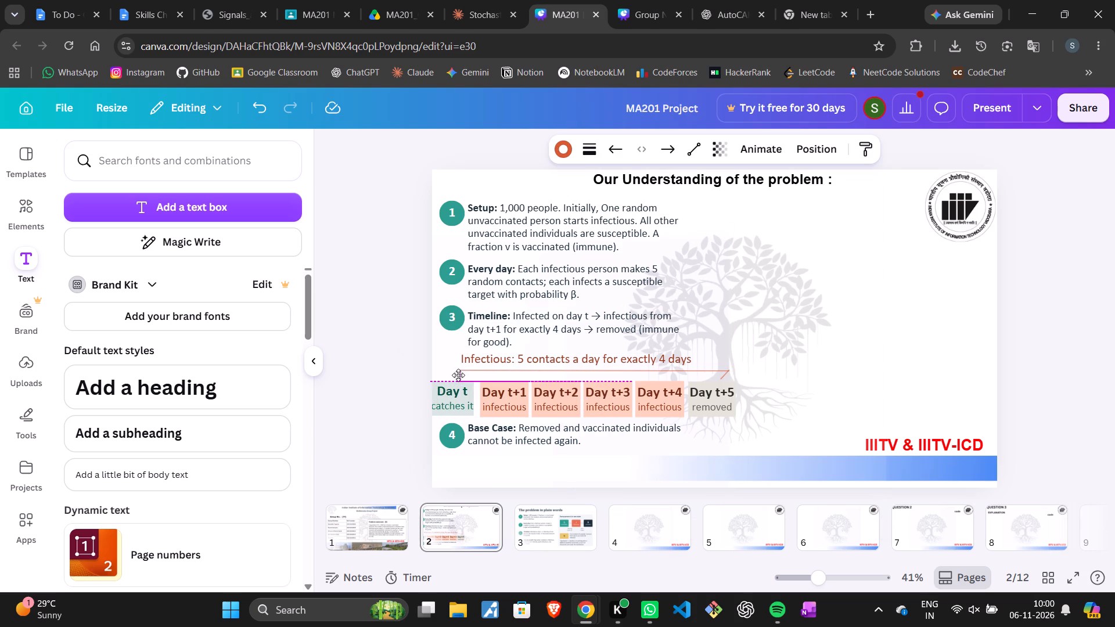
click(397, 385)
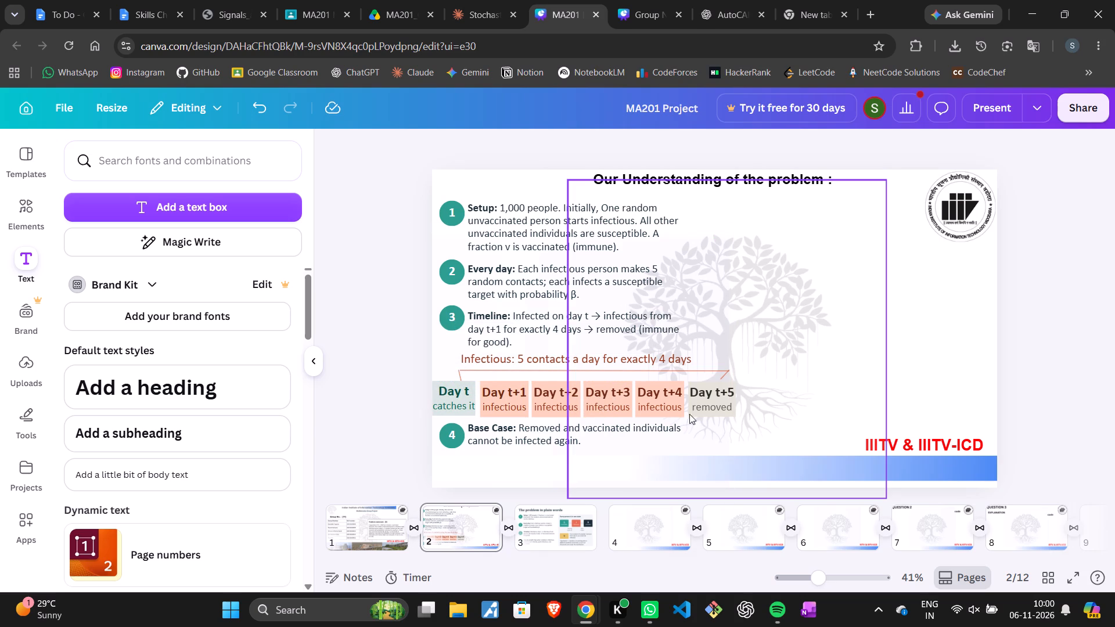
click(722, 393)
click(664, 465)
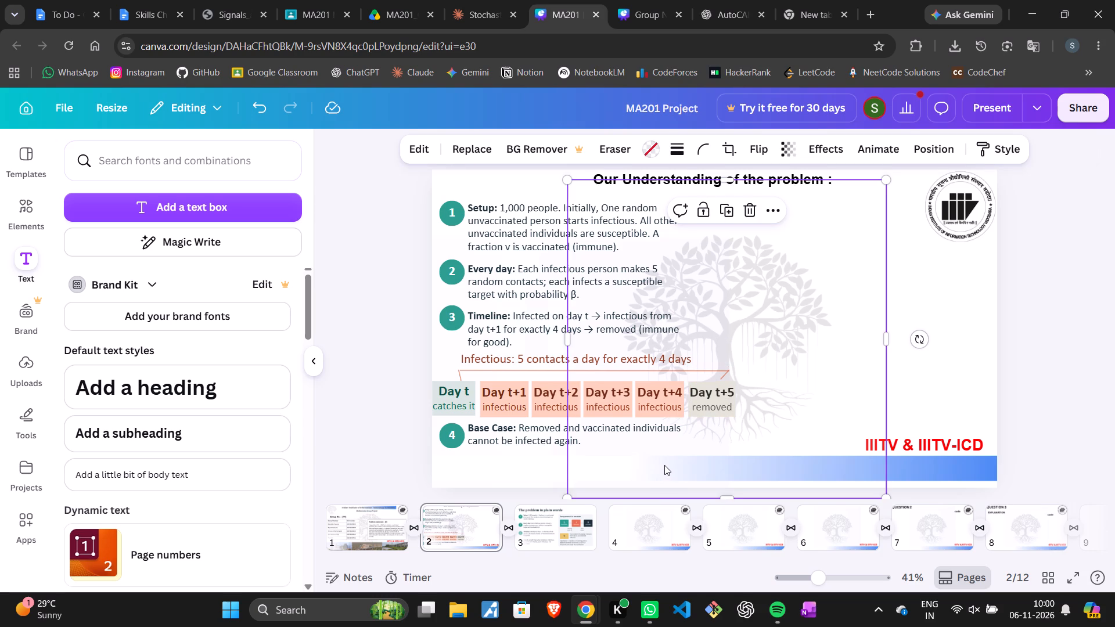
click(700, 371)
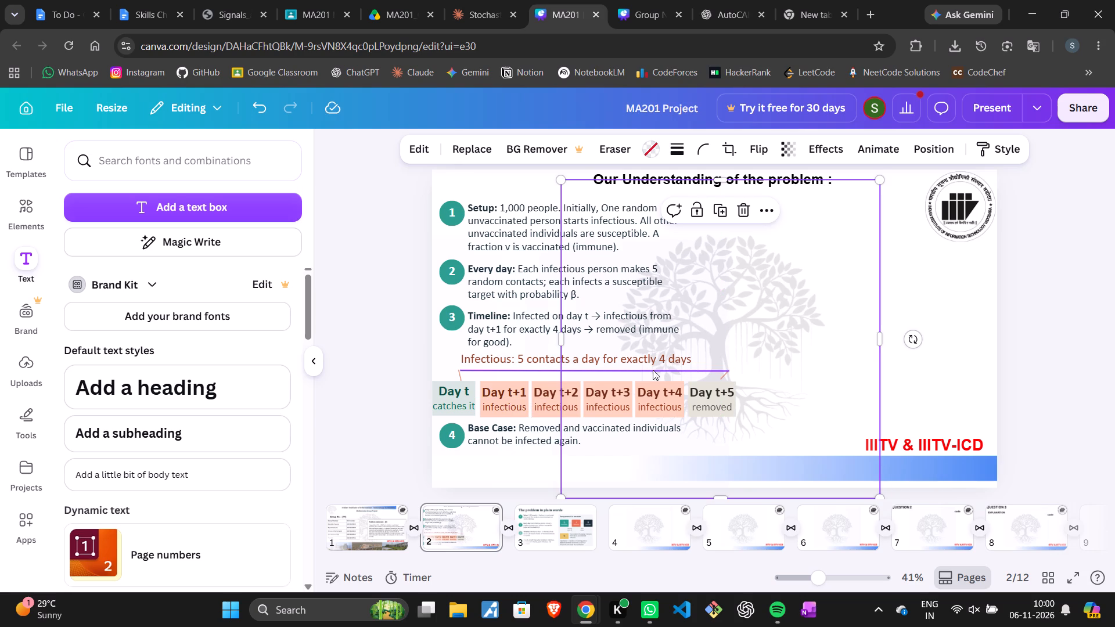
click(607, 370)
click(607, 370)
drag(607, 370, 597, 370)
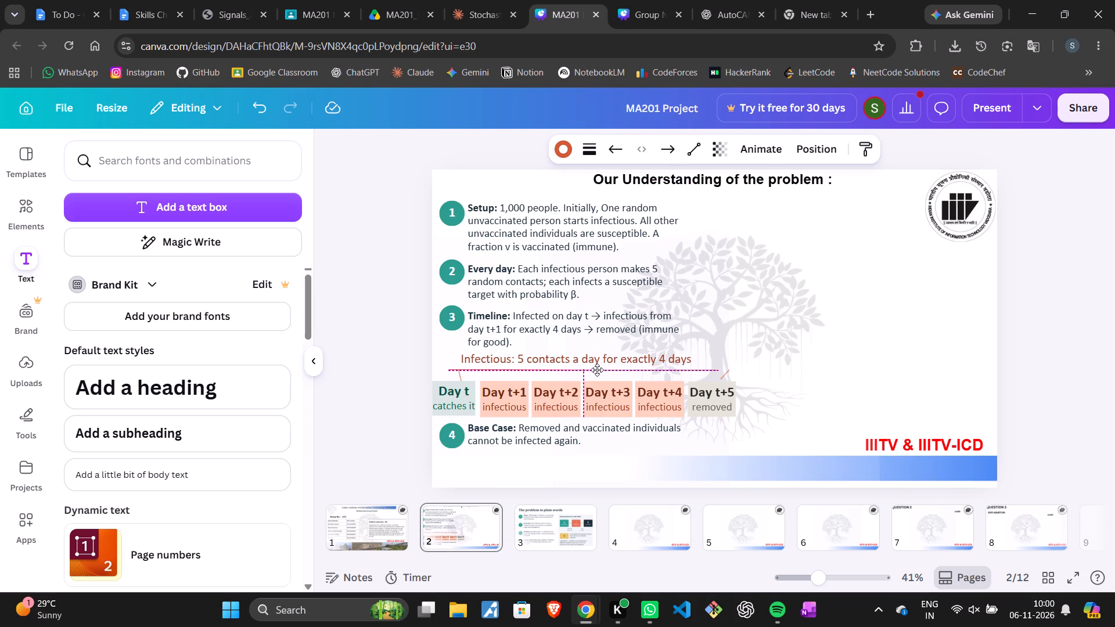
drag(597, 370, 594, 370)
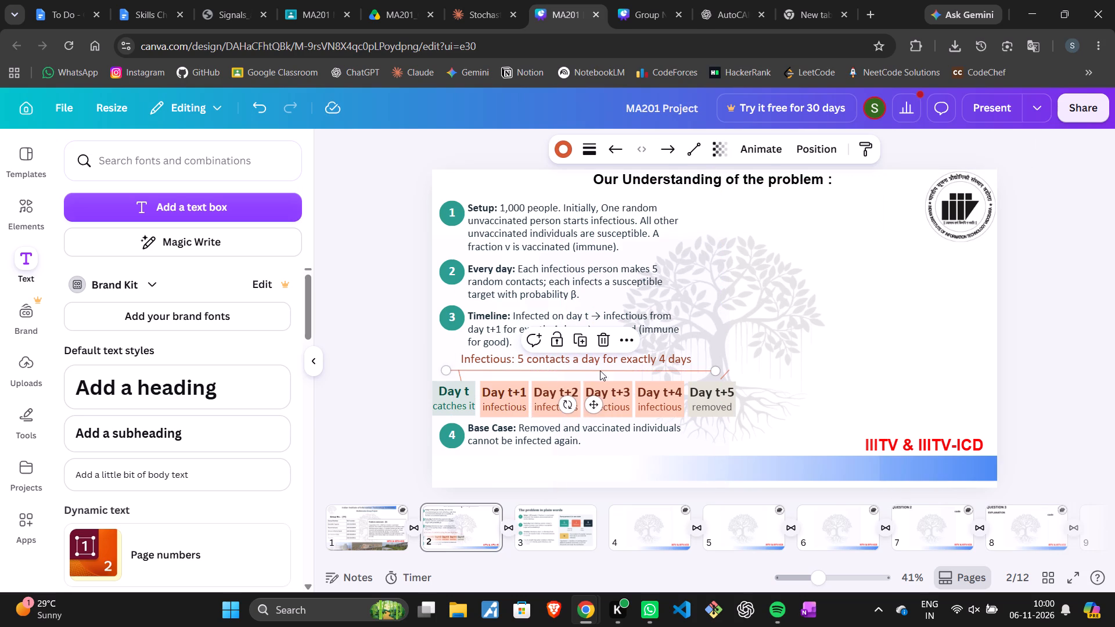
Move the slanted end line above "Day t+5" left so it meets the end of the horizontal bracket line.
drag(723, 374, 721, 374)
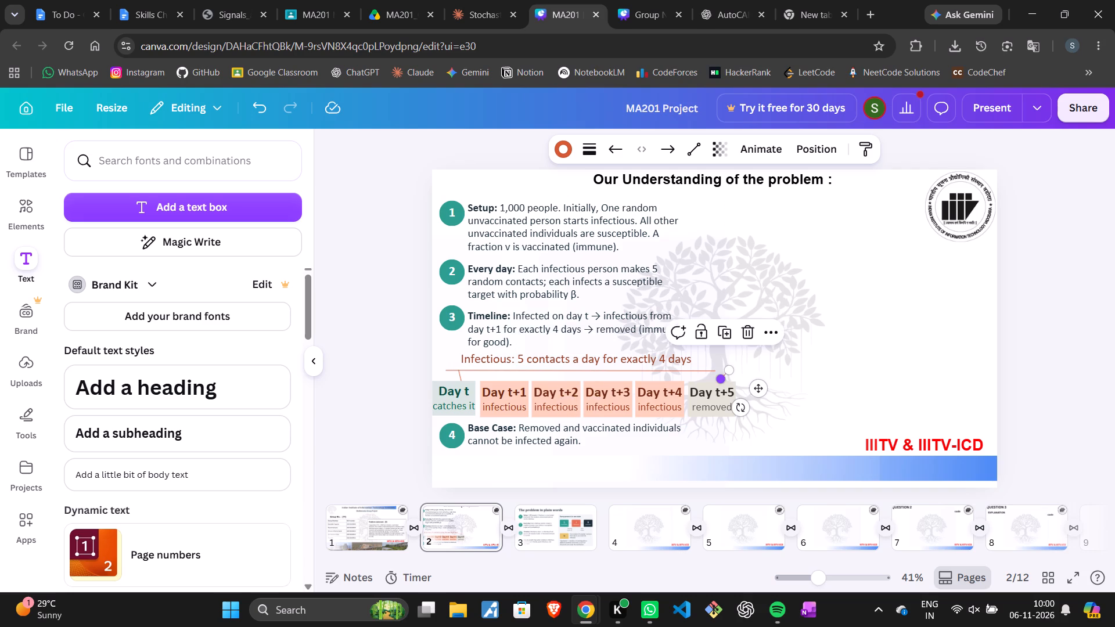
drag(721, 374, 708, 374)
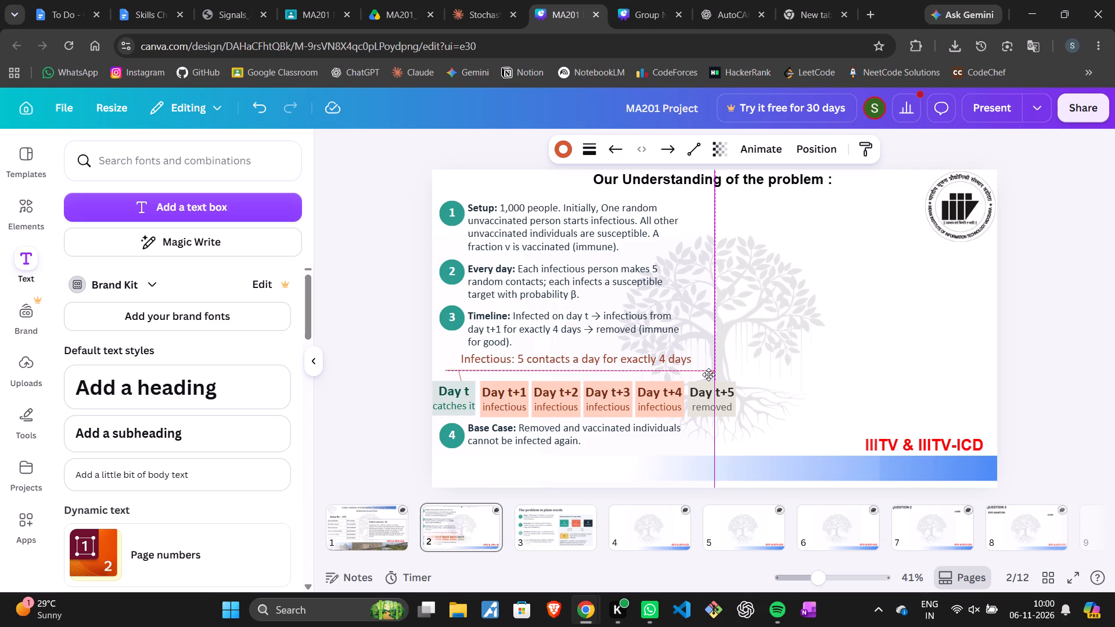
drag(708, 374, 706, 377)
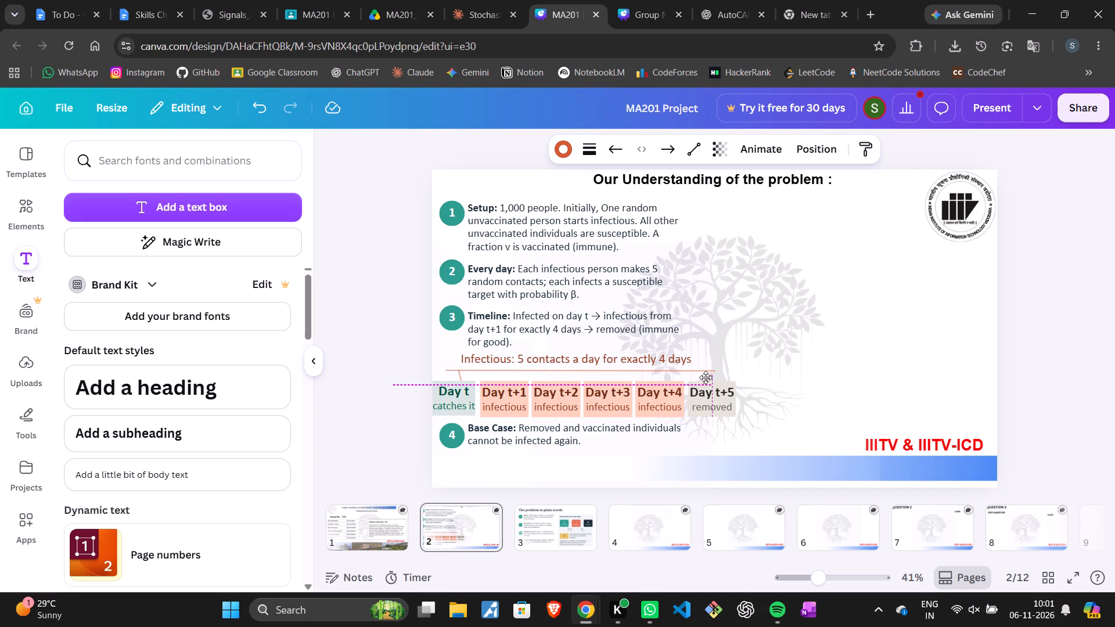
drag(706, 377, 706, 374)
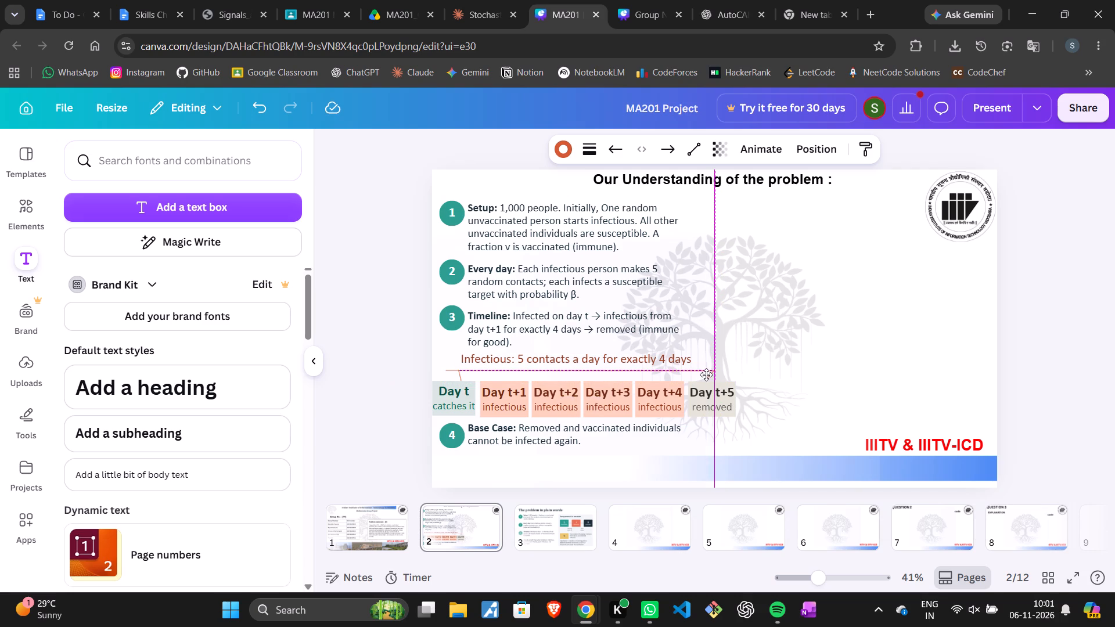
drag(706, 374, 708, 374)
click(841, 336)
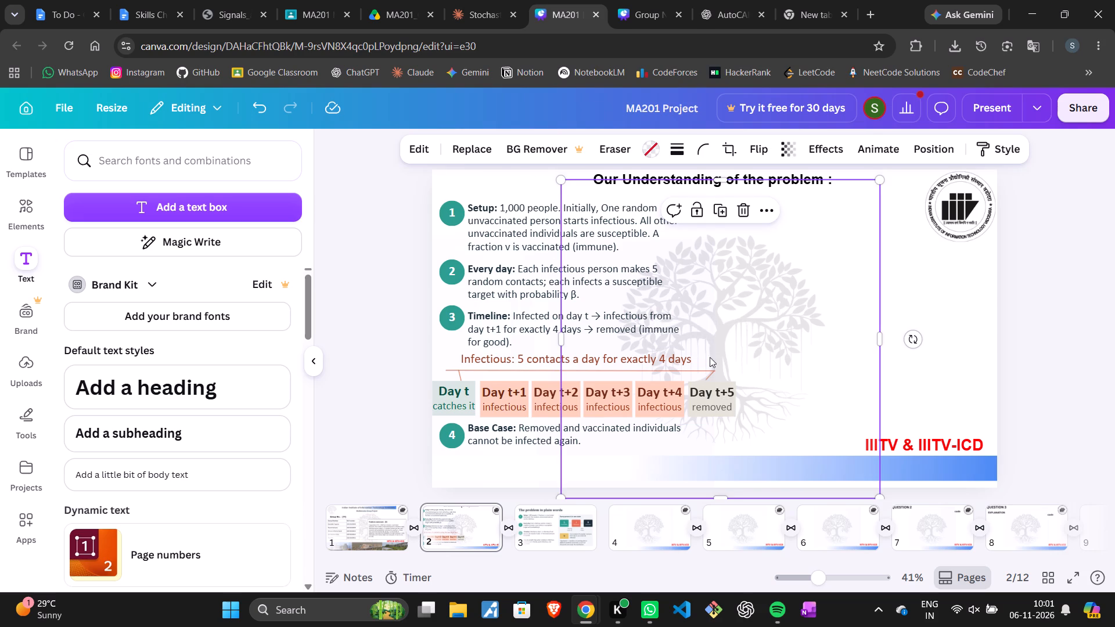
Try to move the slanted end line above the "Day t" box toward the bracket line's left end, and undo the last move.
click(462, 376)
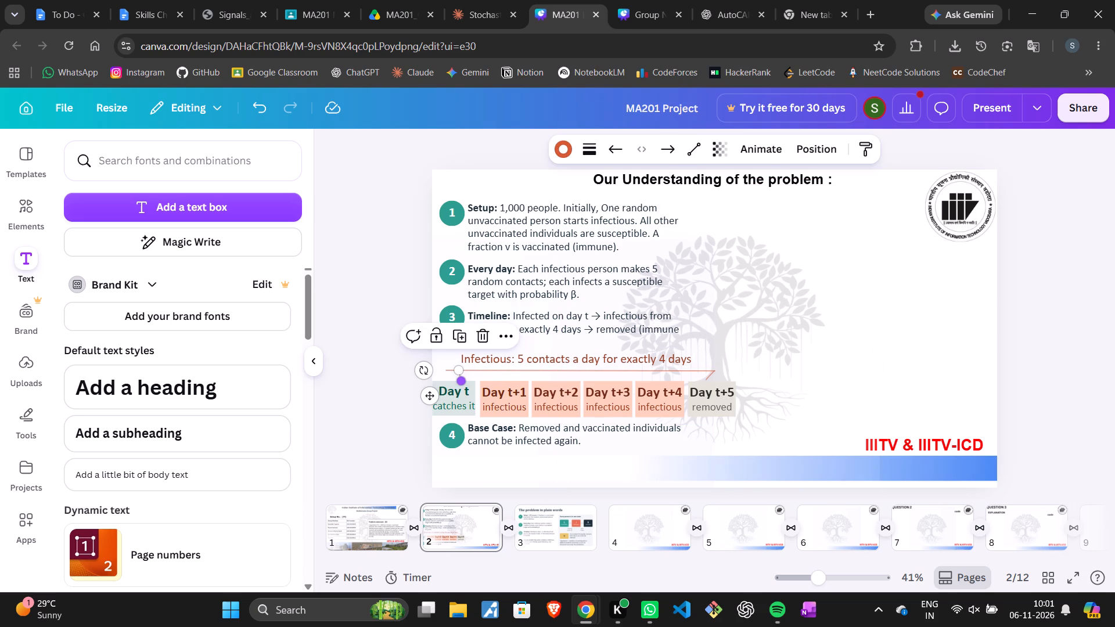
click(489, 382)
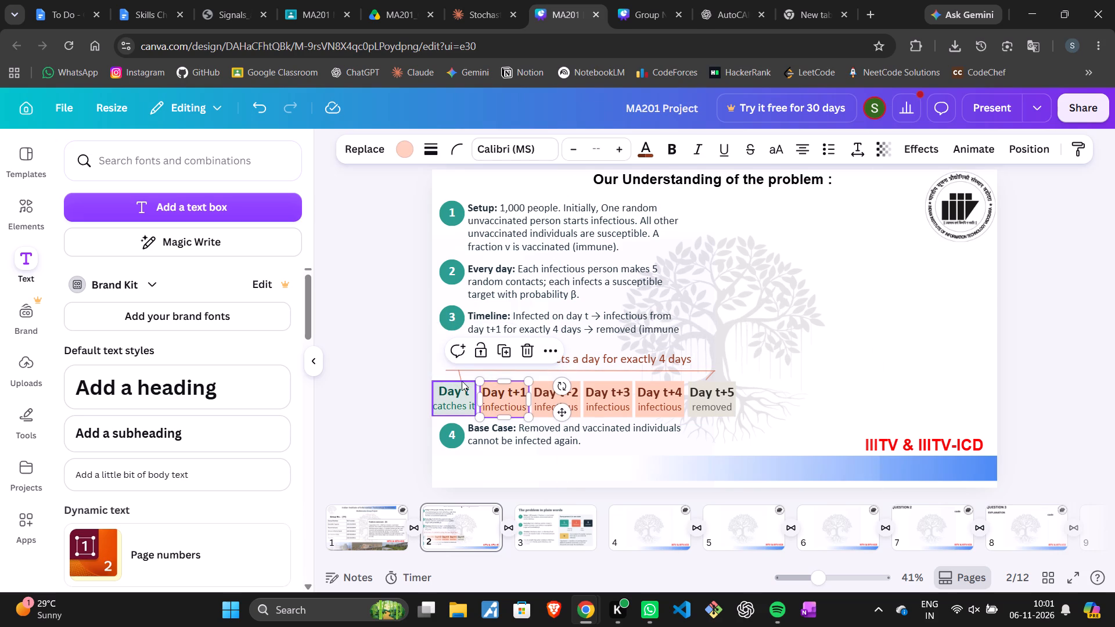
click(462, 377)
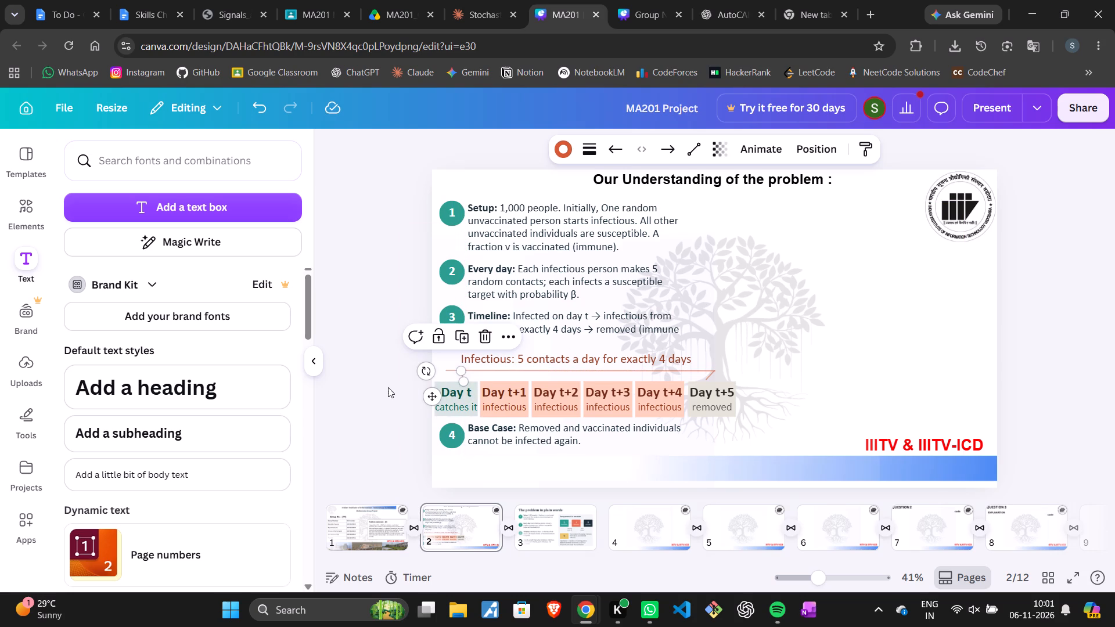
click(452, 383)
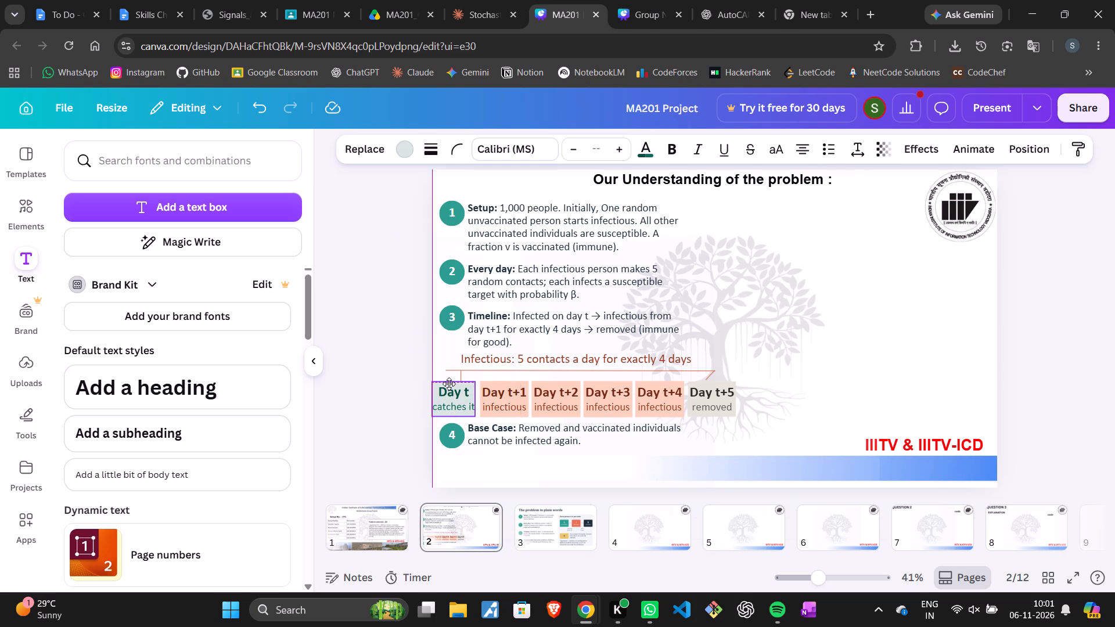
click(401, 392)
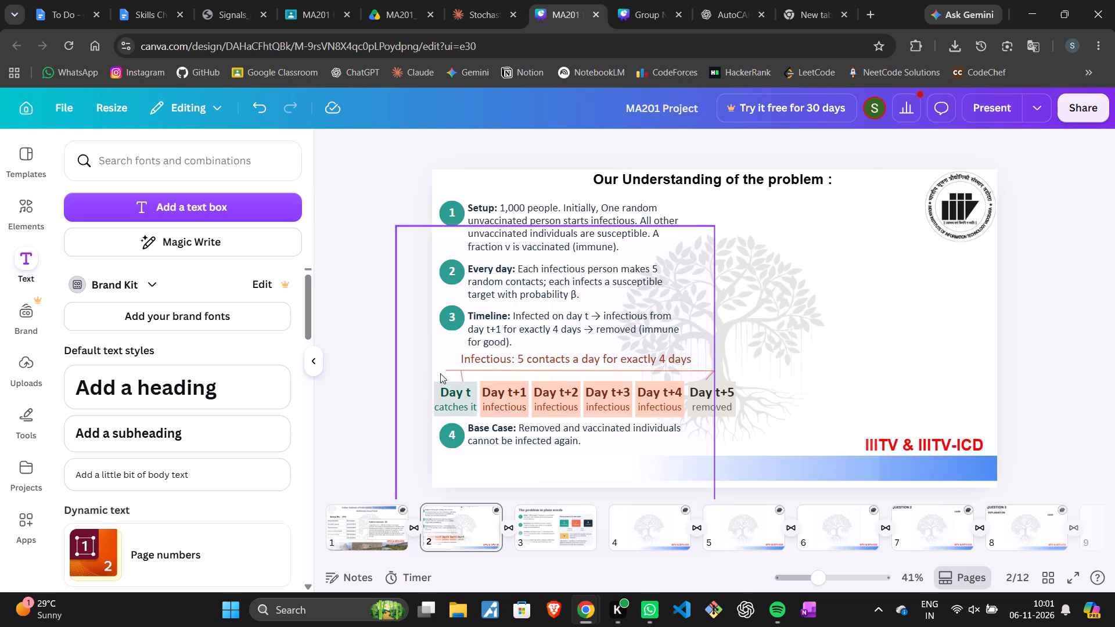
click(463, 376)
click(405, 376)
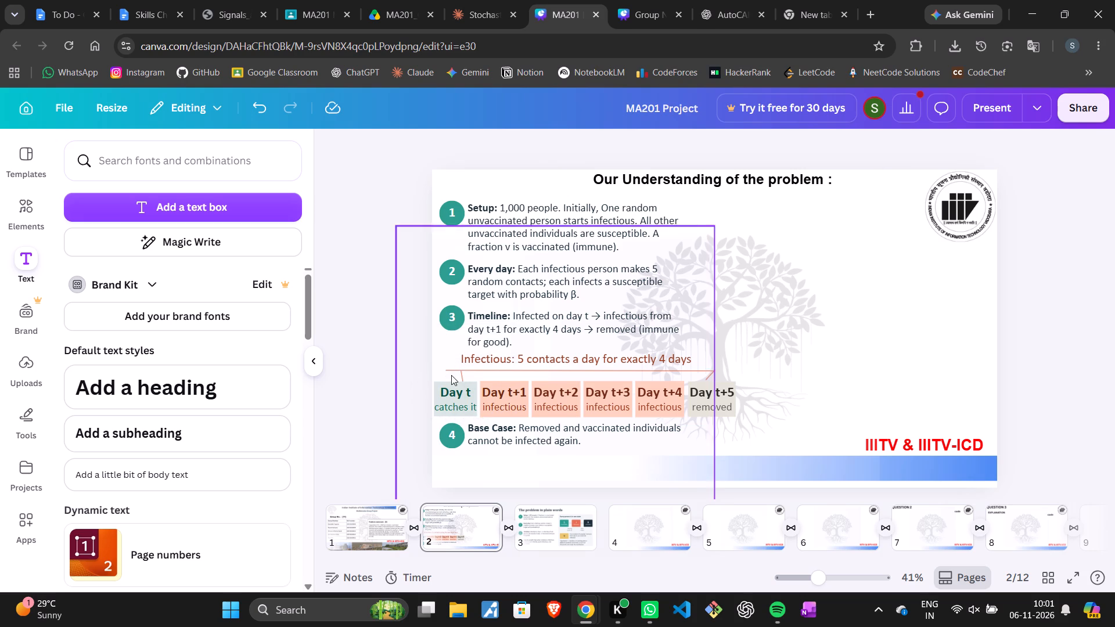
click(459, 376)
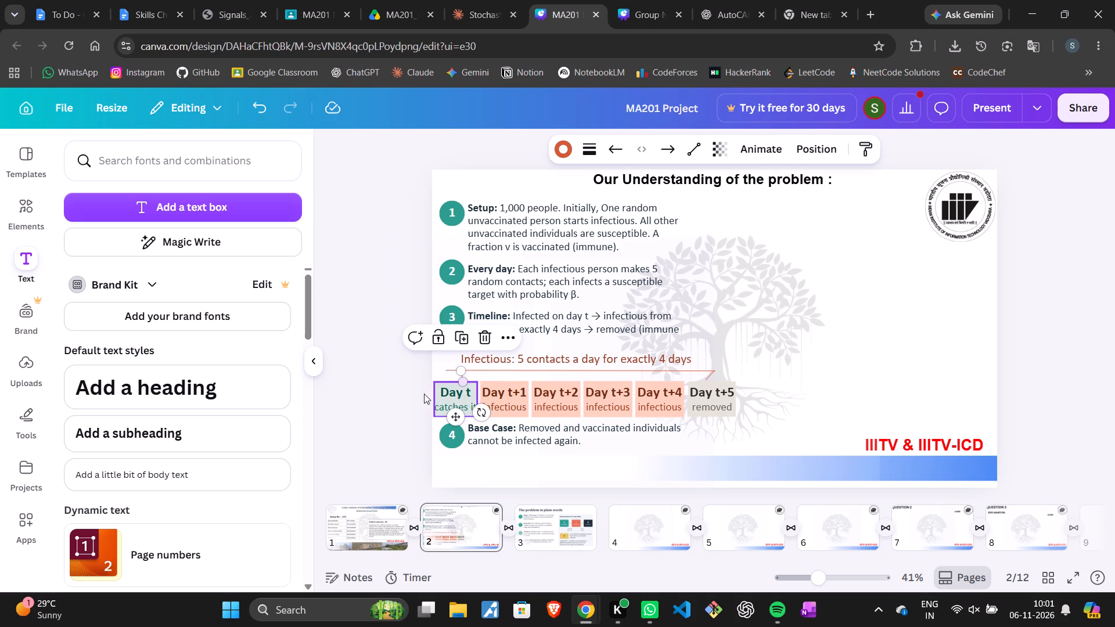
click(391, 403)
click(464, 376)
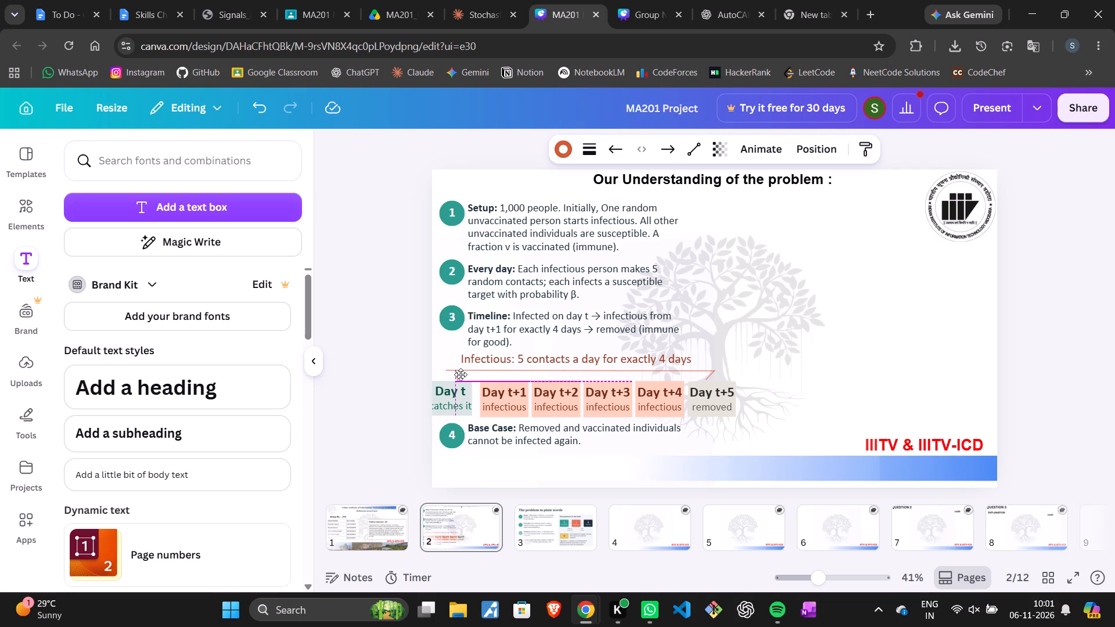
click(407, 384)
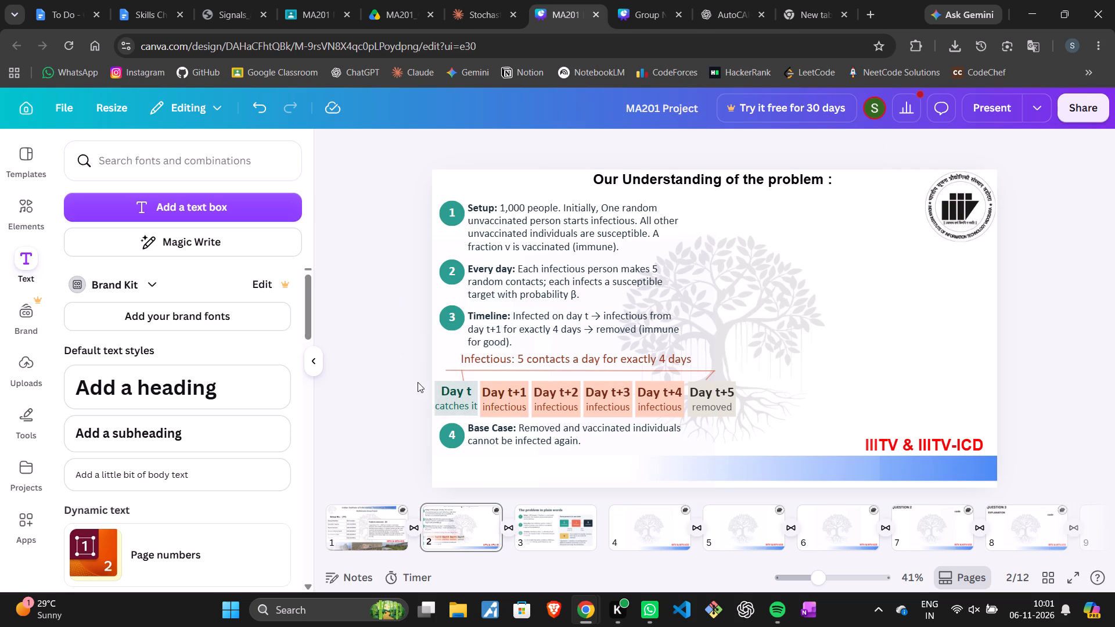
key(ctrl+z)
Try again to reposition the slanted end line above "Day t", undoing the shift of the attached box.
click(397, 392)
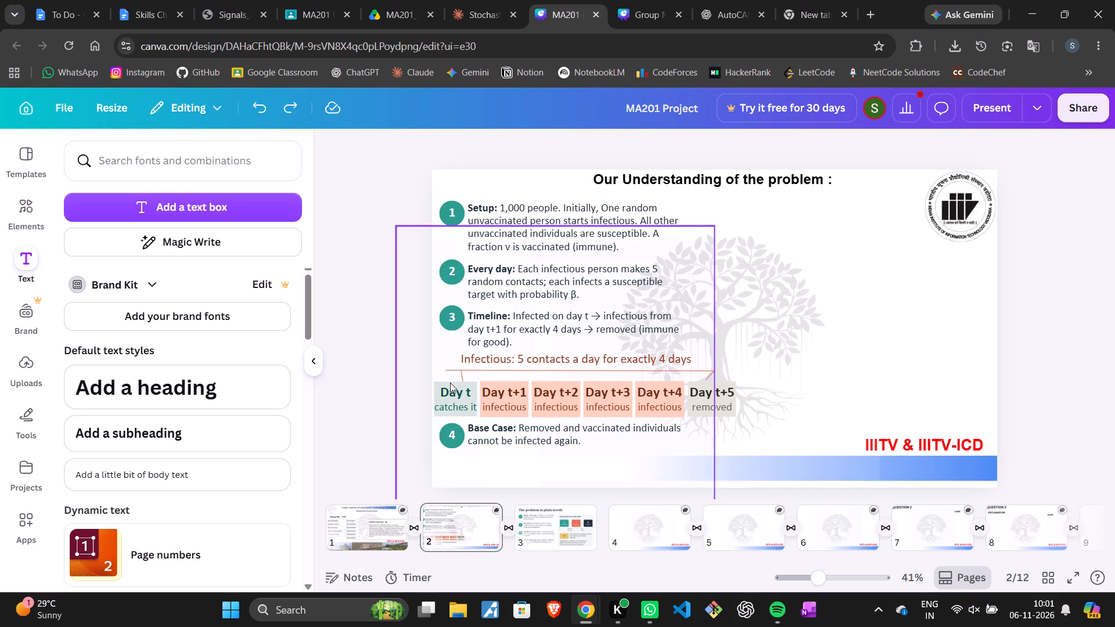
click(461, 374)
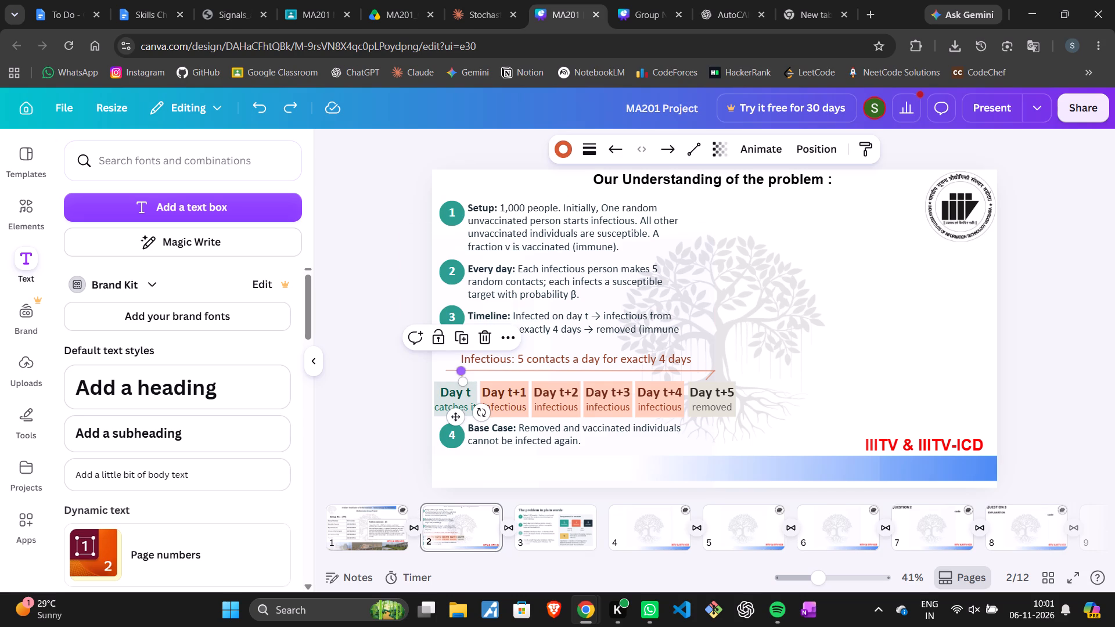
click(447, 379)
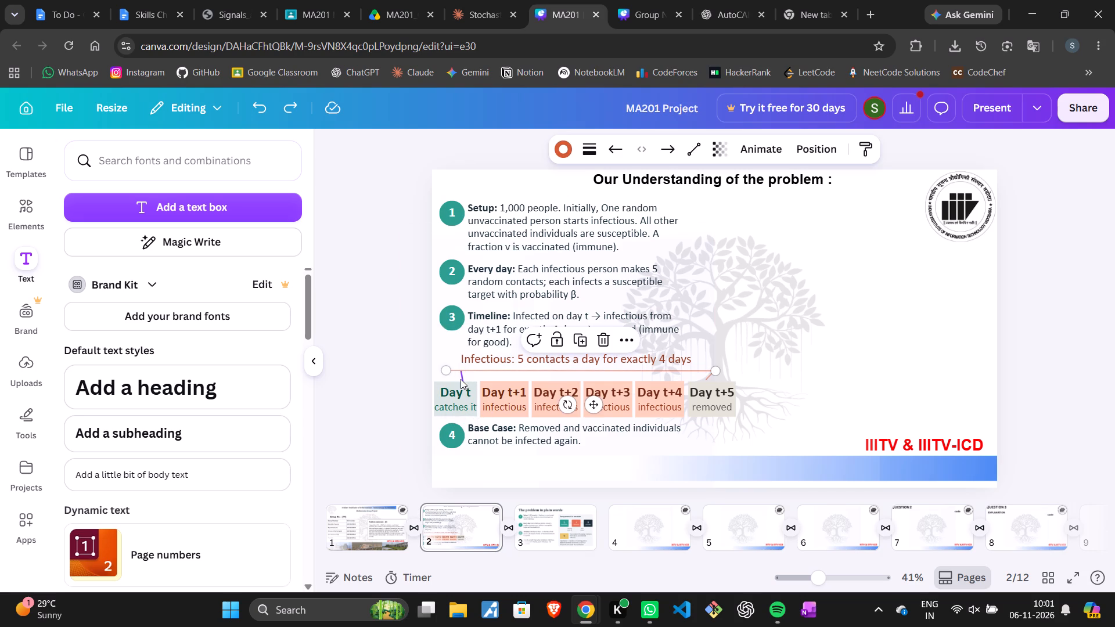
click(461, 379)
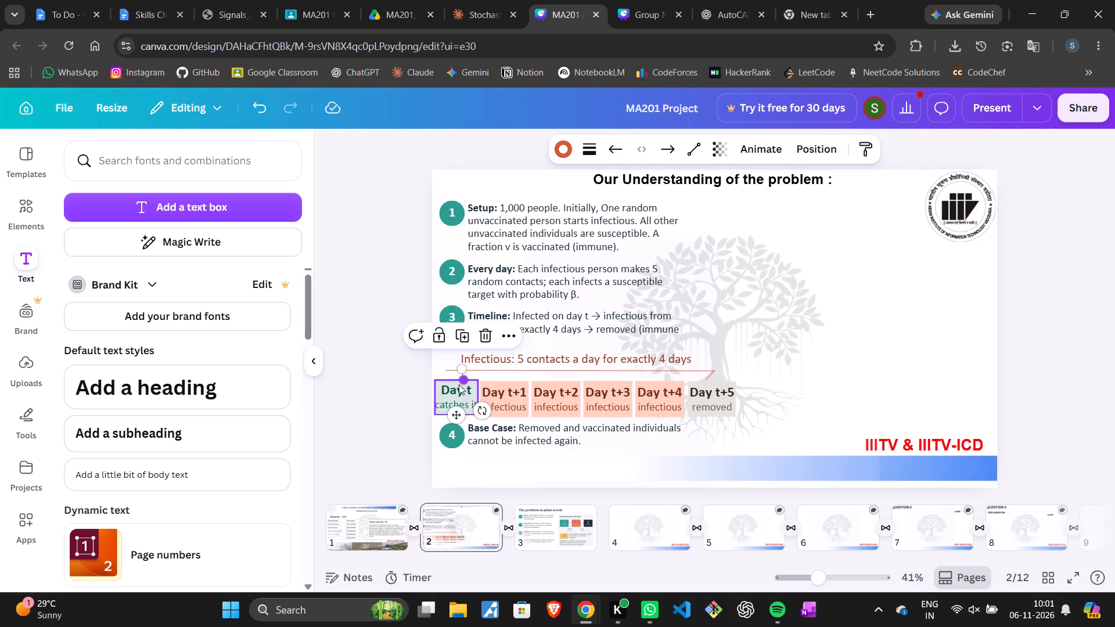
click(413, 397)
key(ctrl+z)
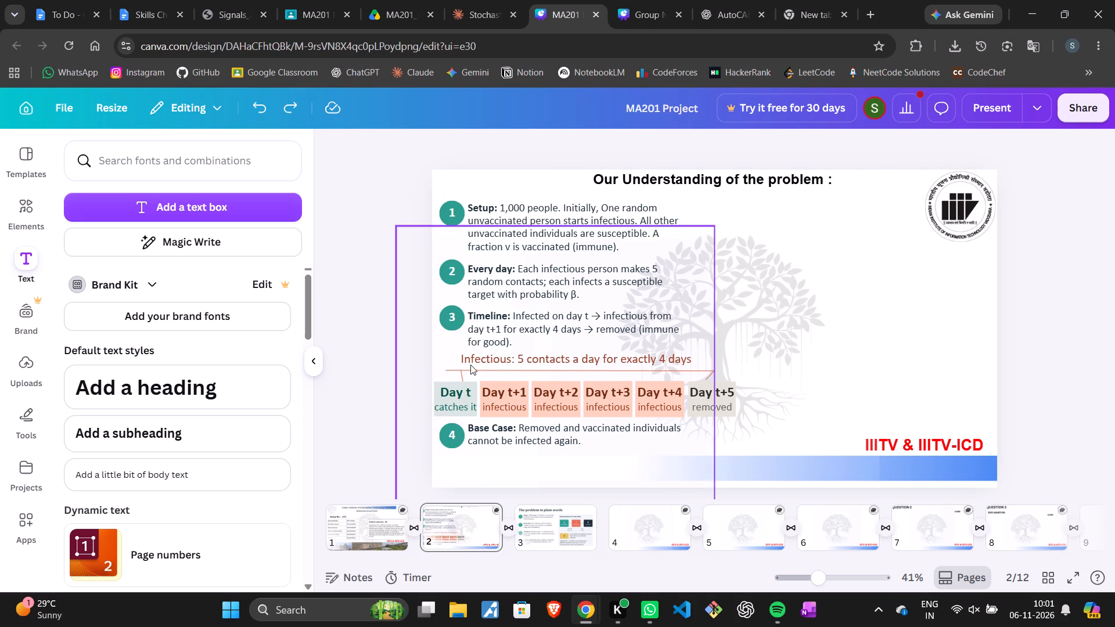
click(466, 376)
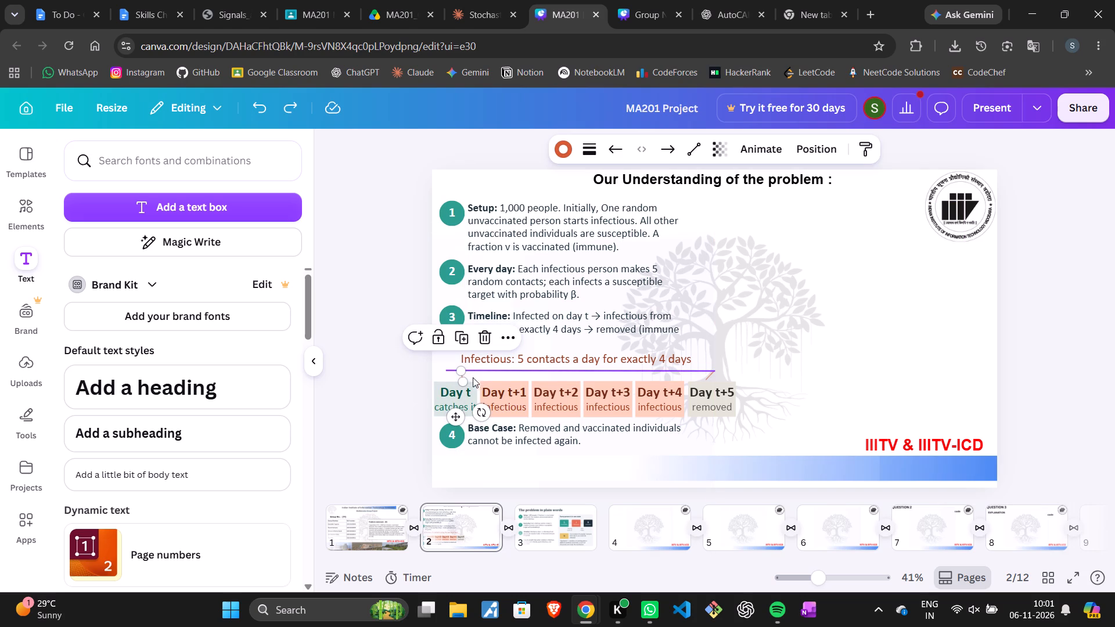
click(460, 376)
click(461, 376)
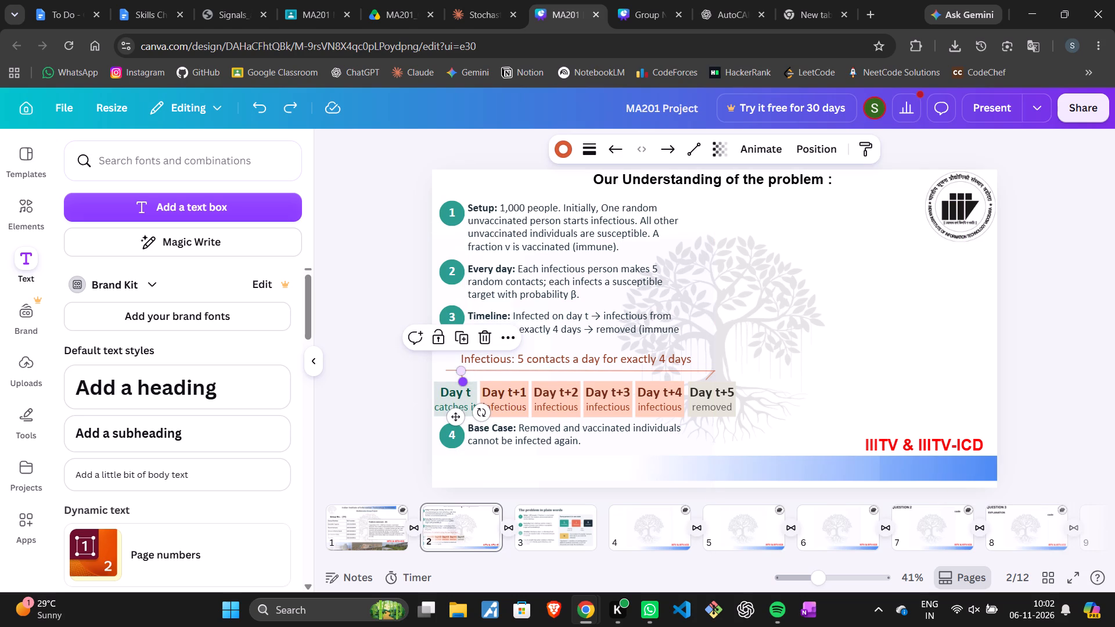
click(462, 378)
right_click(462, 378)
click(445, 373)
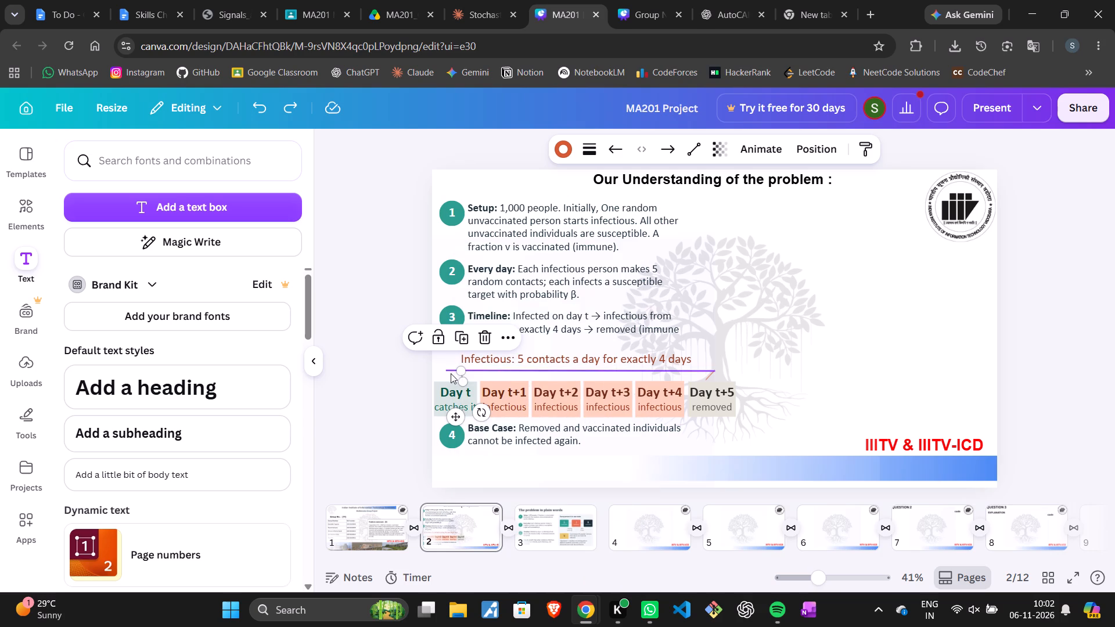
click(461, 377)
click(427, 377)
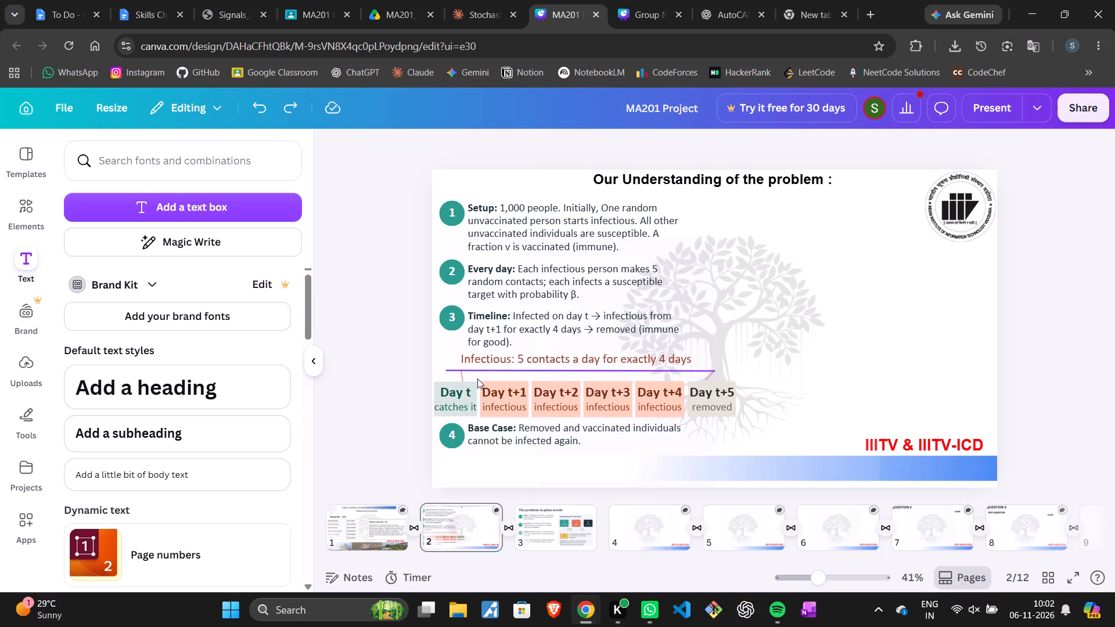
Shift "Day t" left until its attached slanted line meets the bracket line, and widen the box rightward to a gap of 10 from "Day t+1".
drag(469, 380, 452, 381)
click(455, 395)
drag(455, 396, 470, 398)
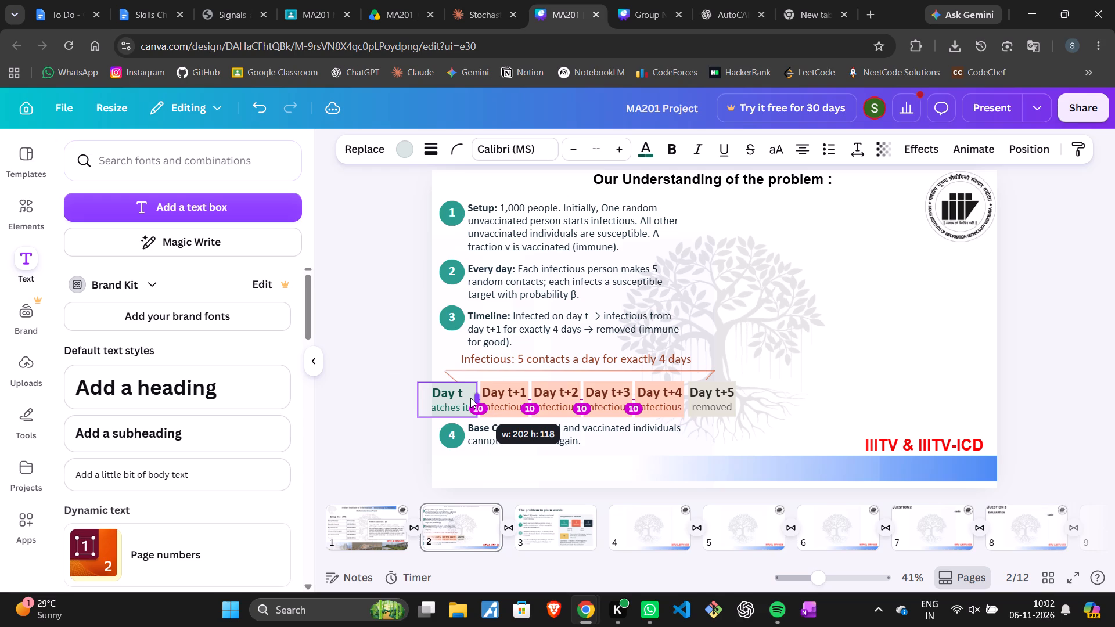
drag(470, 398, 472, 398)
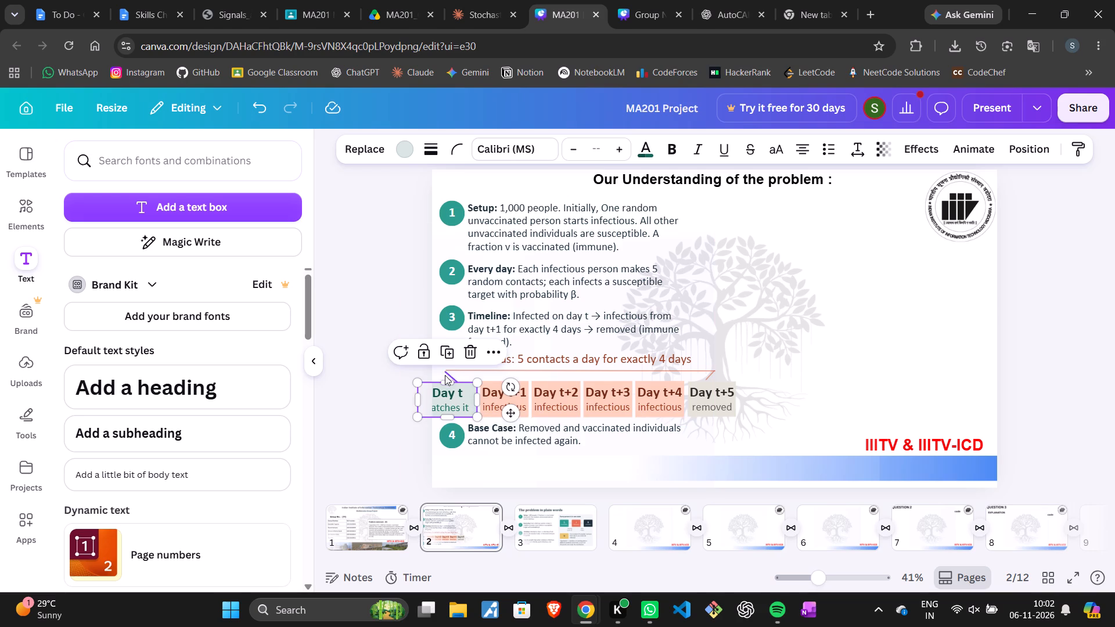
click(445, 377)
click(455, 384)
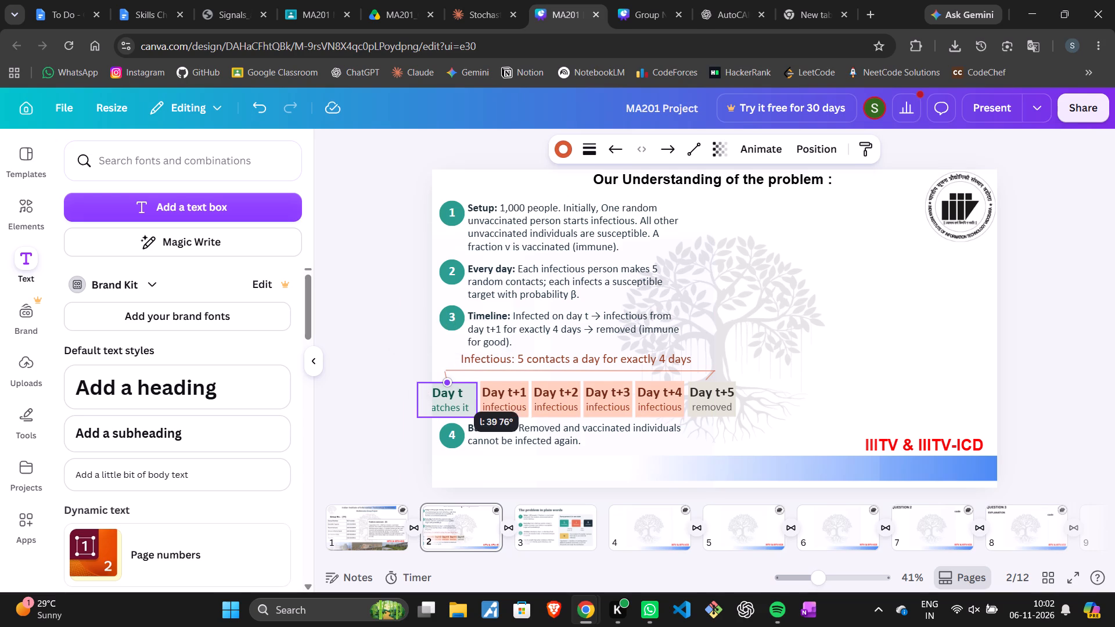
Narrow the "Day t" box from its left side to about 150 wide, ending at the slide's edge with the slanted line still attached.
click(440, 400)
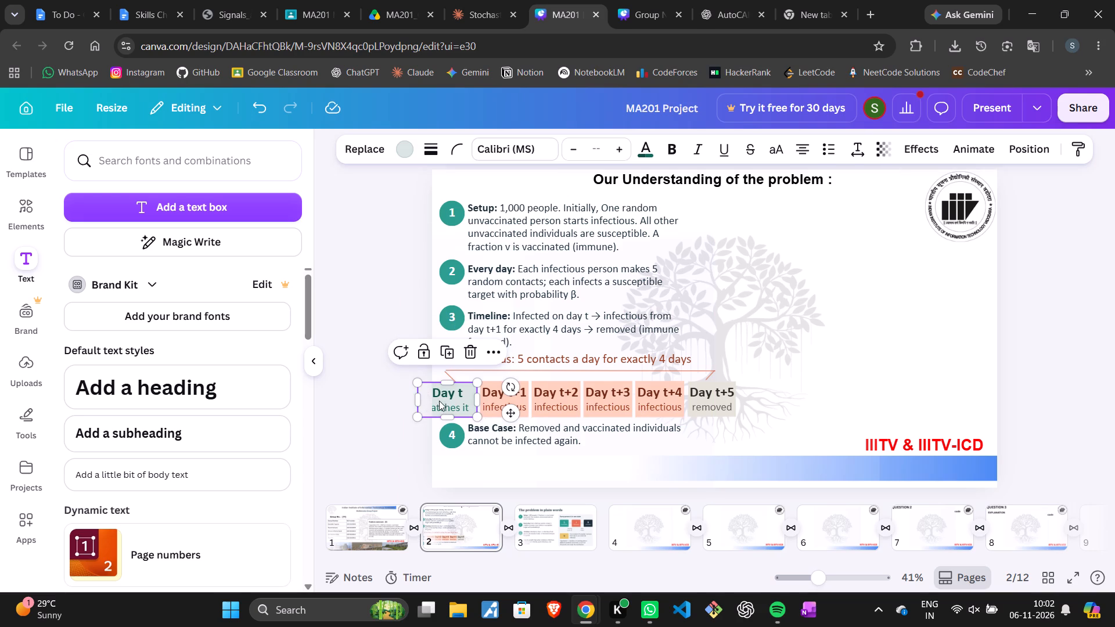
drag(418, 403, 430, 403)
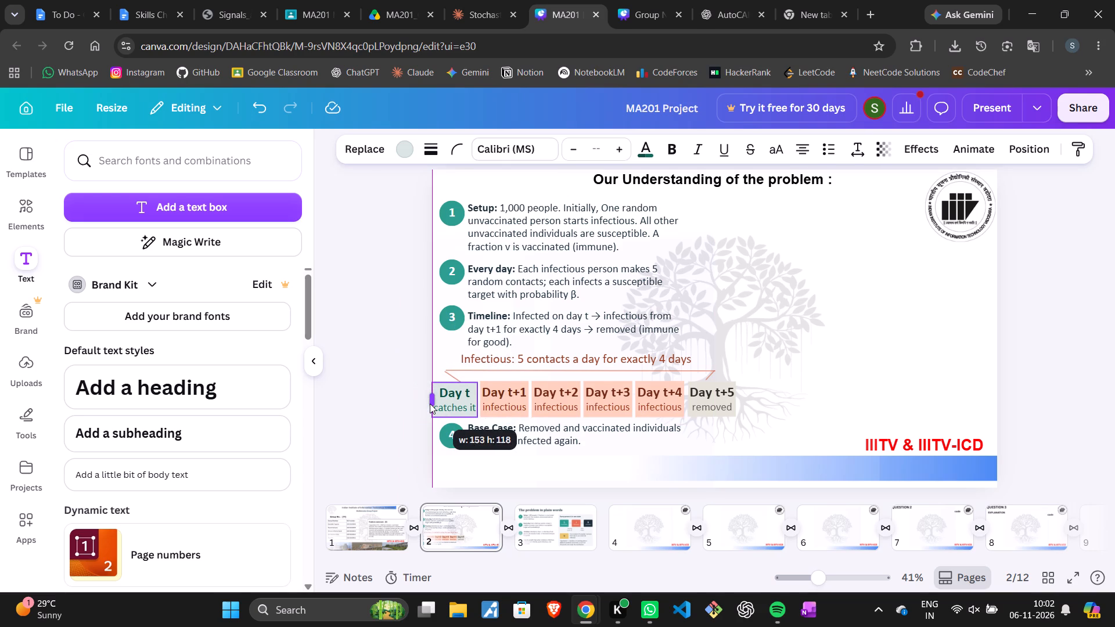
drag(430, 403, 433, 403)
click(401, 384)
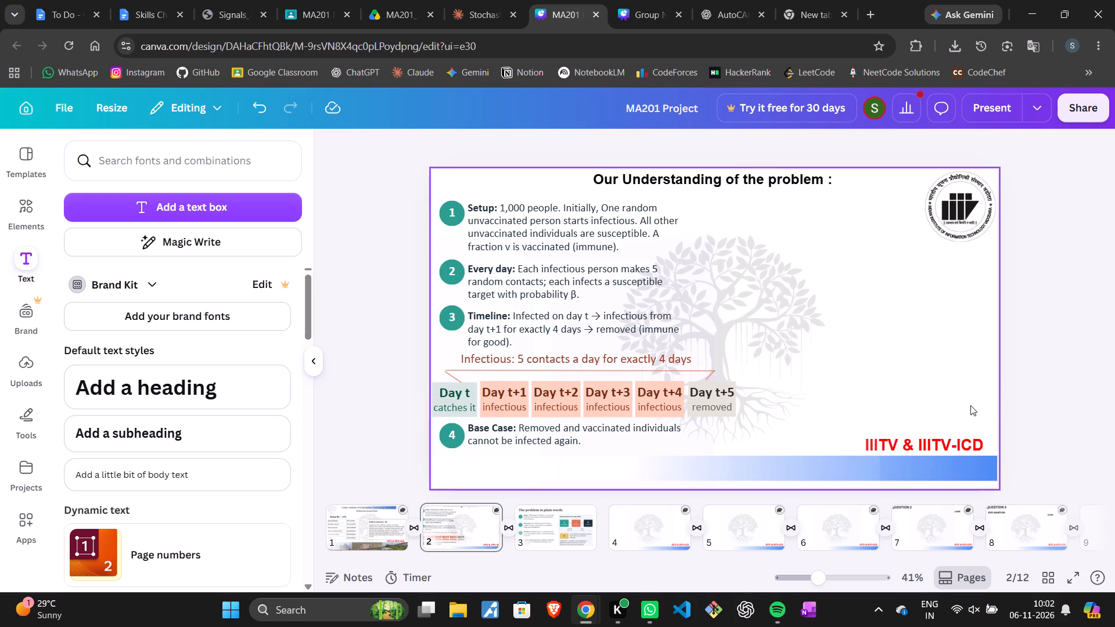
click(454, 378)
click(460, 385)
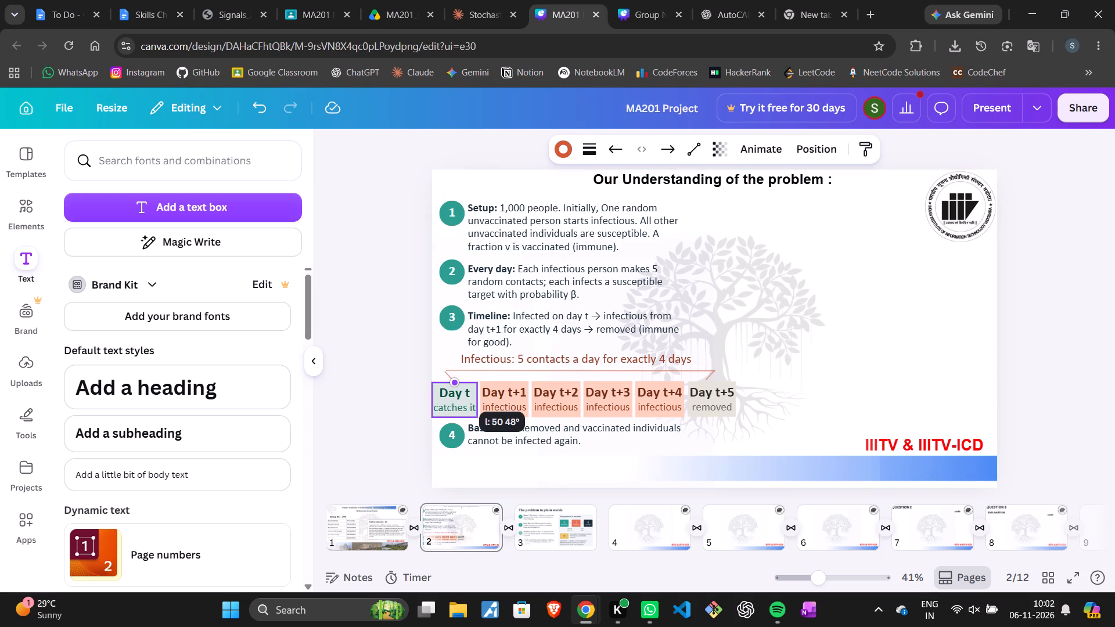
click(404, 395)
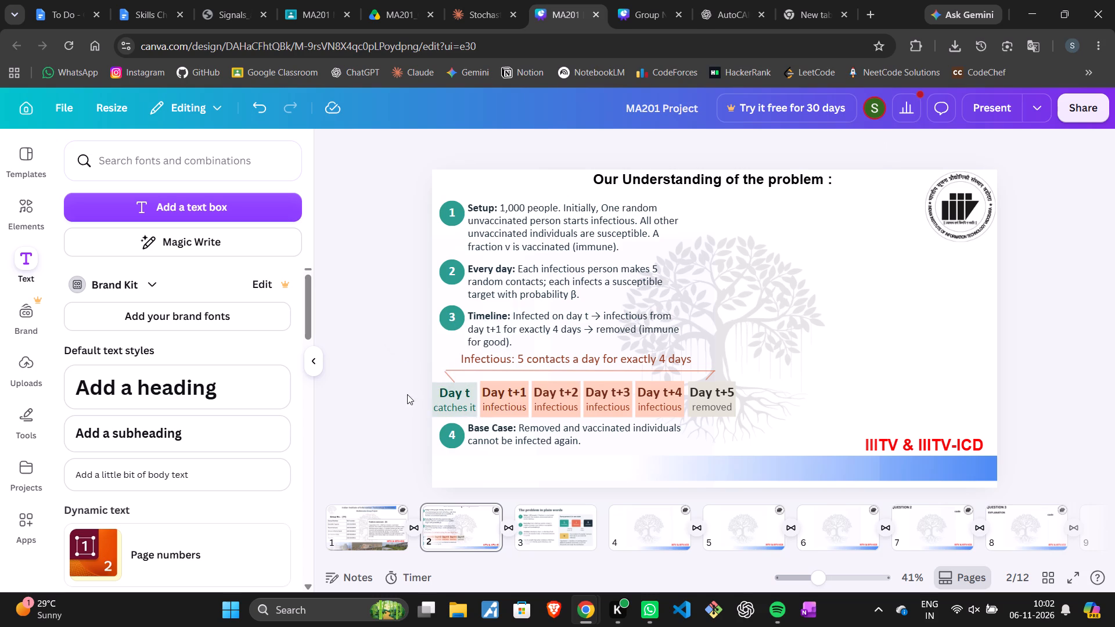
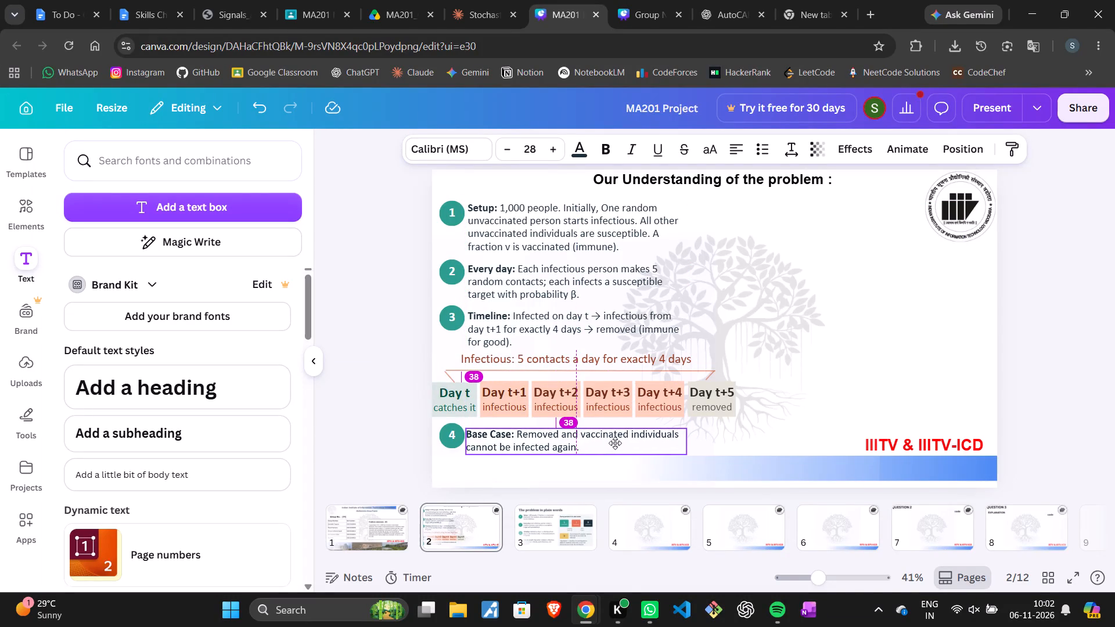
click(461, 430)
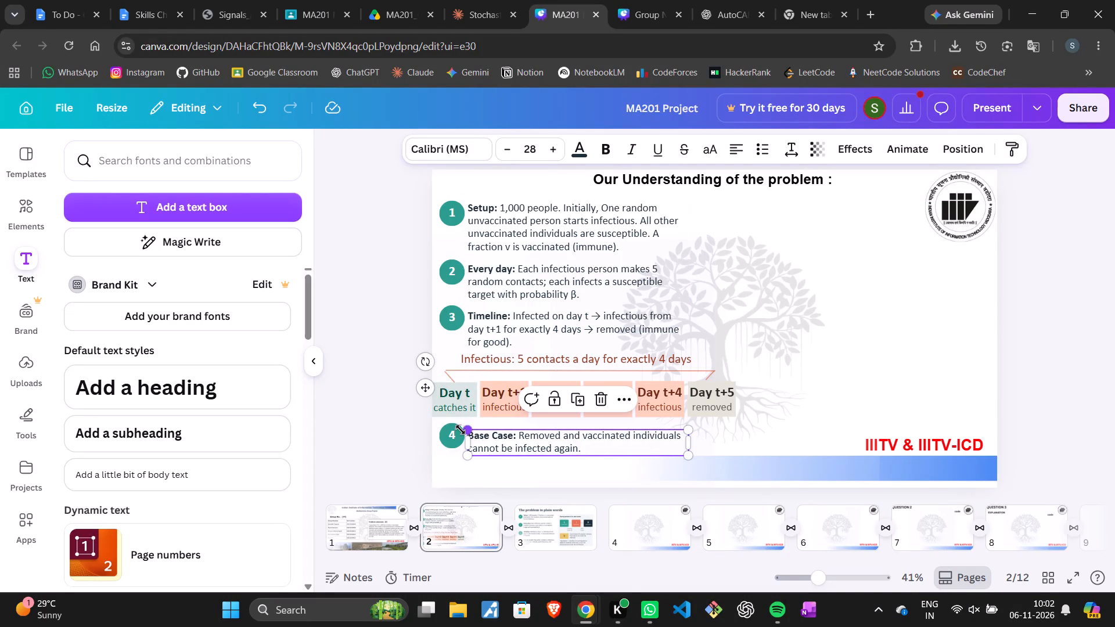
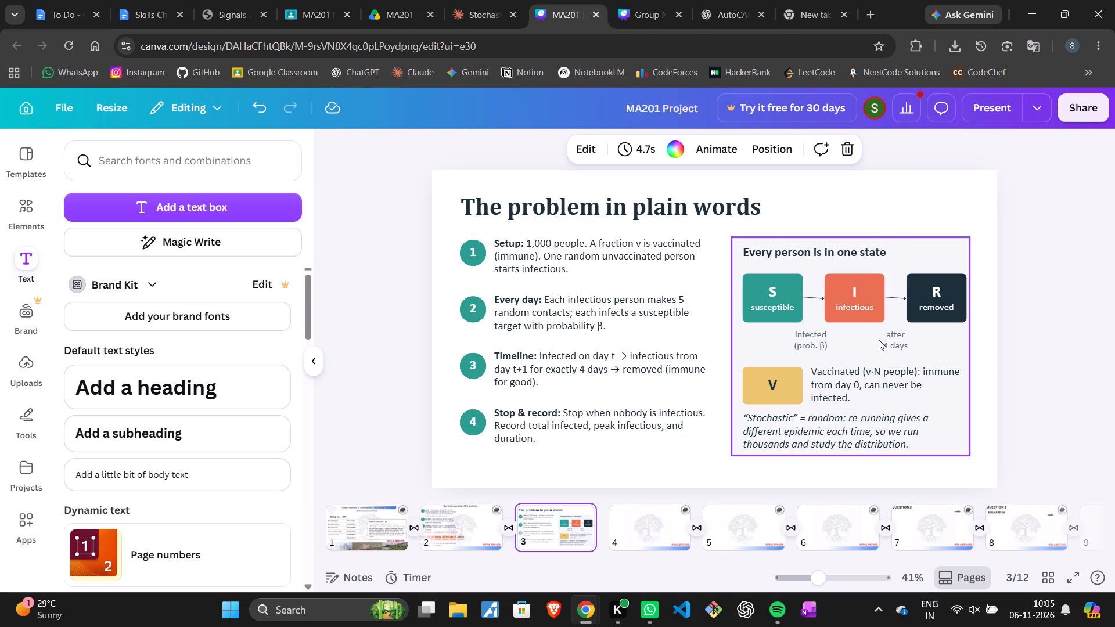
click(816, 338)
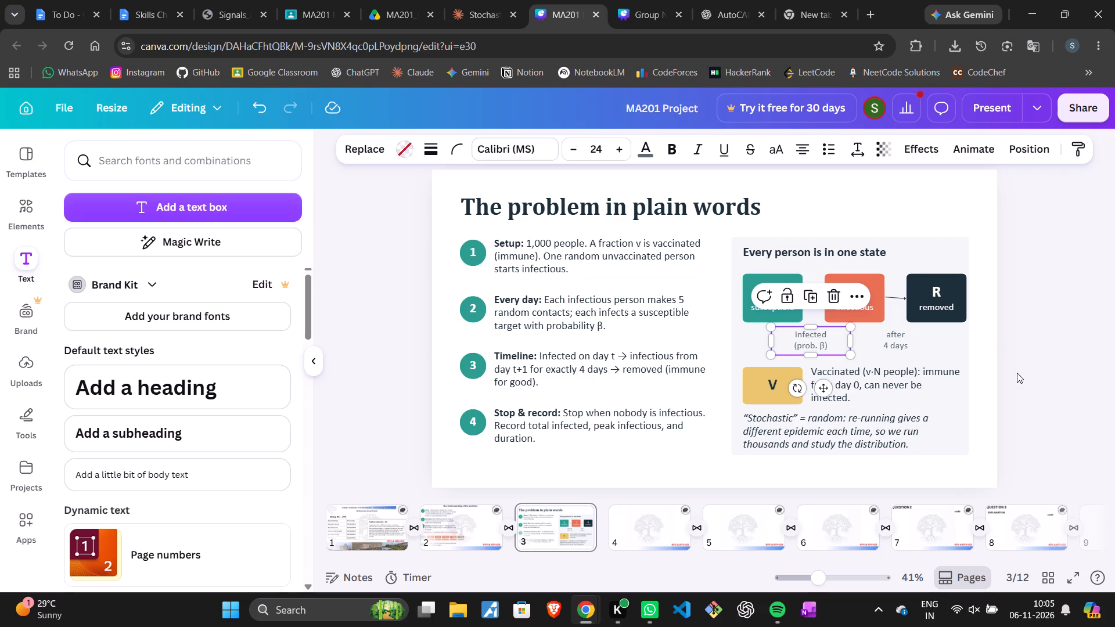
click(1018, 373)
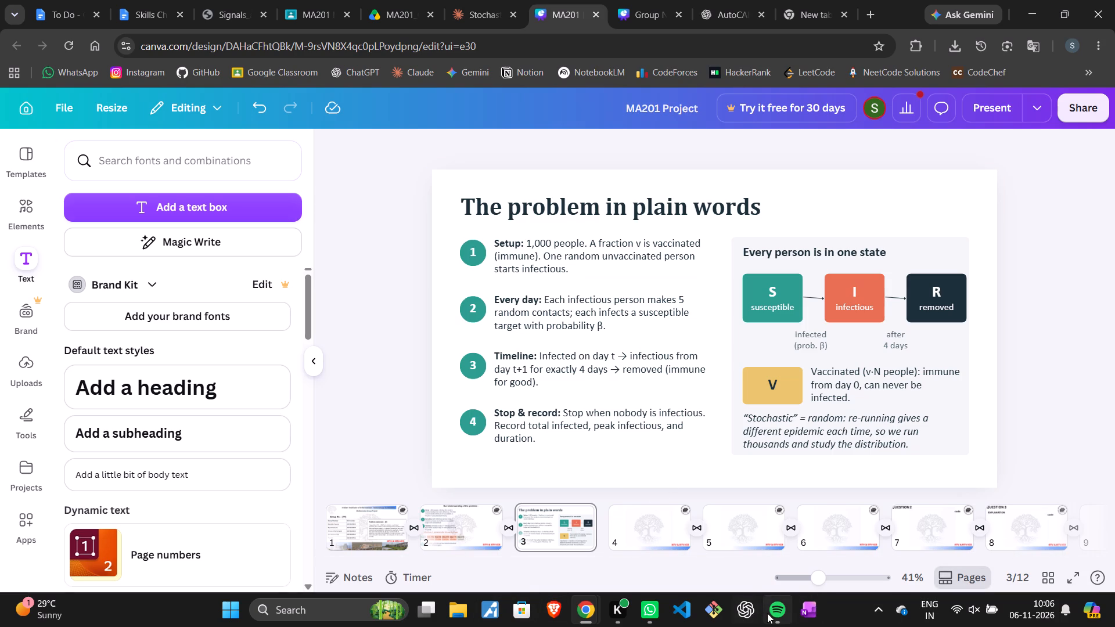
click(849, 461)
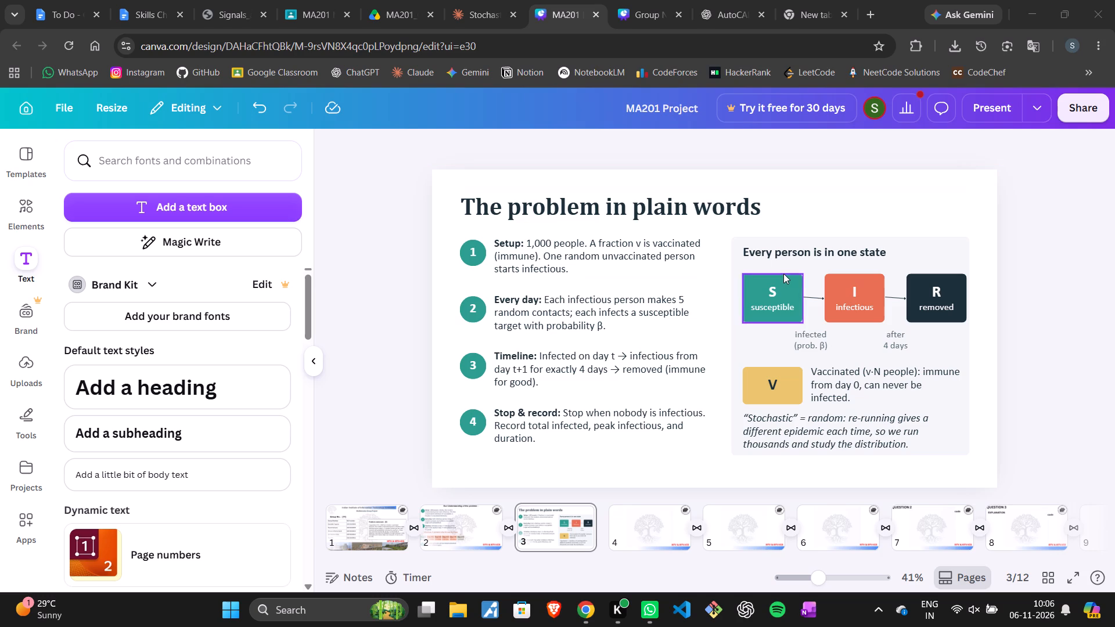
click(783, 253)
key(ctrl+c)
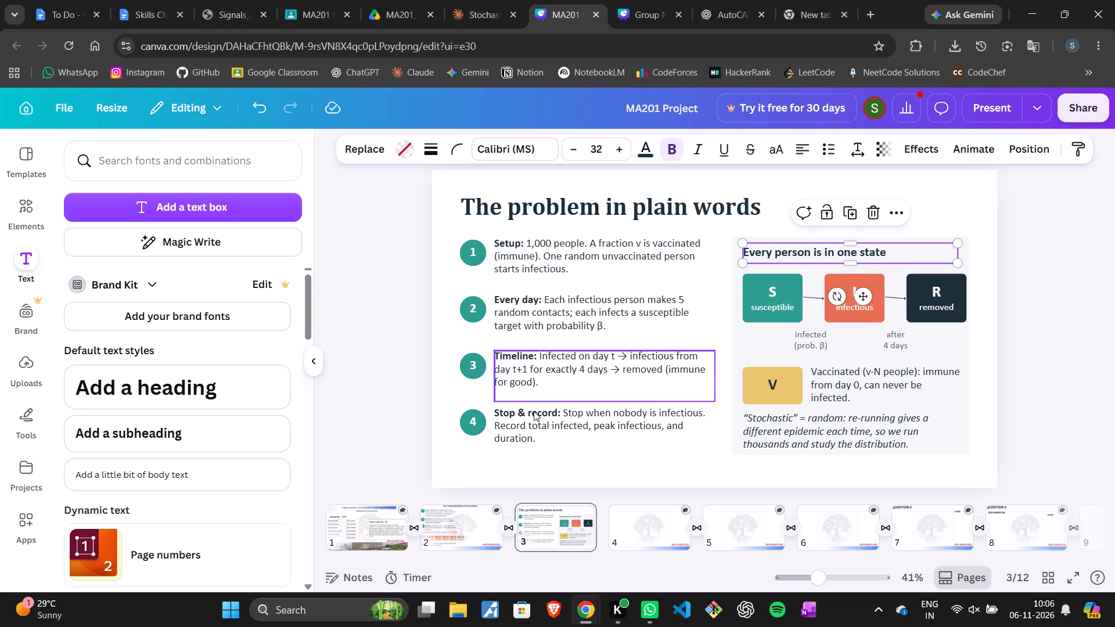
click(443, 510)
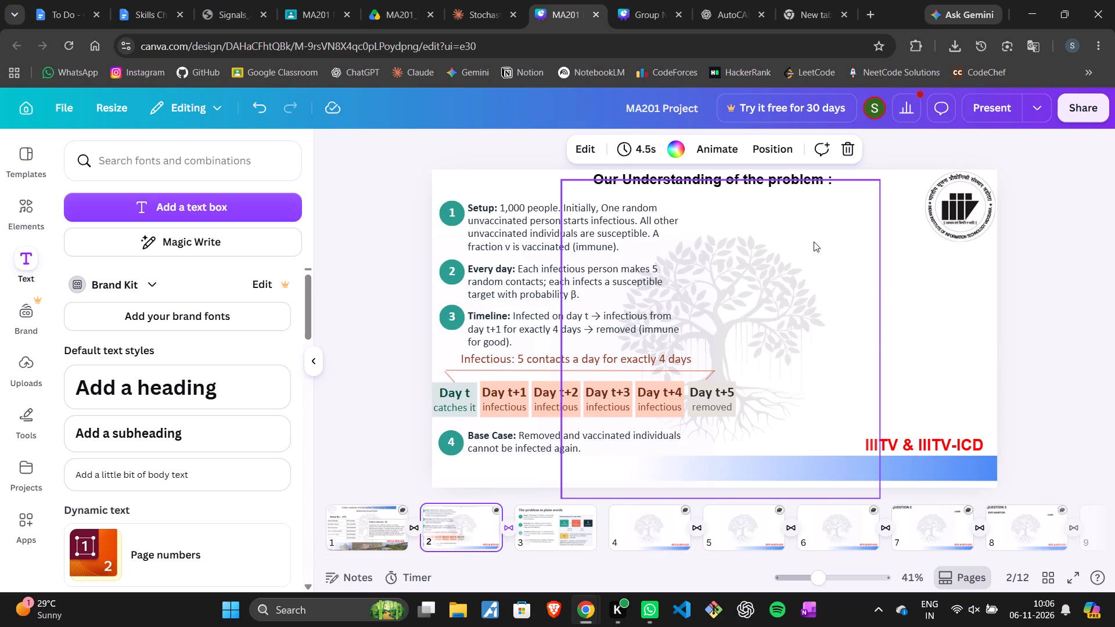
click(814, 242)
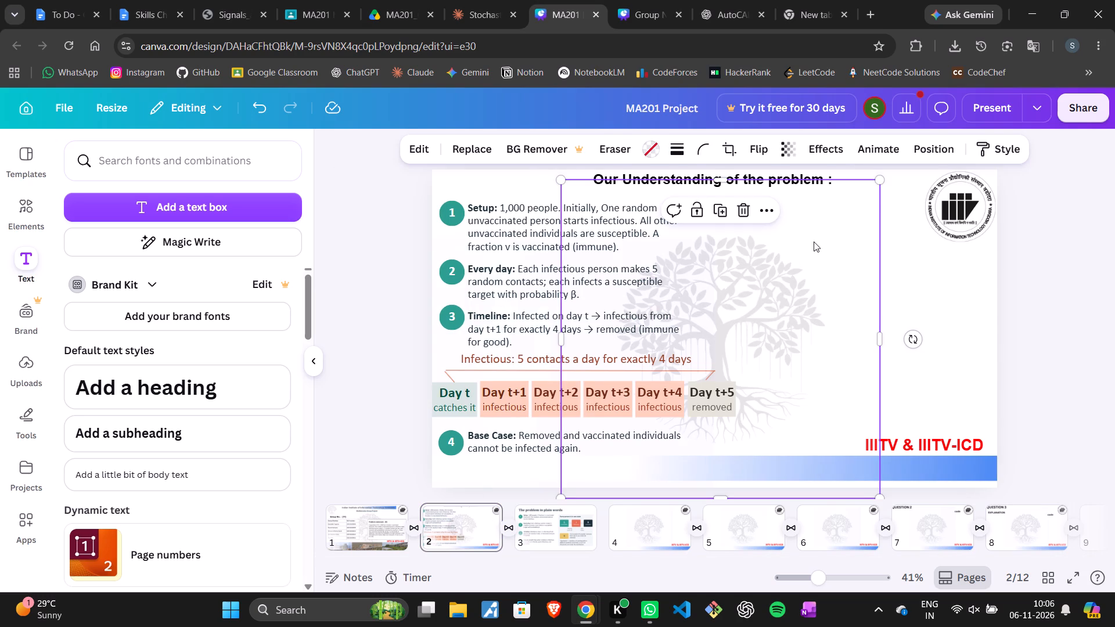
key(ctrl+v)
drag(812, 255, 837, 268)
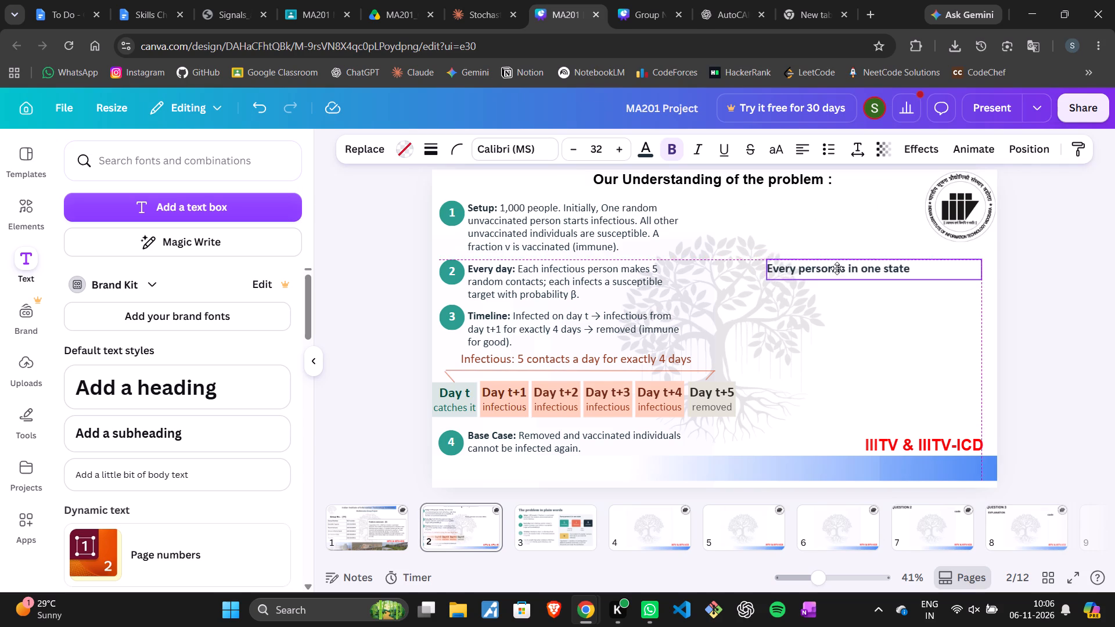
drag(837, 268, 846, 256)
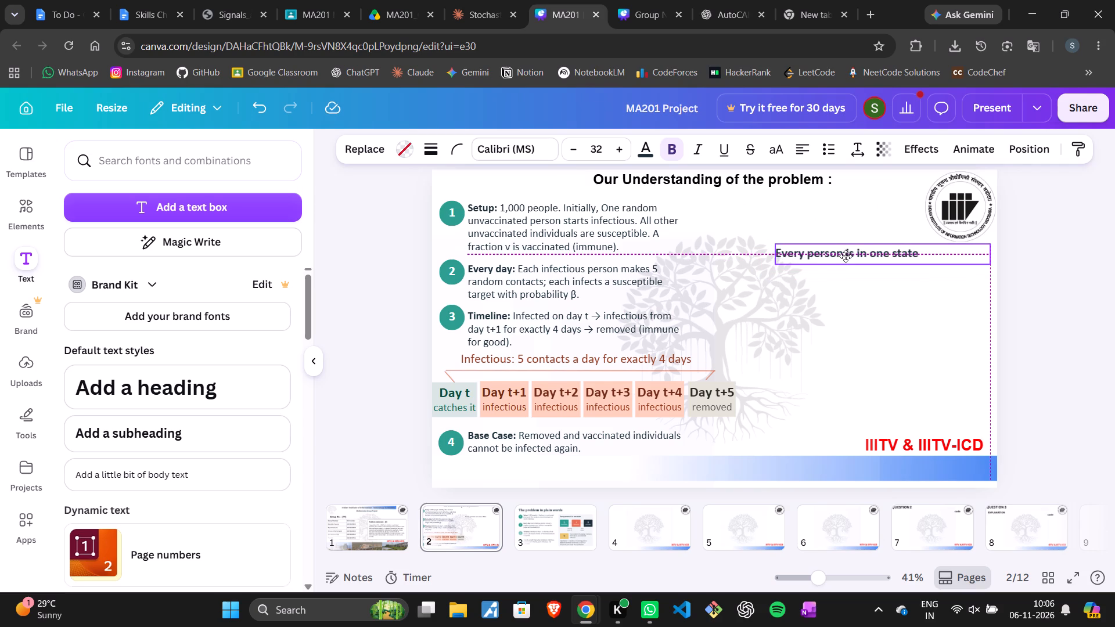
drag(846, 256, 850, 258)
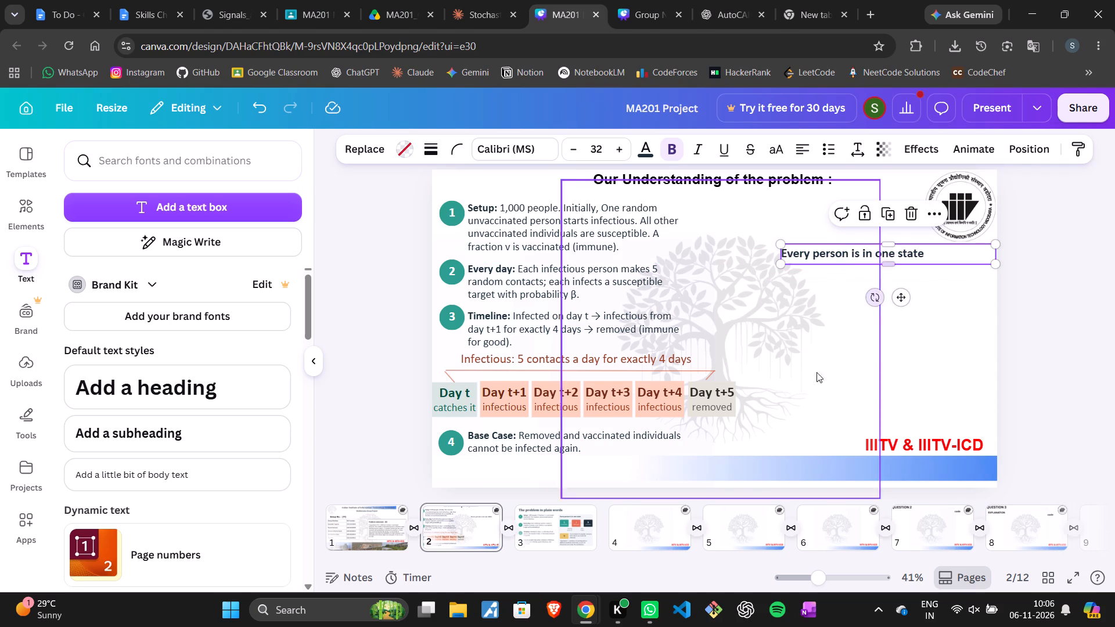
Copy the "S susceptible" box from slide 3 to slide 2 and fill it with teal.
click(569, 519)
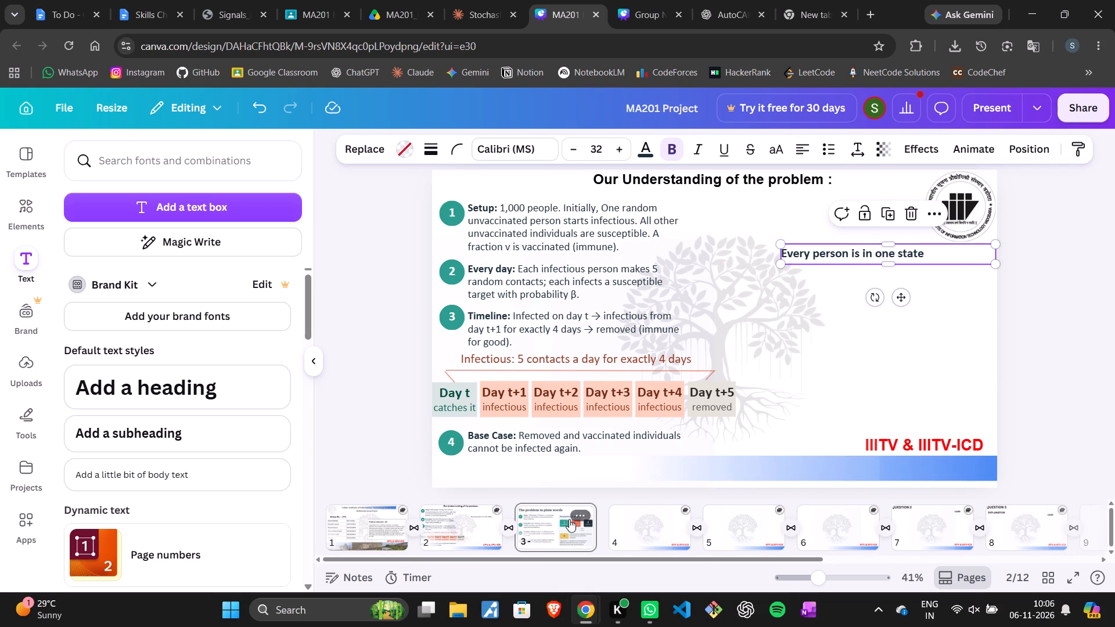
click(766, 300)
key(ctrl+c)
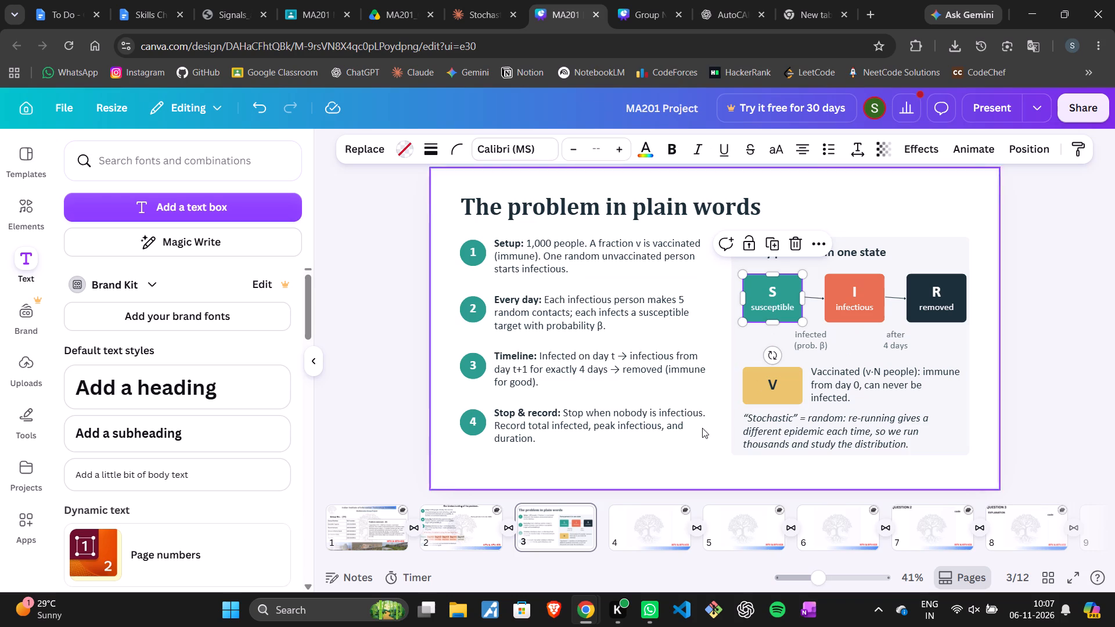
click(457, 518)
key(ctrl+v)
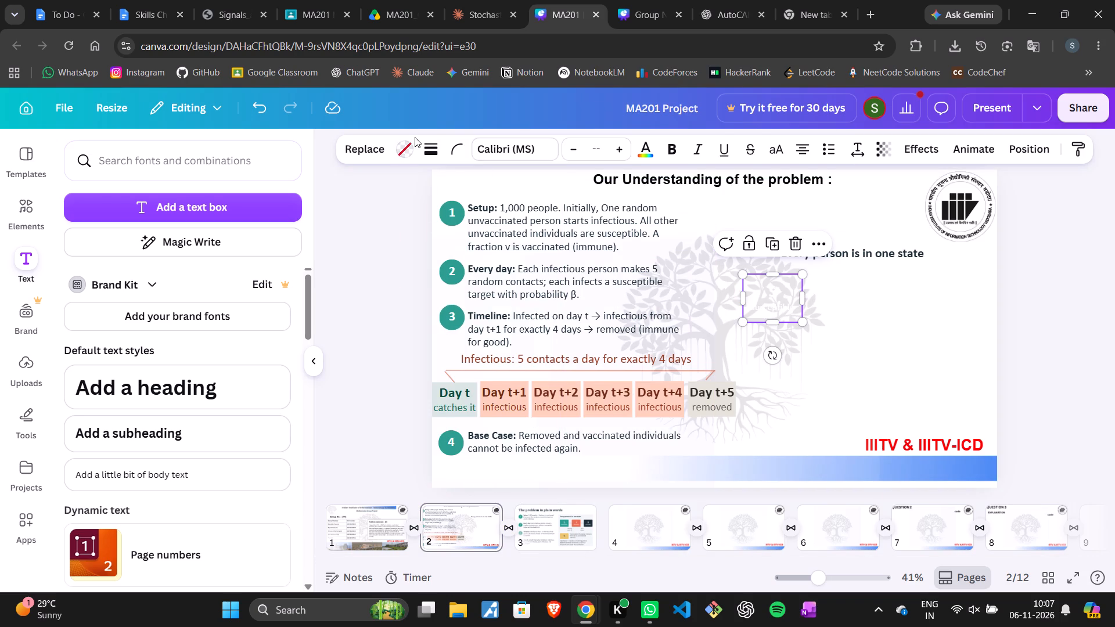
click(401, 149)
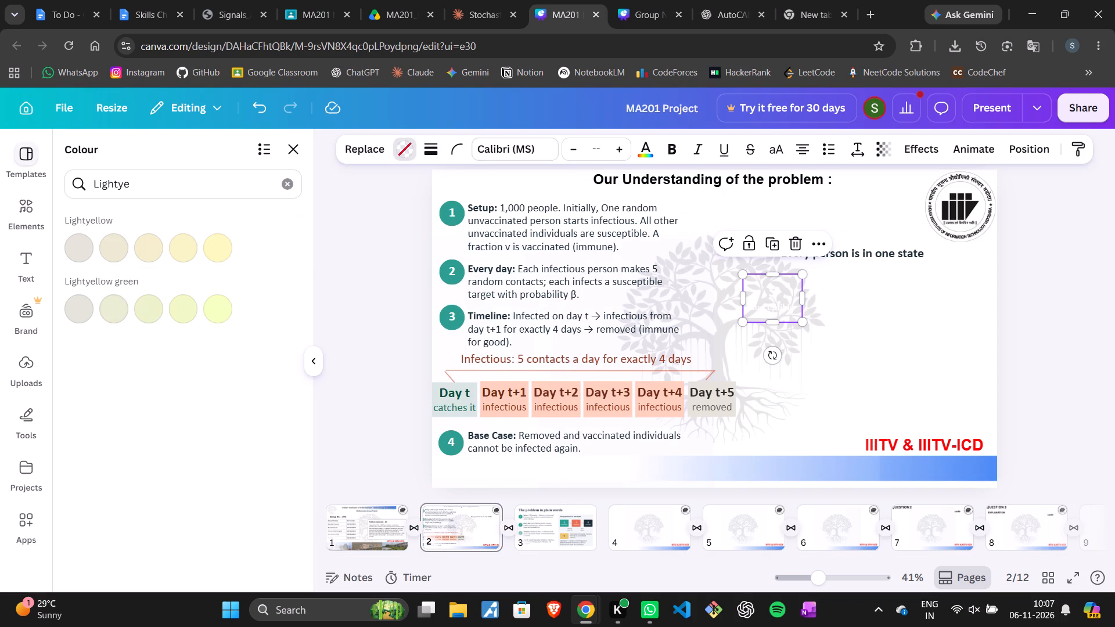
click(290, 186)
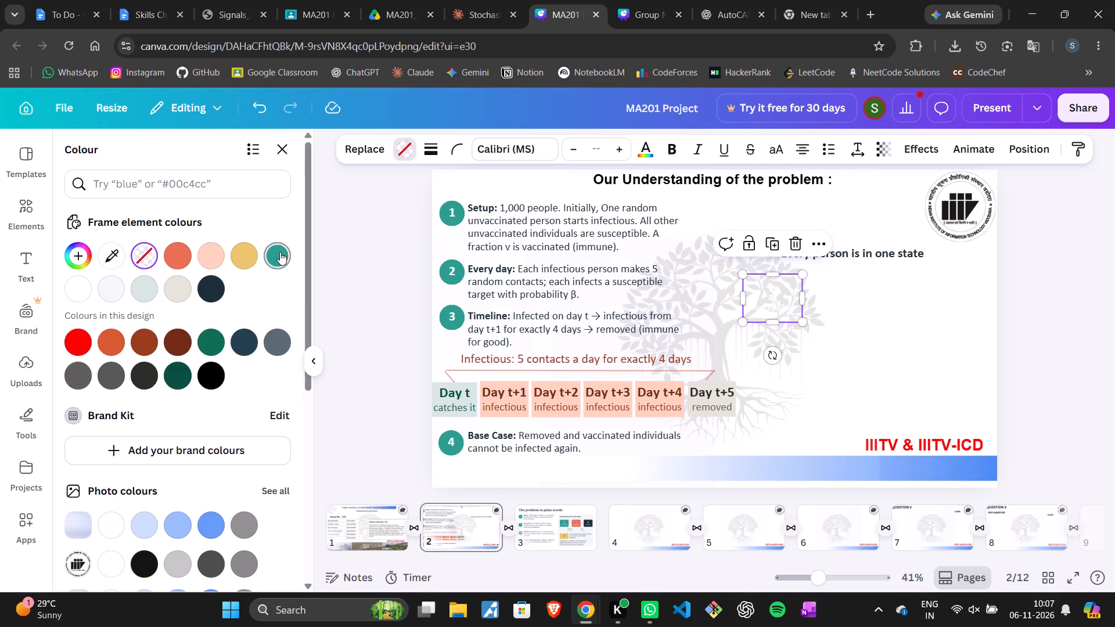
click(280, 252)
Copy the "I infectious" box from slide 3 to slide 2 and fill it with coral.
click(560, 539)
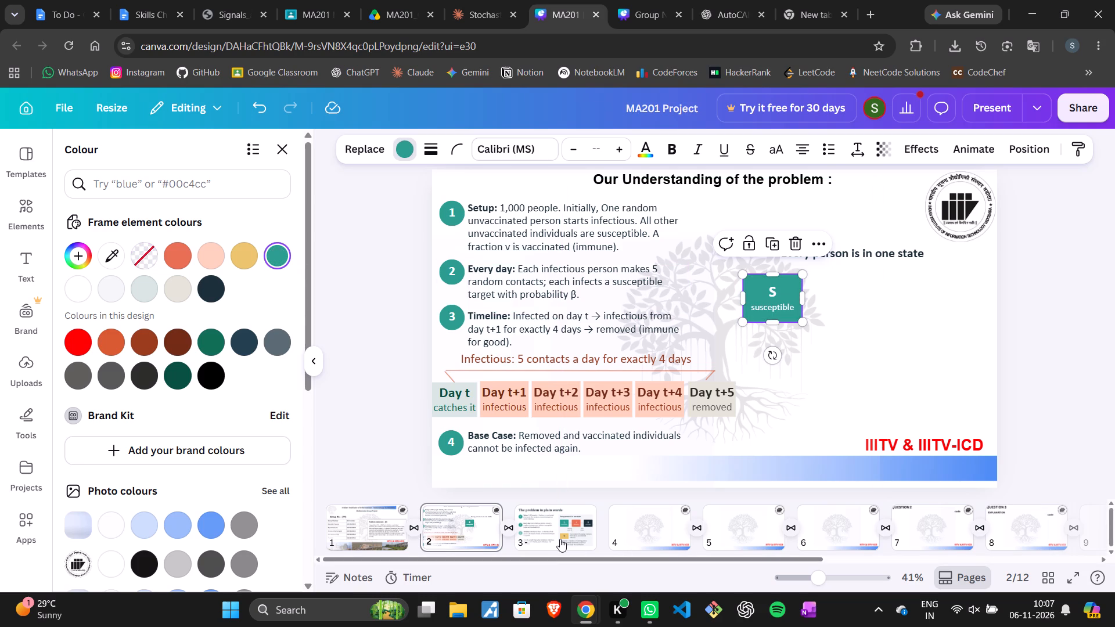
click(831, 298)
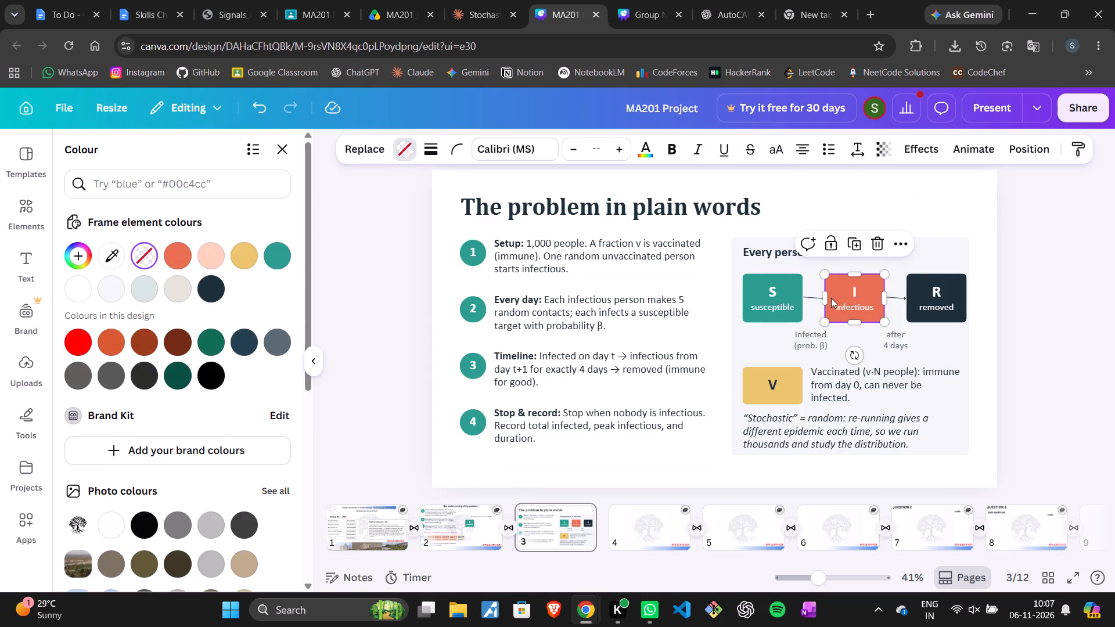
key(ctrl+c)
click(473, 540)
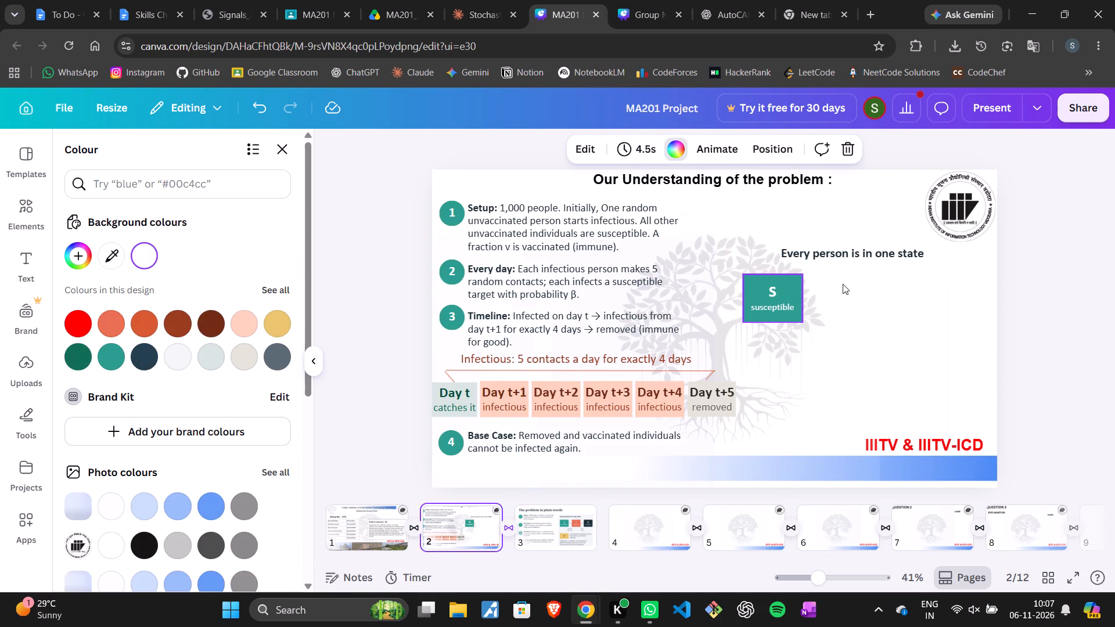
key(ctrl+v)
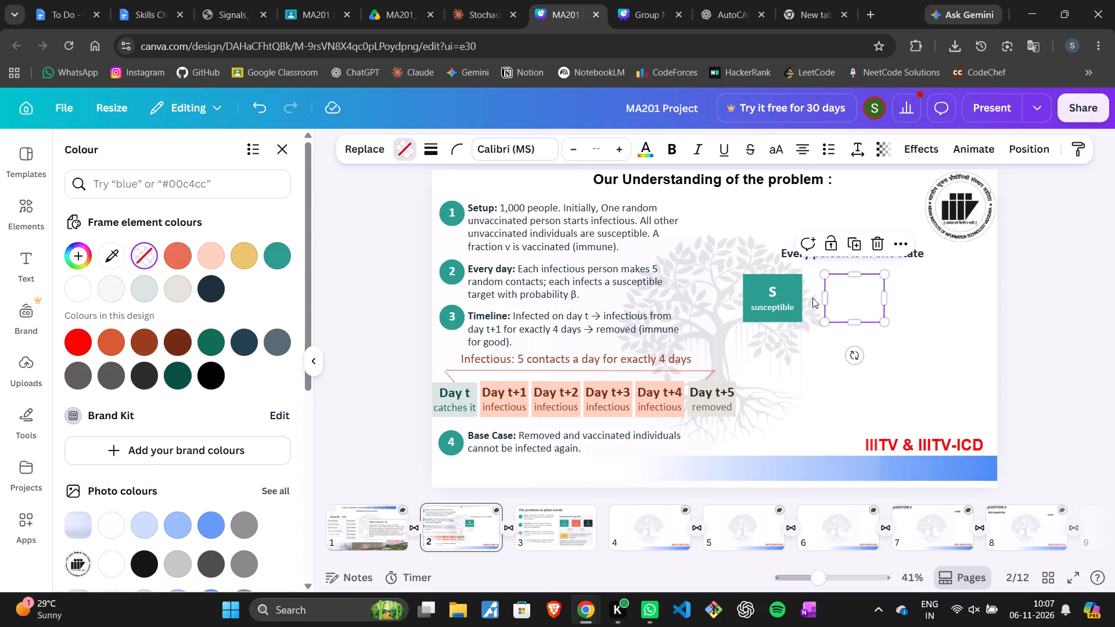
click(409, 154)
click(409, 154)
click(174, 258)
Copy the "R removed" box from slide 3 to slide 2 and fill it with dark navy.
click(581, 521)
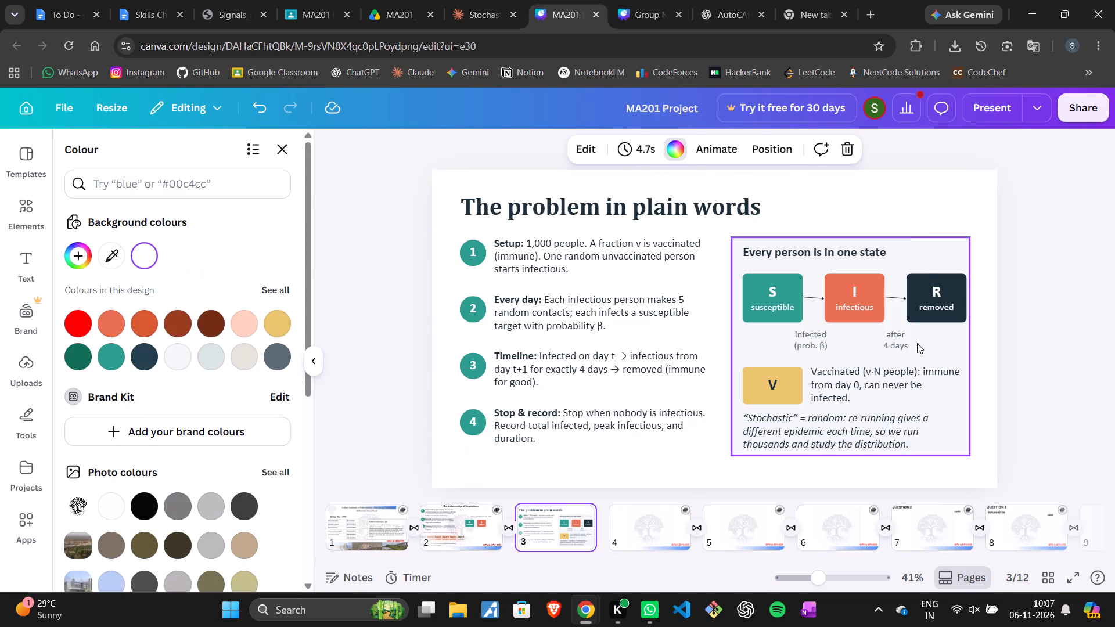
click(912, 321)
key(ctrl+c)
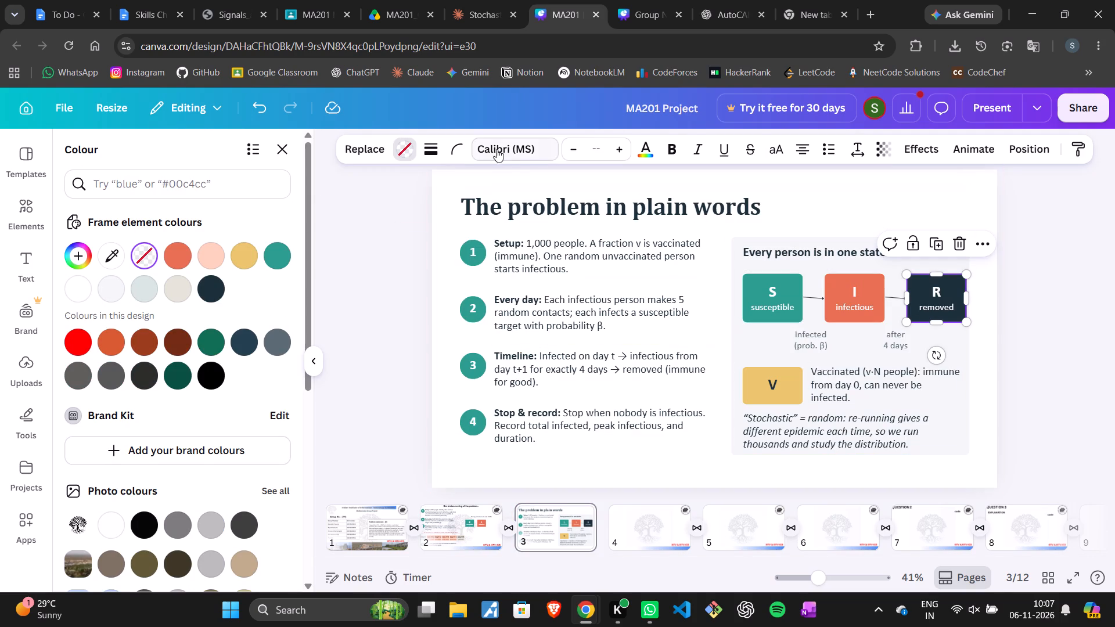
click(441, 514)
key(ctrl+v)
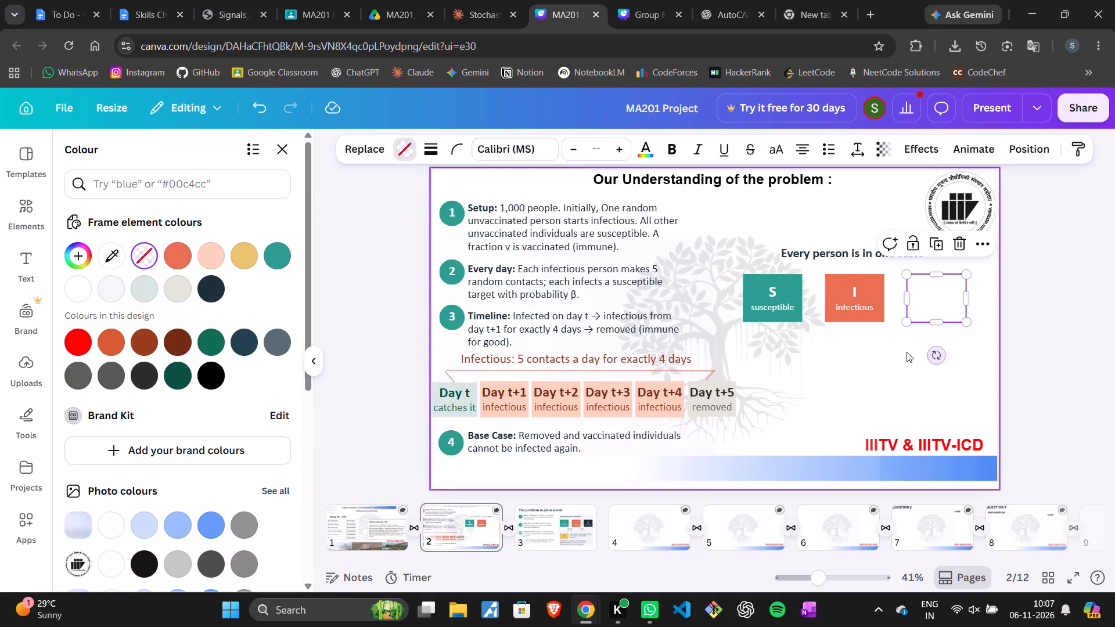
click(210, 287)
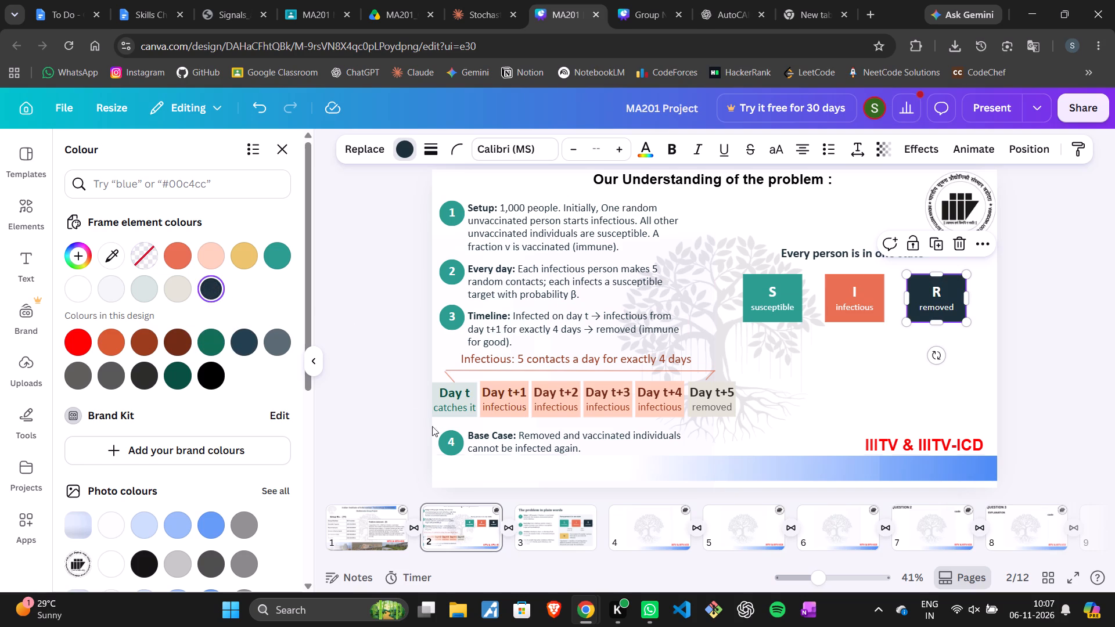
Copy the "V" box from slide 3 to slide 2 and fill it with golden yellow.
click(576, 536)
click(753, 388)
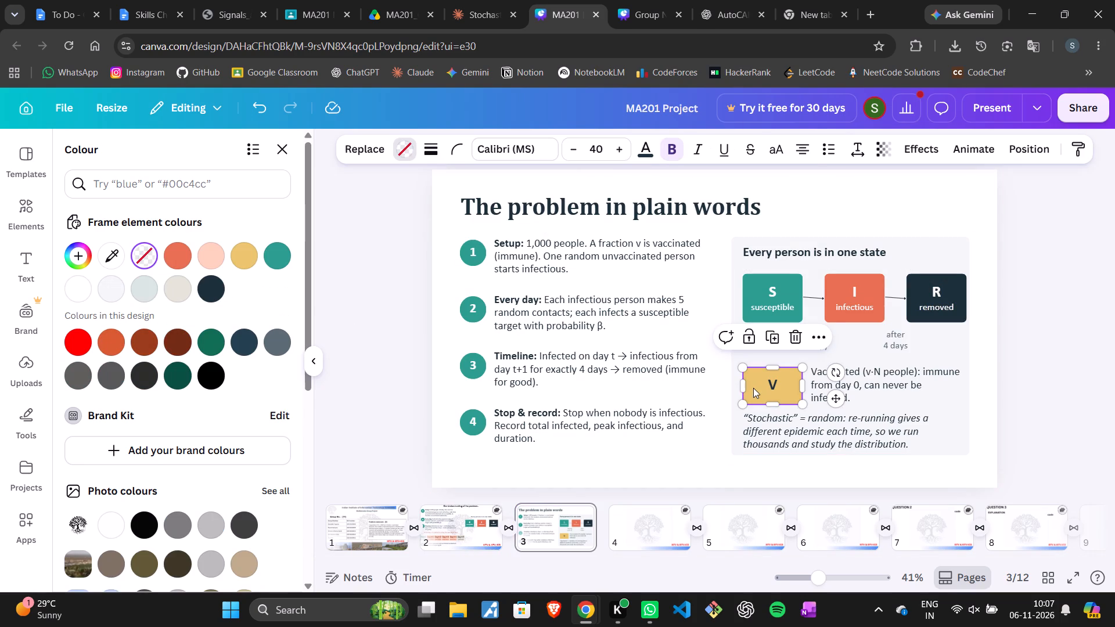
key(ctrl+c)
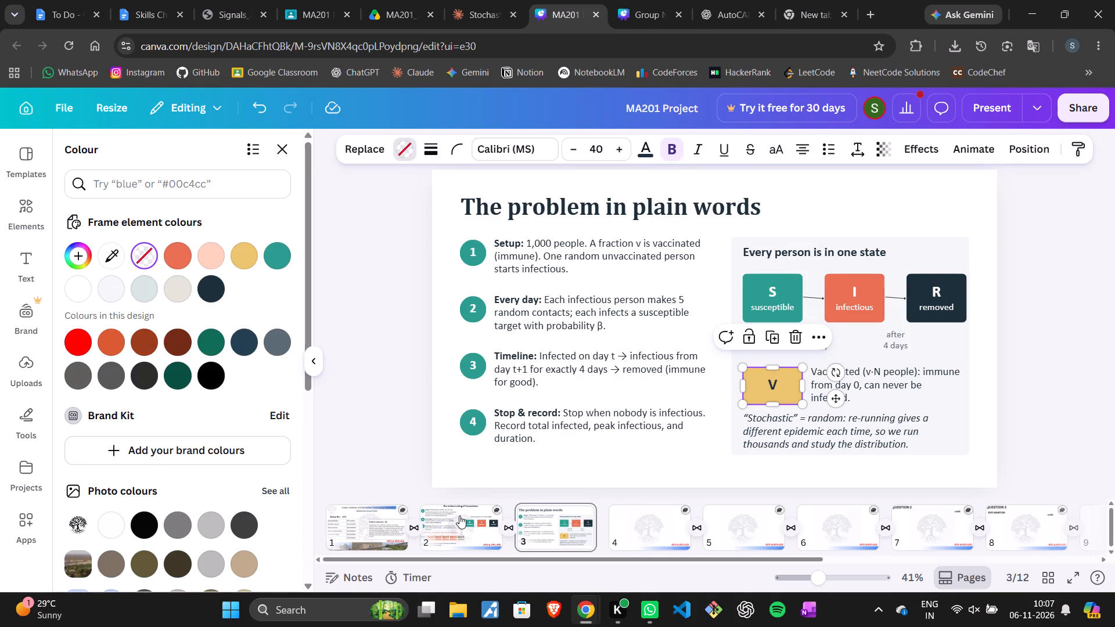
click(459, 516)
key(ctrl+v)
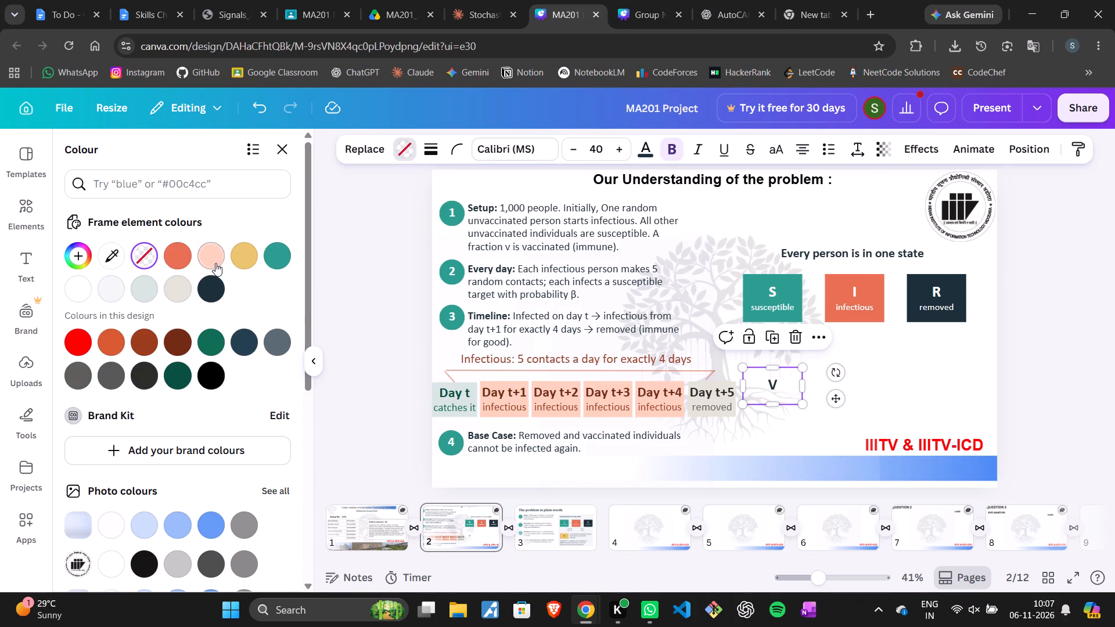
click(238, 250)
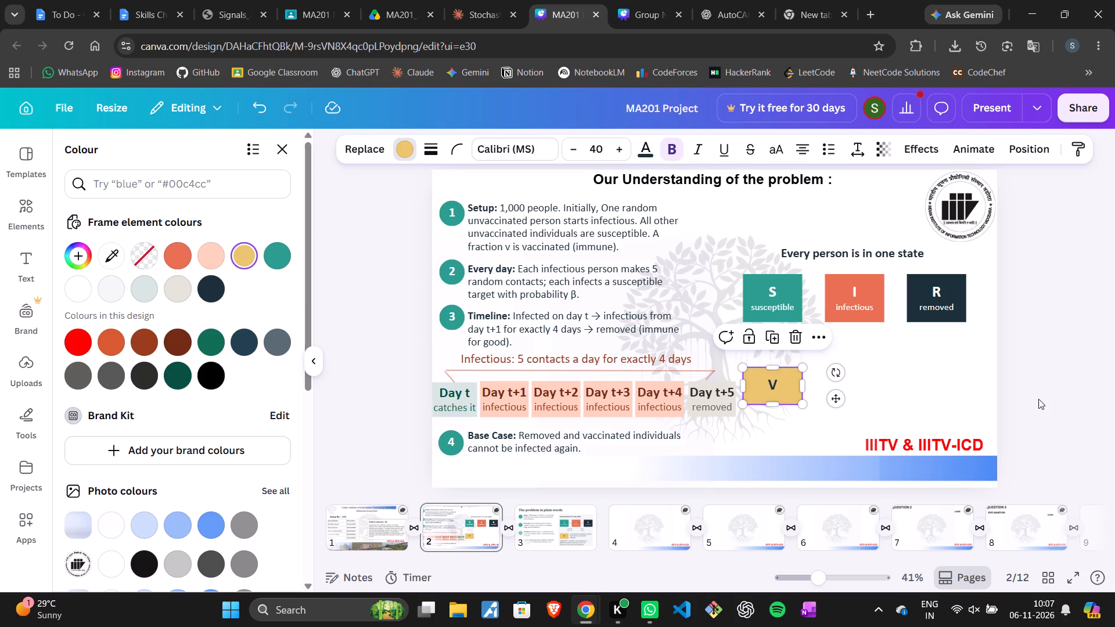
click(1039, 385)
Set the corner rounding of the "S susceptible" box on slide 2 to 20.
click(774, 294)
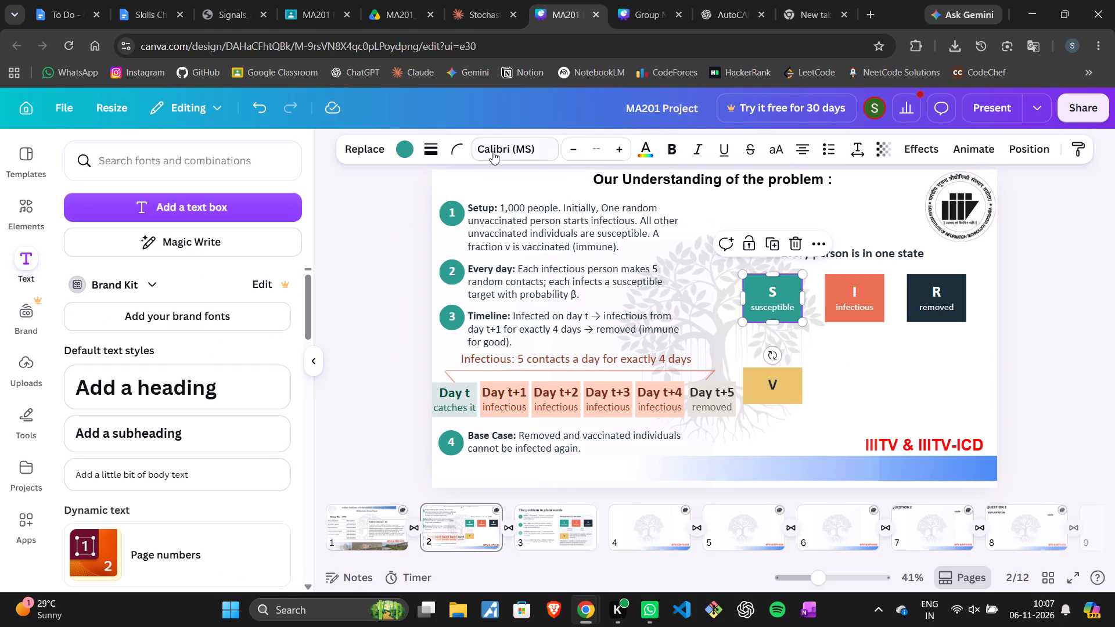
click(449, 153)
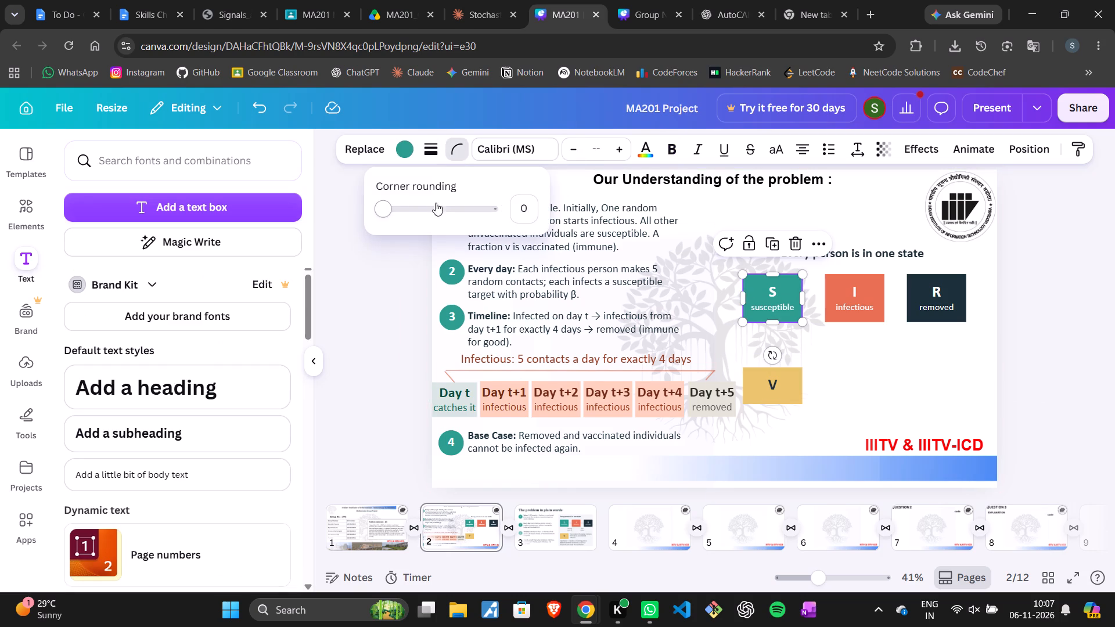
click(403, 208)
click(326, 271)
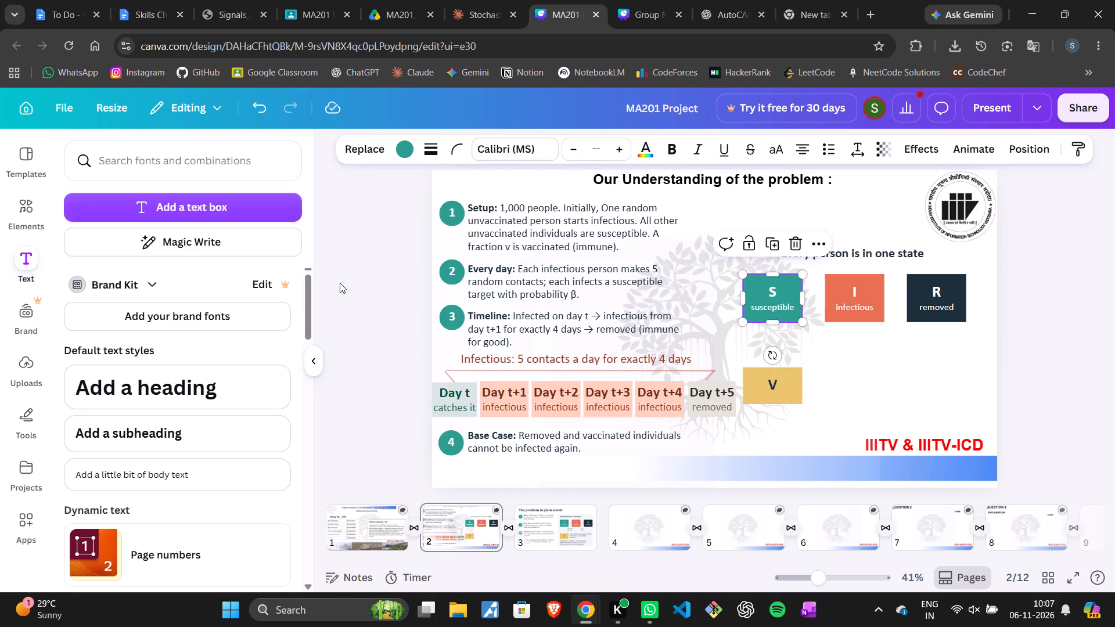
click(359, 306)
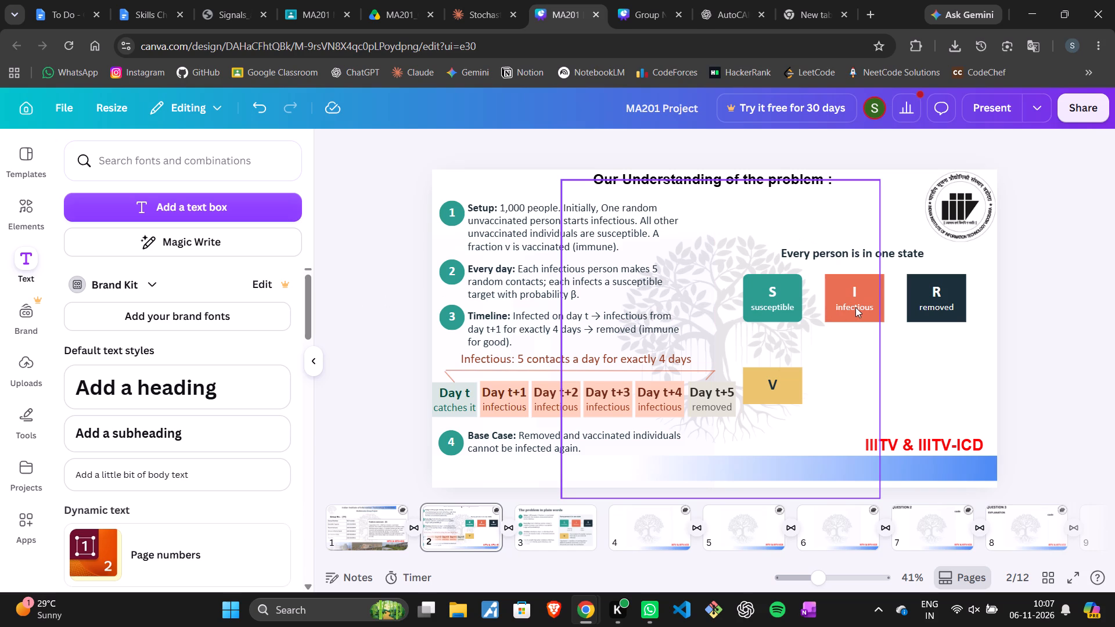
click(787, 296)
click(467, 146)
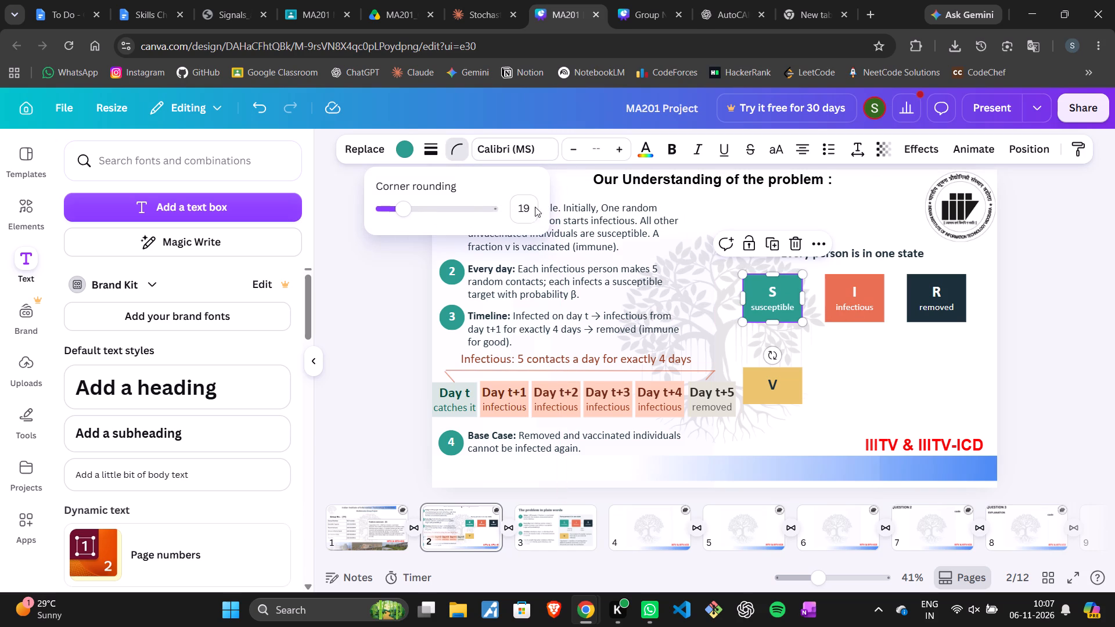
click(522, 212)
key(2)
key(0)
click(386, 322)
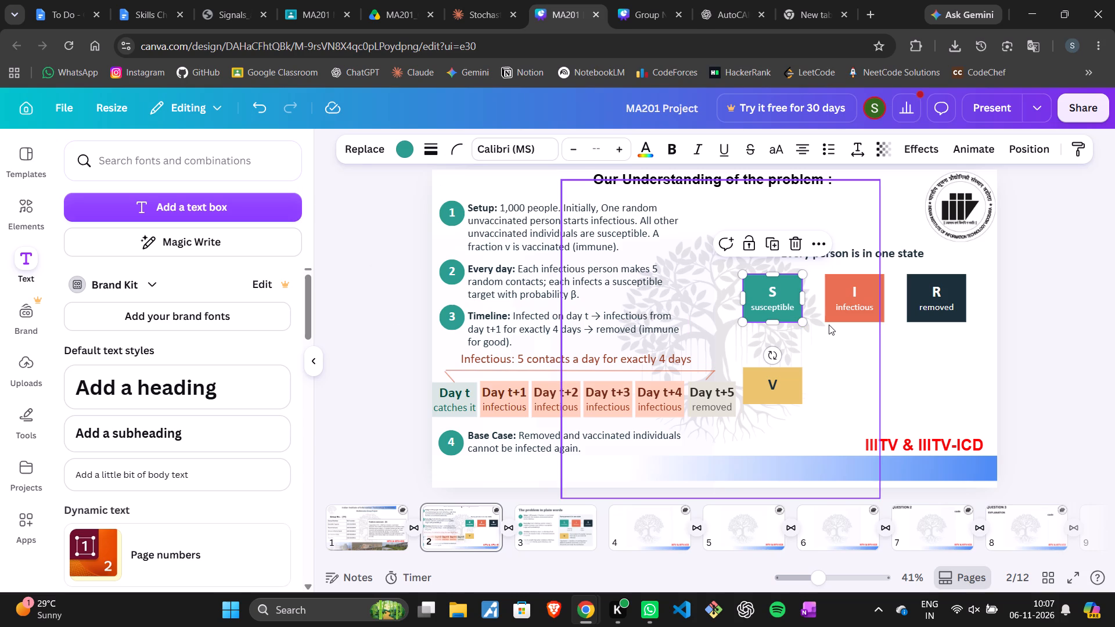
Set the corner rounding of the "I infectious" and "R removed" boxes on slide 2 to 20.
click(847, 309)
click(461, 150)
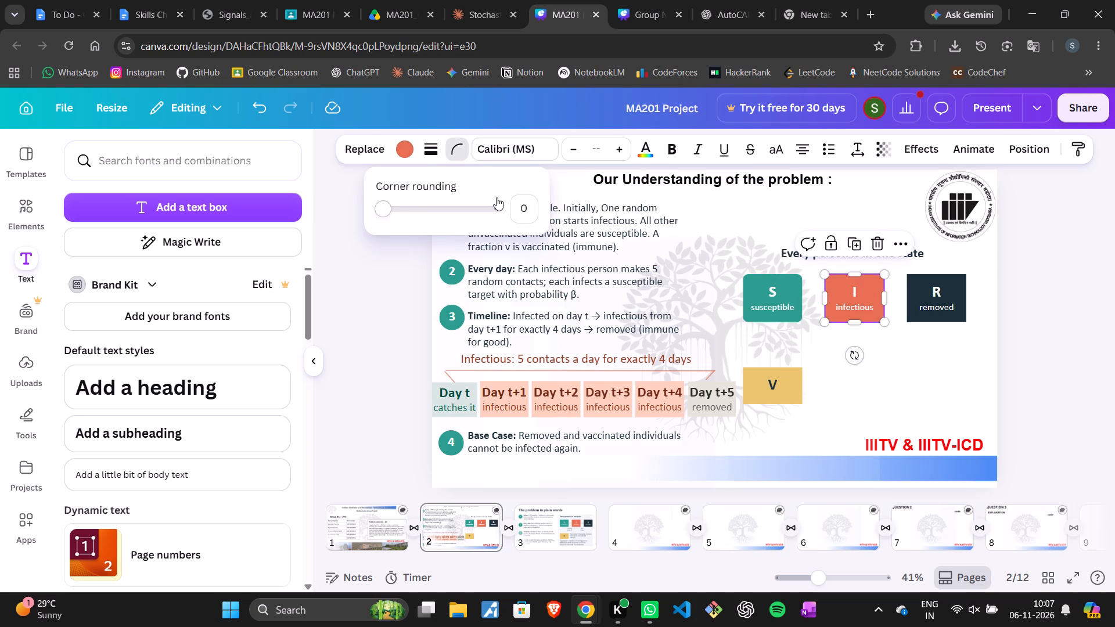
click(512, 206)
text(20)
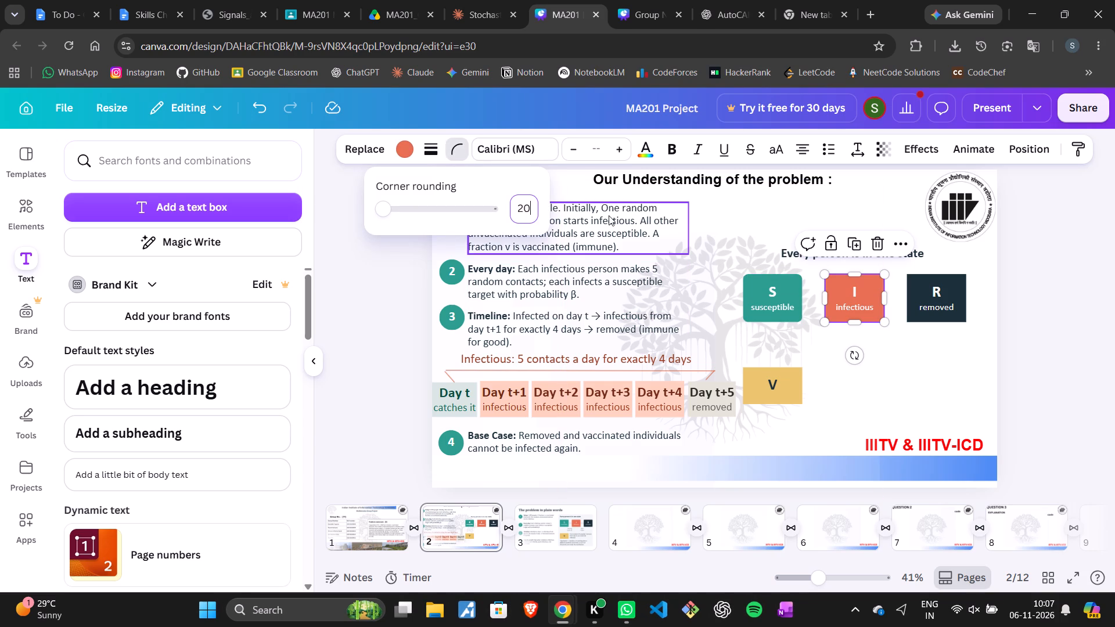
click(931, 312)
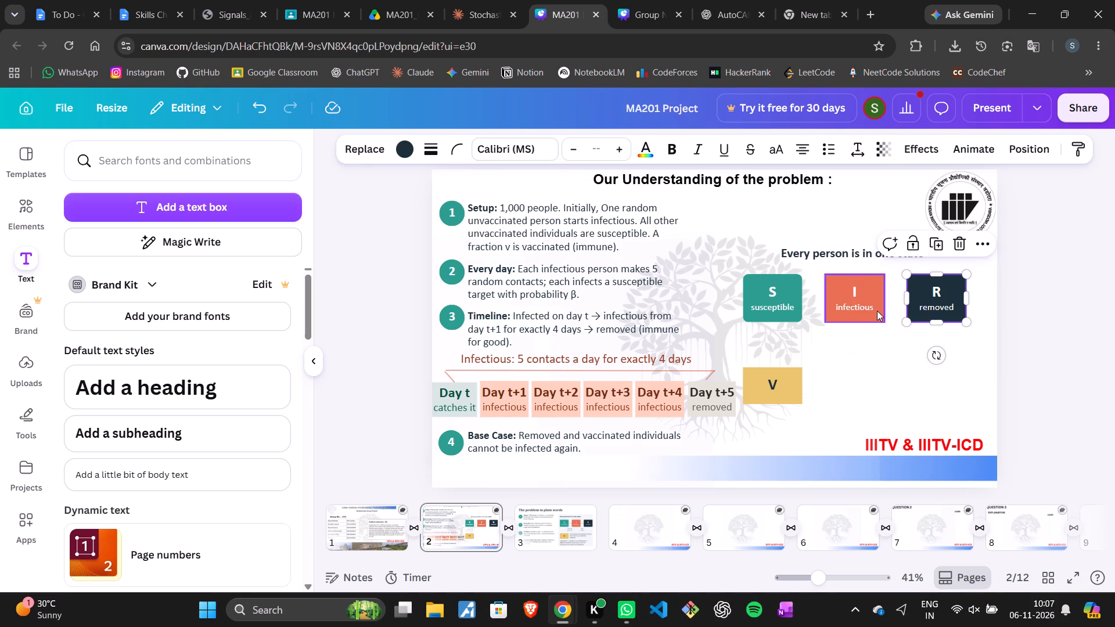
click(873, 309)
click(448, 138)
click(454, 147)
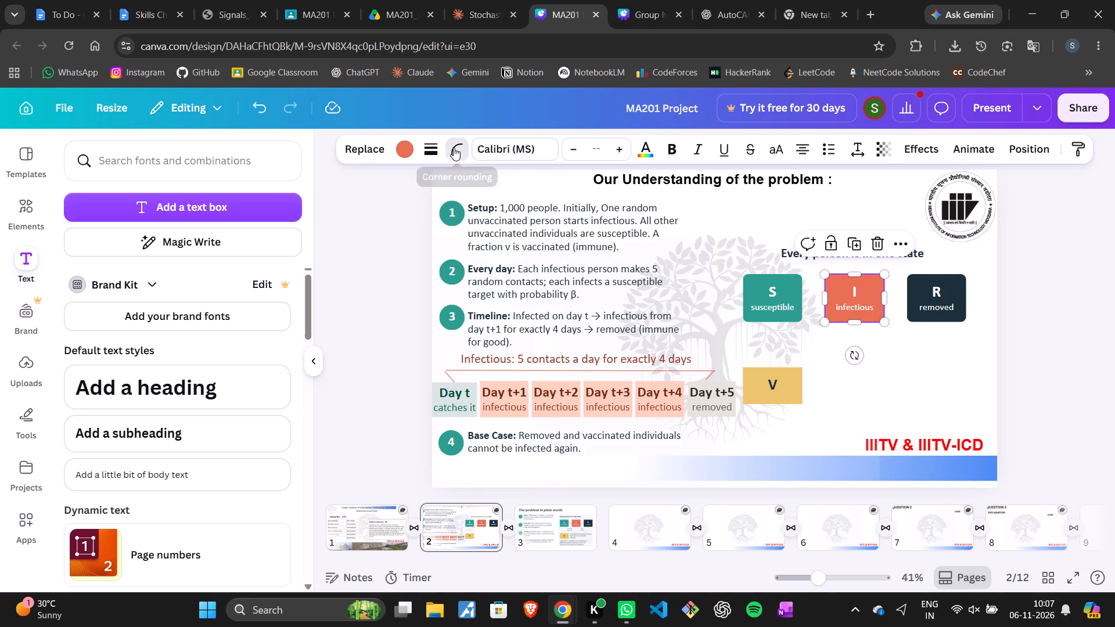
click(527, 201)
text(20)
key(Return)
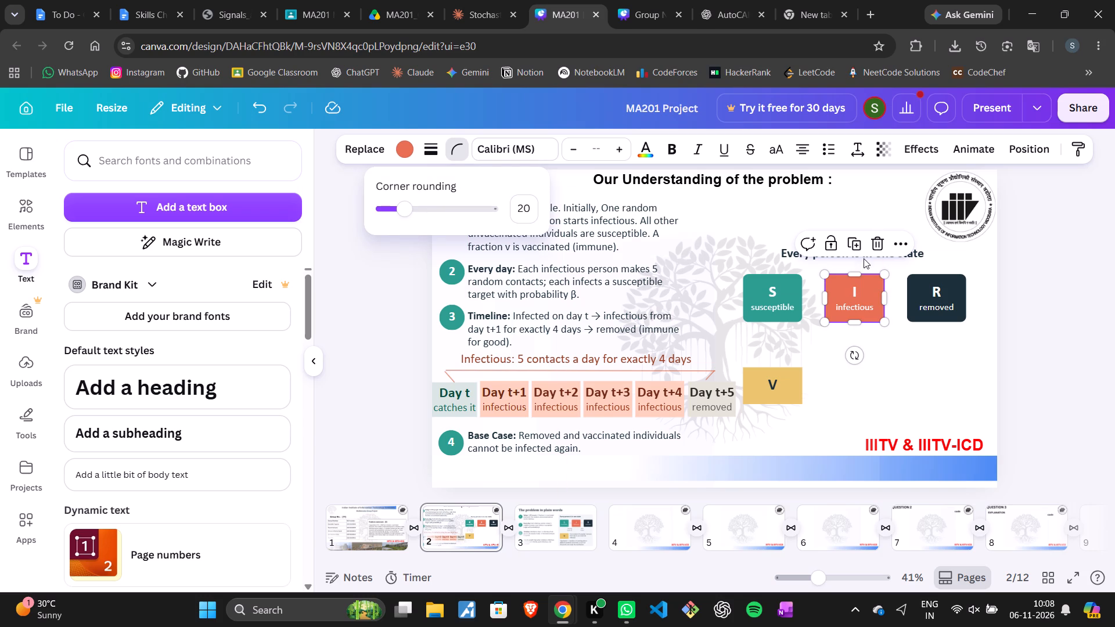
click(920, 306)
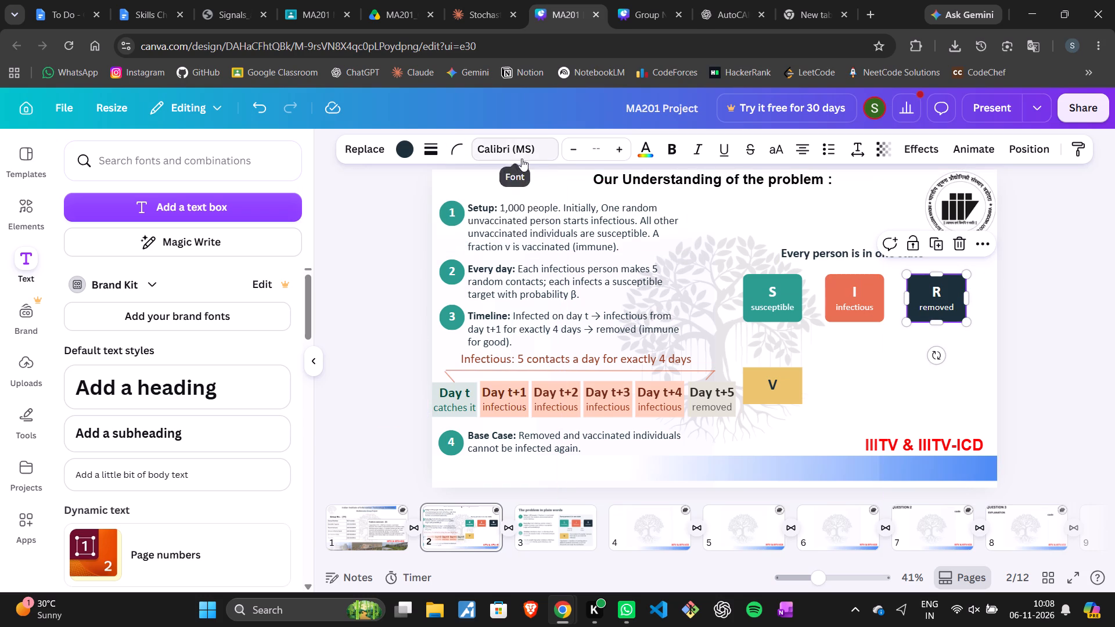
click(466, 146)
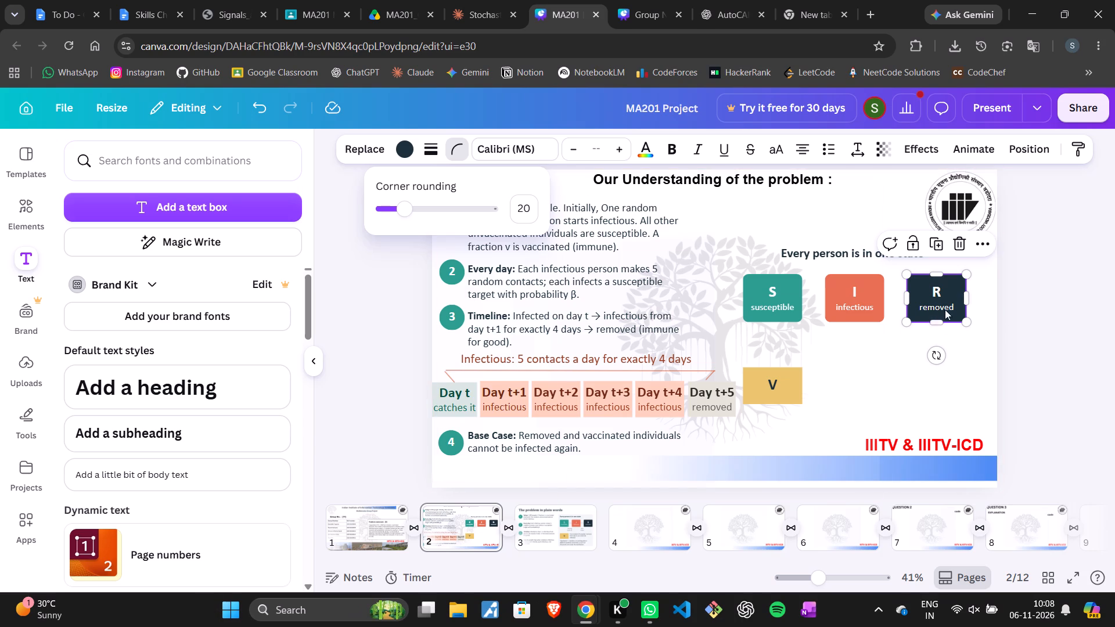
key(Return)
click(1024, 309)
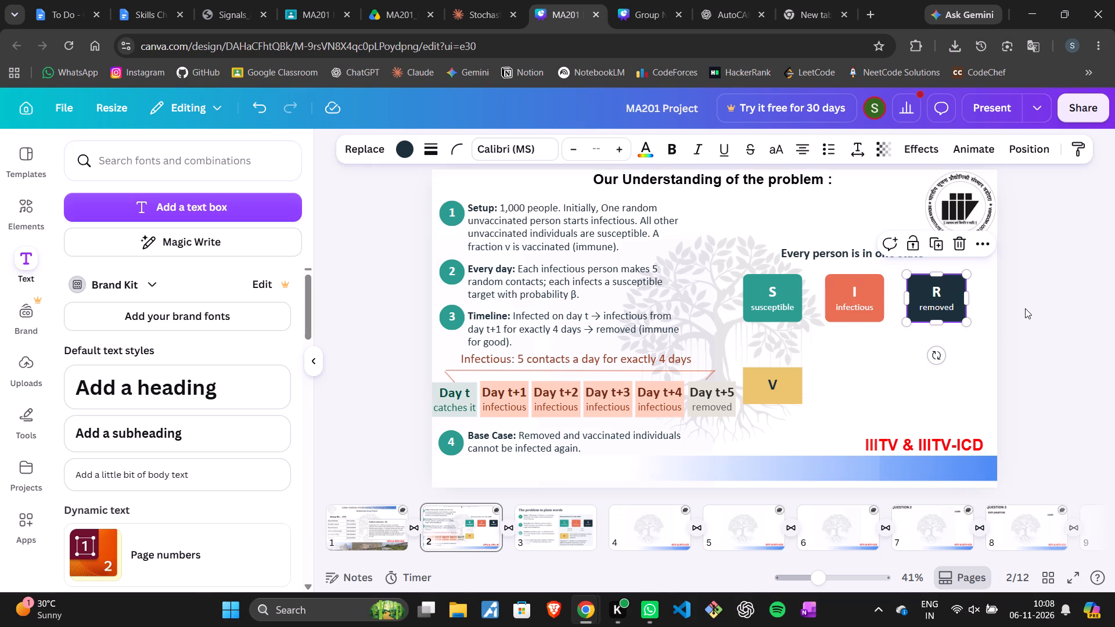
Set the corner rounding of the "V" box on slide 2 to 20.
click(798, 383)
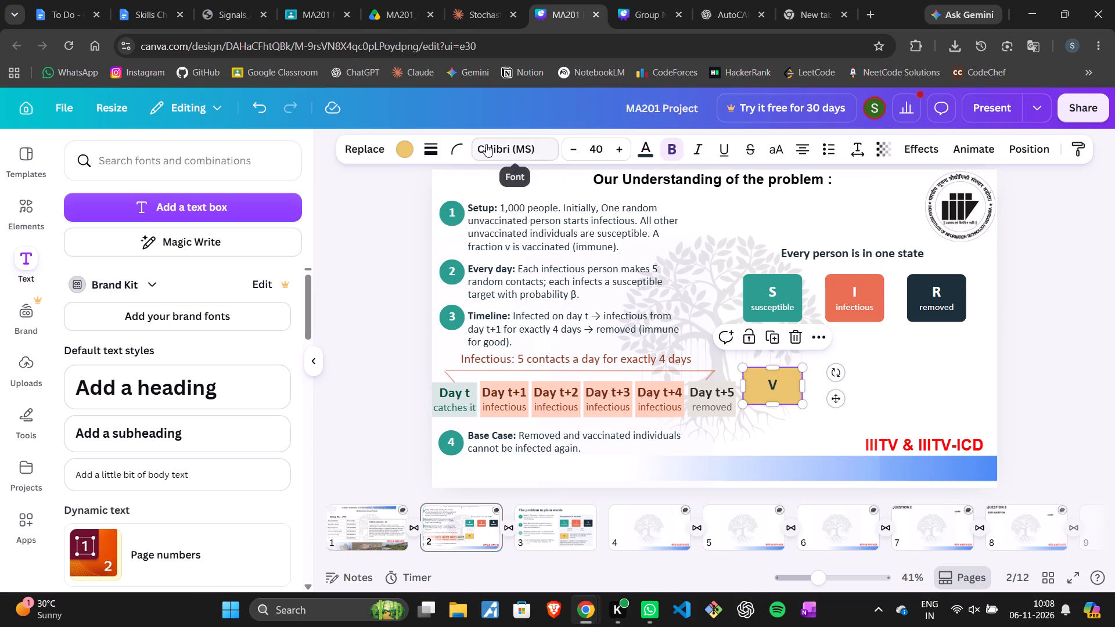
click(453, 147)
click(534, 209)
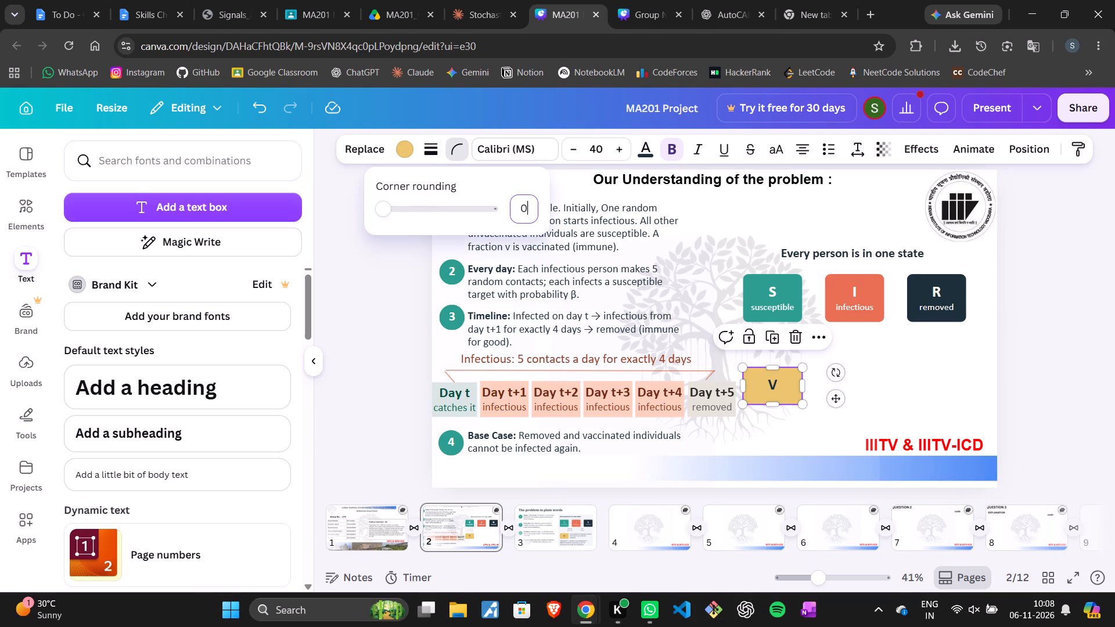
text(20)
key(Return)
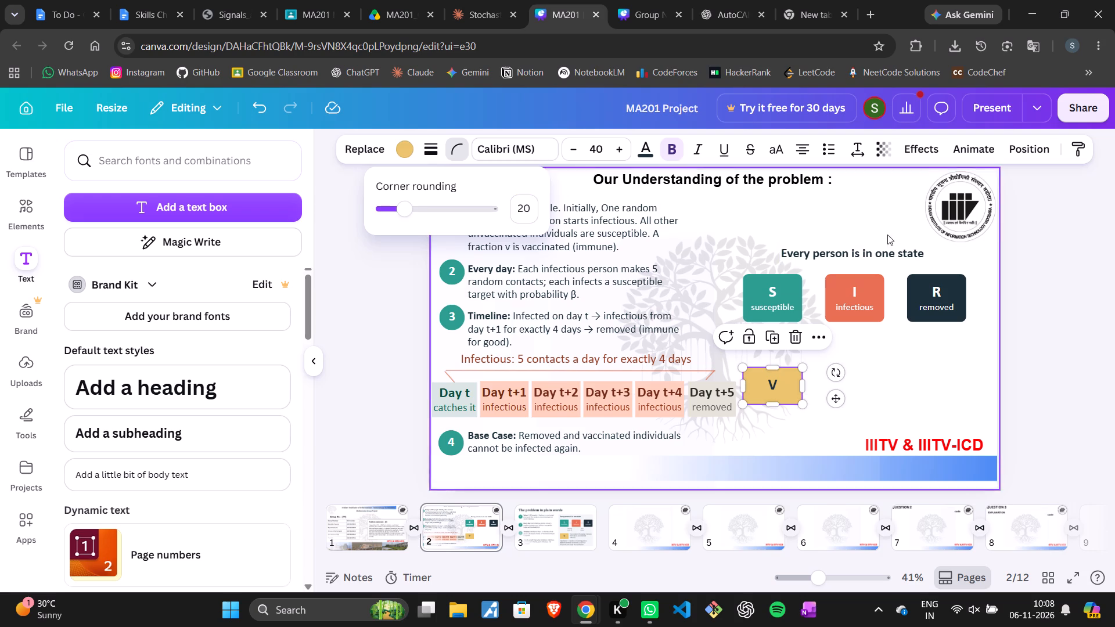
click(1061, 325)
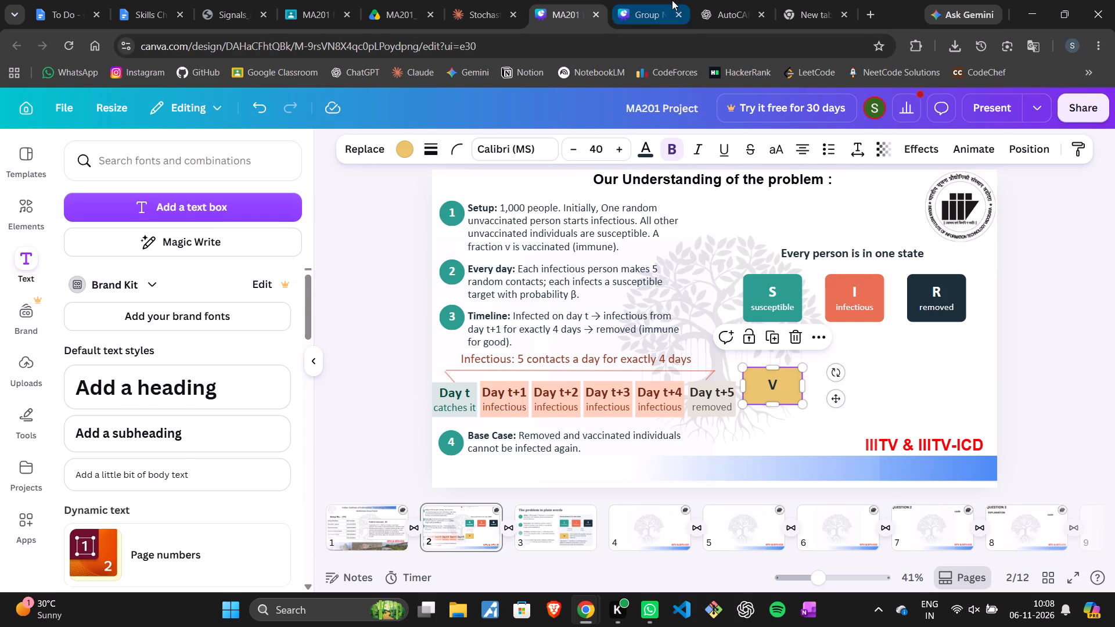
Copy the arrow between the S and I boxes from slide 2 of the "Group No.: [ ]" design onto slide 2 of MA201 Project.
click(672, 0)
click(477, 532)
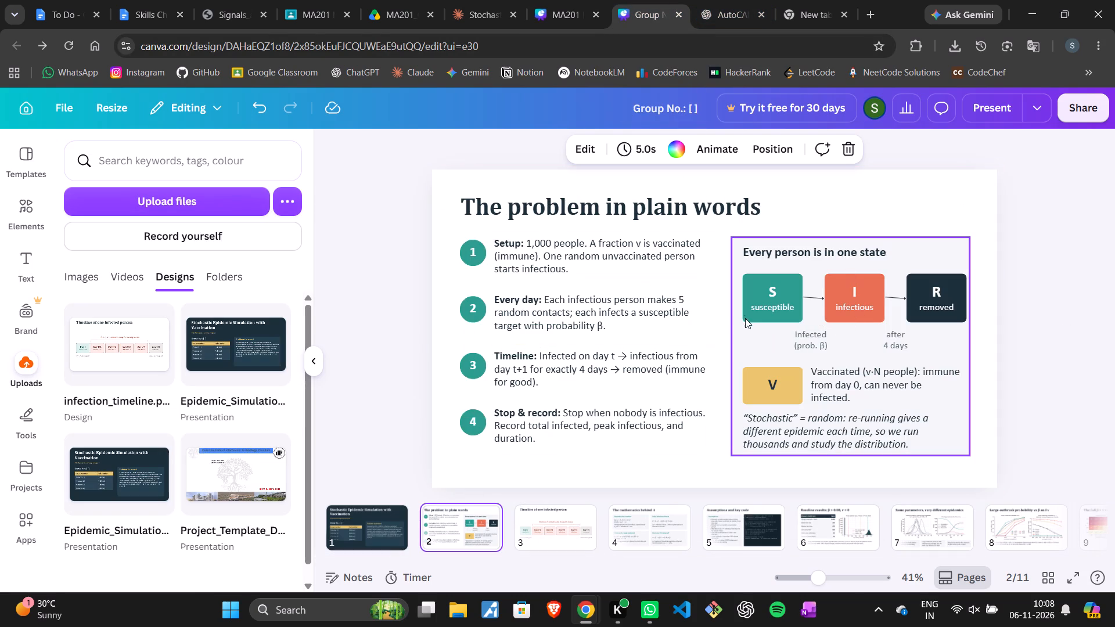
click(812, 297)
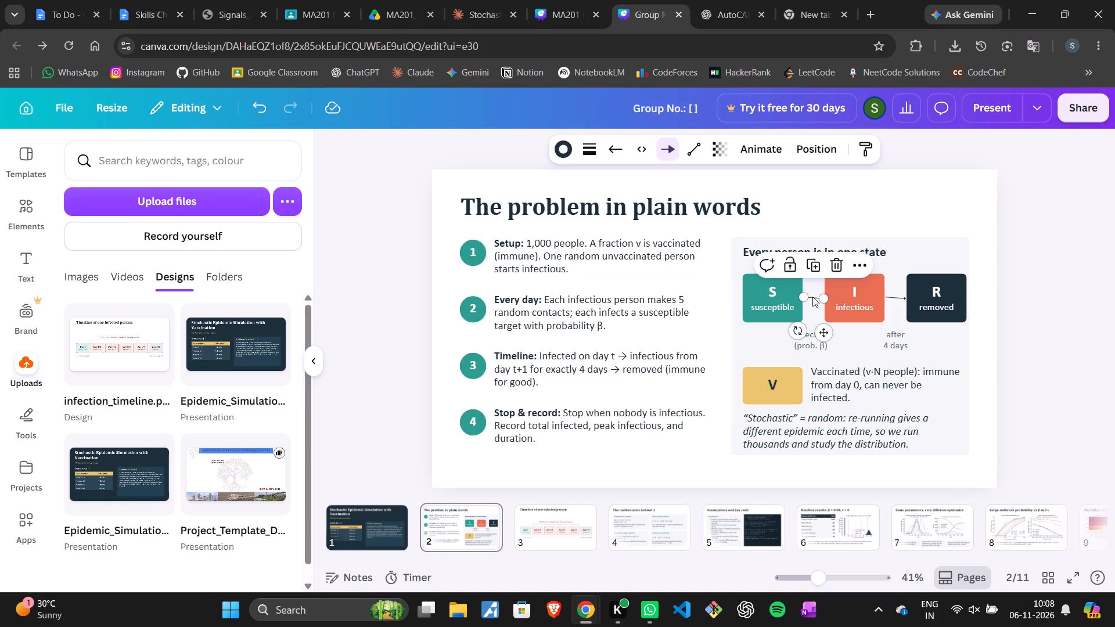
key(ctrl+c)
click(529, 0)
click(475, 0)
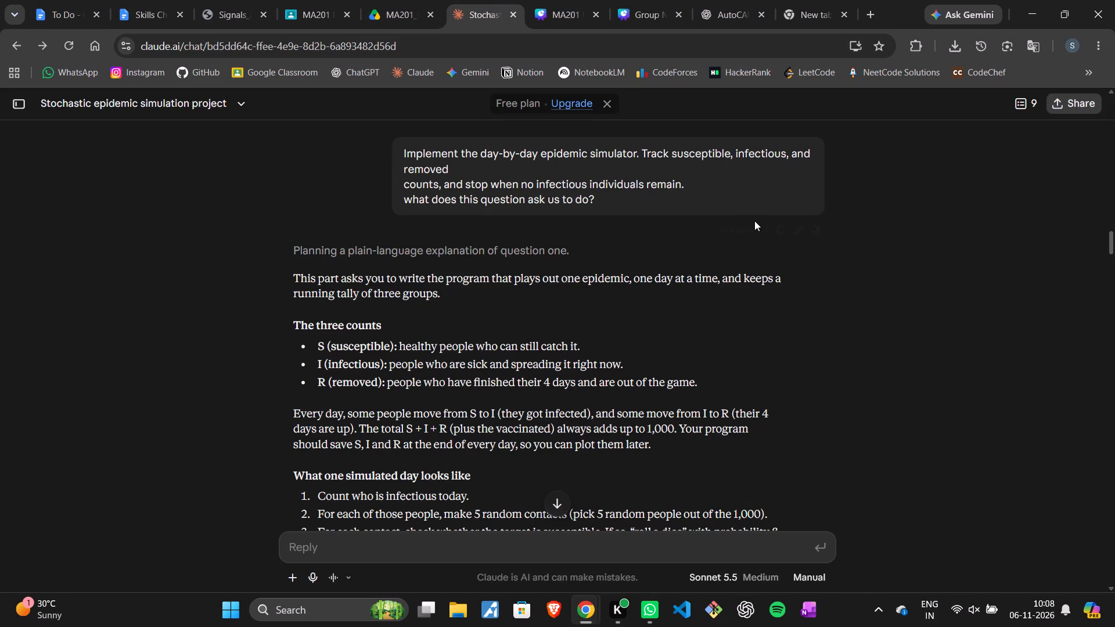
click(382, 0)
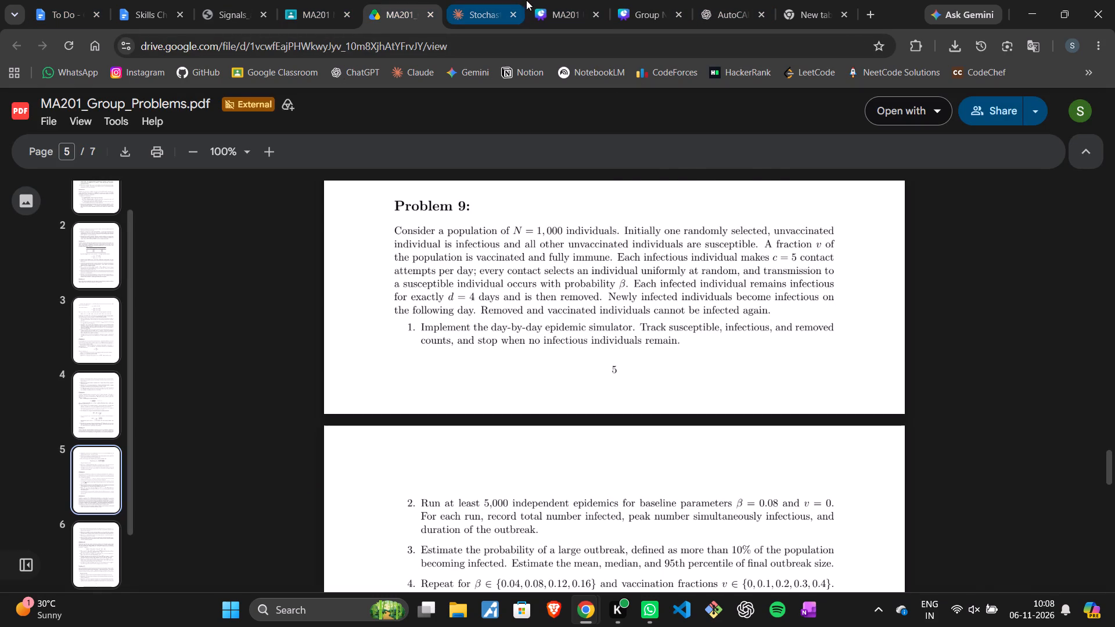
click(540, 1)
key(ctrl+v)
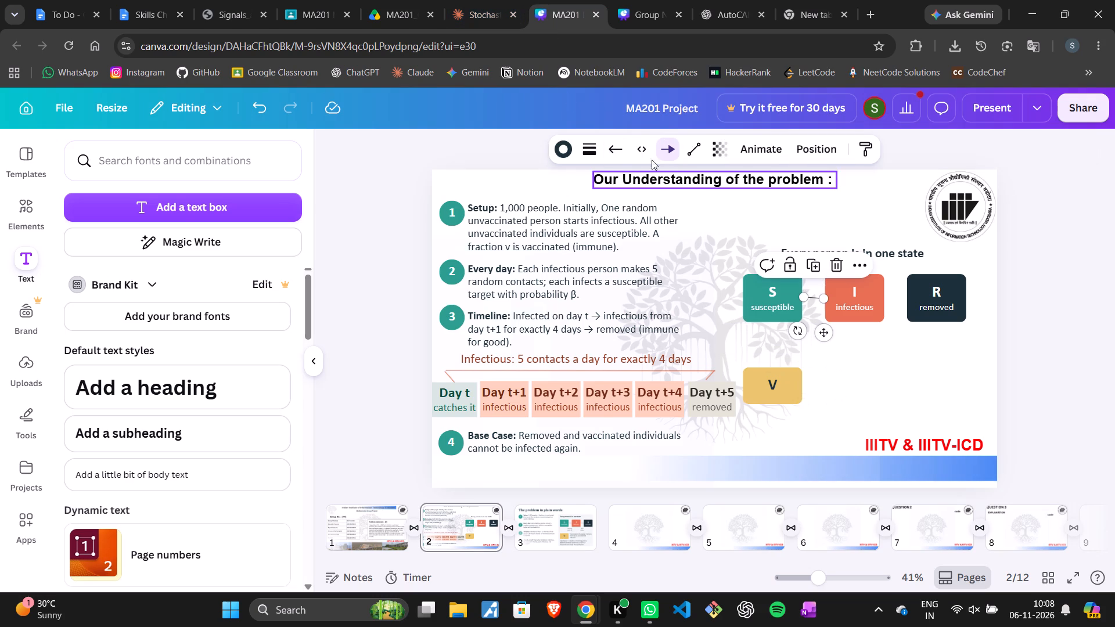
Copy the arrow between the I and R boxes from the "Group No.: [ ]" design onto slide 2 of MA201 Project.
click(635, 0)
click(890, 294)
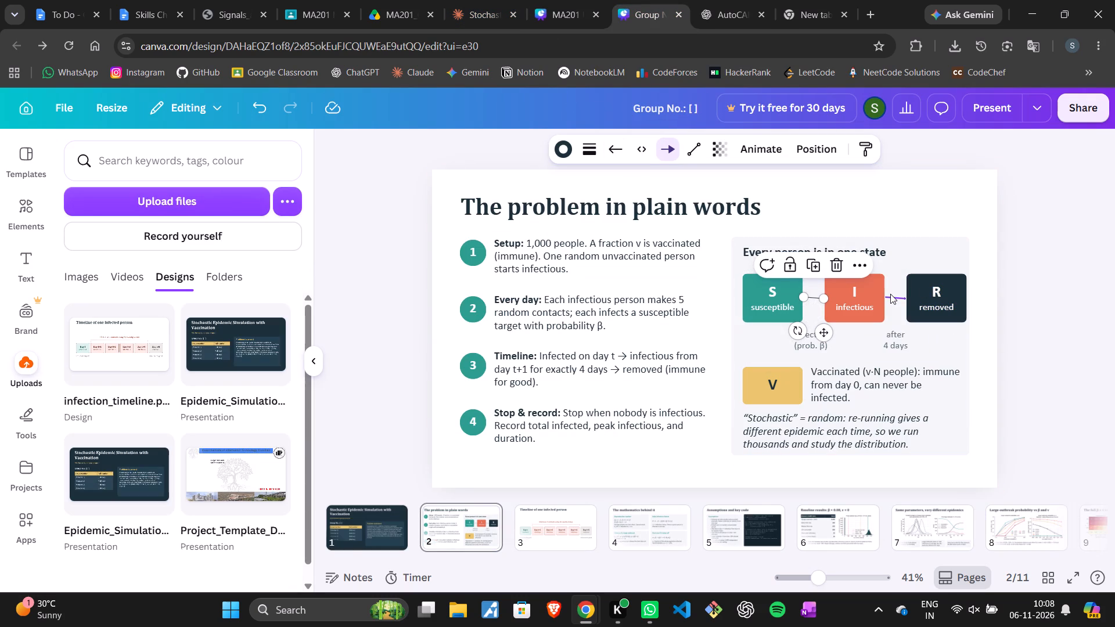
key(ctrl+c)
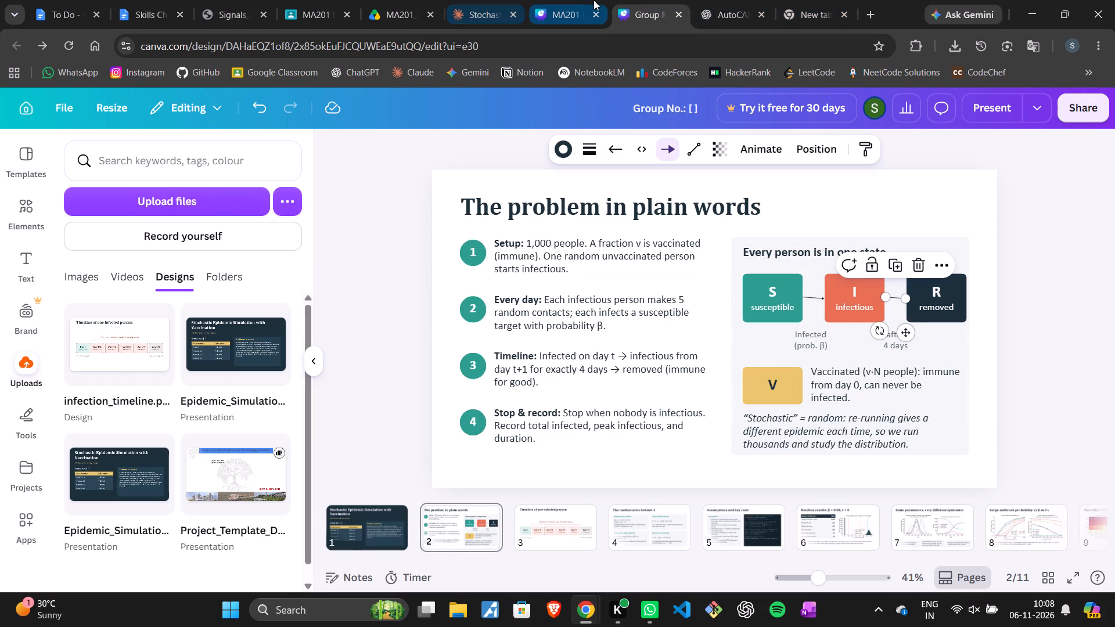
click(594, 0)
key(ctrl+v)
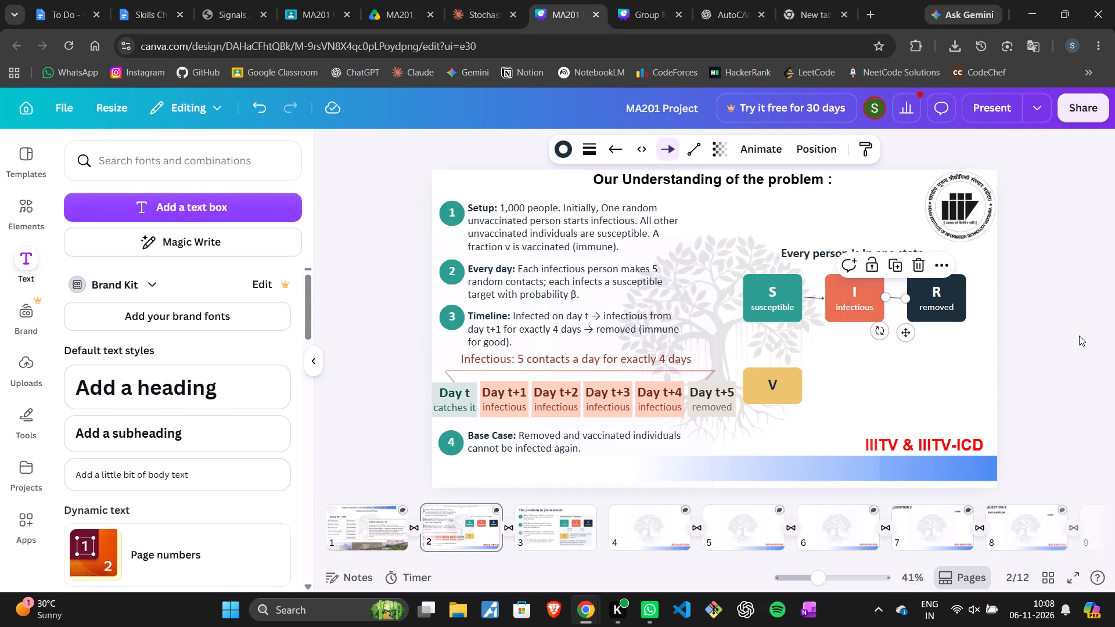
click(1079, 336)
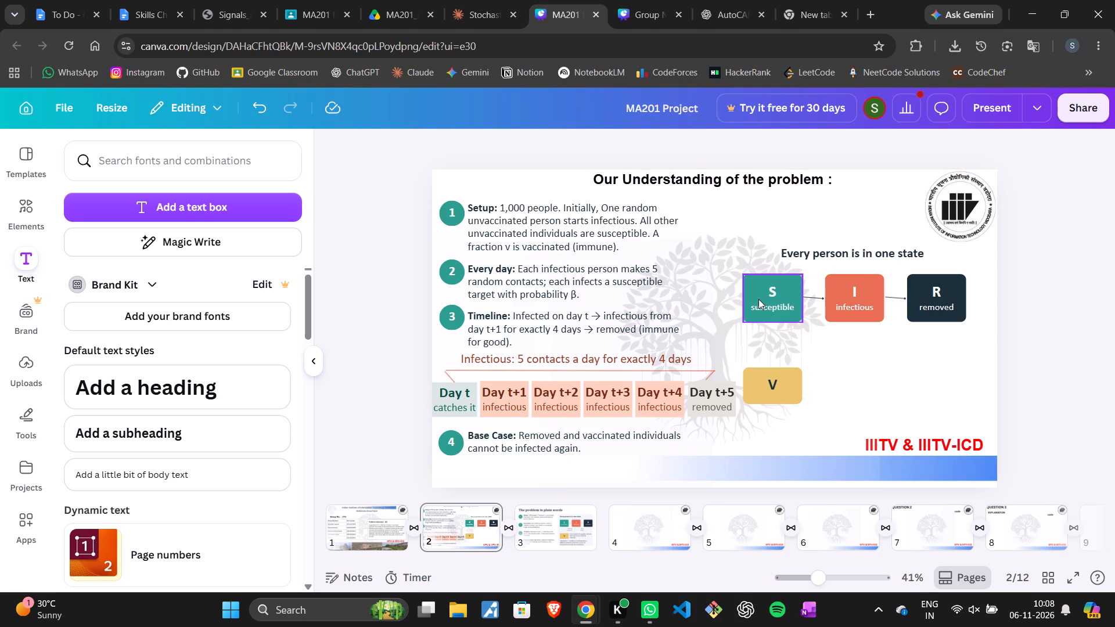
Shrink the S, I and R boxes on slide 2 slightly to one matching smaller size, keeping their top edges aligned.
click(782, 315)
drag(803, 325, 800, 319)
click(856, 317)
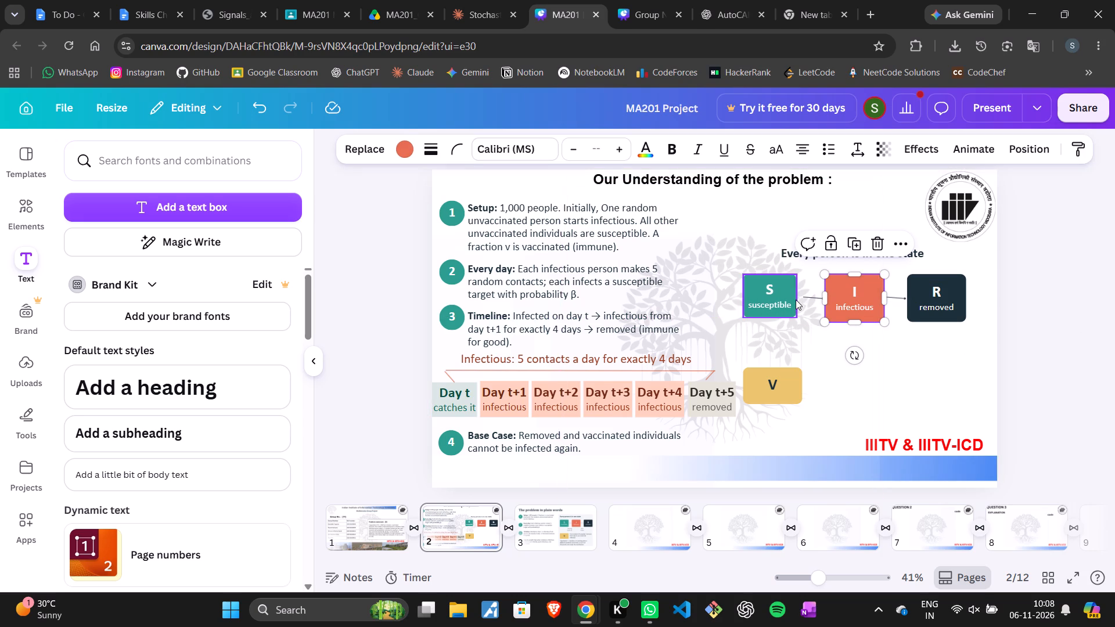
drag(886, 321, 877, 313)
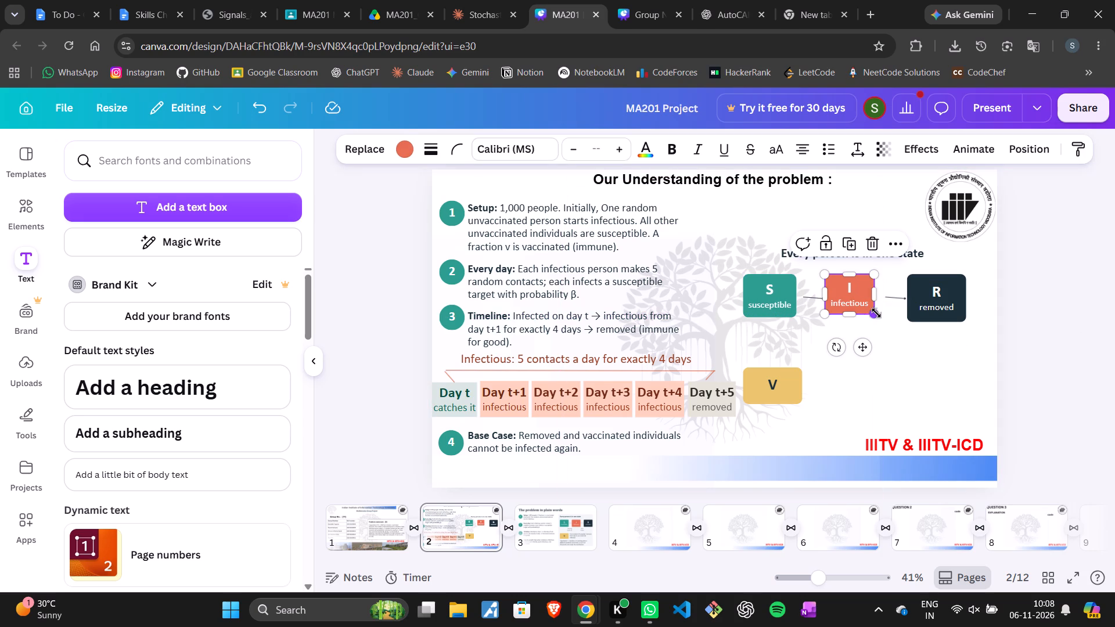
click(931, 315)
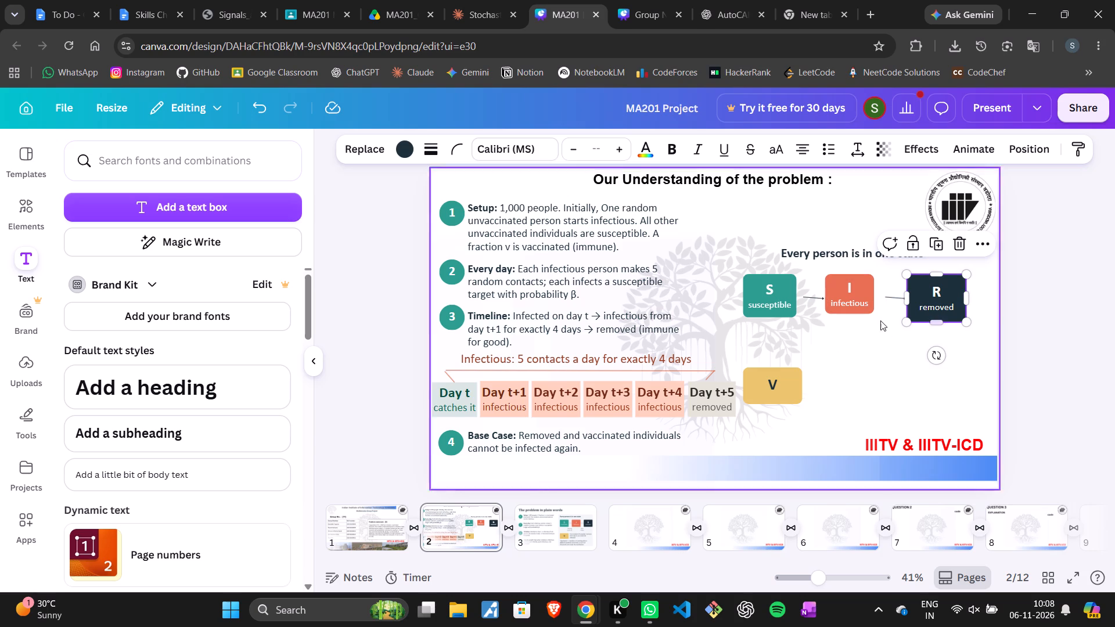
click(867, 304)
click(872, 315)
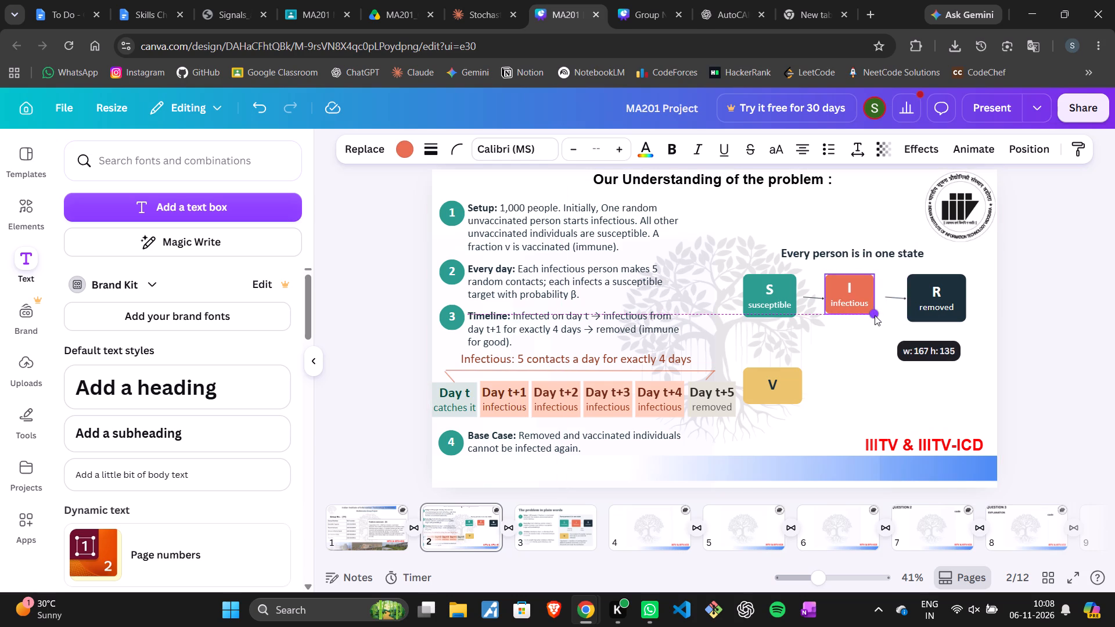
click(875, 315)
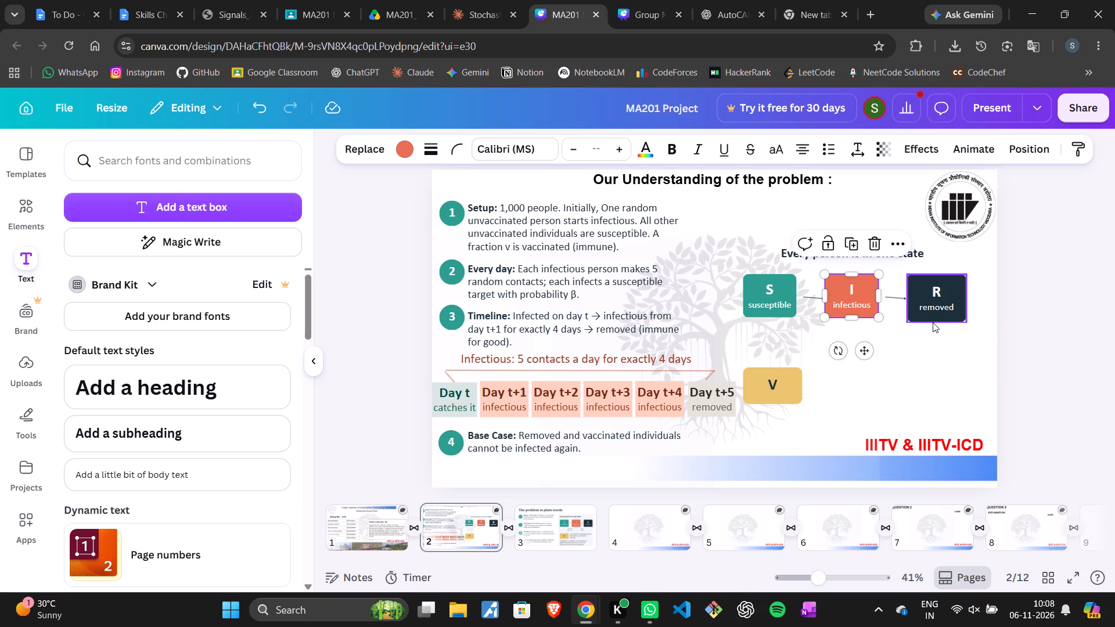
click(956, 300)
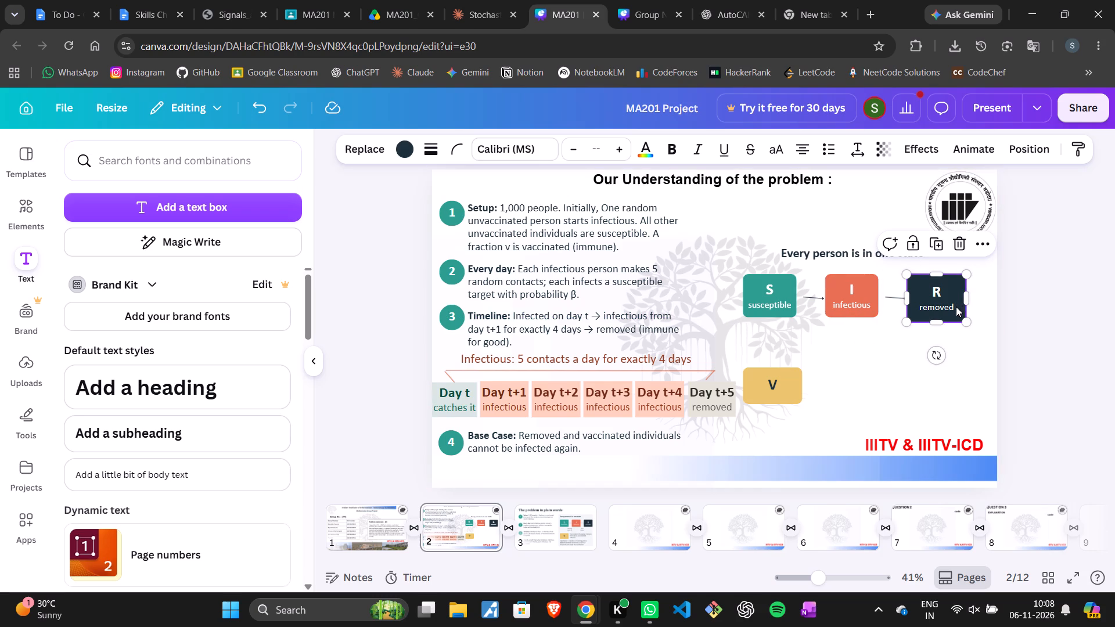
drag(967, 322, 963, 316)
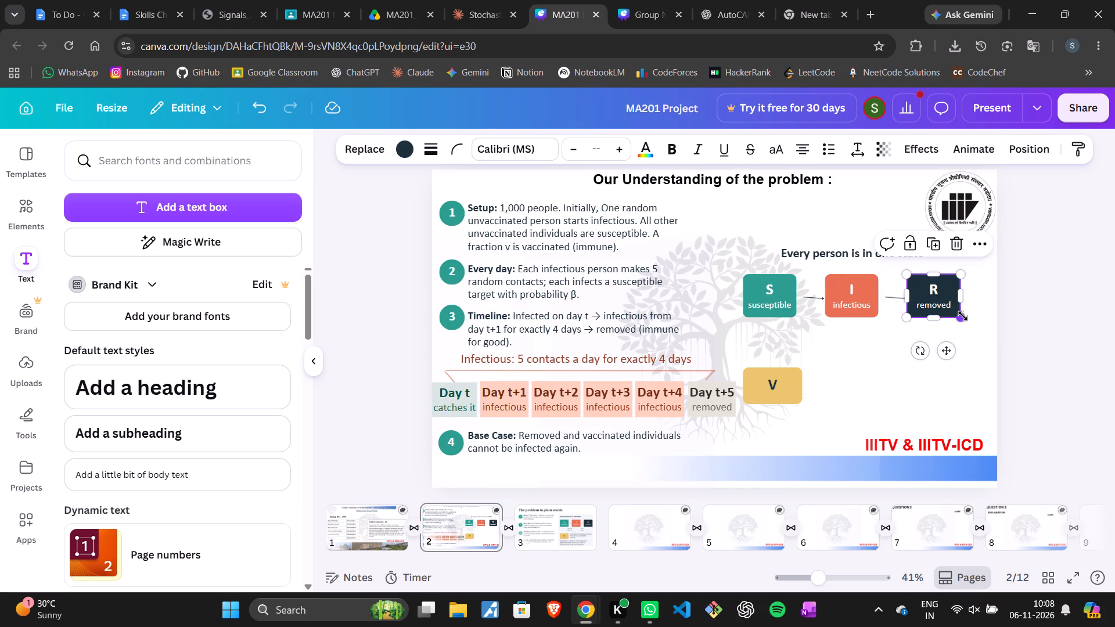
click(1049, 315)
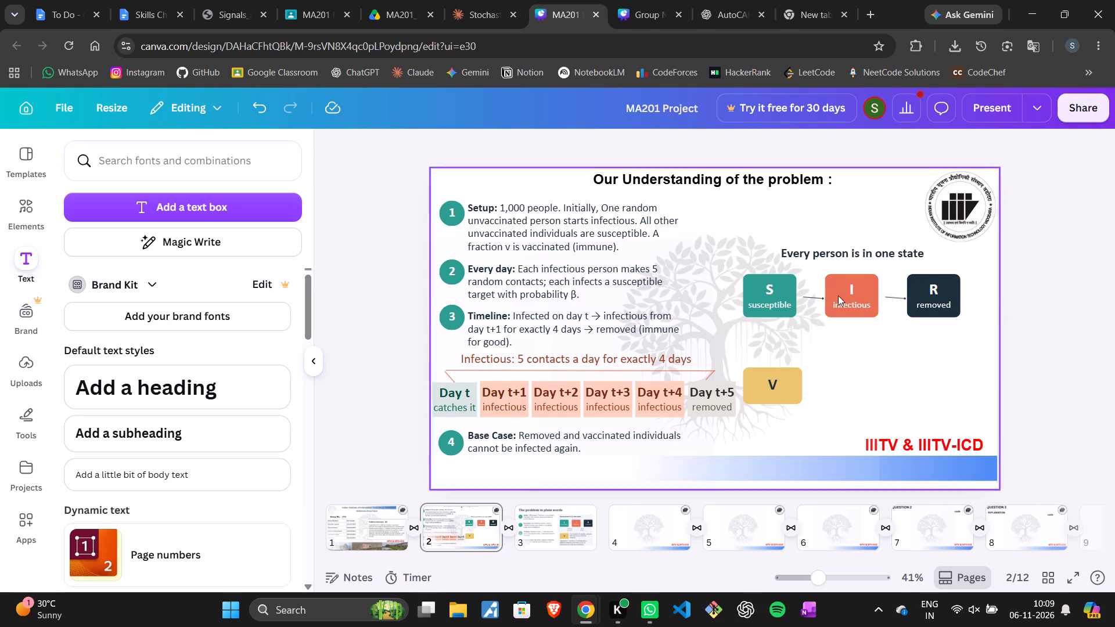
Move the S box slightly right to meet its arrow, and the R box further right, keeping both in the row.
drag(777, 291, 783, 291)
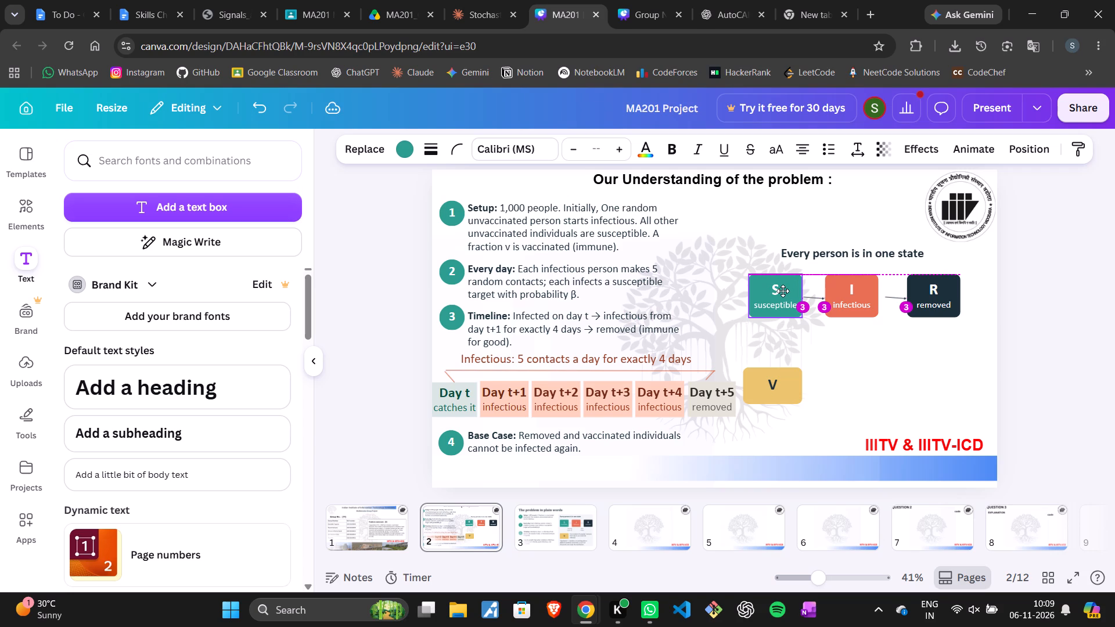
drag(783, 291, 785, 290)
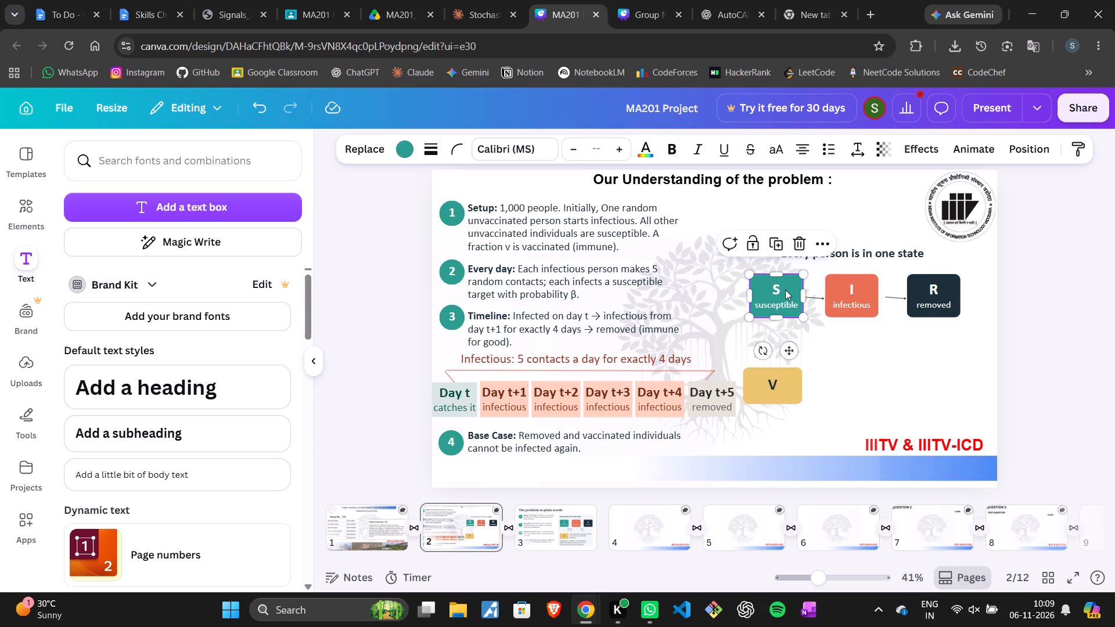
drag(952, 294, 962, 294)
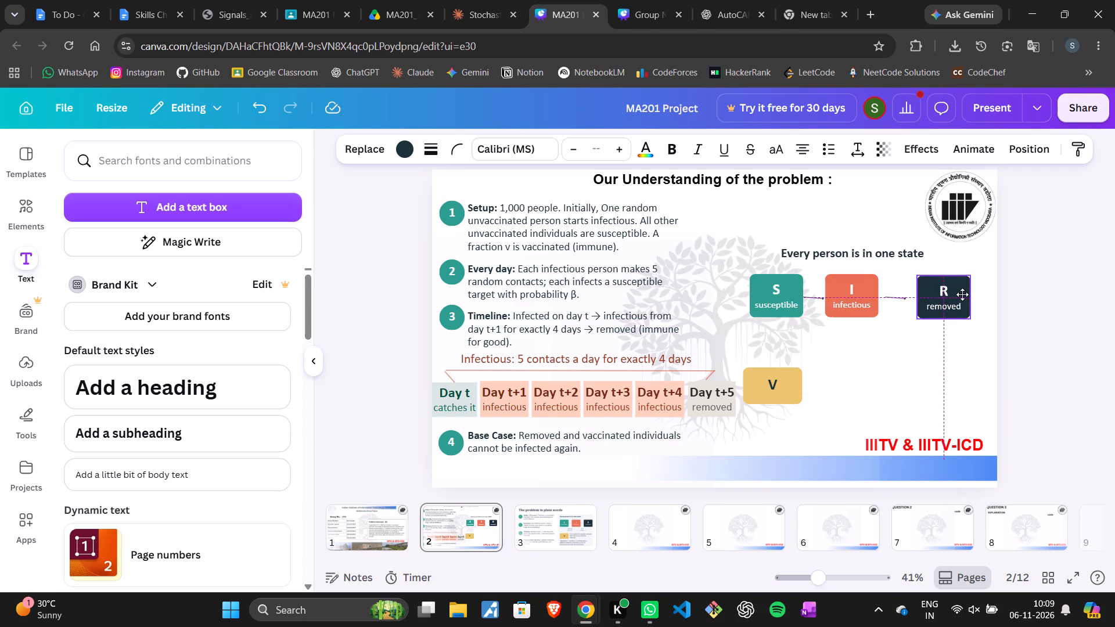
drag(962, 294, 965, 293)
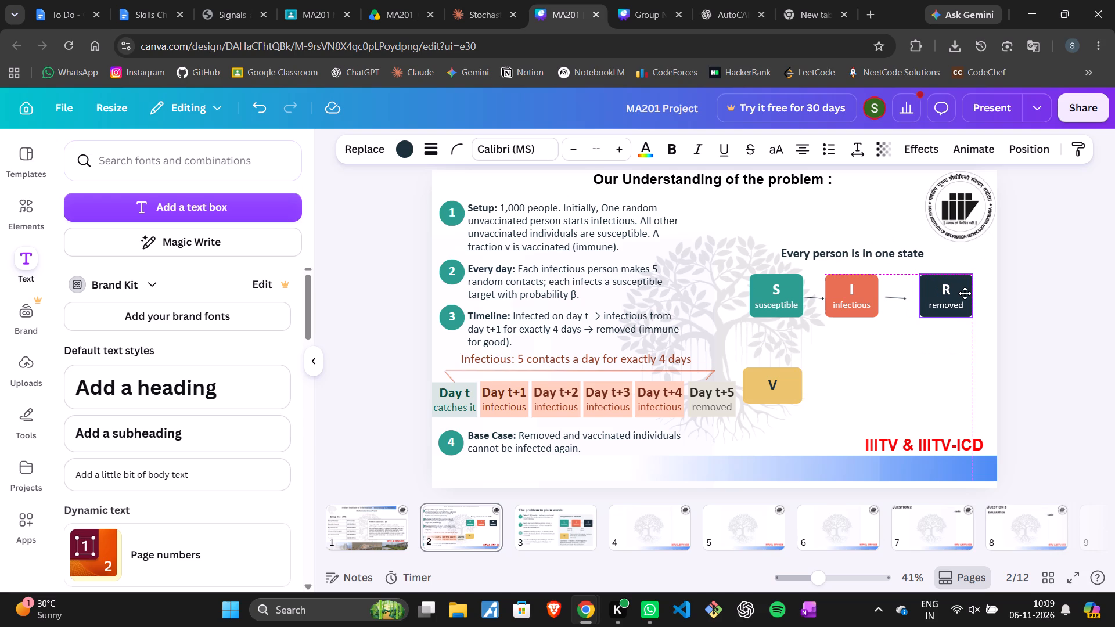
drag(965, 293, 967, 293)
Shift the I-to-R arrow right against the R box and move the I box right to meet the arrow's tail.
drag(897, 293, 907, 293)
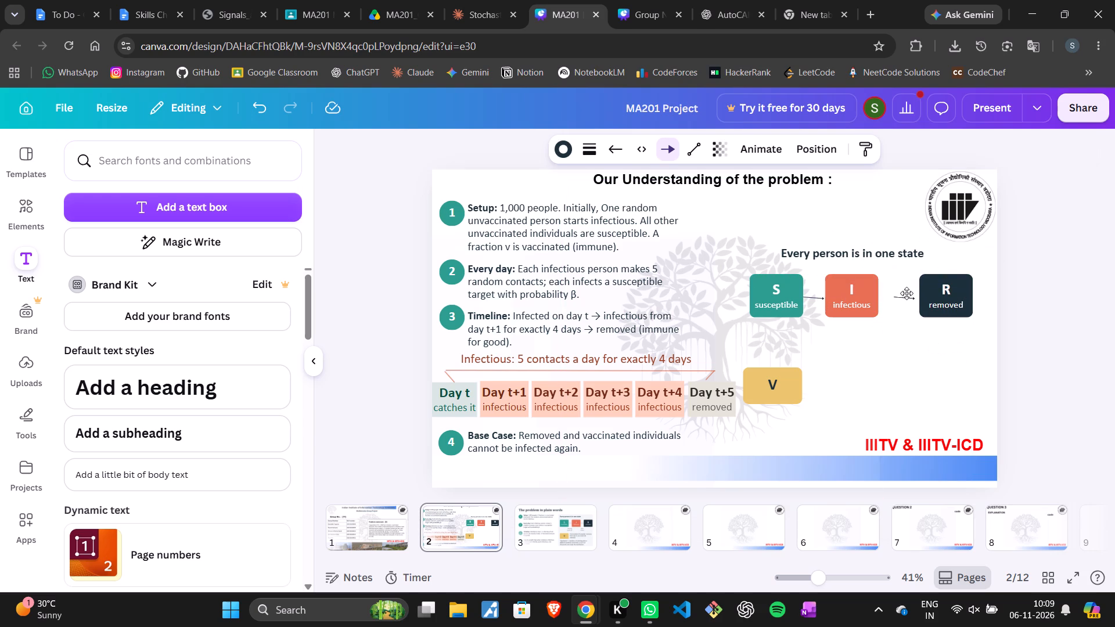
drag(907, 293, 911, 287)
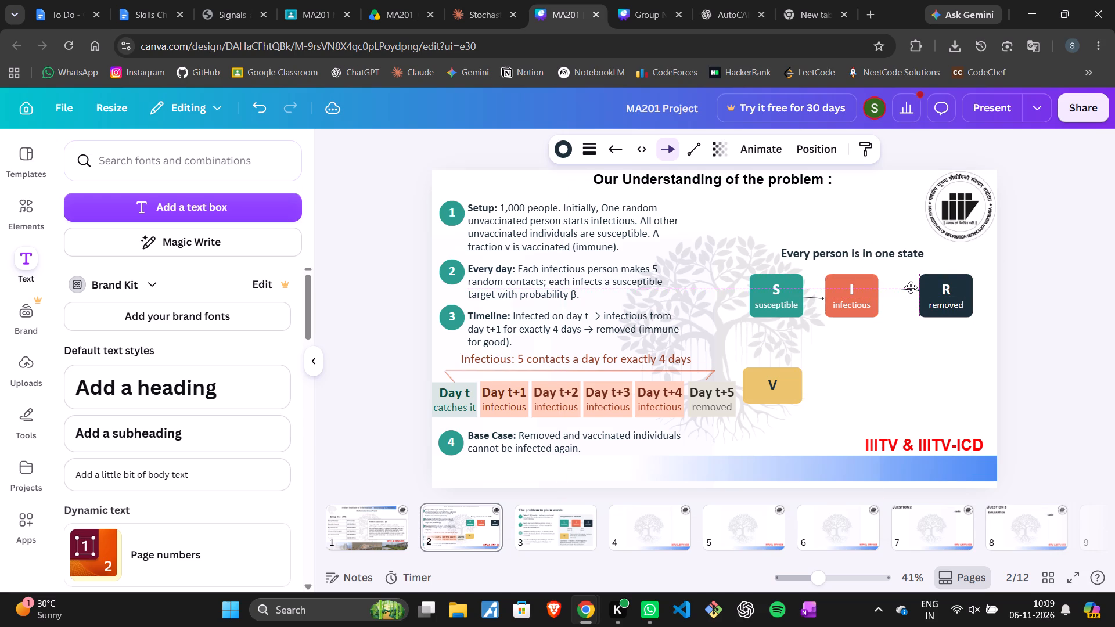
drag(911, 287, 909, 293)
drag(846, 297, 873, 300)
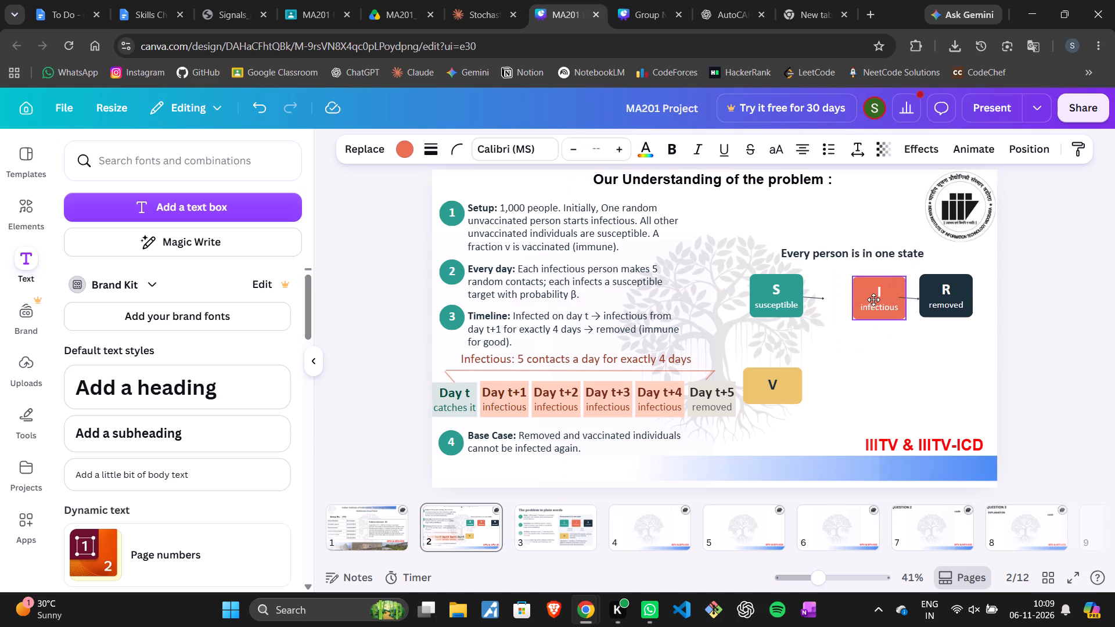
drag(873, 300, 867, 298)
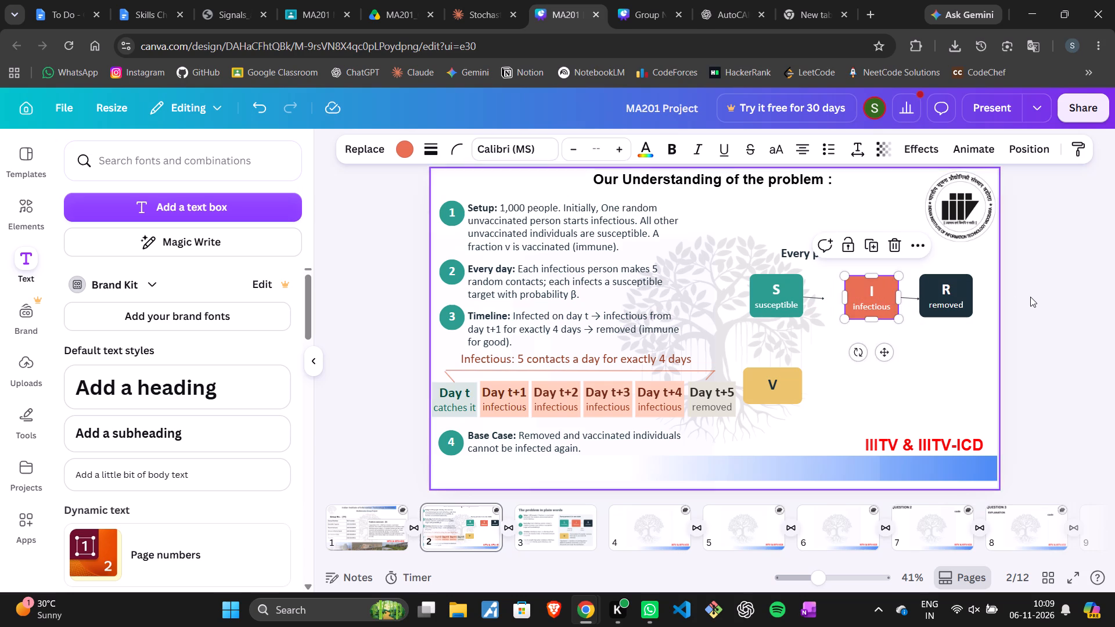
click(1030, 297)
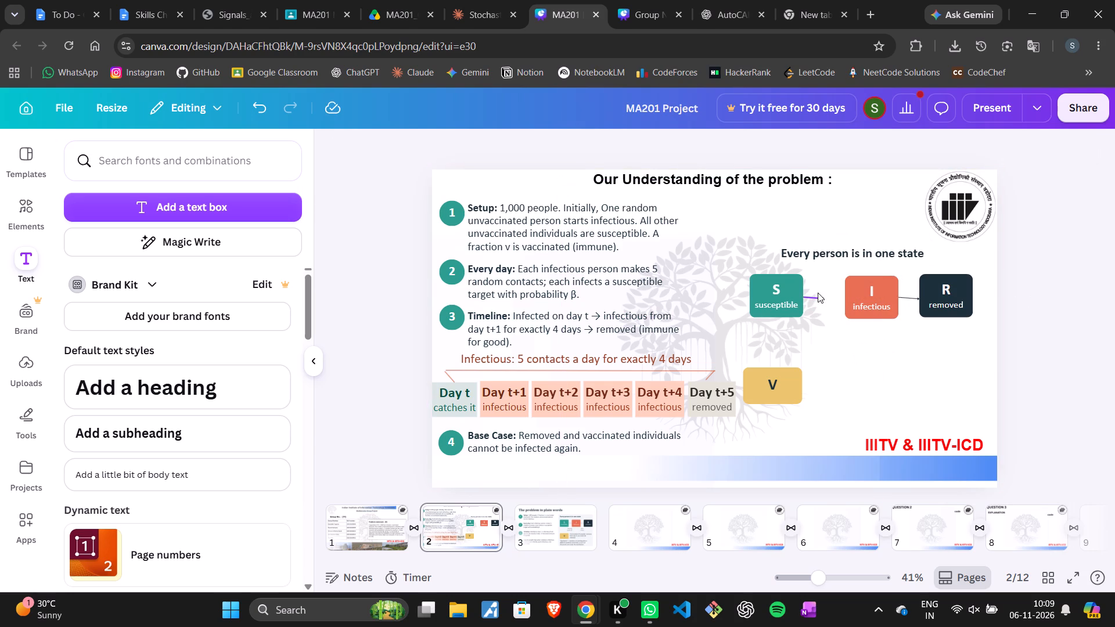
Move the S-to-I arrow right so that its head meets the left edge of the I box.
drag(814, 297, 831, 300)
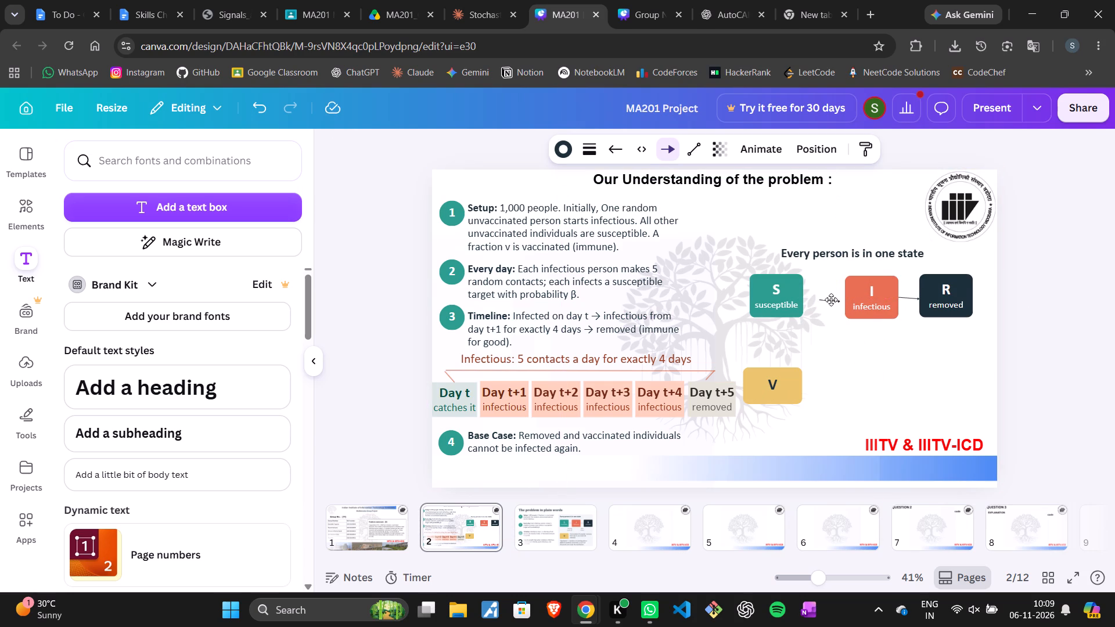
drag(831, 300, 832, 300)
drag(832, 300, 832, 298)
drag(832, 298, 835, 297)
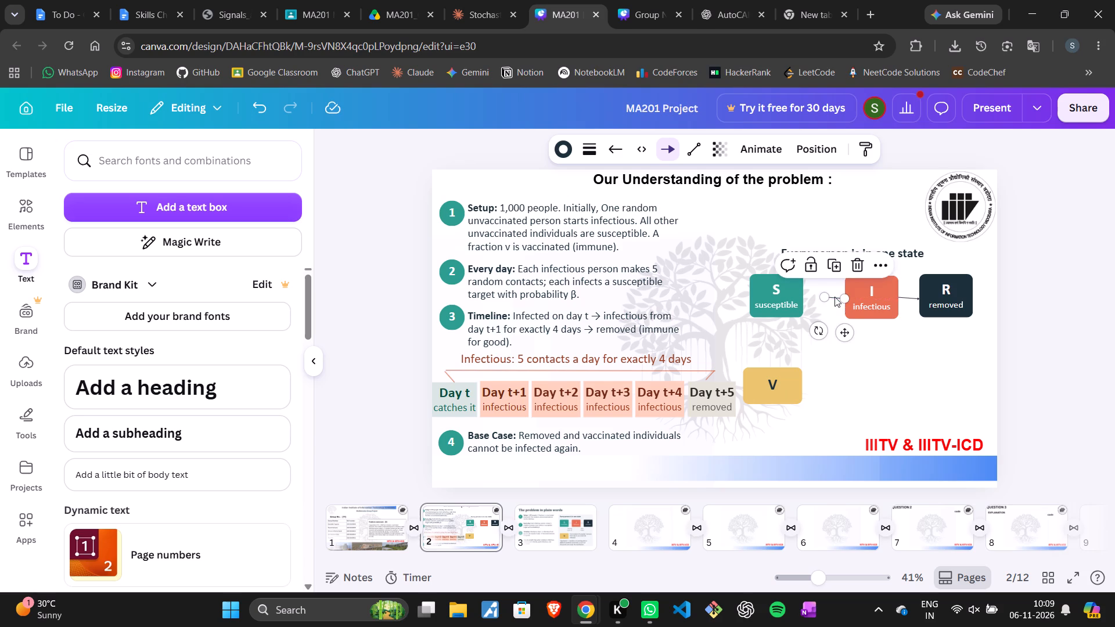
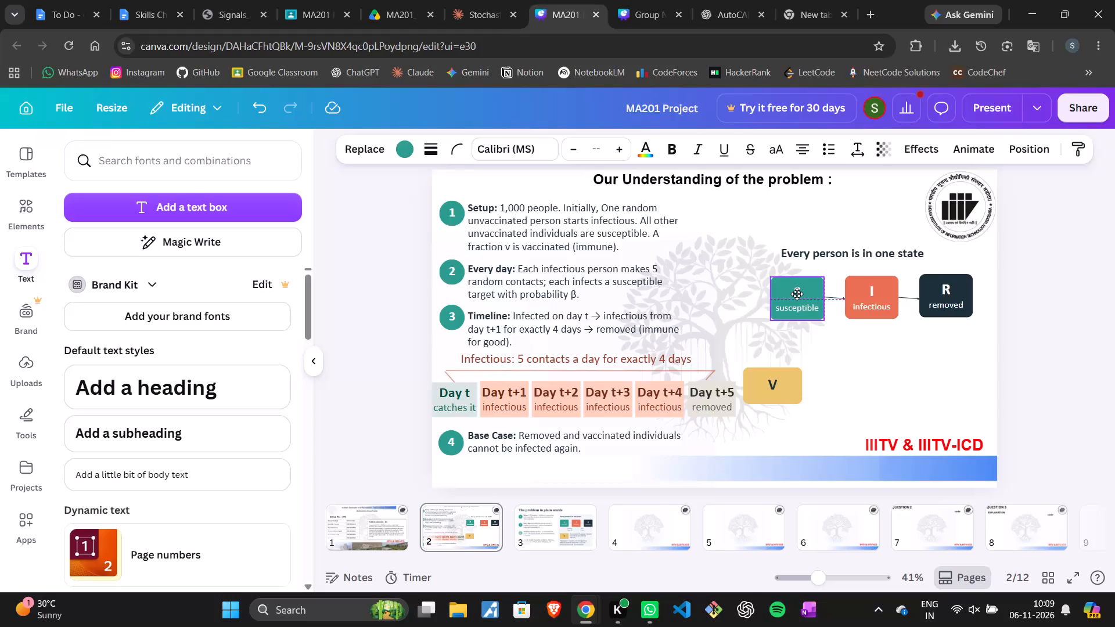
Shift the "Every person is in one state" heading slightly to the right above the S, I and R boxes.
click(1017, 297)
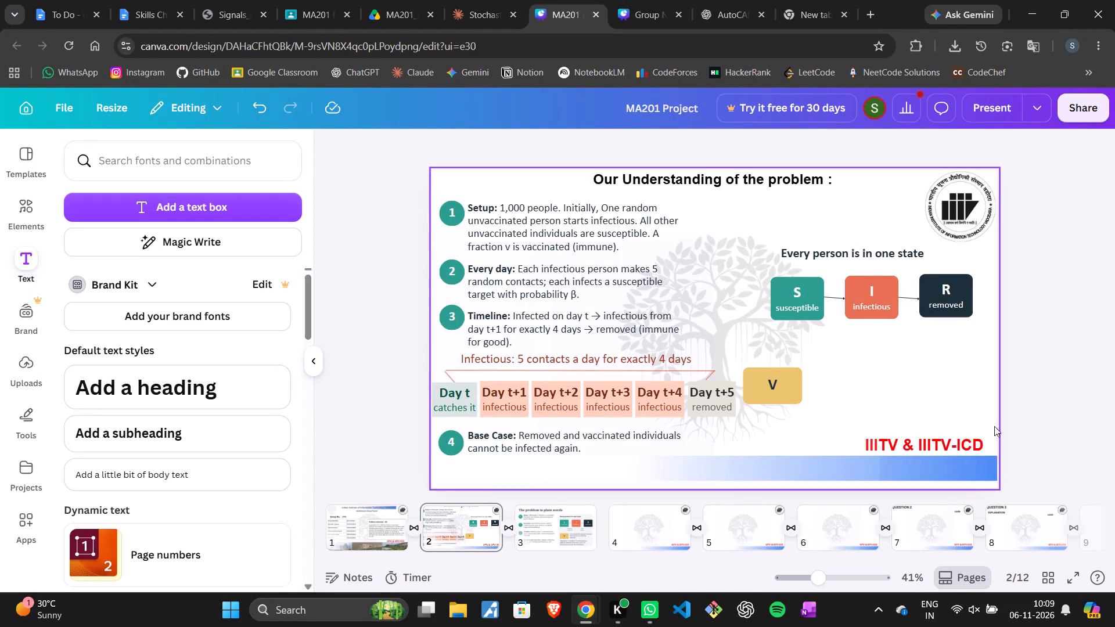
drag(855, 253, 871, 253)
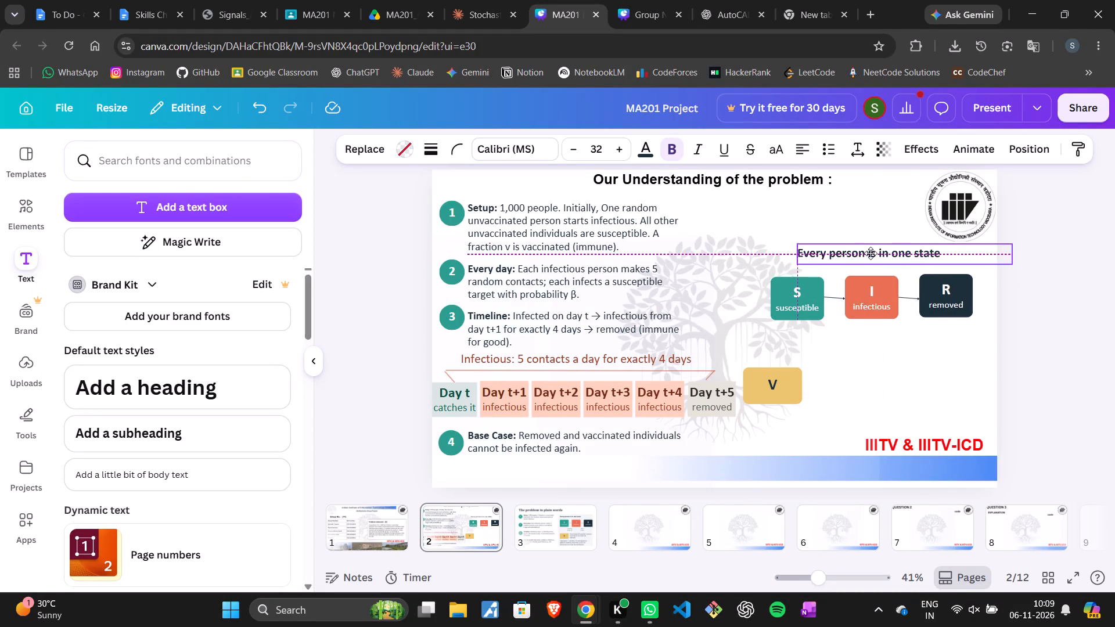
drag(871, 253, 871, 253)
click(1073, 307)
Reword the heading above the state boxes to read "Every person is in one of these states".
click(889, 250)
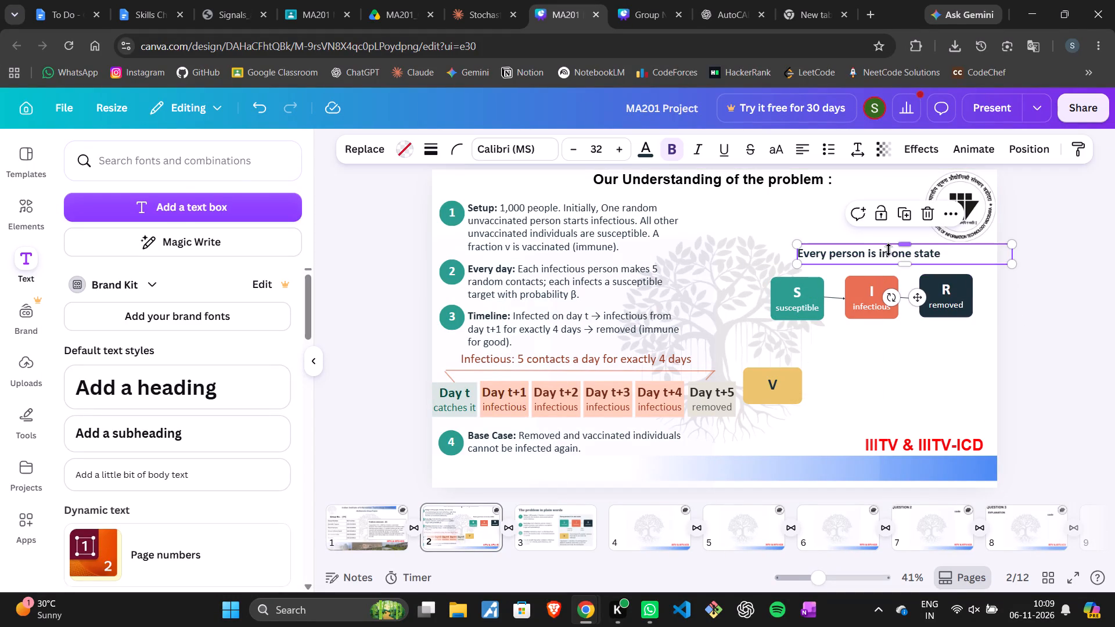
click(889, 251)
key(space)
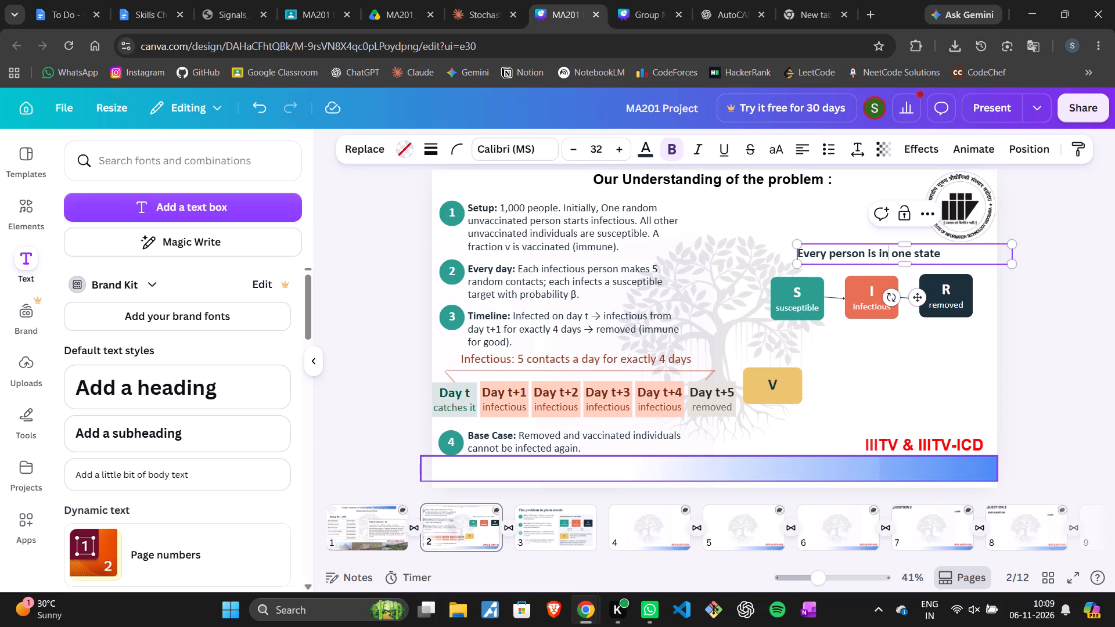
key(Right)
key(BackSpace)
key(Right)
key(Right)
key(Right)
key(Right)
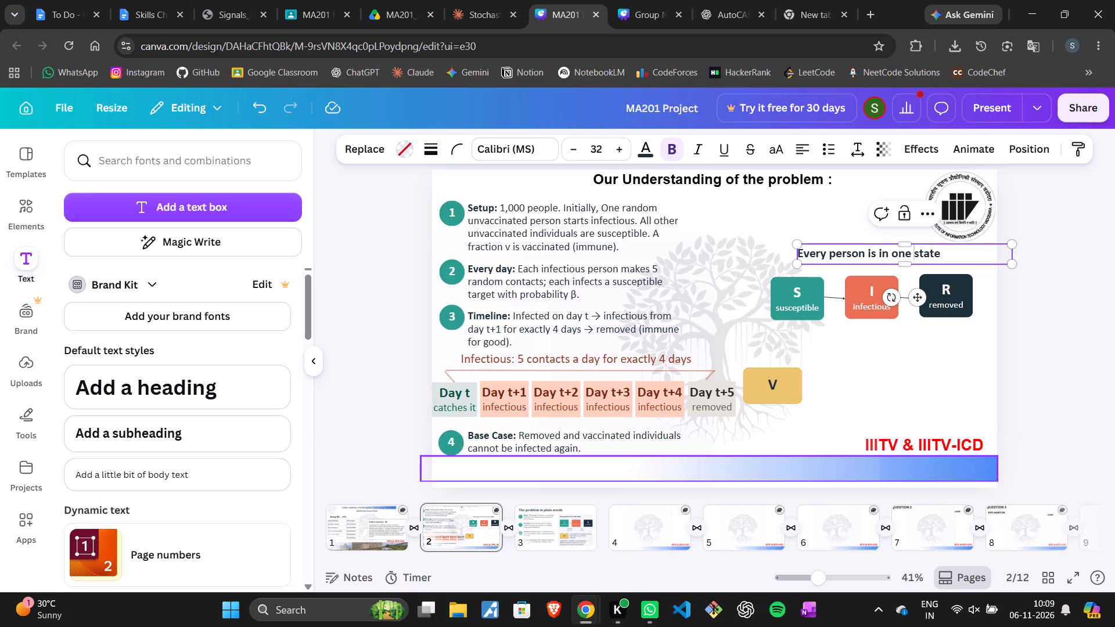
text(of these)
key(space)
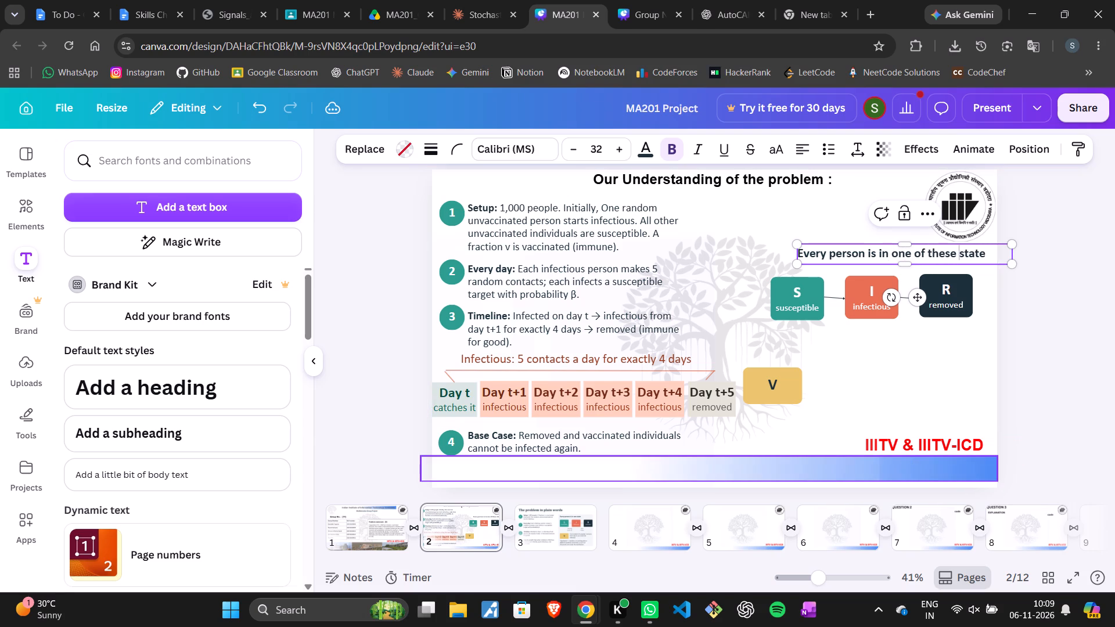
key(Right)
key(Right)
key(Right)
key(Right)
key(Right)
key(Right)
key(s)
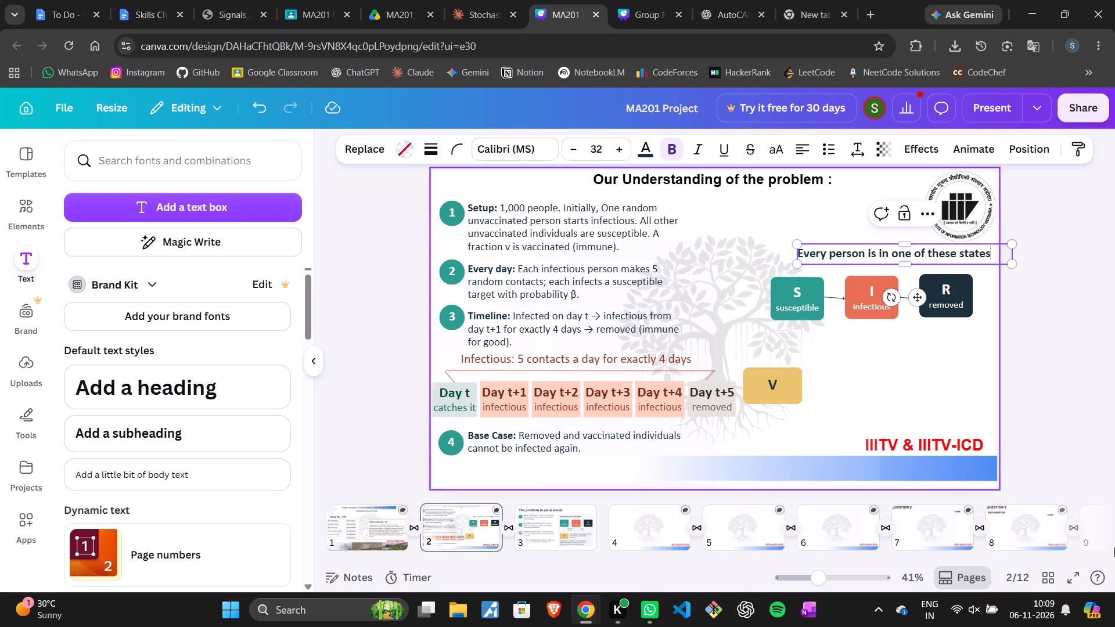
click(1012, 377)
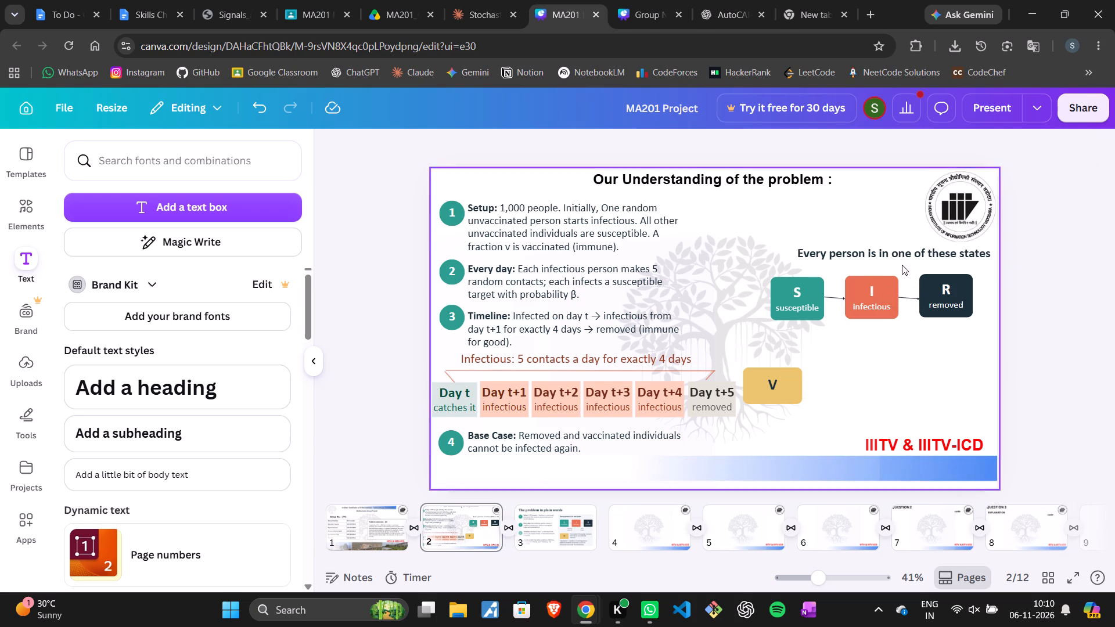
Move the reworded heading left so it starts above the left edge of the S box.
drag(908, 254, 881, 260)
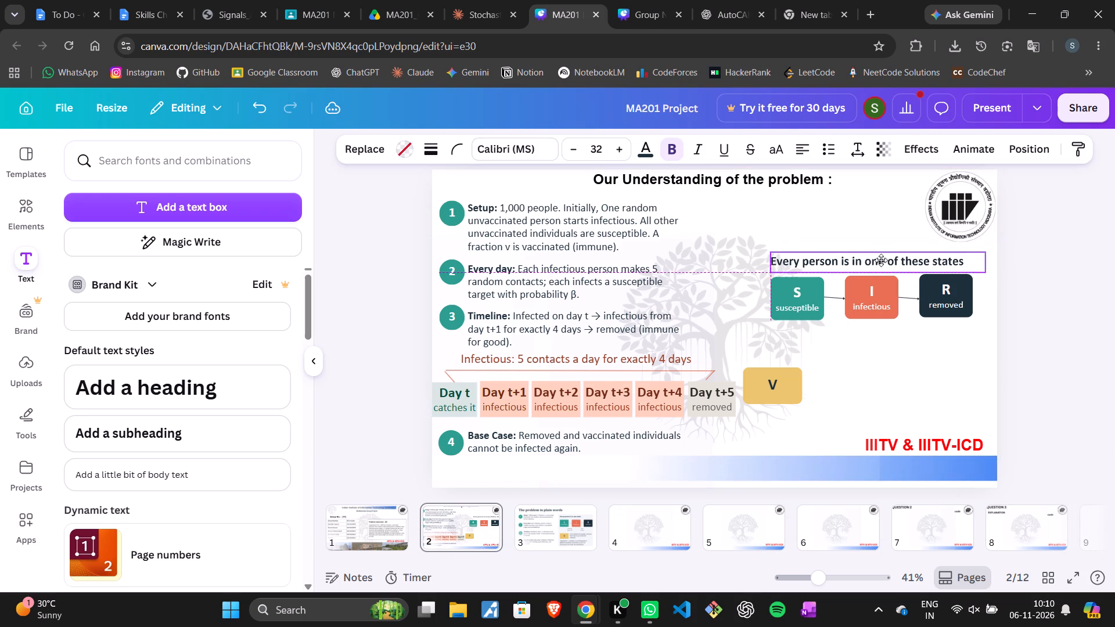
drag(881, 260, 882, 255)
click(1084, 312)
Move the yellow V box right and slightly up so it sits centred below the S box.
drag(761, 378, 784, 370)
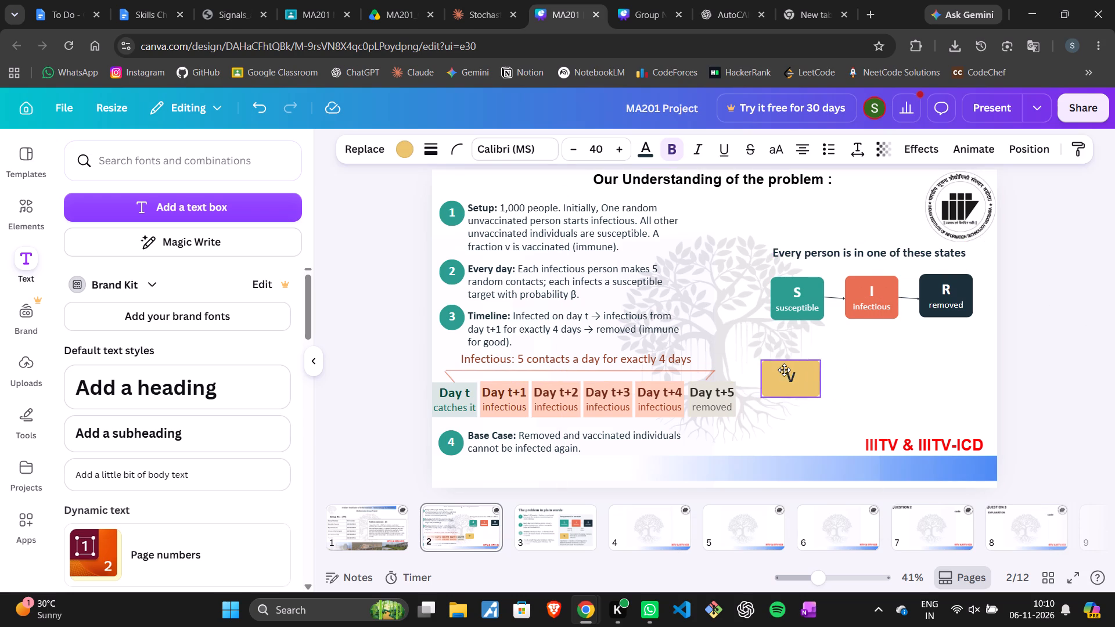
drag(784, 370, 787, 373)
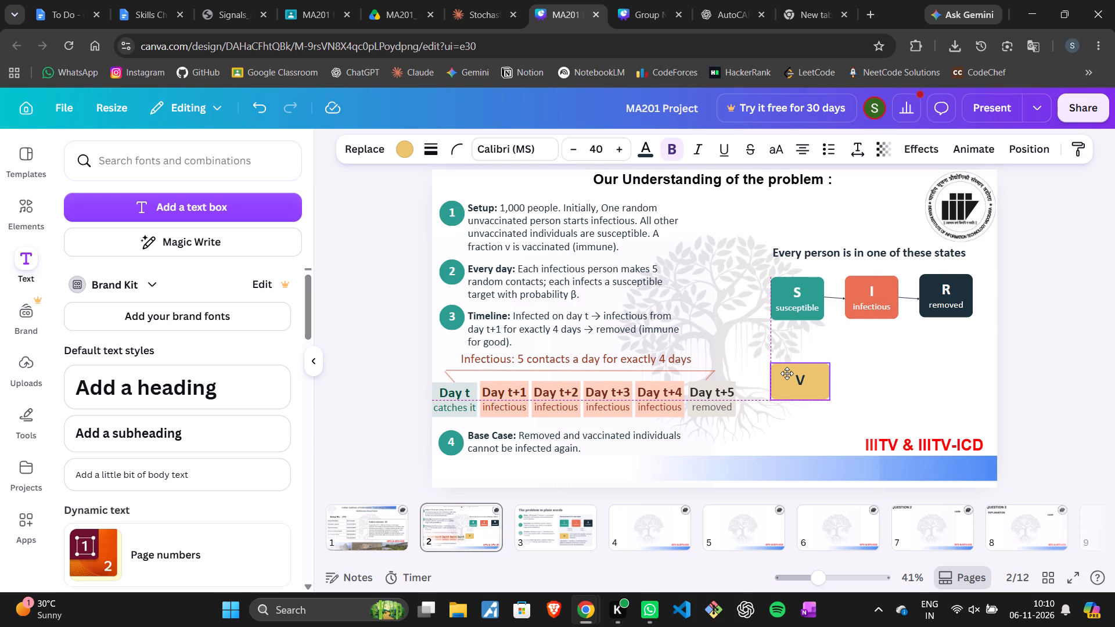
drag(787, 373, 786, 374)
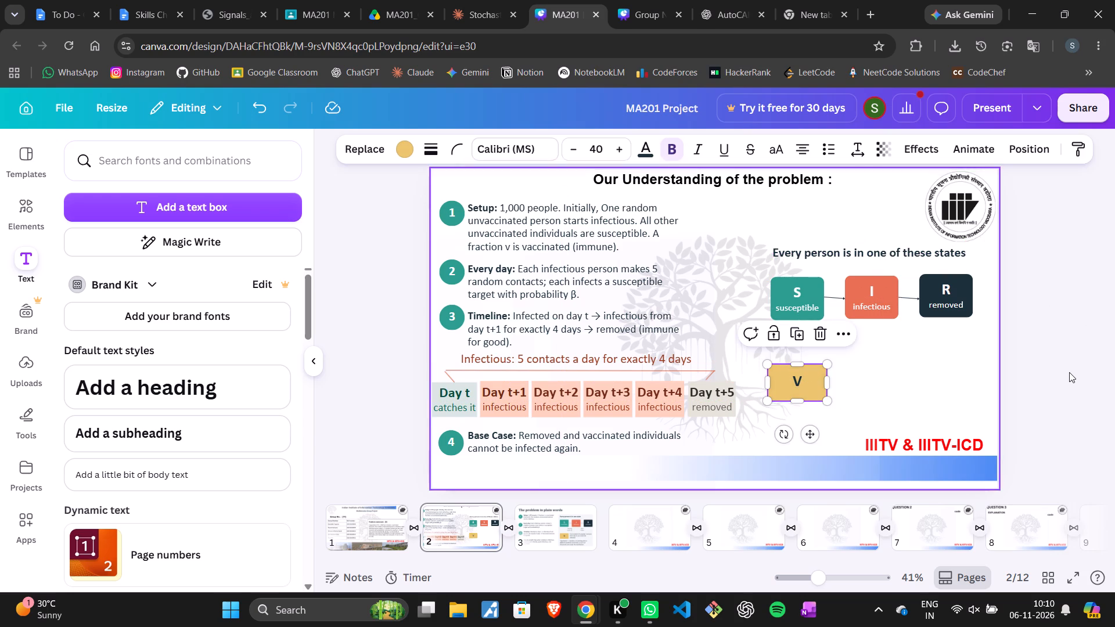
click(1069, 372)
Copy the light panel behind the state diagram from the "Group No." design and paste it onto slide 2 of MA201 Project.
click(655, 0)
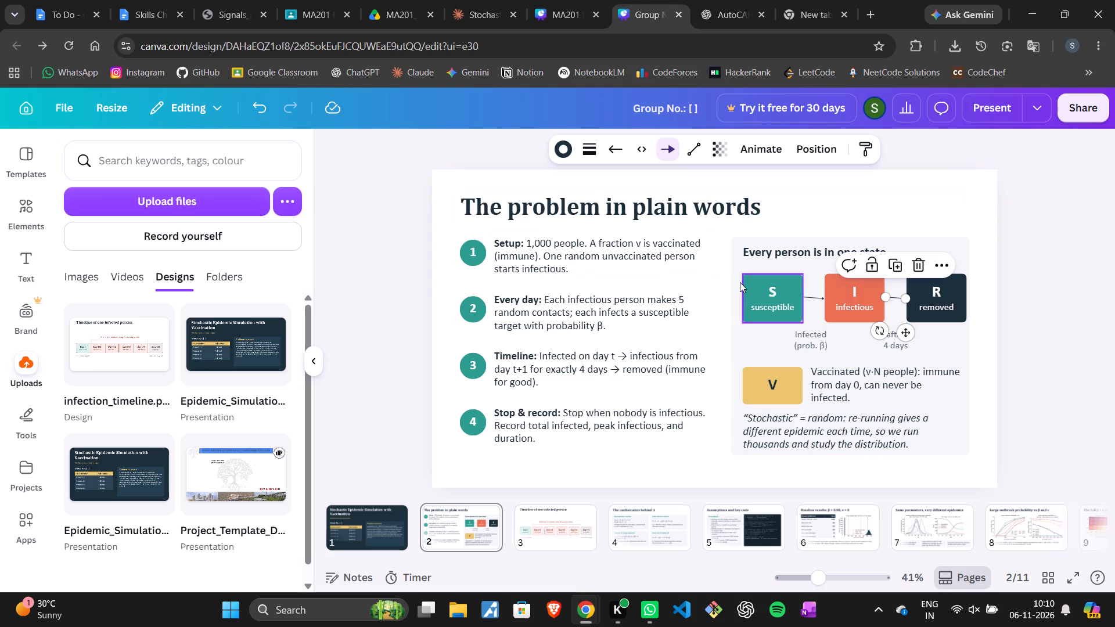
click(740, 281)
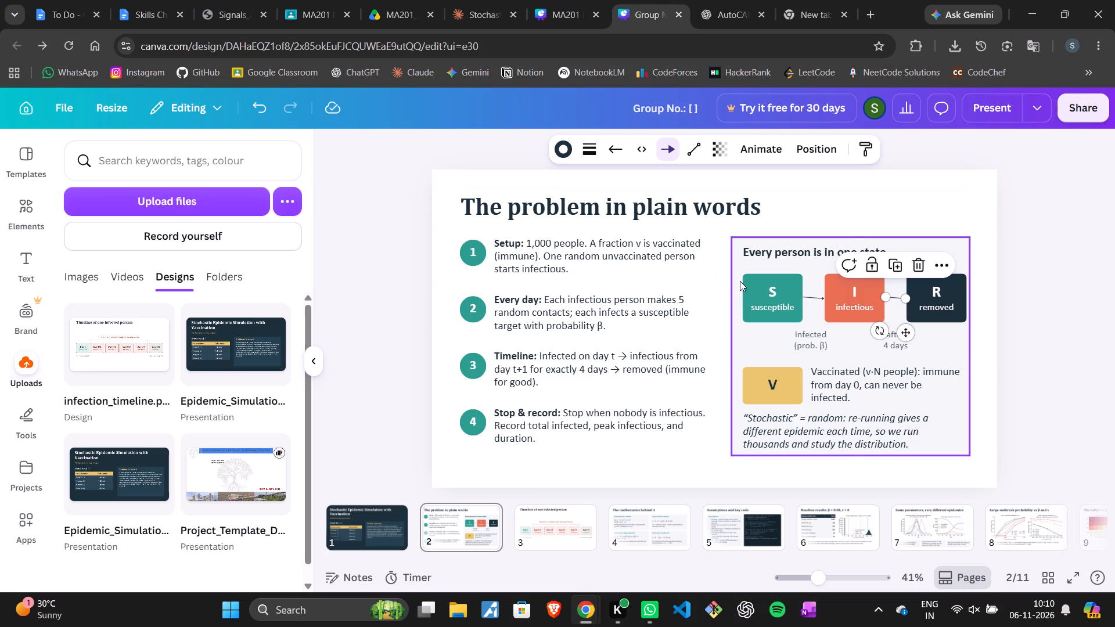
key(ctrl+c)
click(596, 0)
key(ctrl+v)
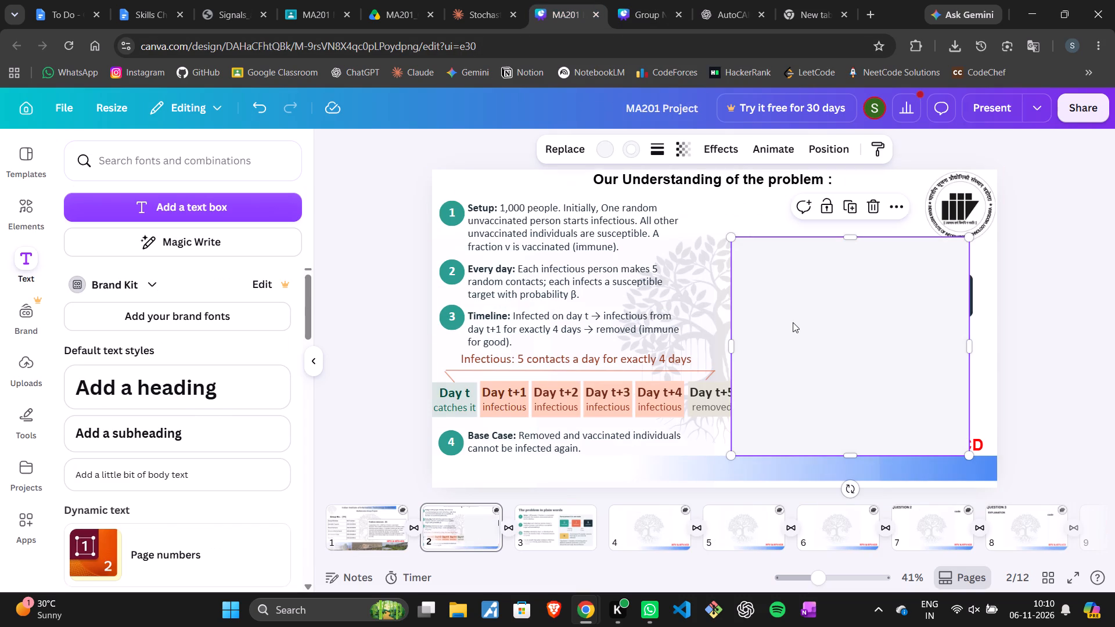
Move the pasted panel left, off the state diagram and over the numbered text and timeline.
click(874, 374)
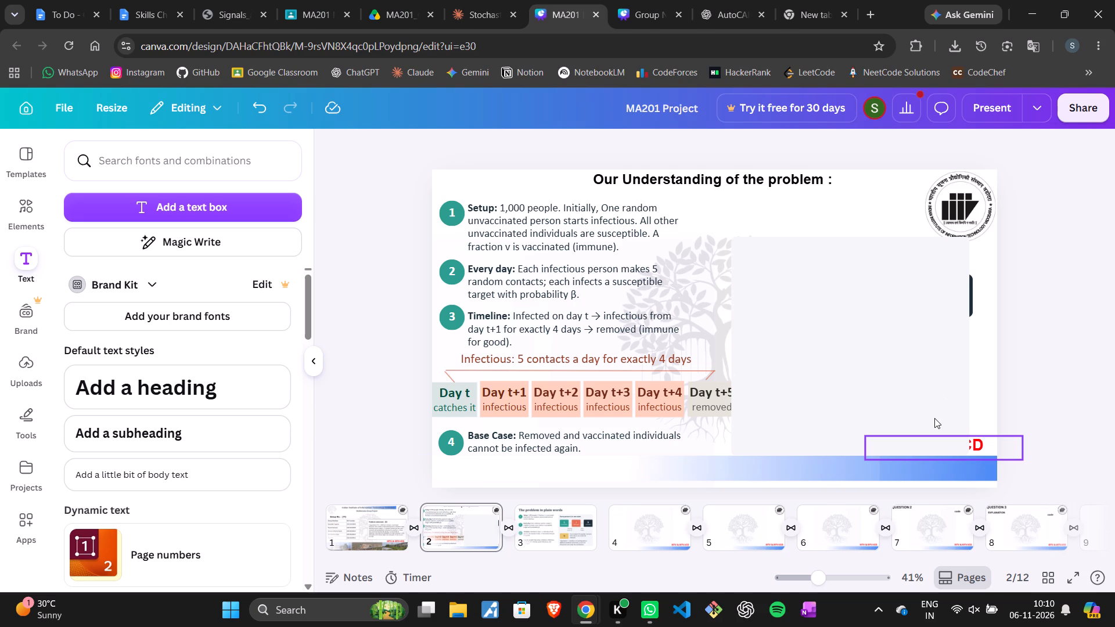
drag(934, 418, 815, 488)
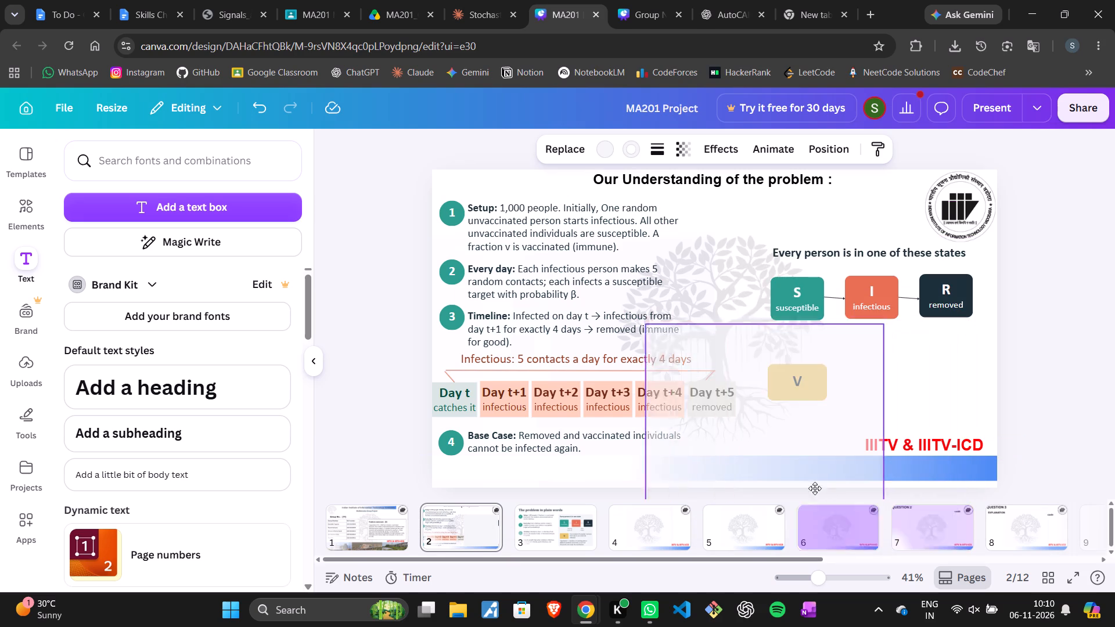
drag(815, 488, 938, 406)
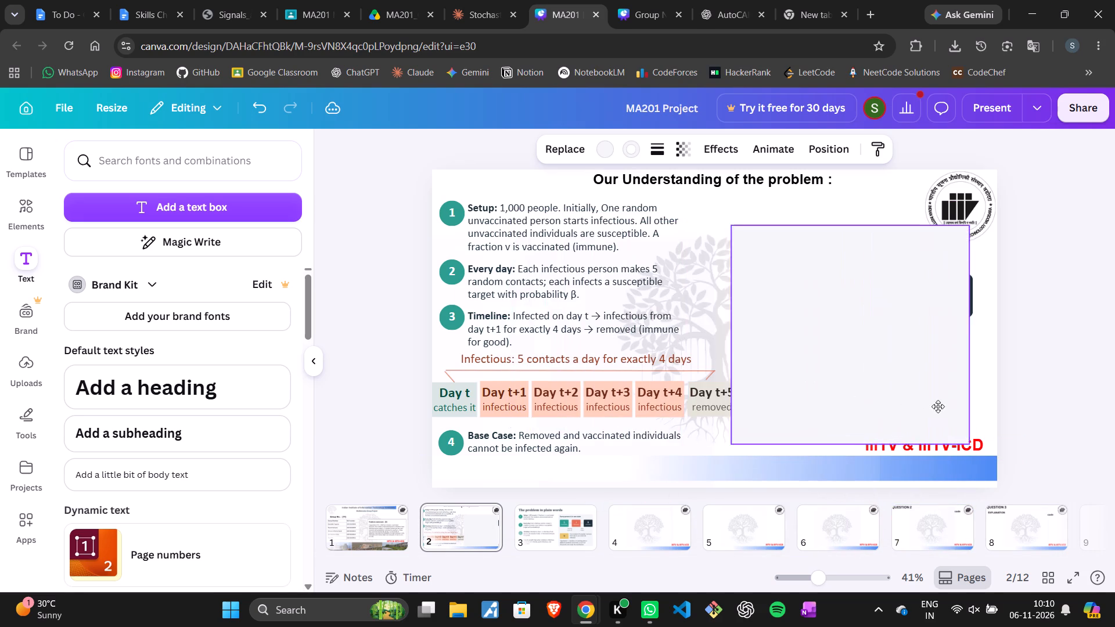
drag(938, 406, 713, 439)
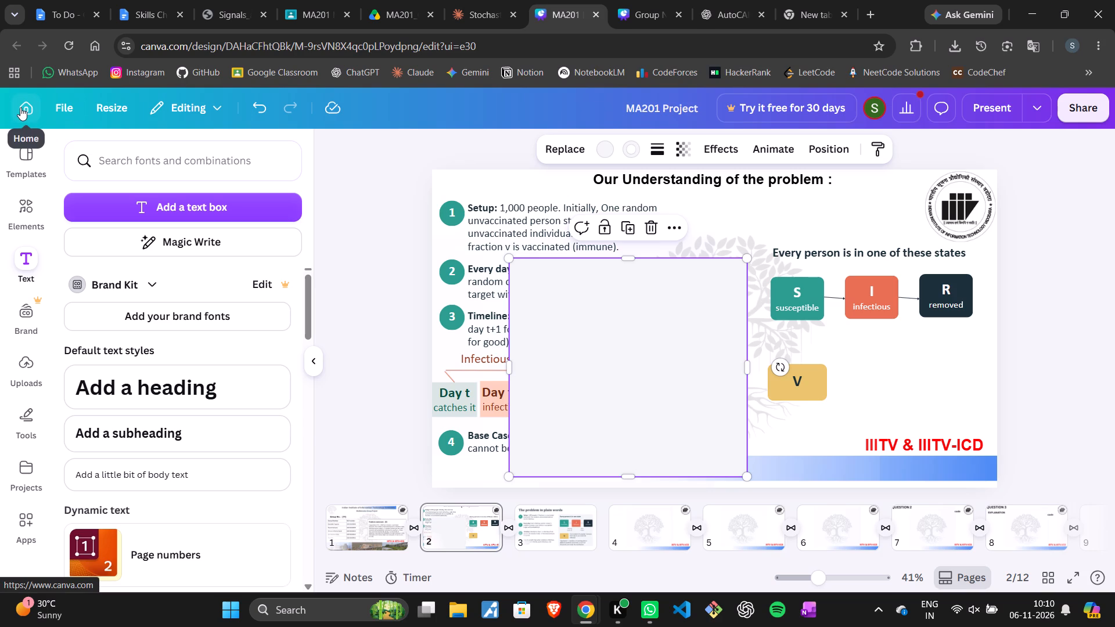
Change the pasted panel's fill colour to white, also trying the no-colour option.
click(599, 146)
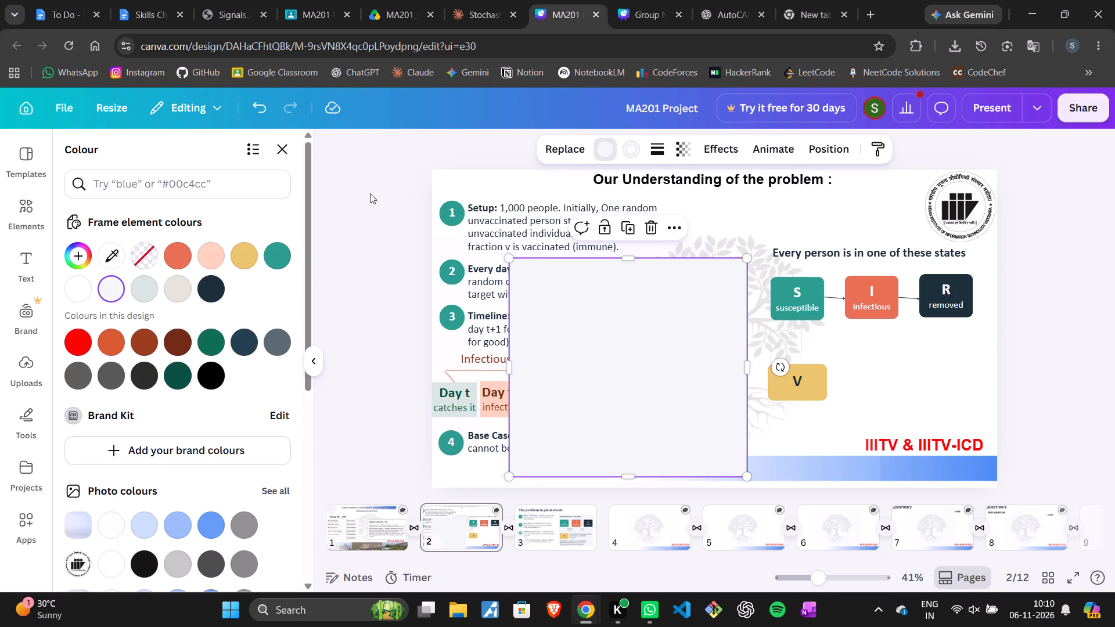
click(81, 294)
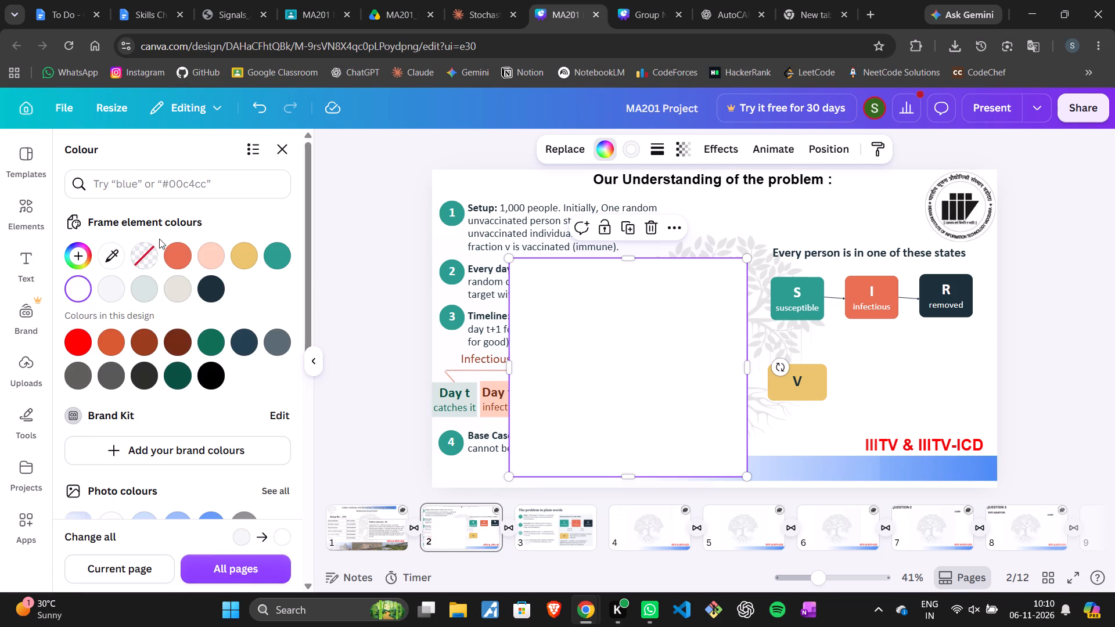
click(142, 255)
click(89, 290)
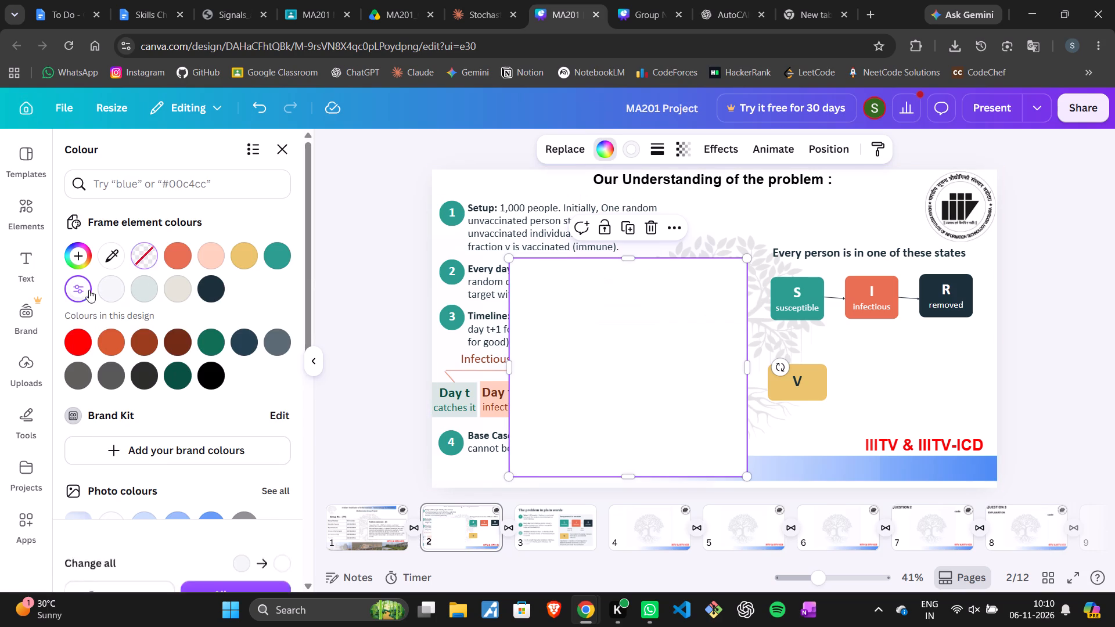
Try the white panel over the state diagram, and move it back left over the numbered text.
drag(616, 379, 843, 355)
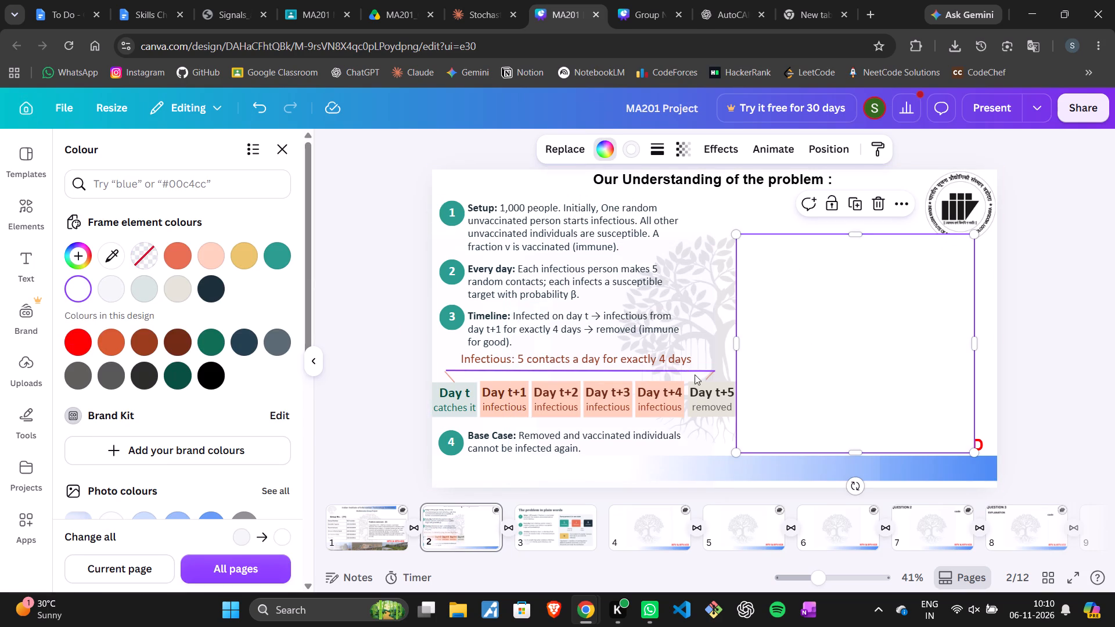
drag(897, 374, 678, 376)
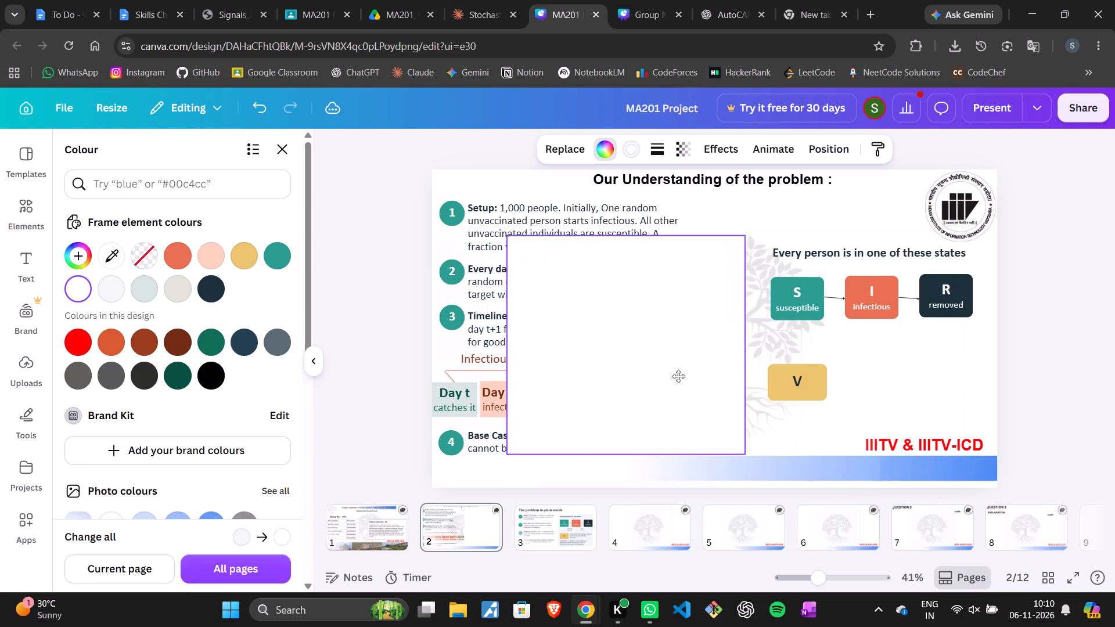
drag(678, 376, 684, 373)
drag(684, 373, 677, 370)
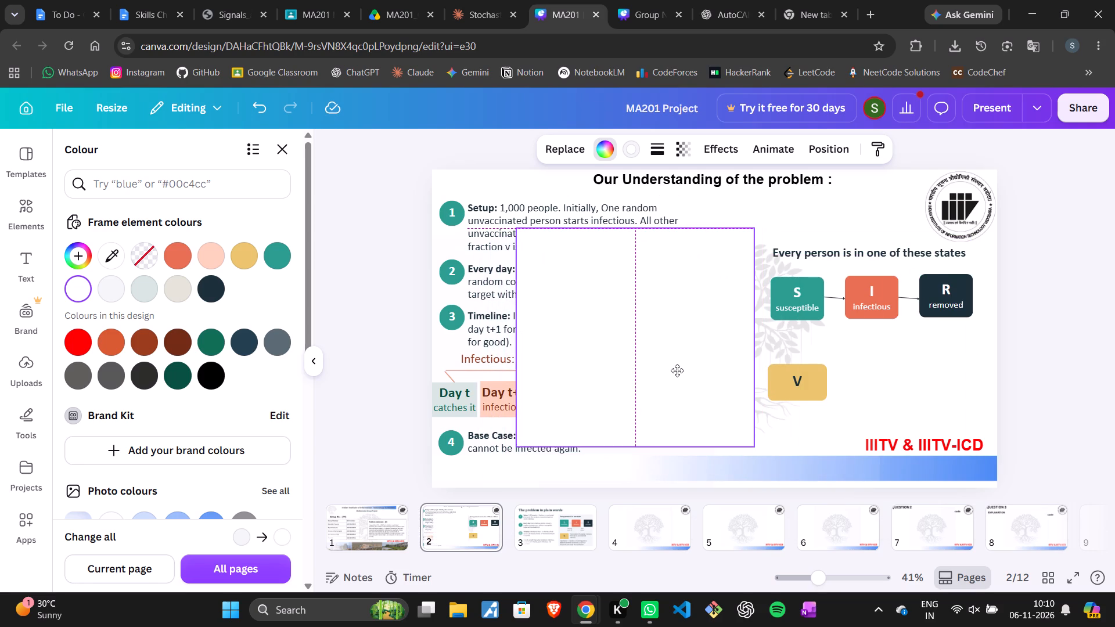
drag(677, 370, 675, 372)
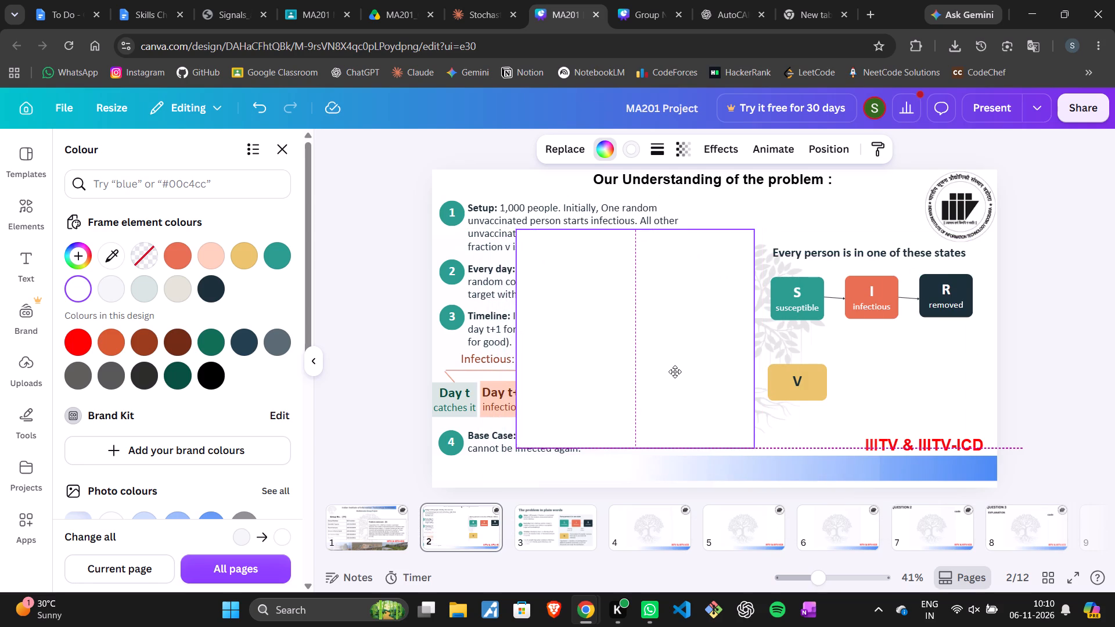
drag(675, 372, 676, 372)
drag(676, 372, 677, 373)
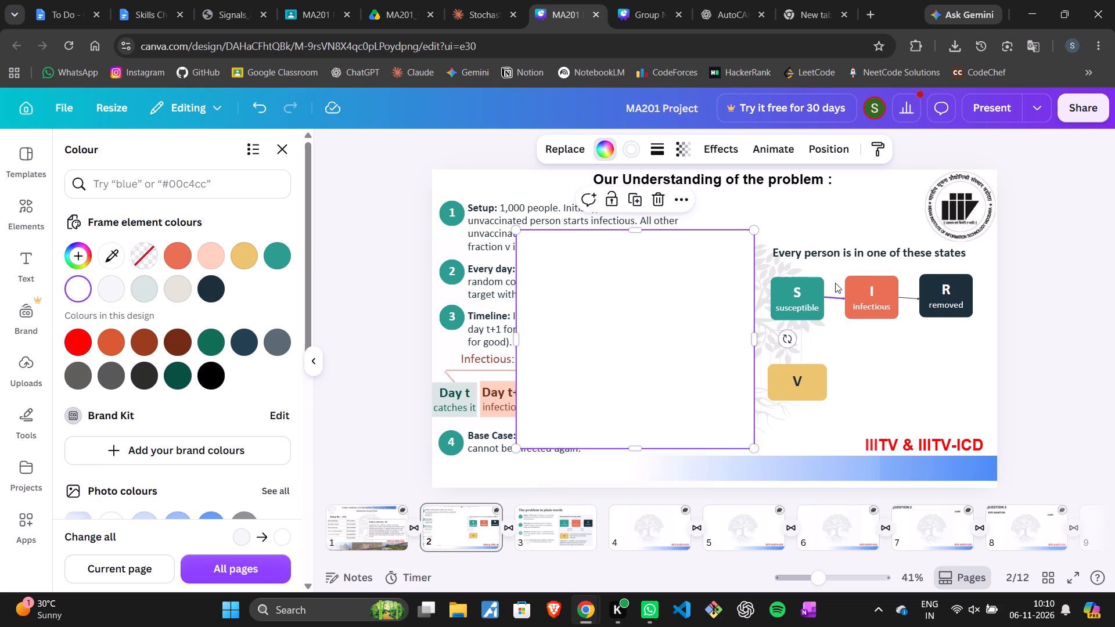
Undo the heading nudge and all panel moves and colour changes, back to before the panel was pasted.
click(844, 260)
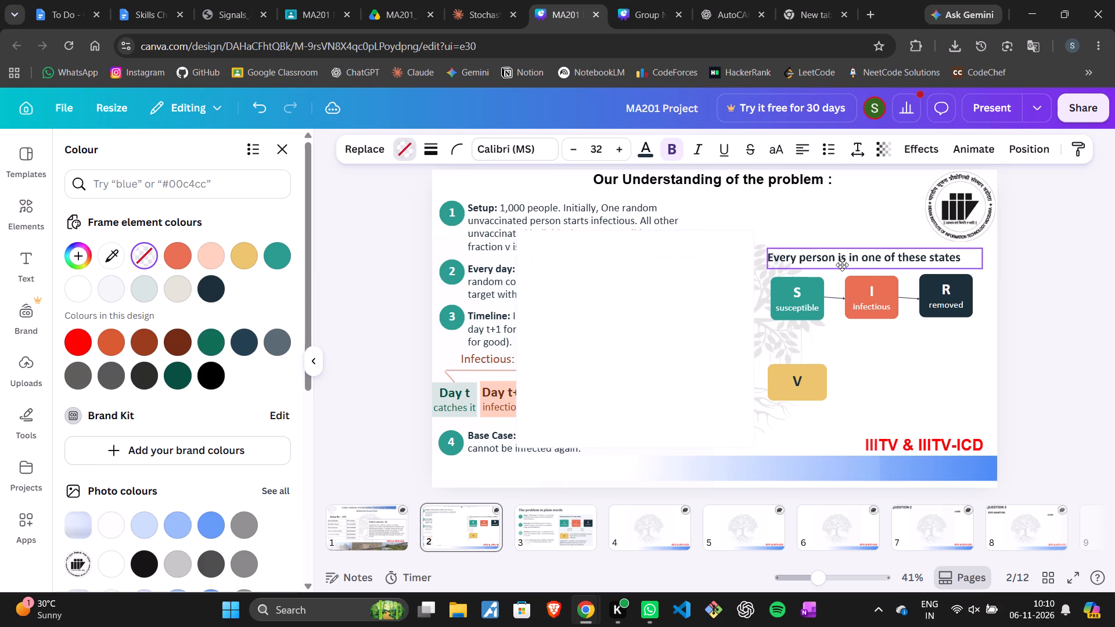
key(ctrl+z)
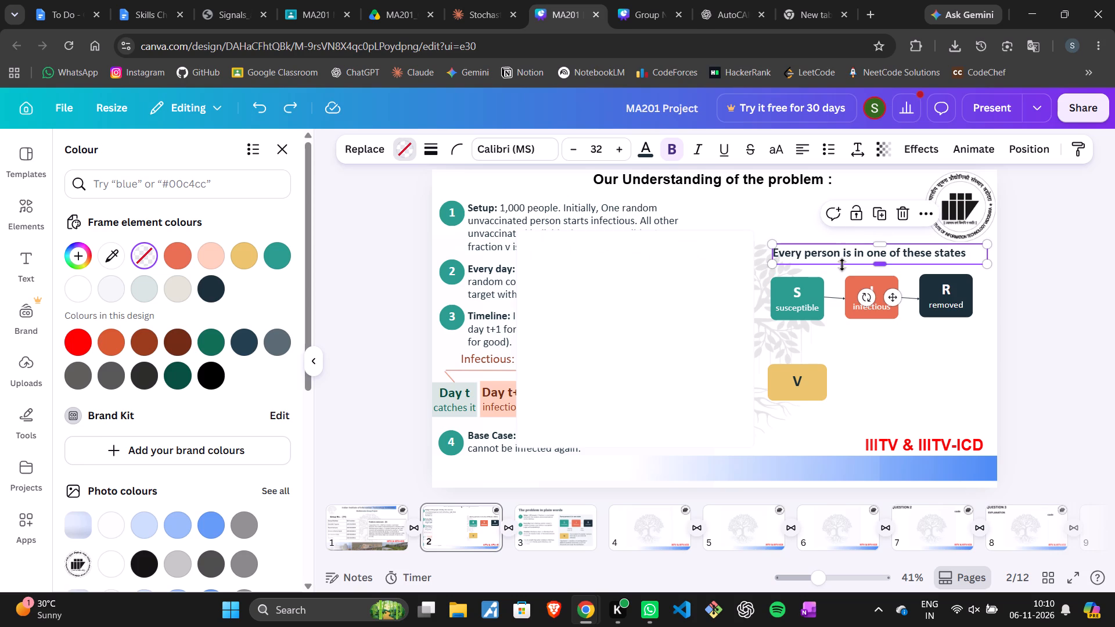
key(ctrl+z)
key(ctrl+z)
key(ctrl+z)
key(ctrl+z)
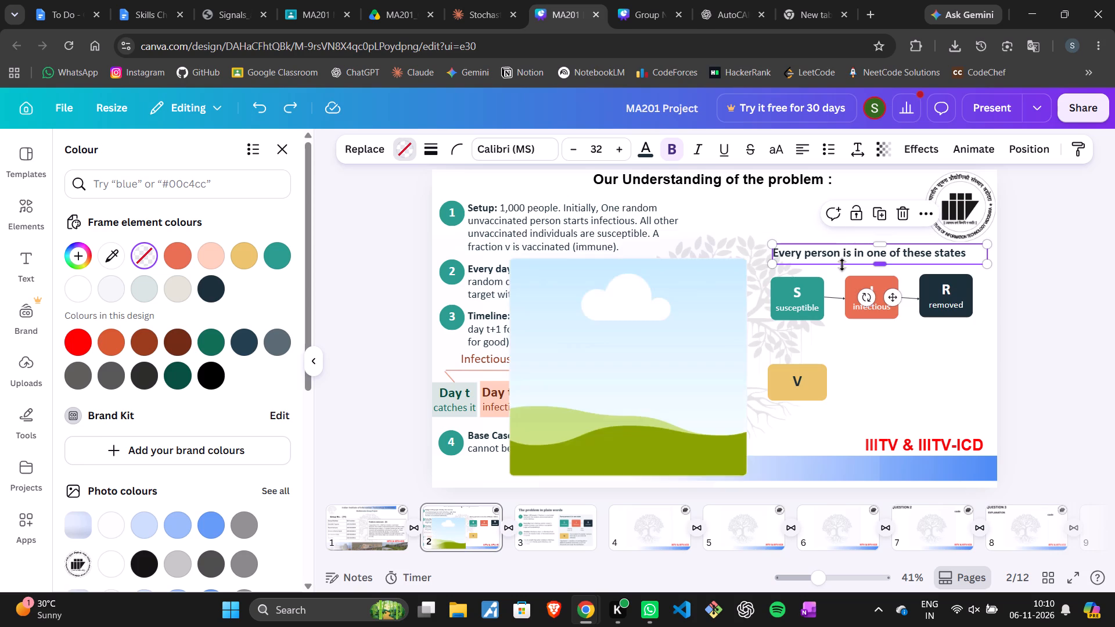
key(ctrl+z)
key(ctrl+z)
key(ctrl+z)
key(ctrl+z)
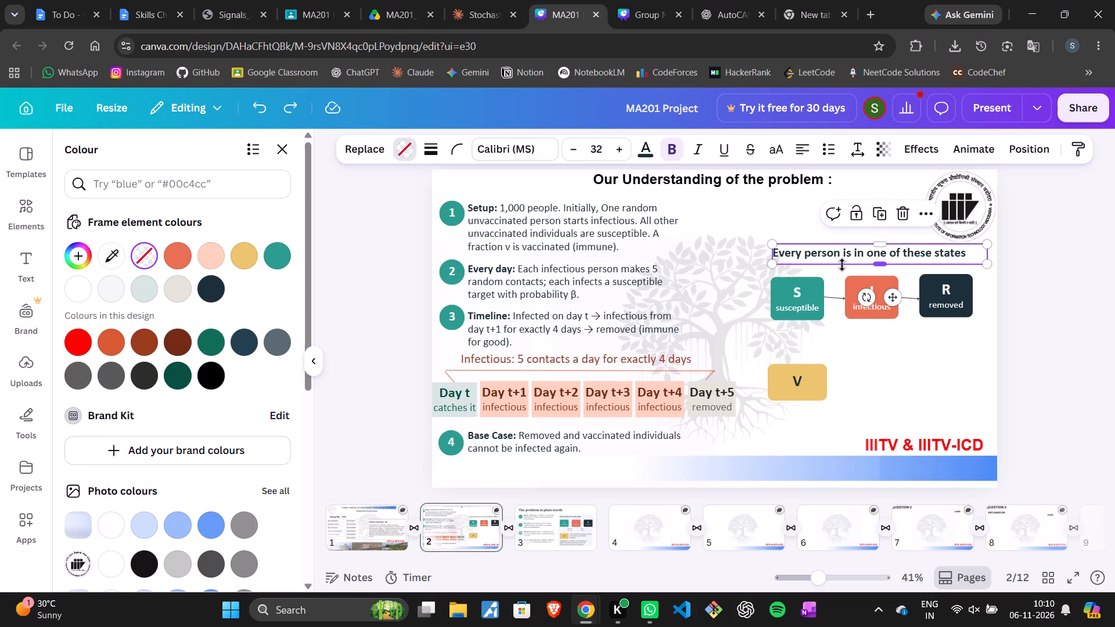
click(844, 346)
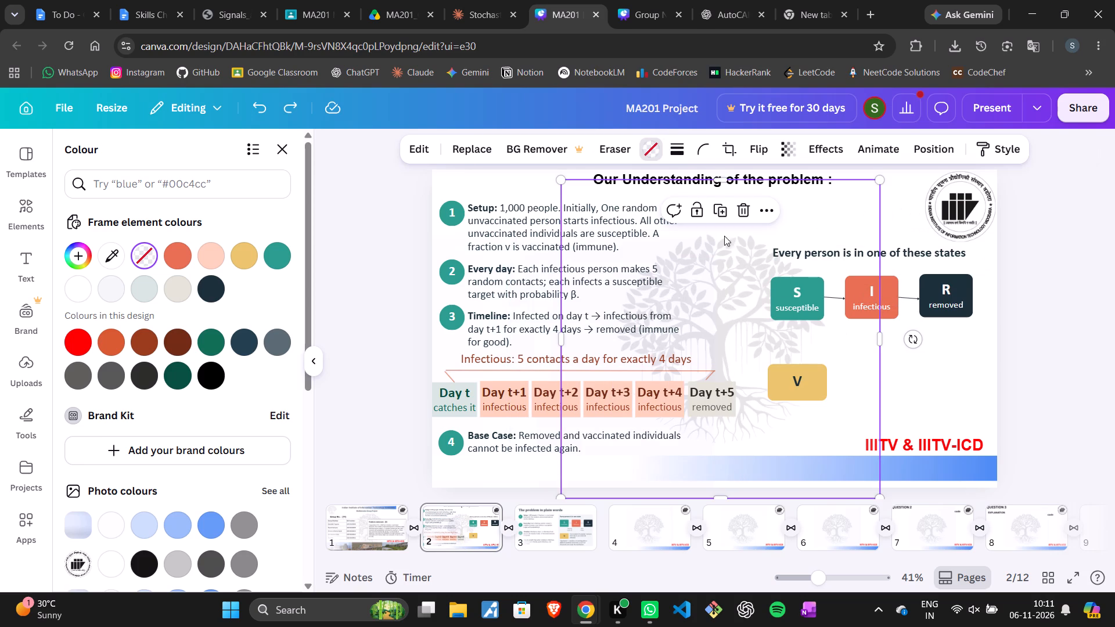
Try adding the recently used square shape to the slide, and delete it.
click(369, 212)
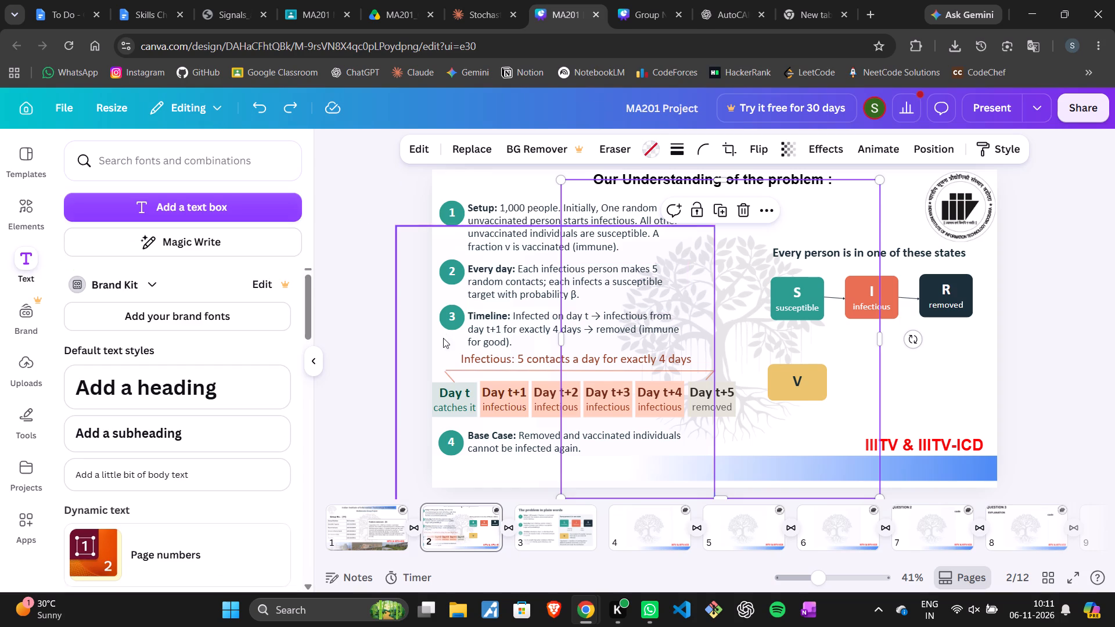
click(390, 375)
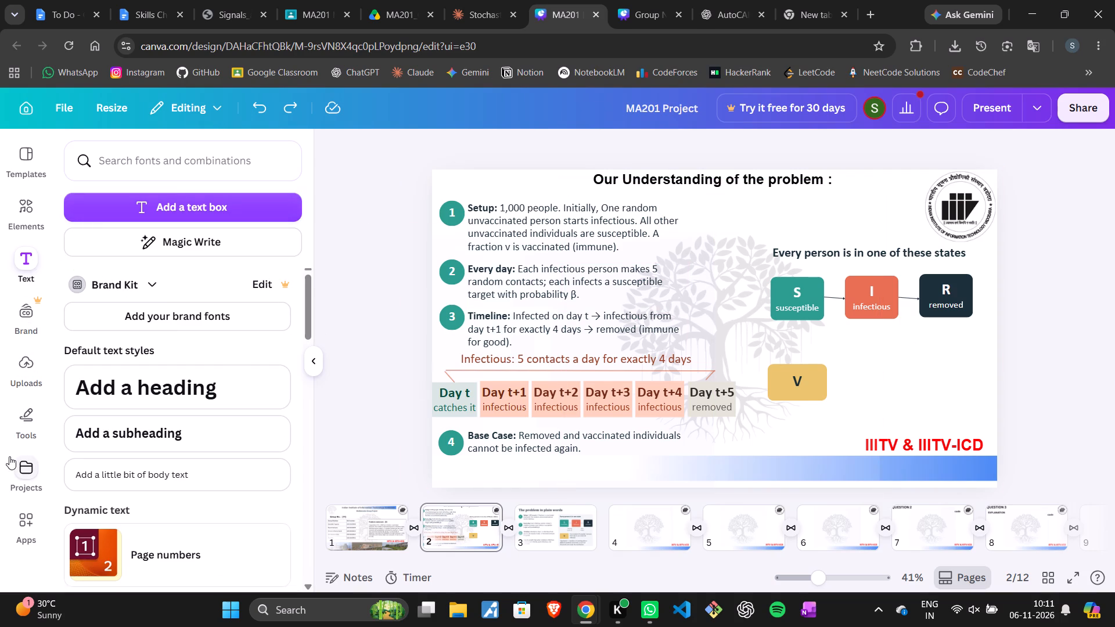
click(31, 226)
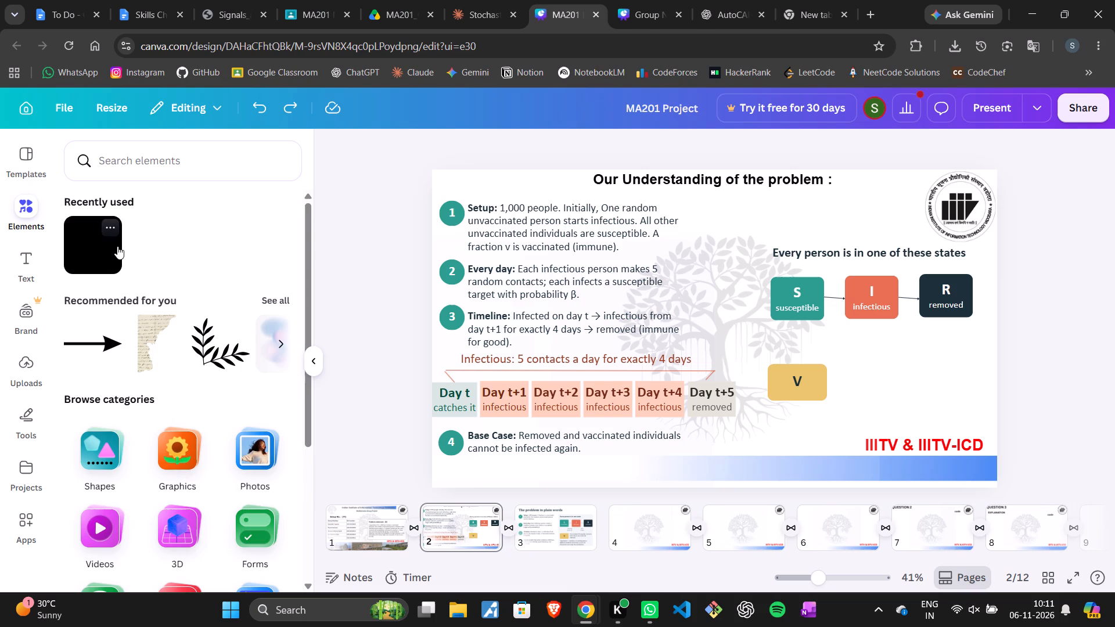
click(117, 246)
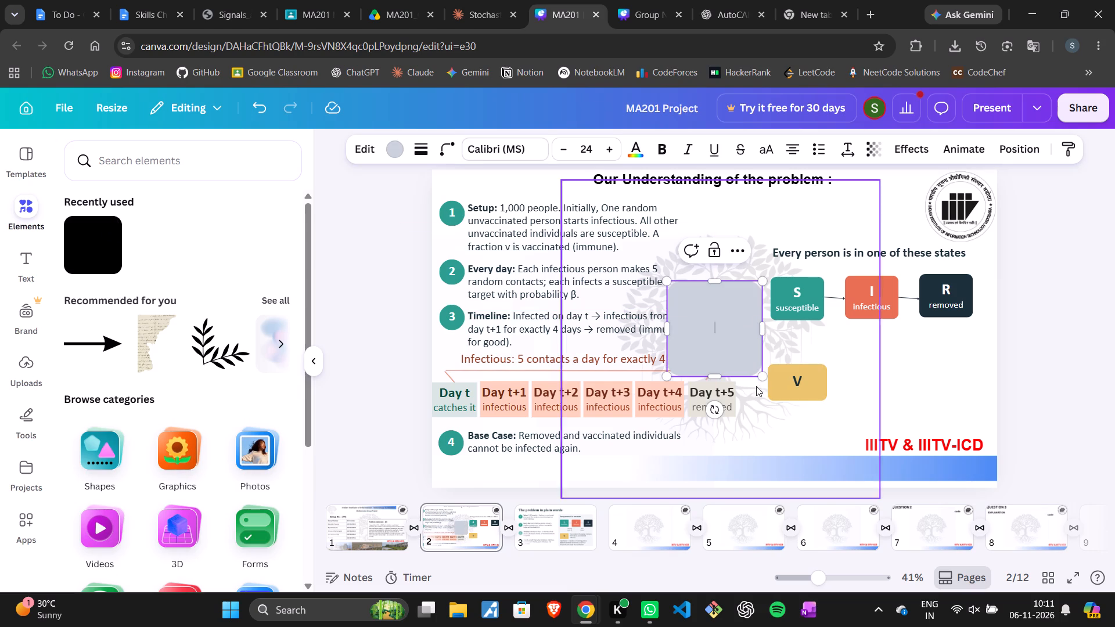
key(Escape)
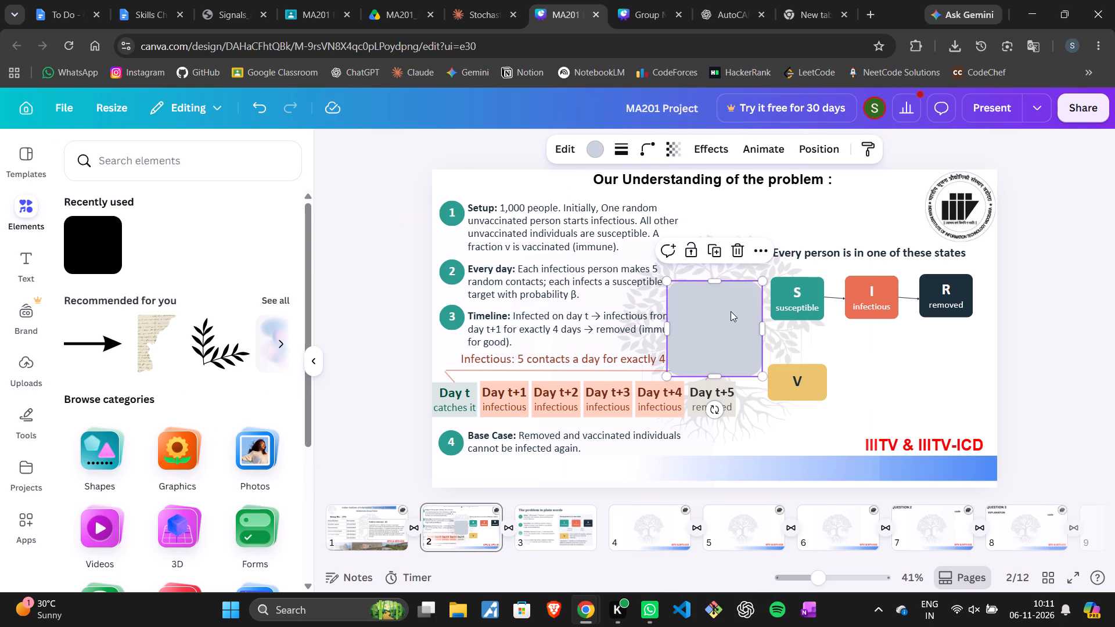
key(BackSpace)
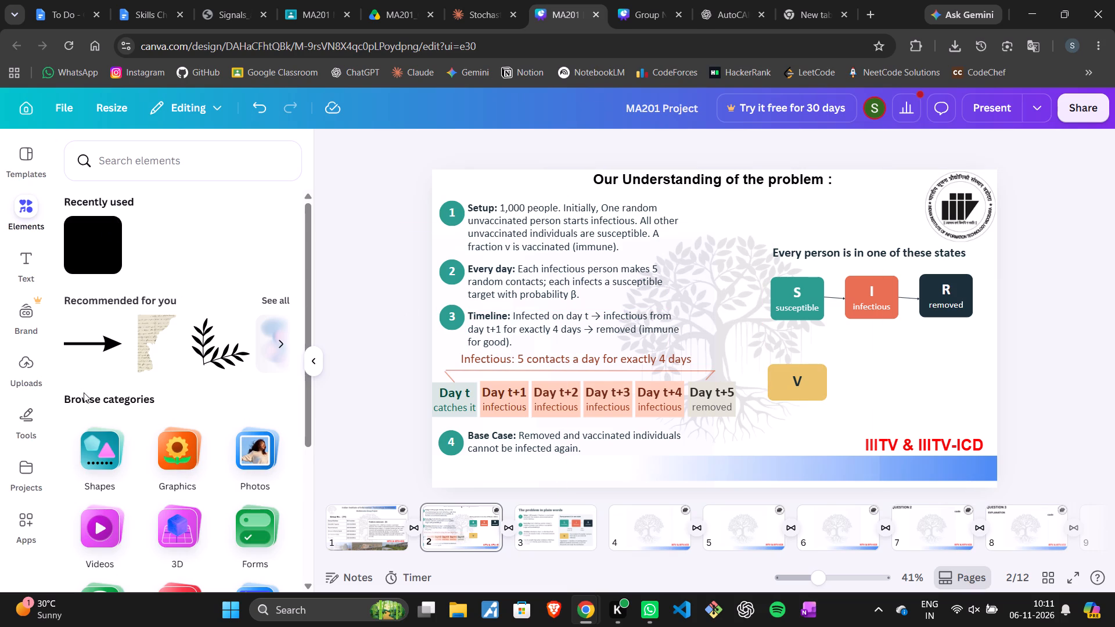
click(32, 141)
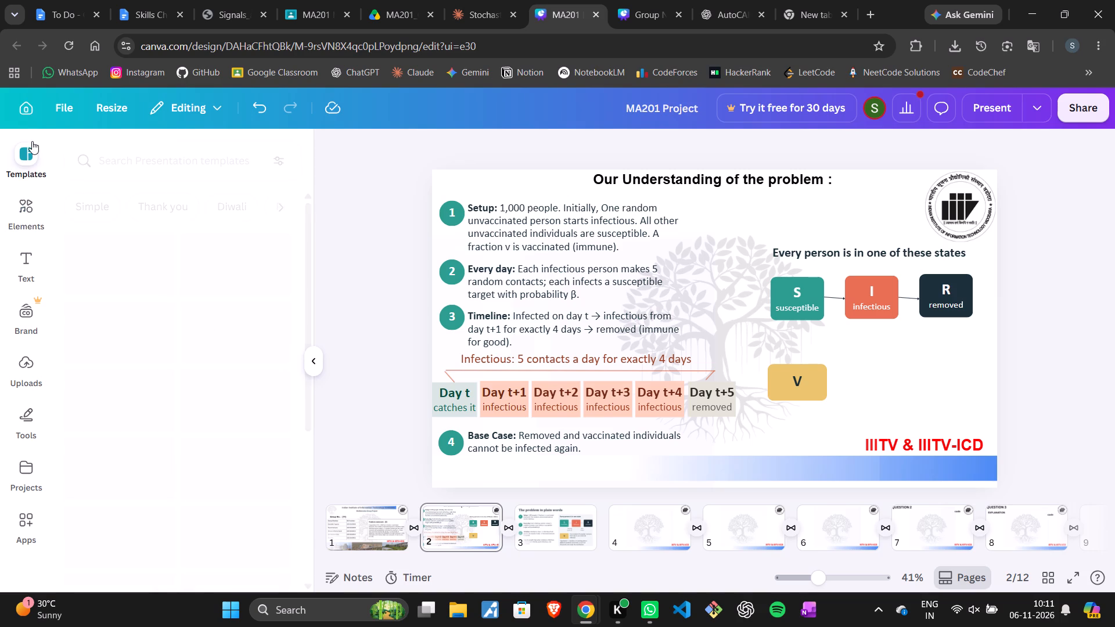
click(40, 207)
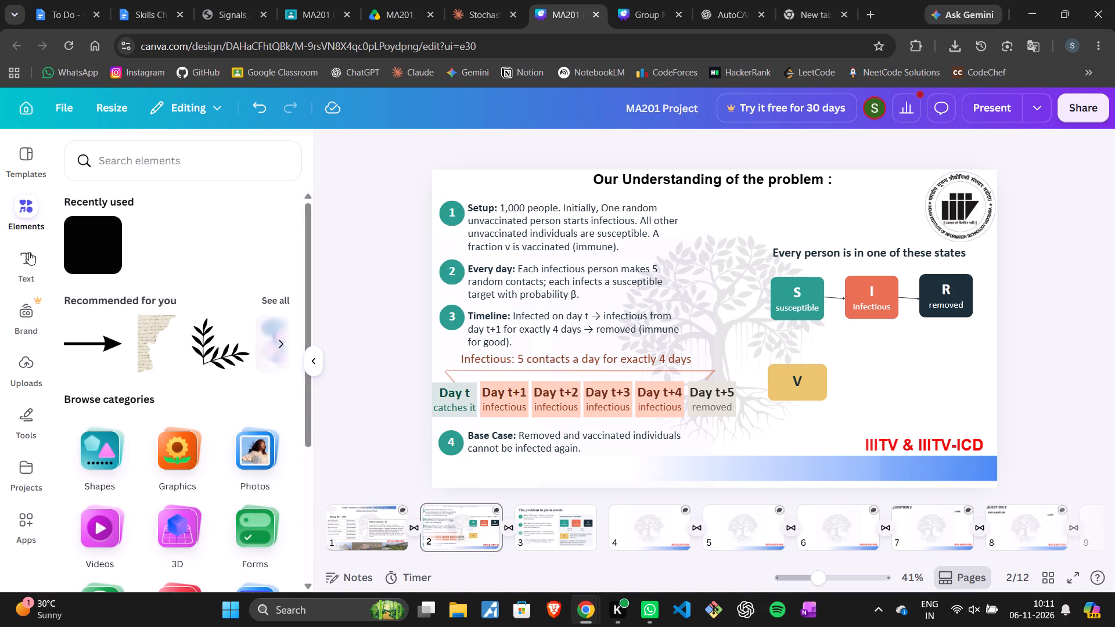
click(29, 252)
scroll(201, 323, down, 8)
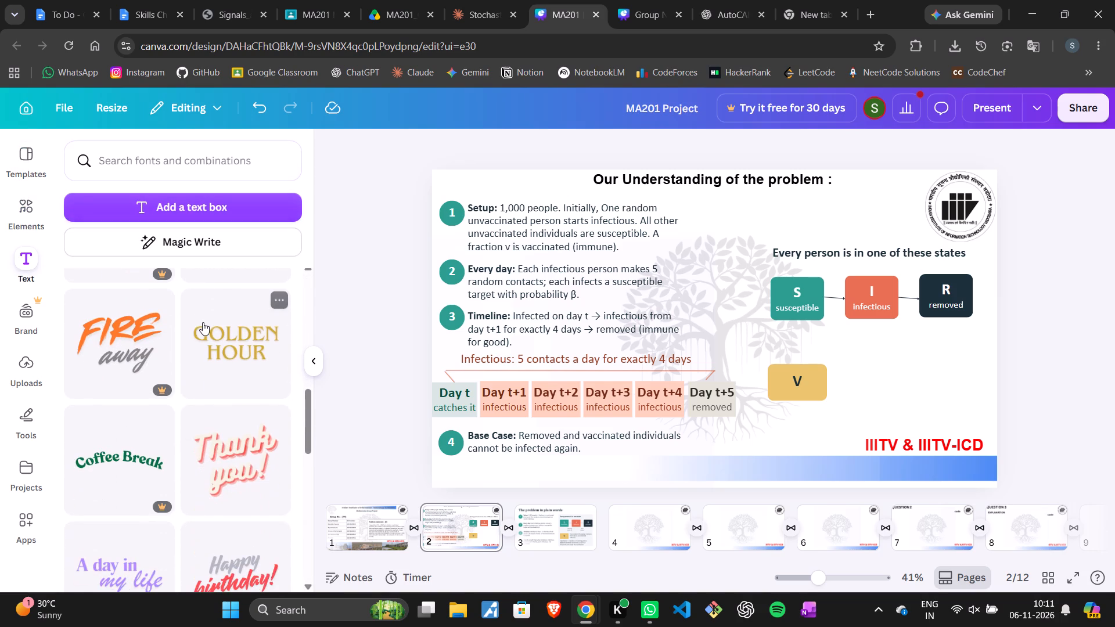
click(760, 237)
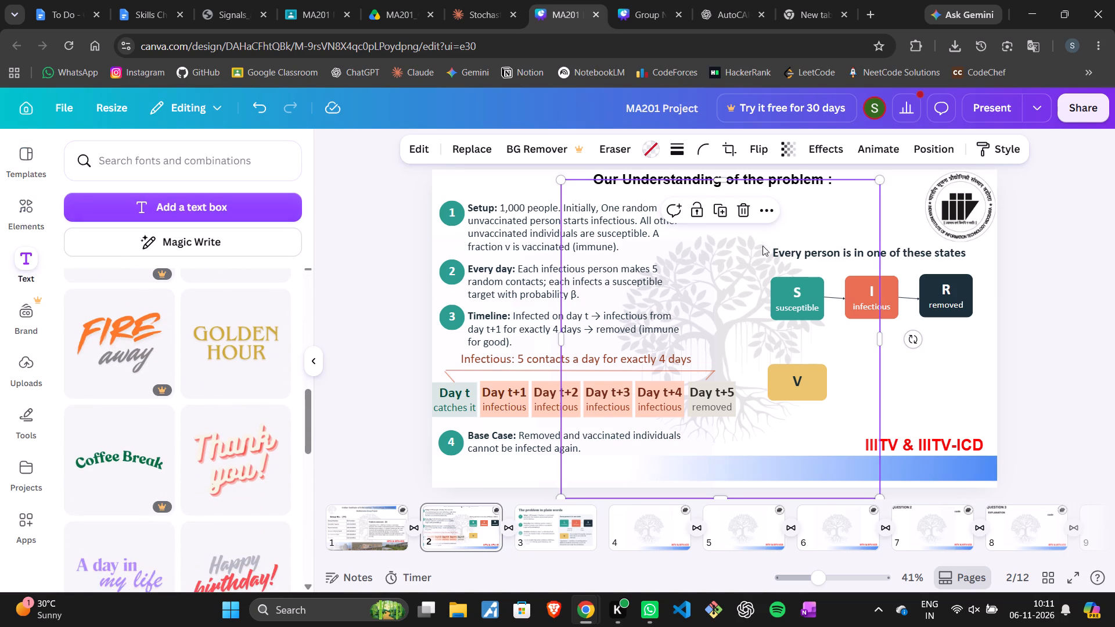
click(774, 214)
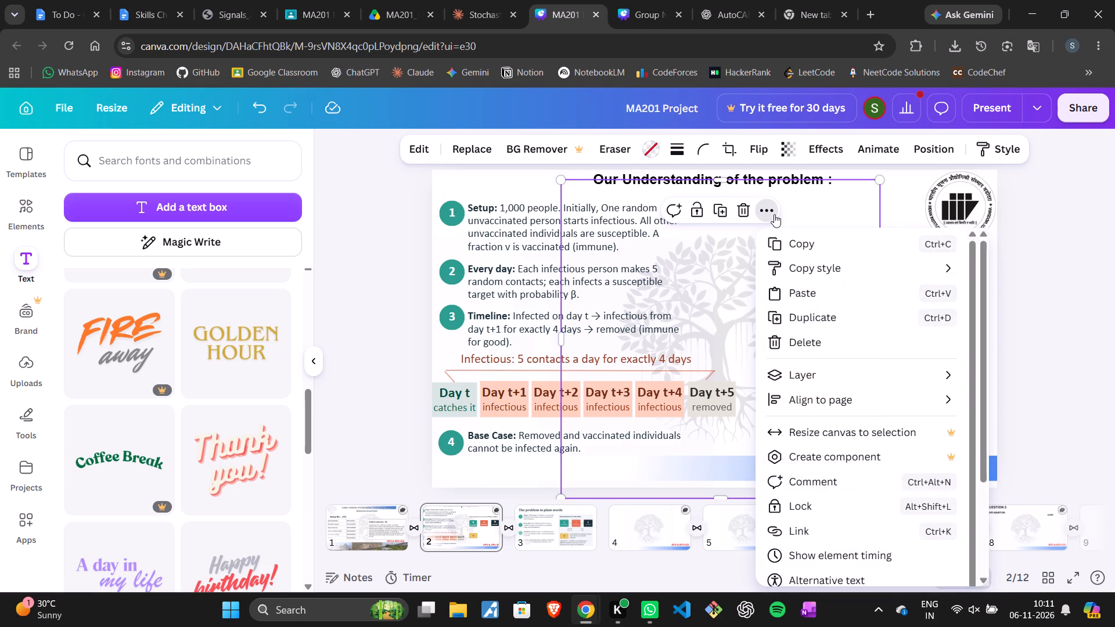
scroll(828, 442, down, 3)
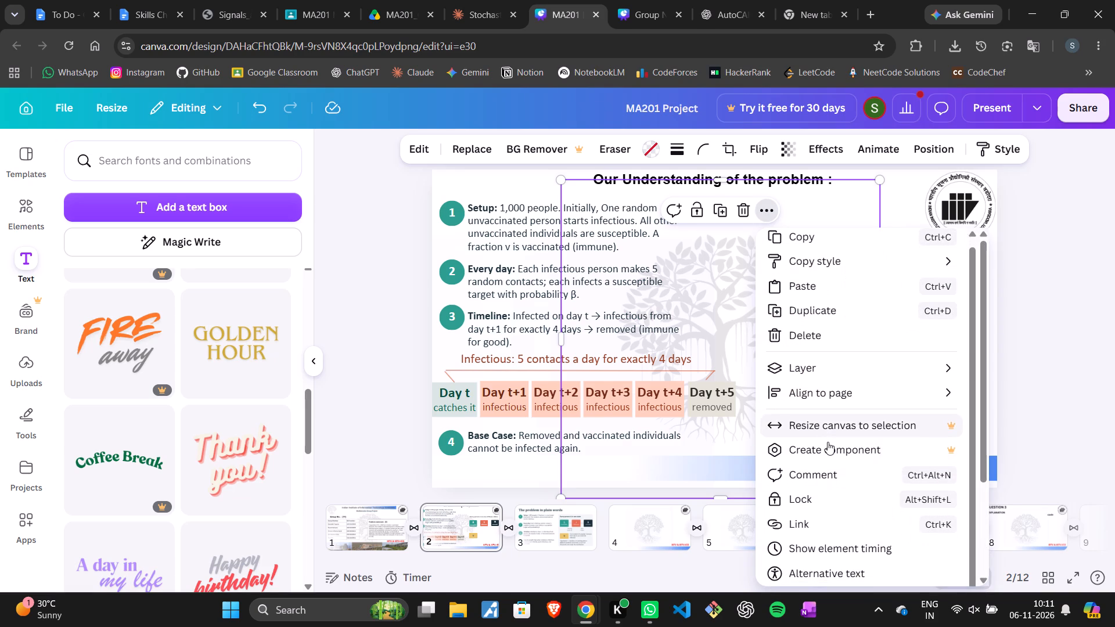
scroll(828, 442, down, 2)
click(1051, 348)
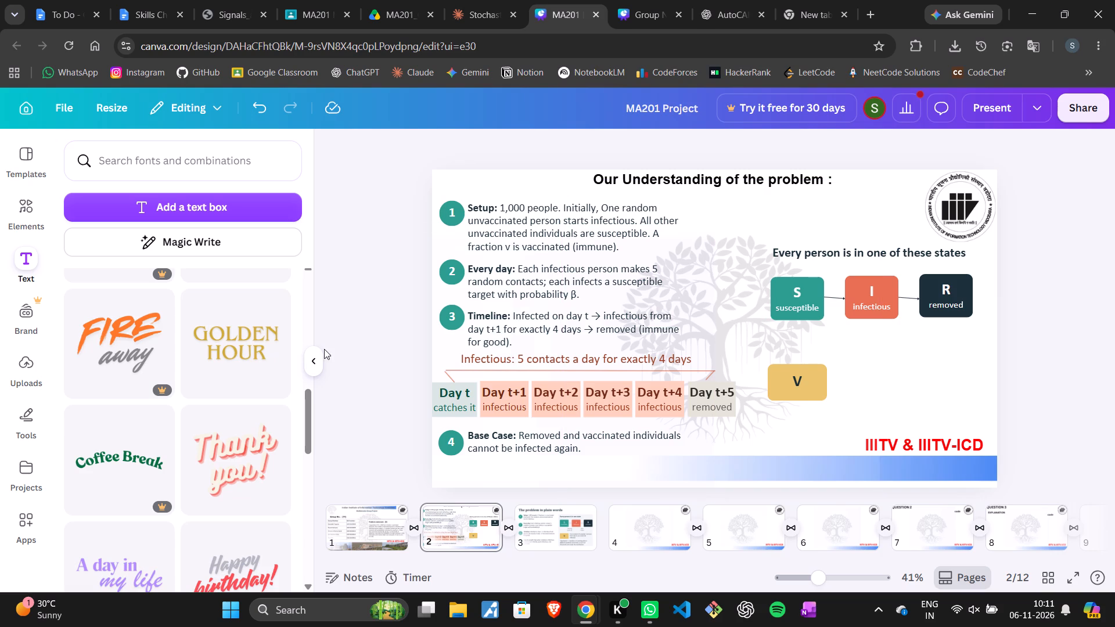
Search Google for "how to add border in canva?" and read the full overview of methods.
click(605, 0)
click(630, 0)
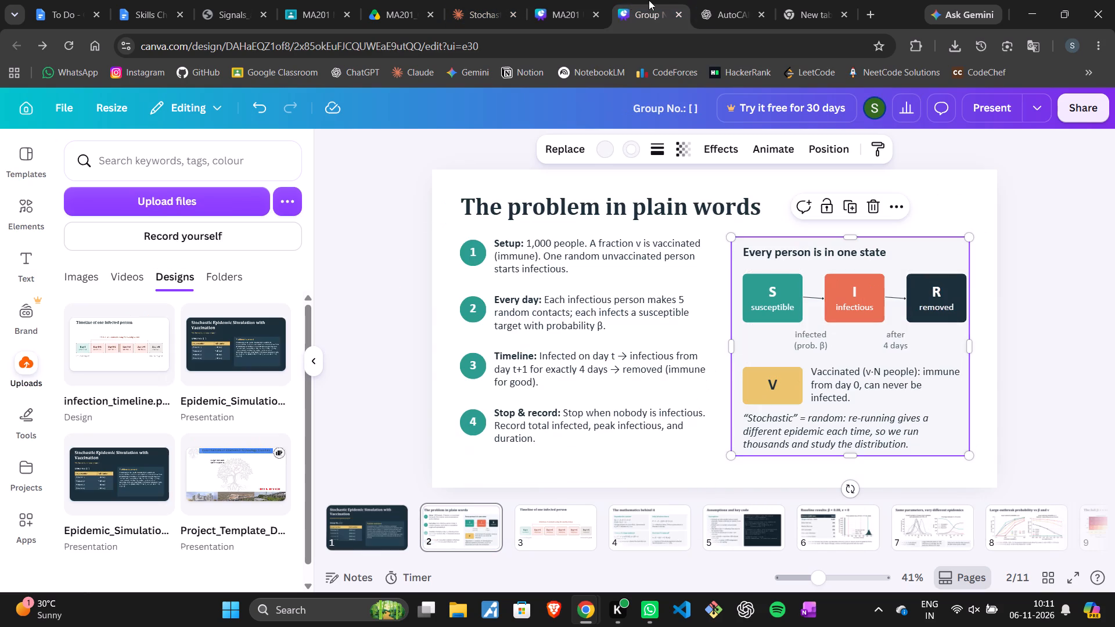
click(742, 0)
click(800, 0)
click(423, 278)
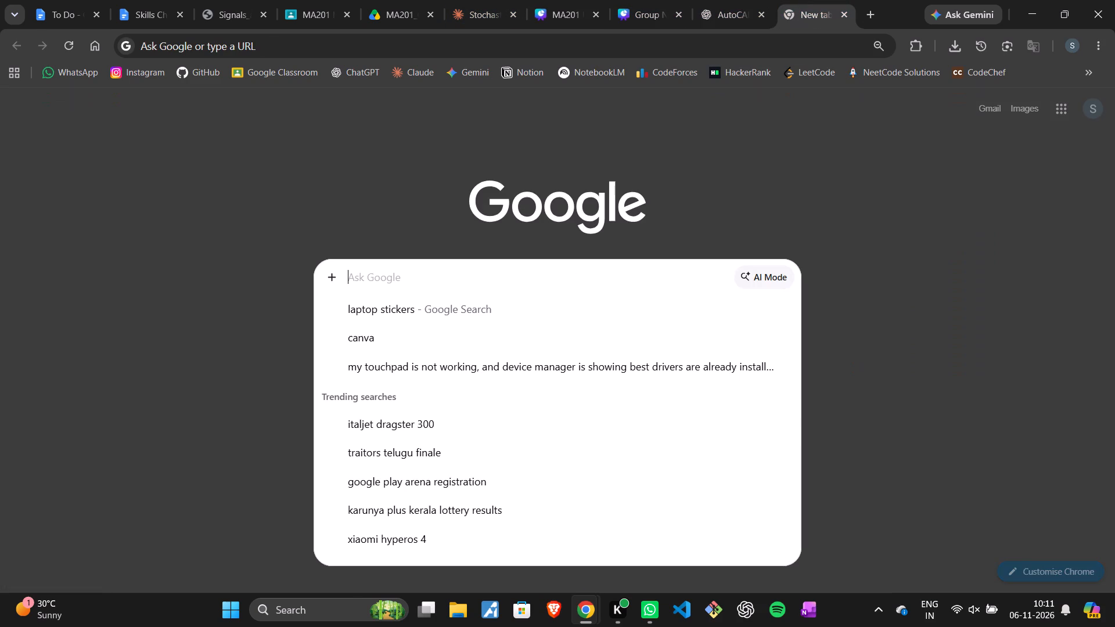
text(how to add border in canc)
key(BackSpace)
text(va?)
key(Return)
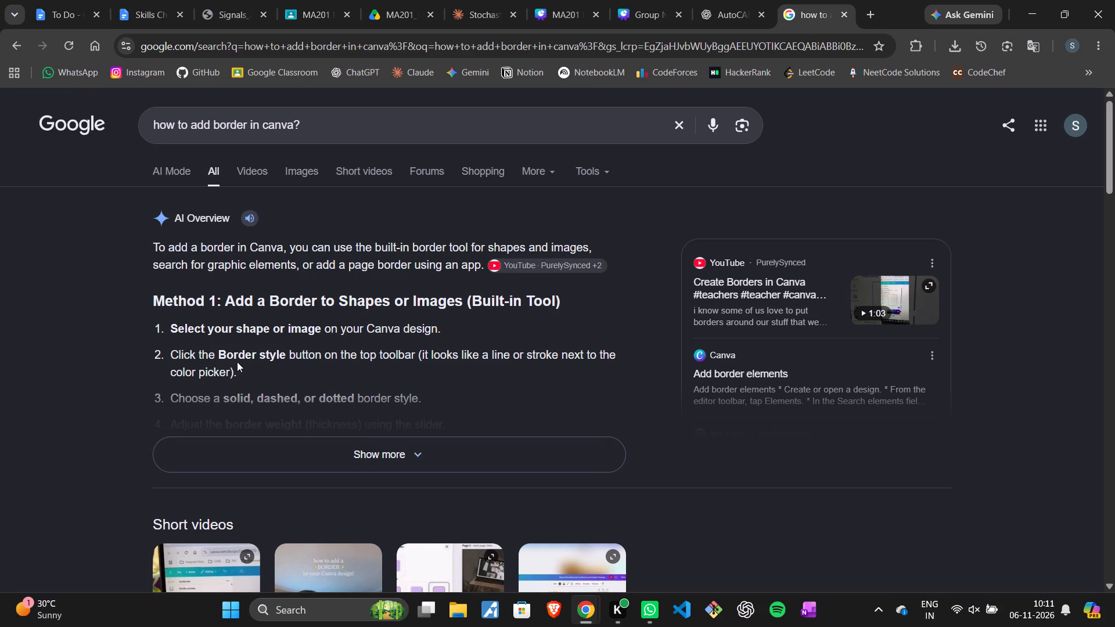
scroll(366, 359, down, 1)
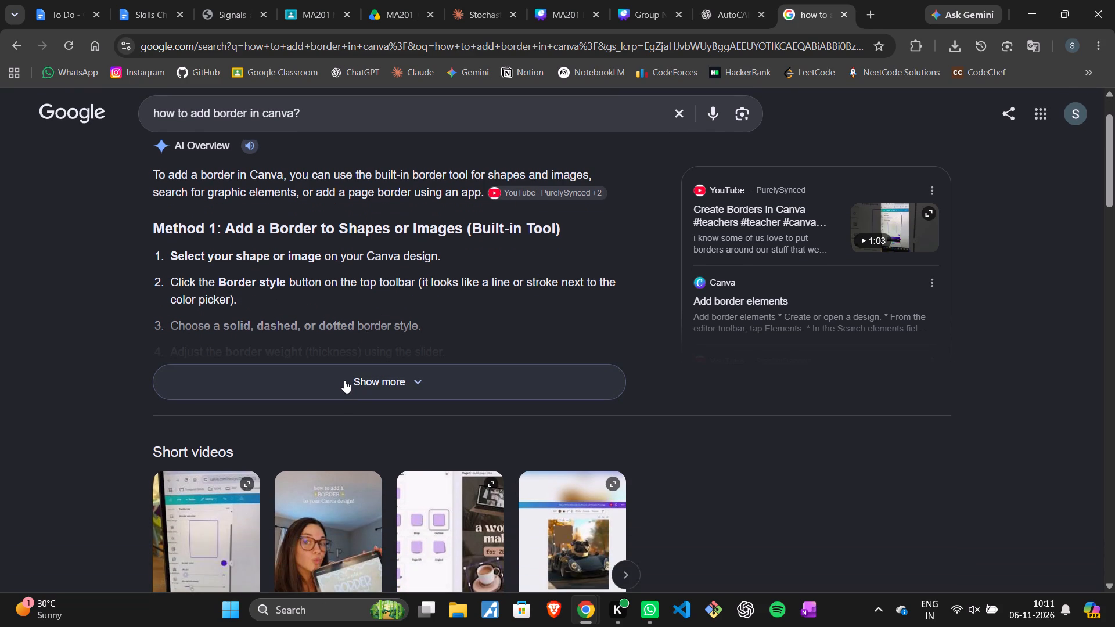
click(344, 380)
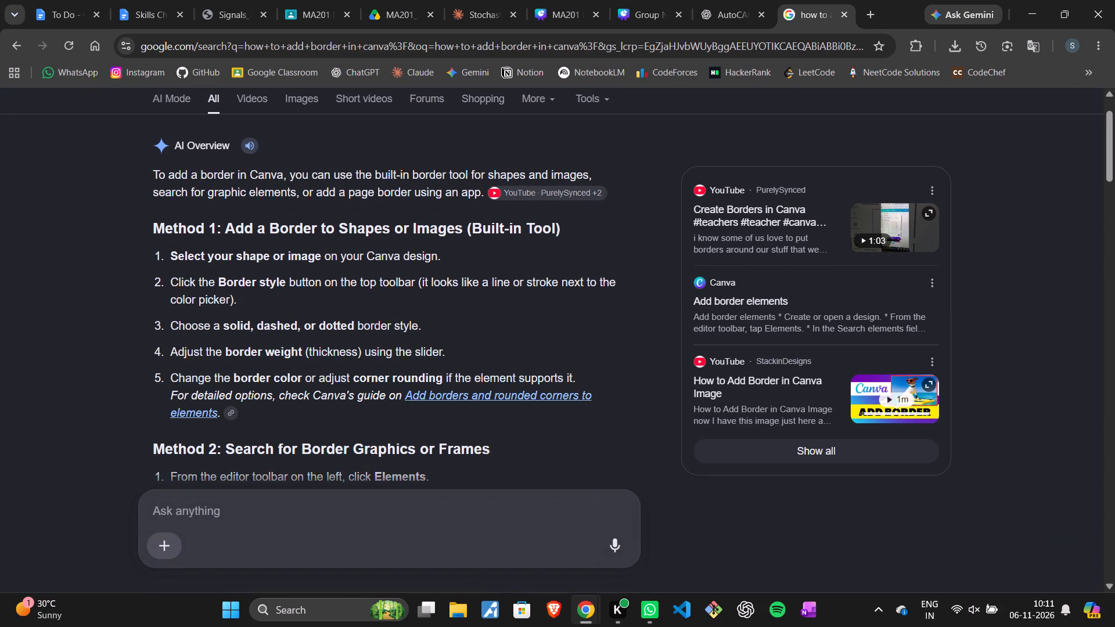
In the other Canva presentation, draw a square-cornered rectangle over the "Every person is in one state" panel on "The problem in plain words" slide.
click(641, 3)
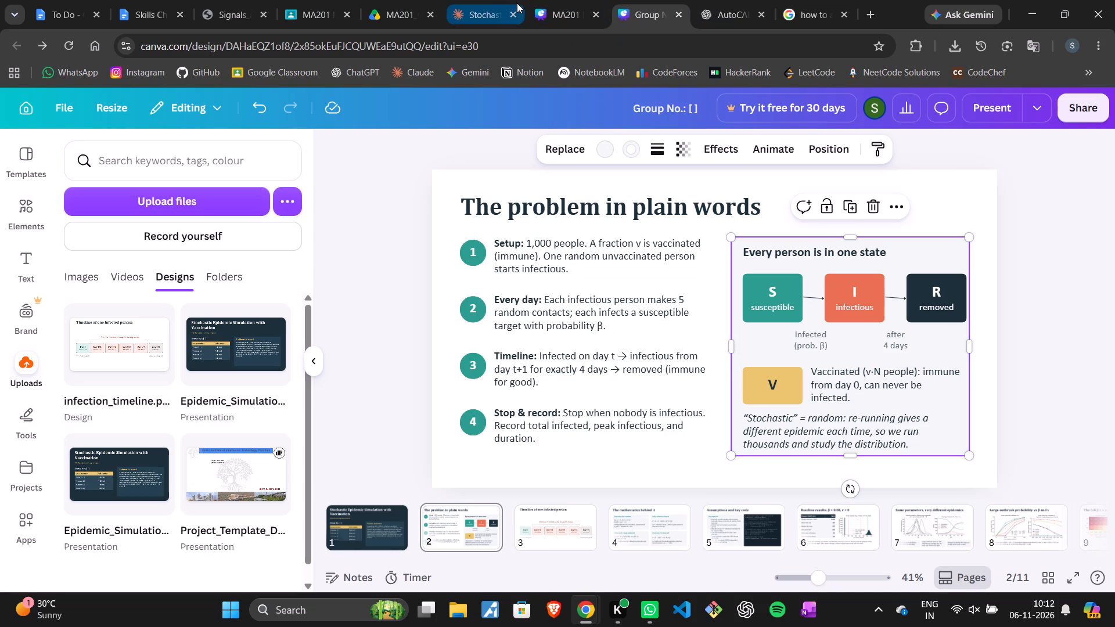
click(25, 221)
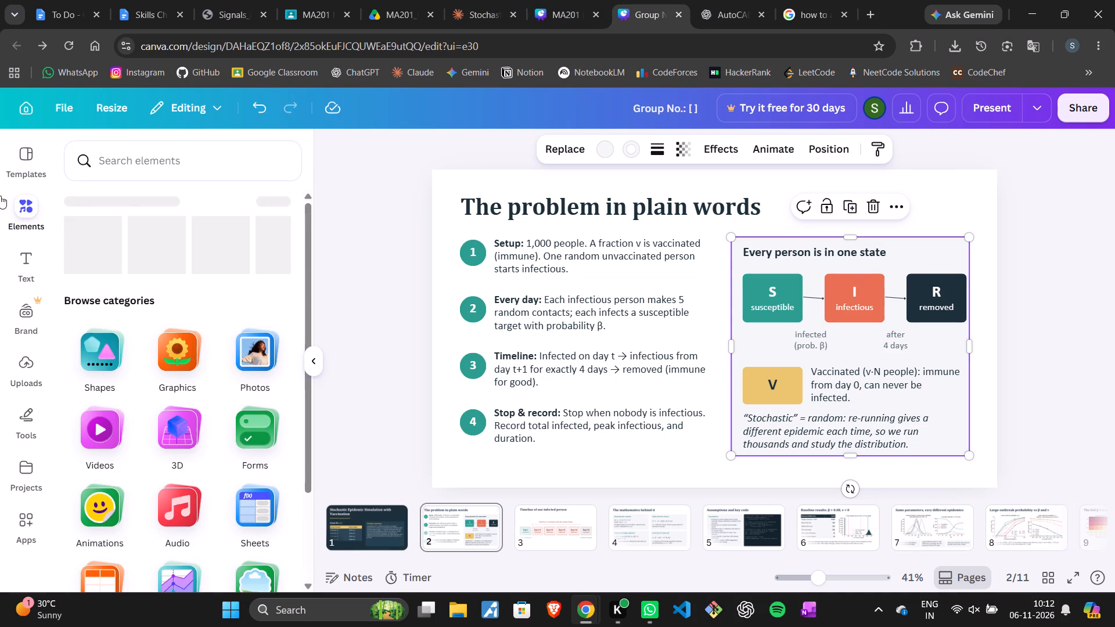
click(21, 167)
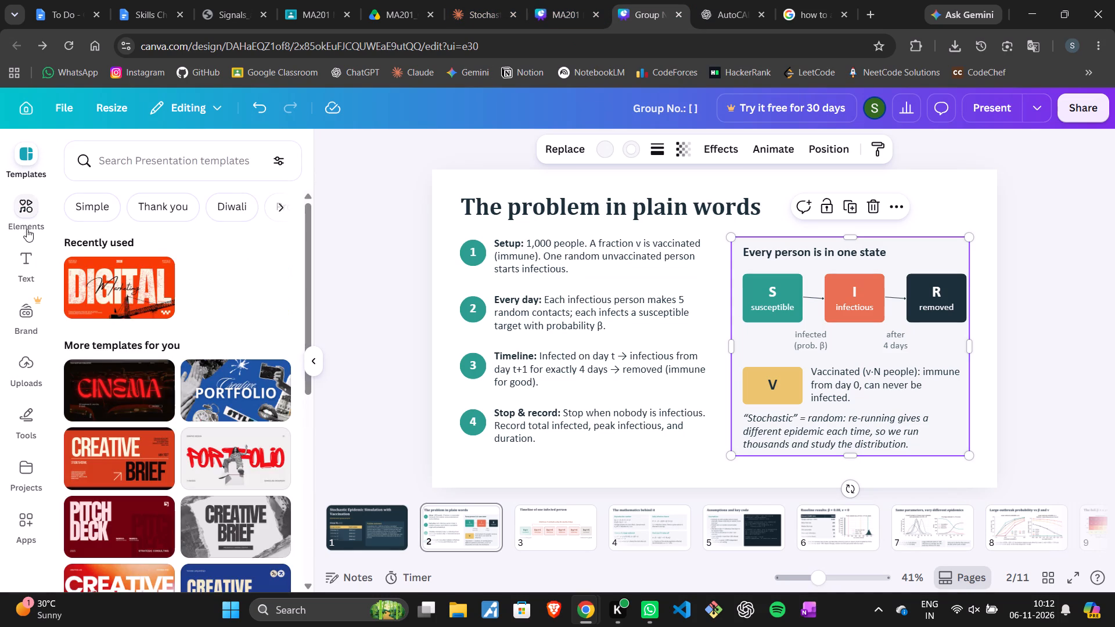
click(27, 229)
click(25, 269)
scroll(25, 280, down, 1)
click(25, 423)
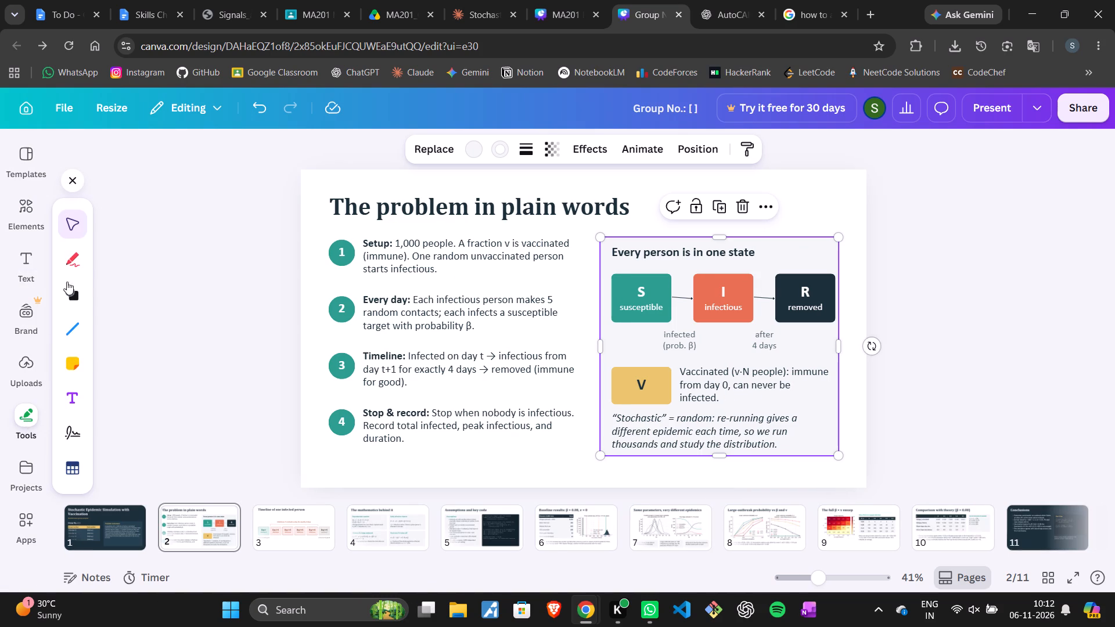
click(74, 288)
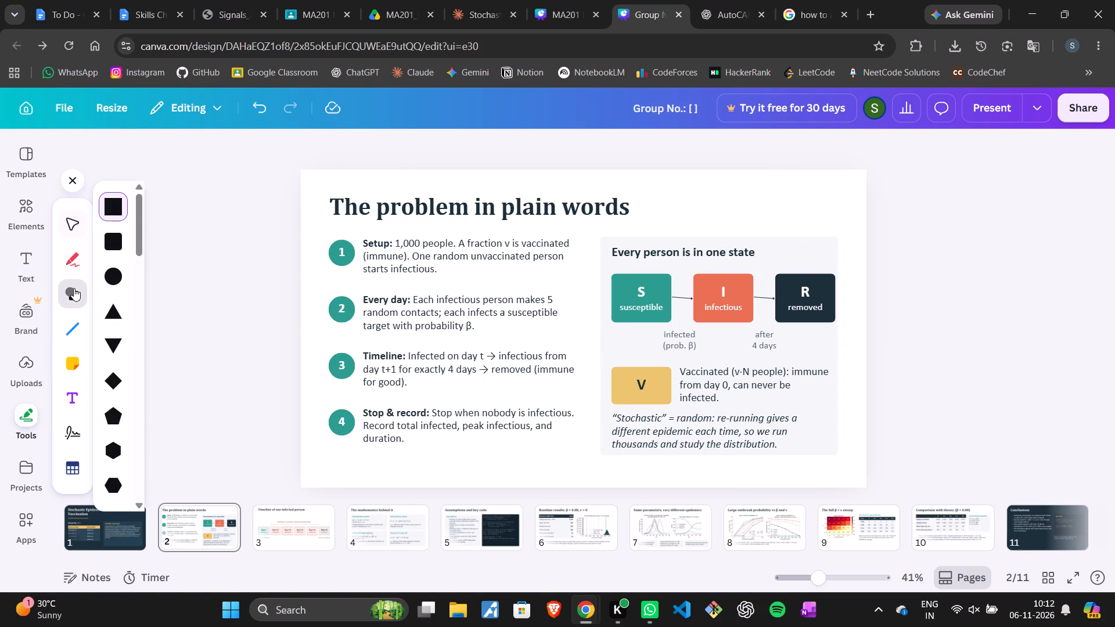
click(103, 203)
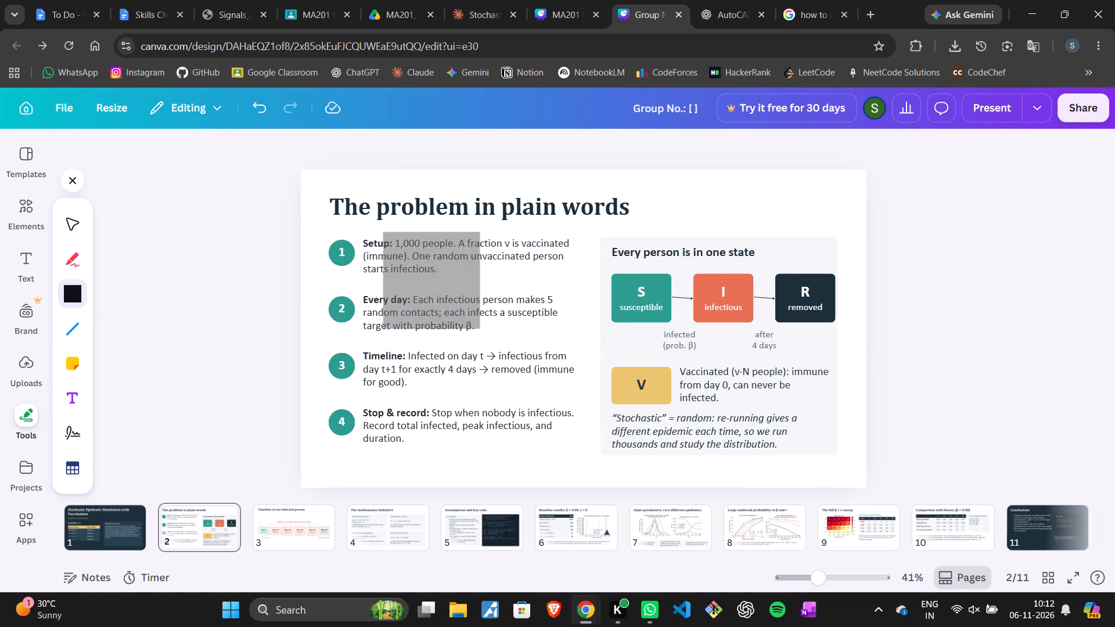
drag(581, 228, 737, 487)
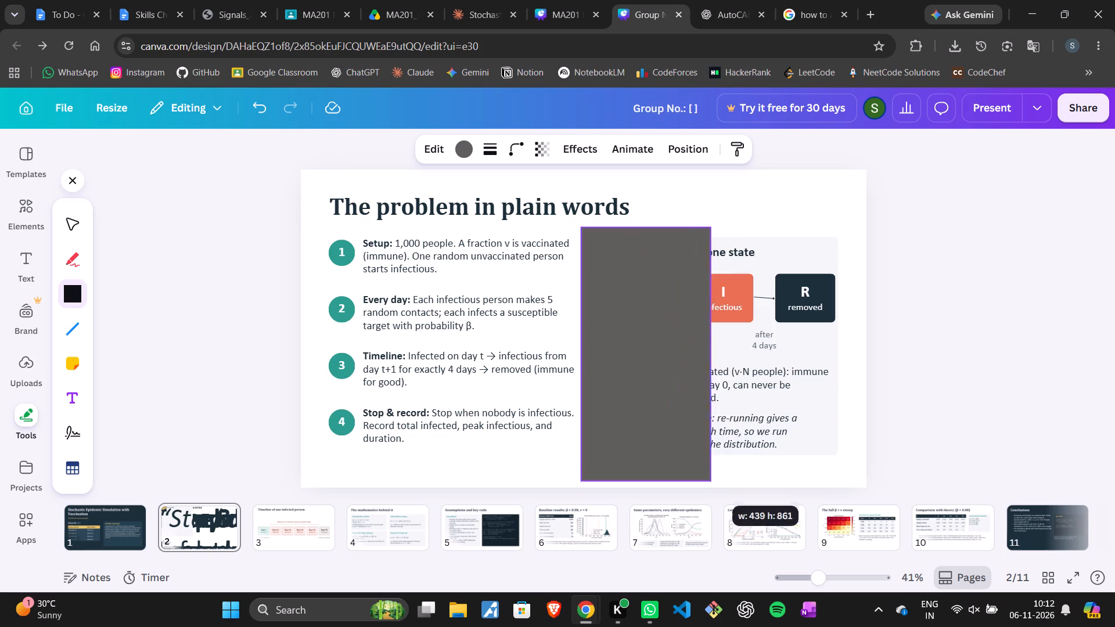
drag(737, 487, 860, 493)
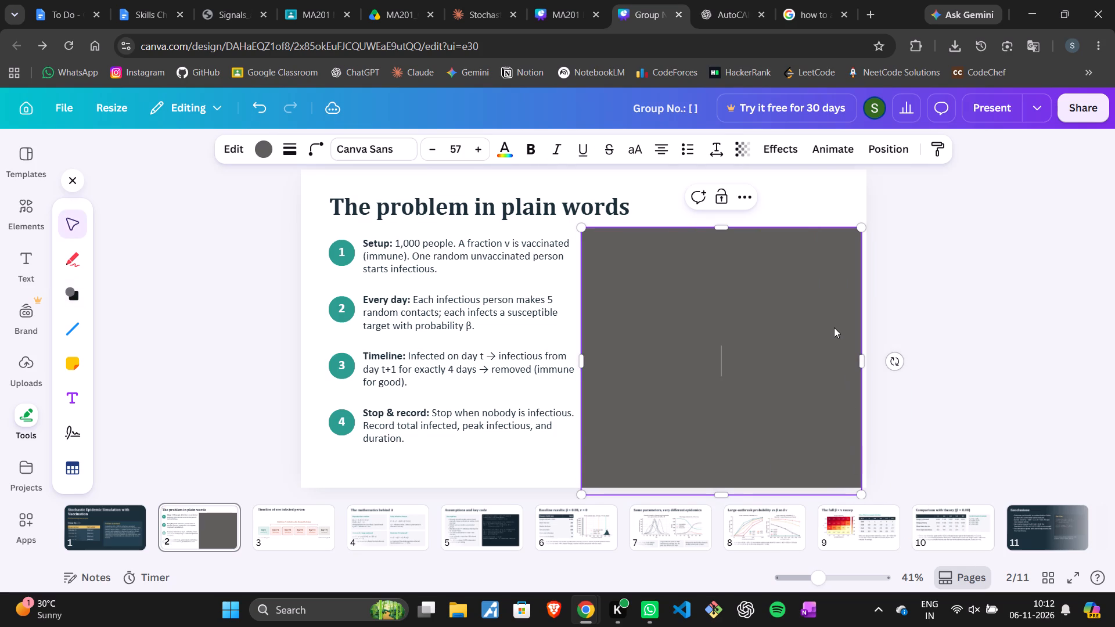
Delete the dark grey rectangle covering the state panel, along with the yellow box behind the V.
key(BackSpace)
key(BackSpace)
click(856, 337)
key(BackSpace)
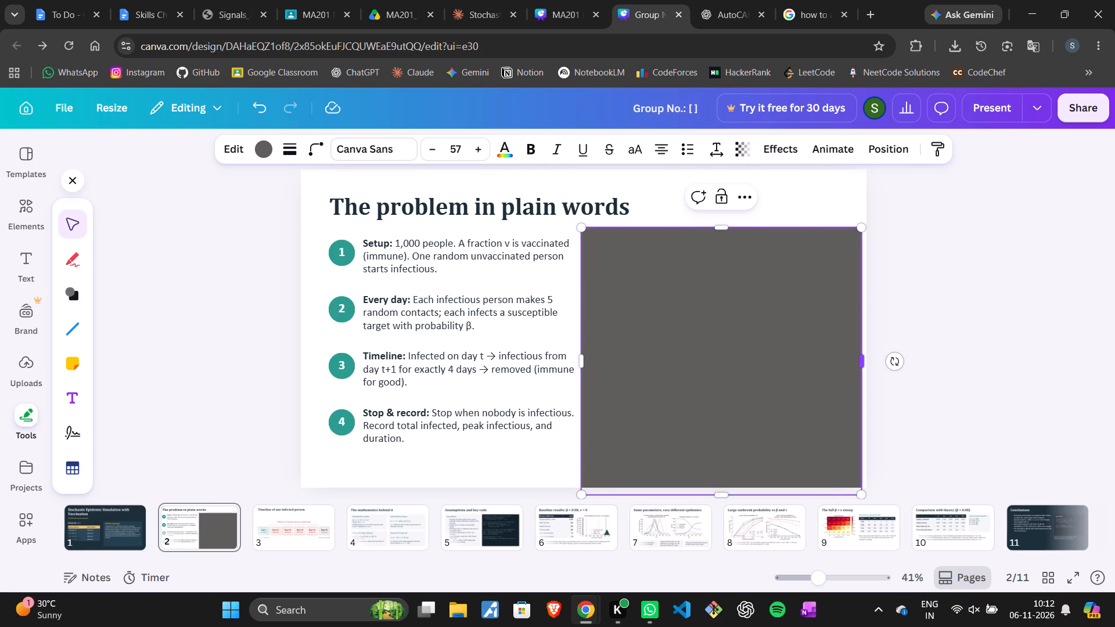
key(Delete)
click(825, 411)
right_click(825, 411)
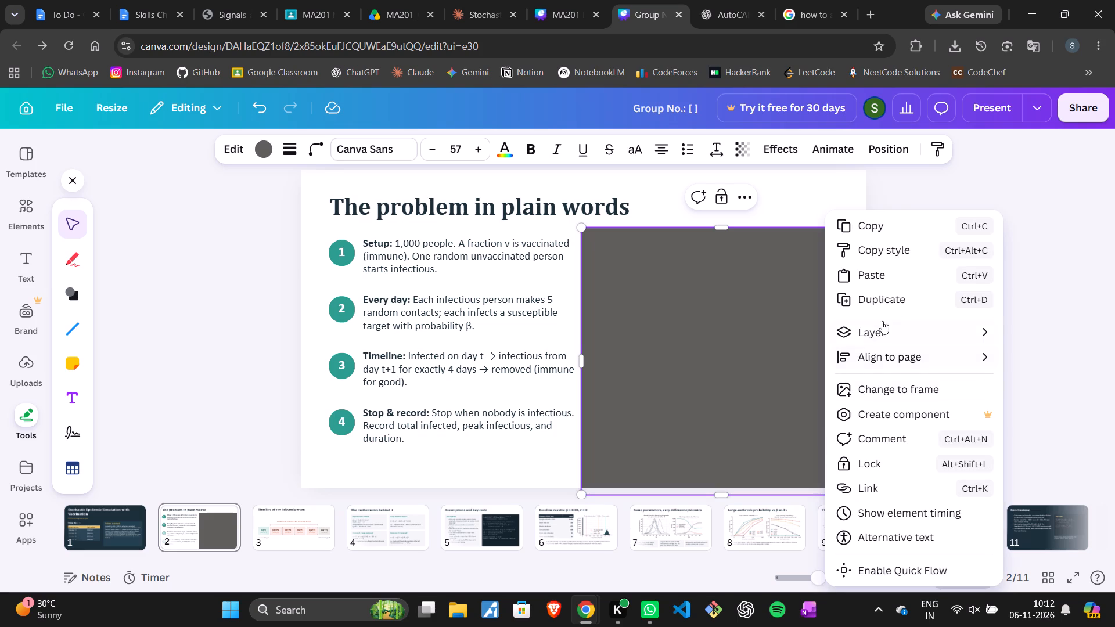
click(1037, 237)
click(768, 347)
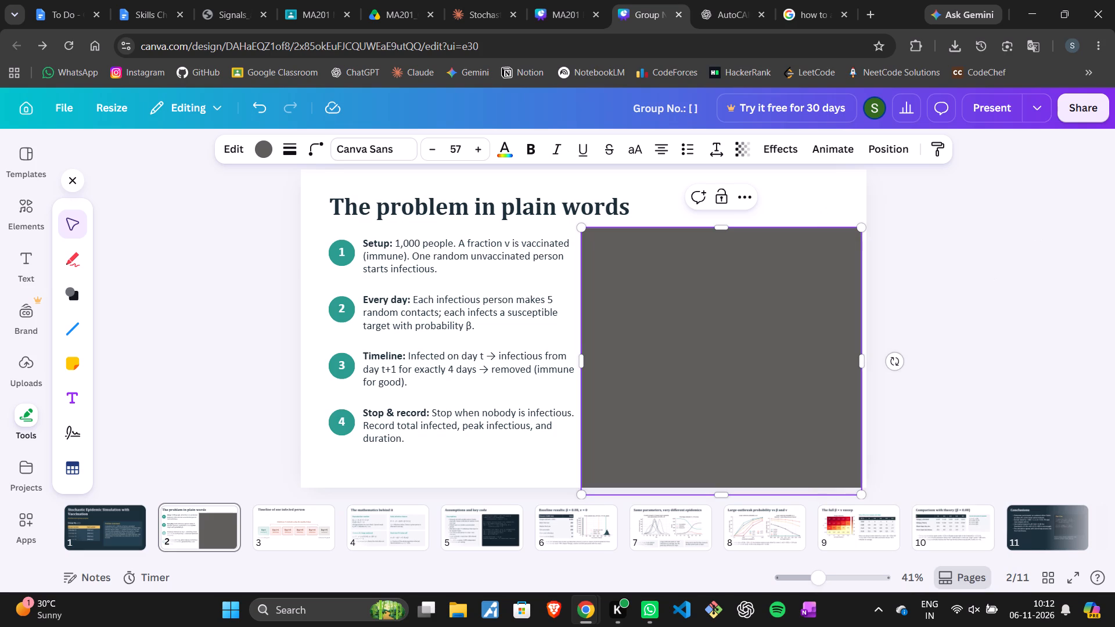
key(BackSpace)
key(shift+BackSpace)
text(|\)
key(Delete)
key(BackSpace)
key(Tab)
key(BackSpace)
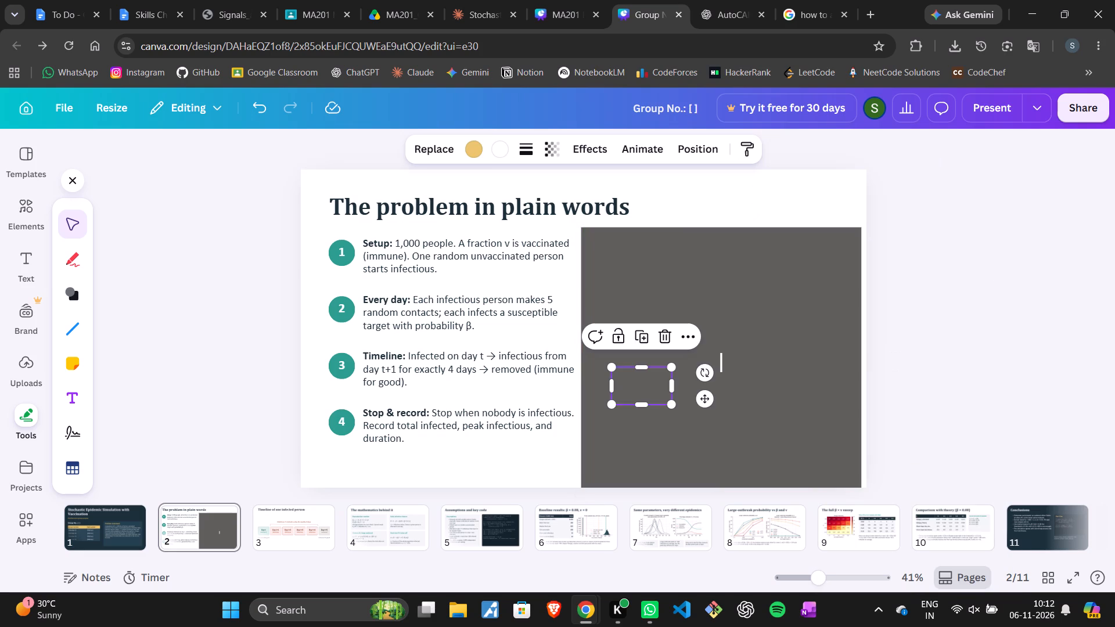
key(BackSpace)
key(backslash)
key(BackSpace)
key(BackSpace)
click(774, 365)
key(BackSpace)
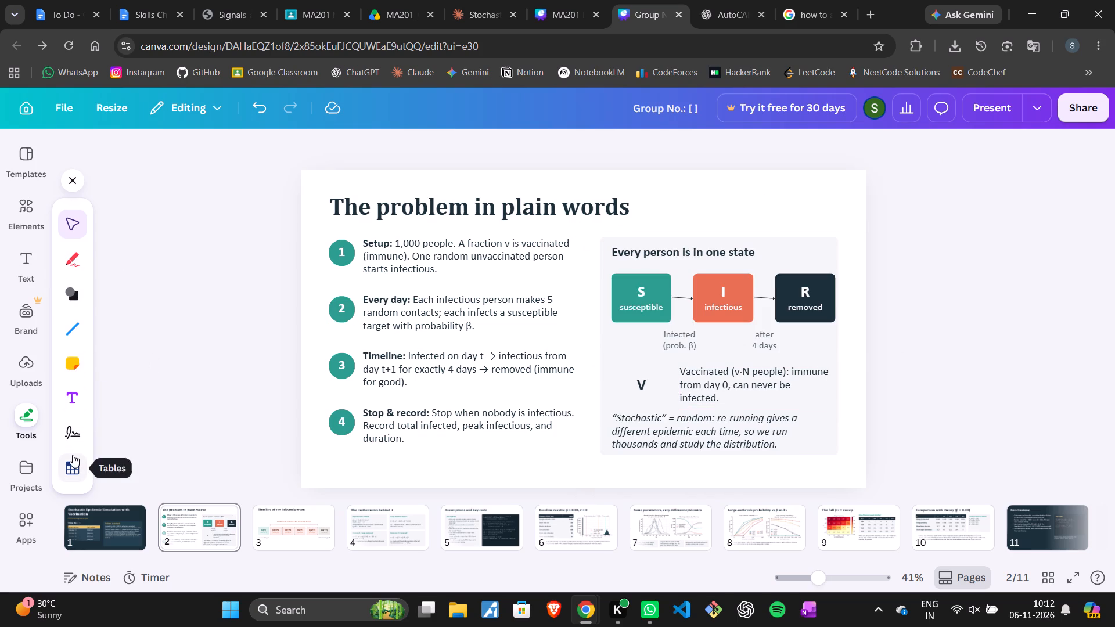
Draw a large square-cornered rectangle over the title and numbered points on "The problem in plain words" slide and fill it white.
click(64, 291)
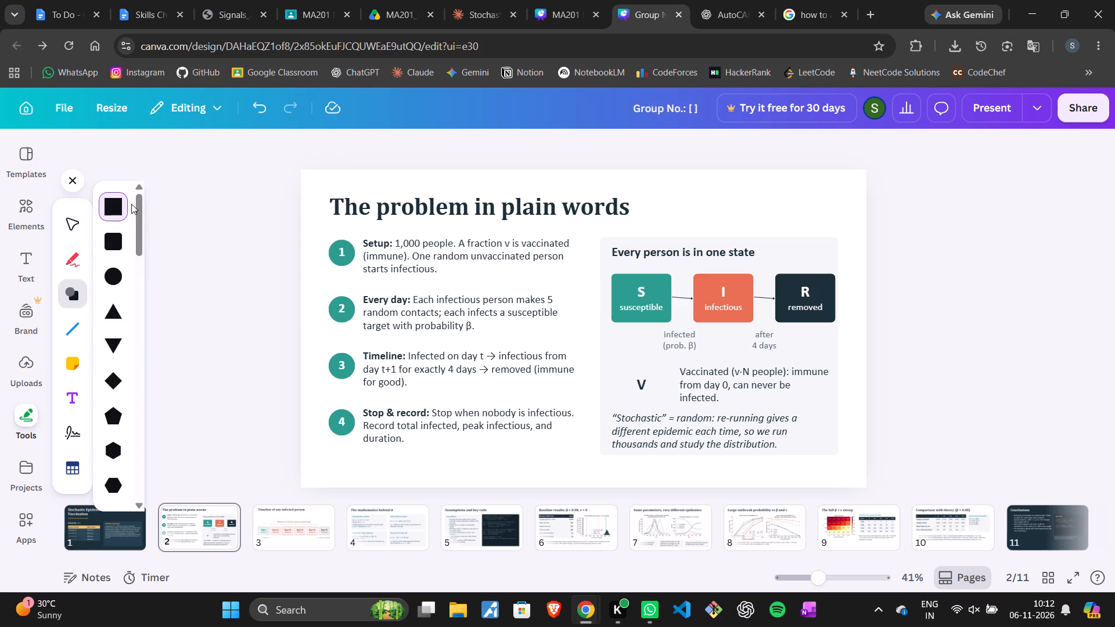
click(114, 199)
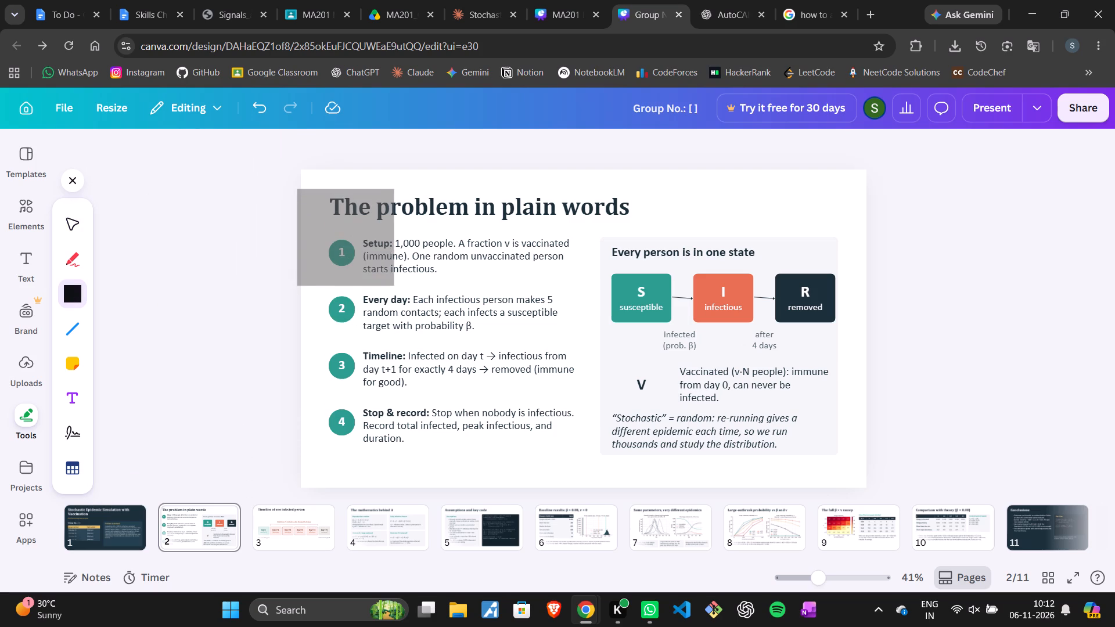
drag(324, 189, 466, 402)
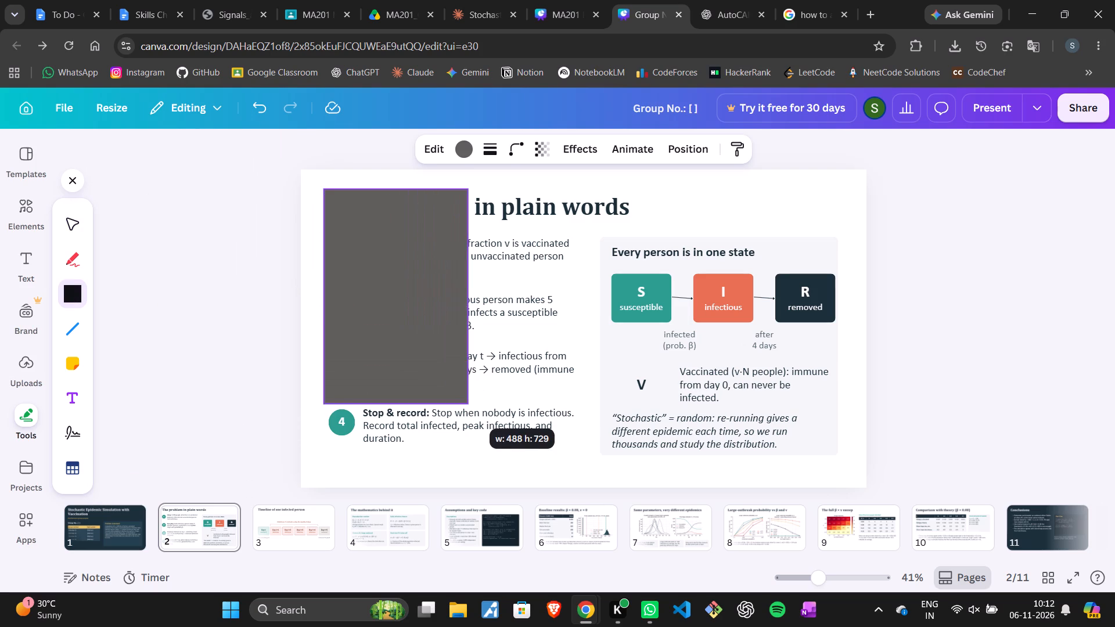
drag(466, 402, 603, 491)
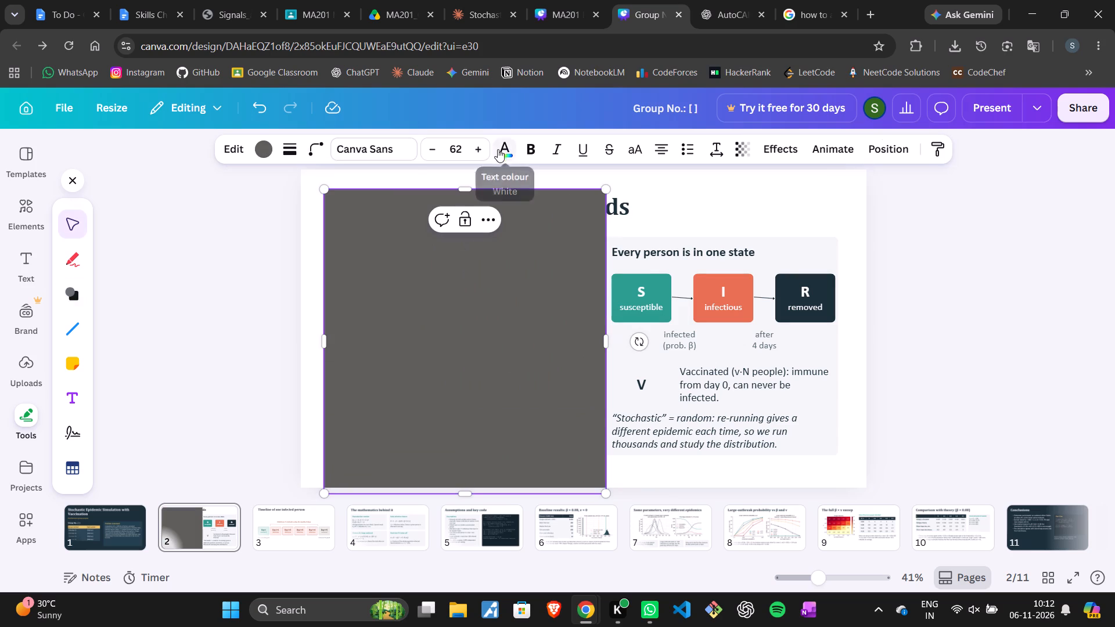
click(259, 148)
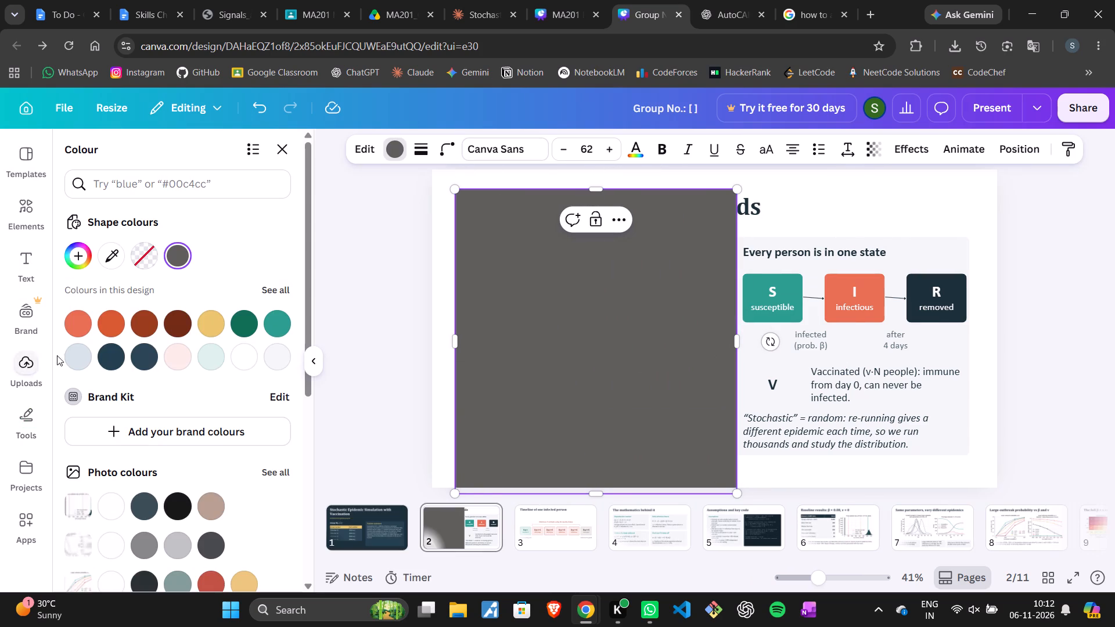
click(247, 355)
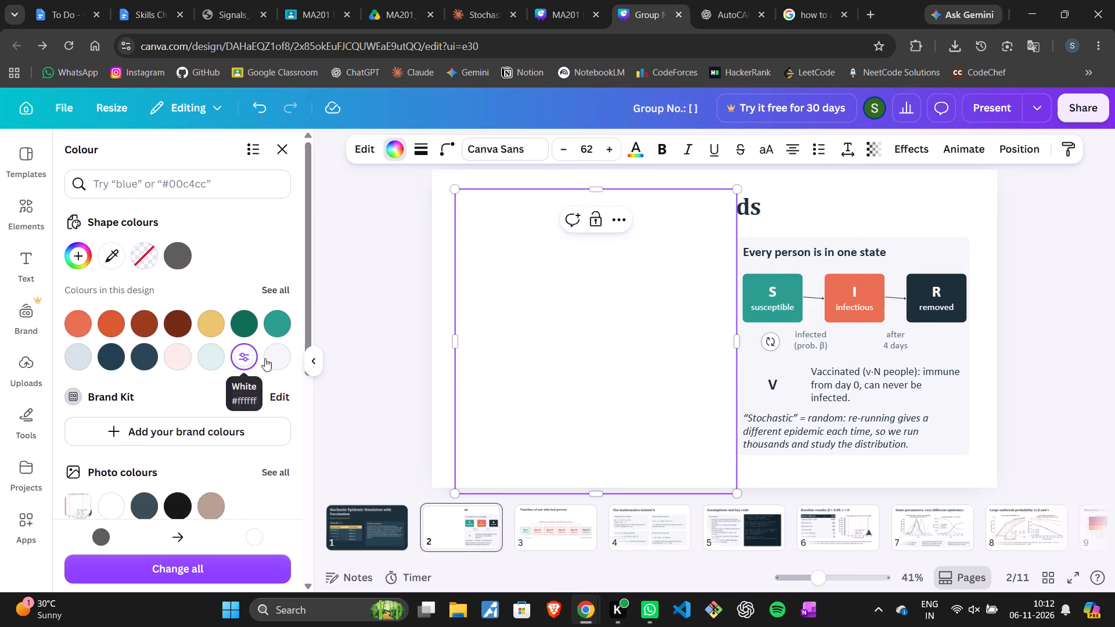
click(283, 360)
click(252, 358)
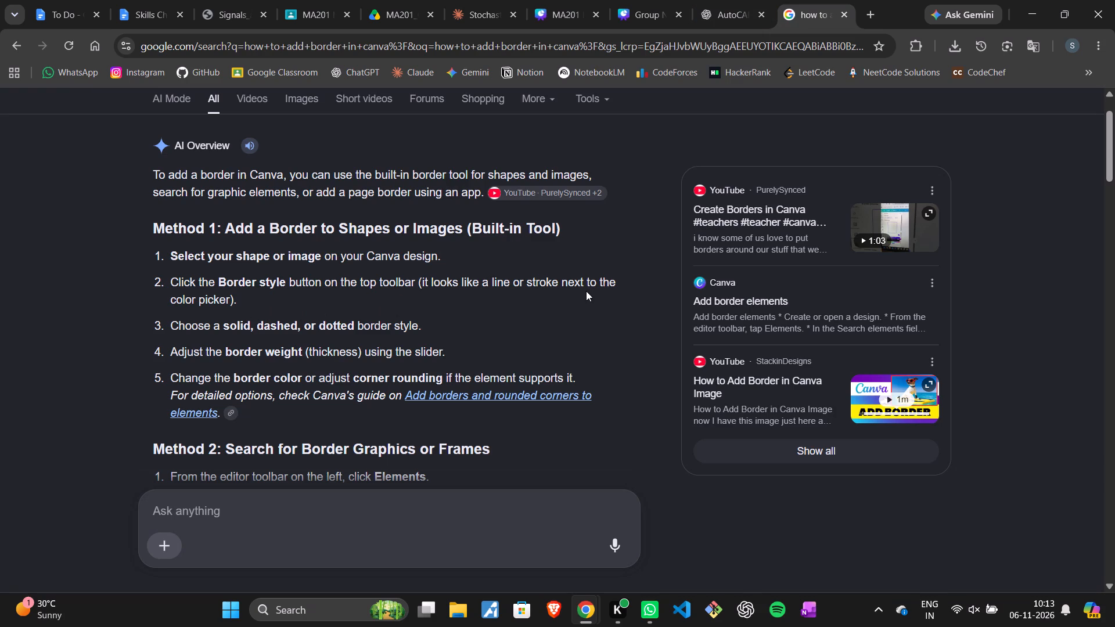
click(678, 0)
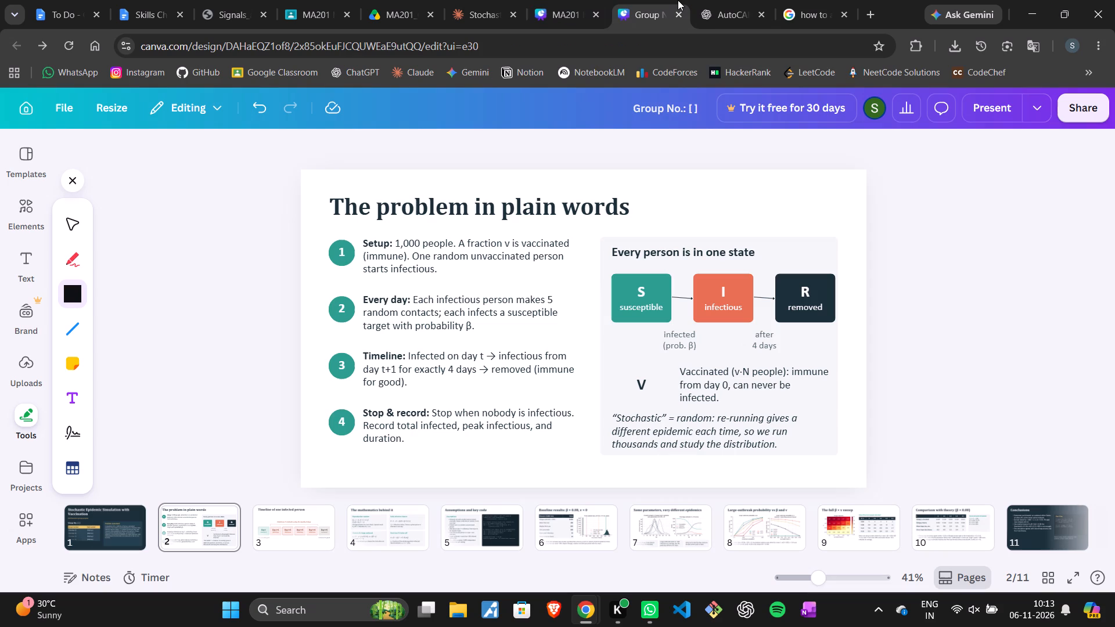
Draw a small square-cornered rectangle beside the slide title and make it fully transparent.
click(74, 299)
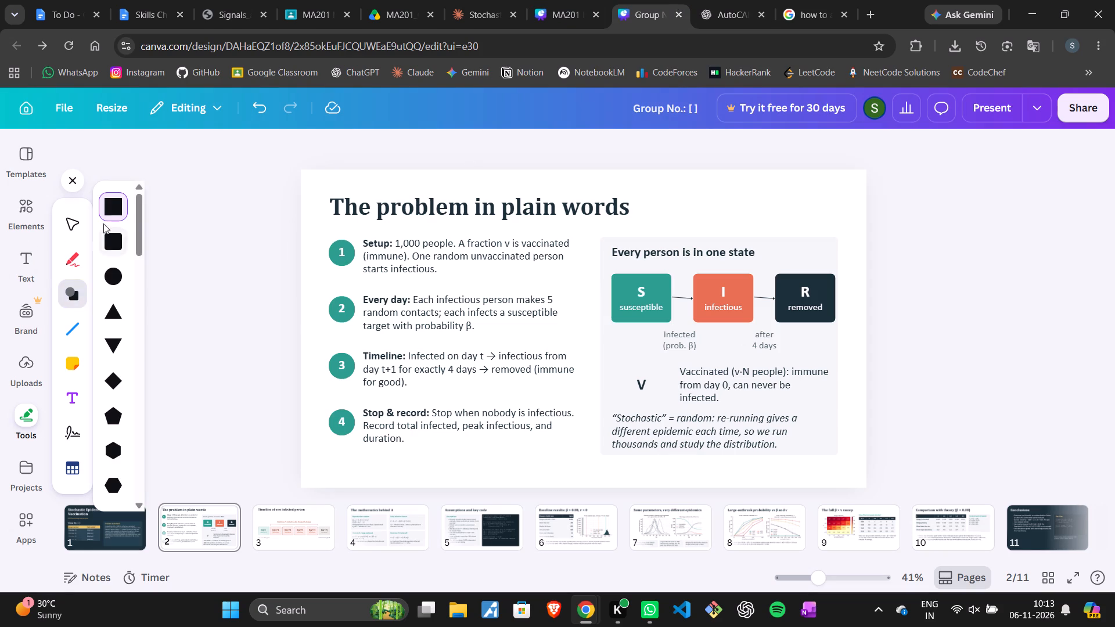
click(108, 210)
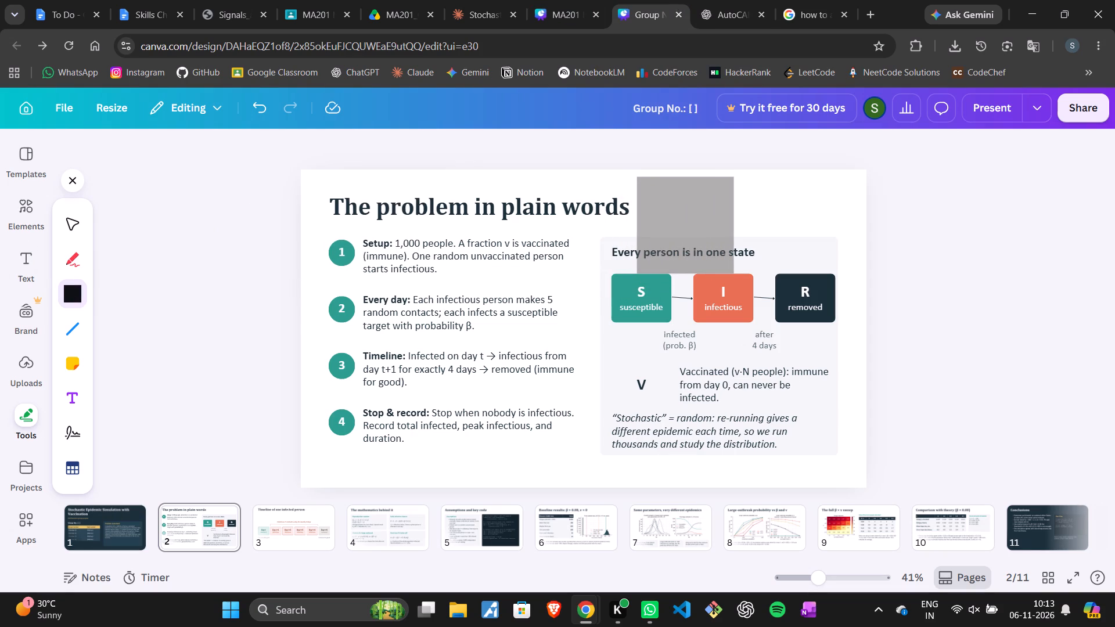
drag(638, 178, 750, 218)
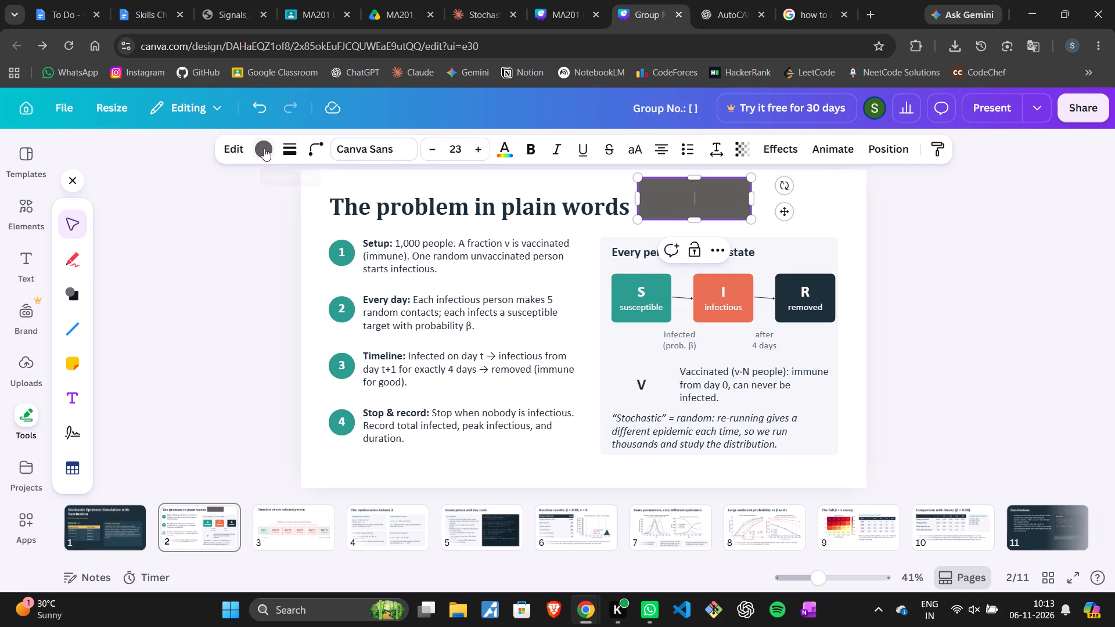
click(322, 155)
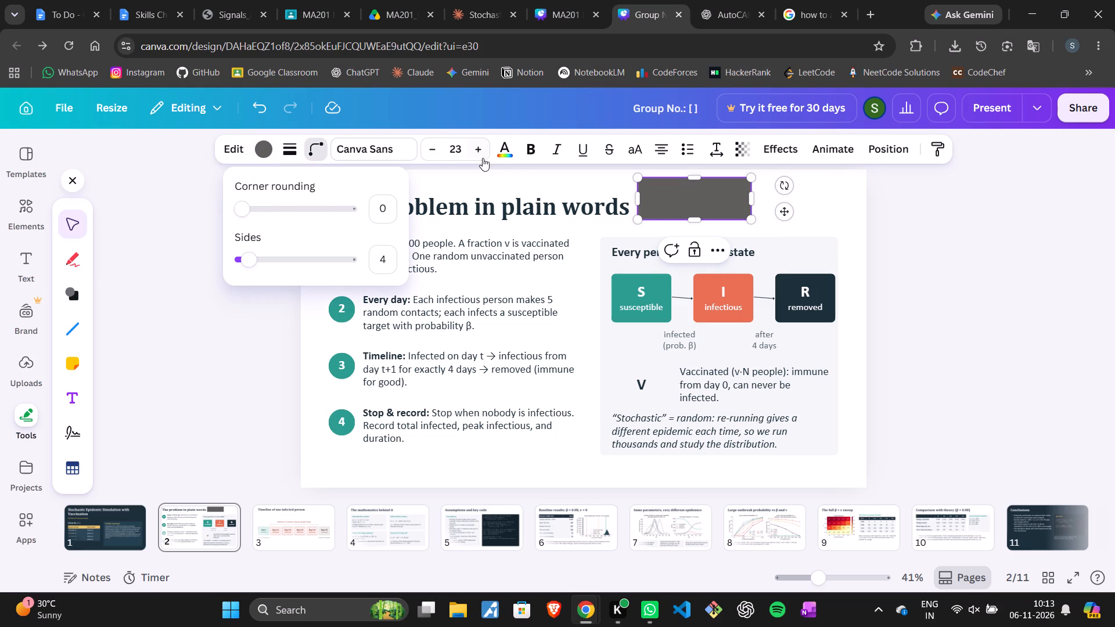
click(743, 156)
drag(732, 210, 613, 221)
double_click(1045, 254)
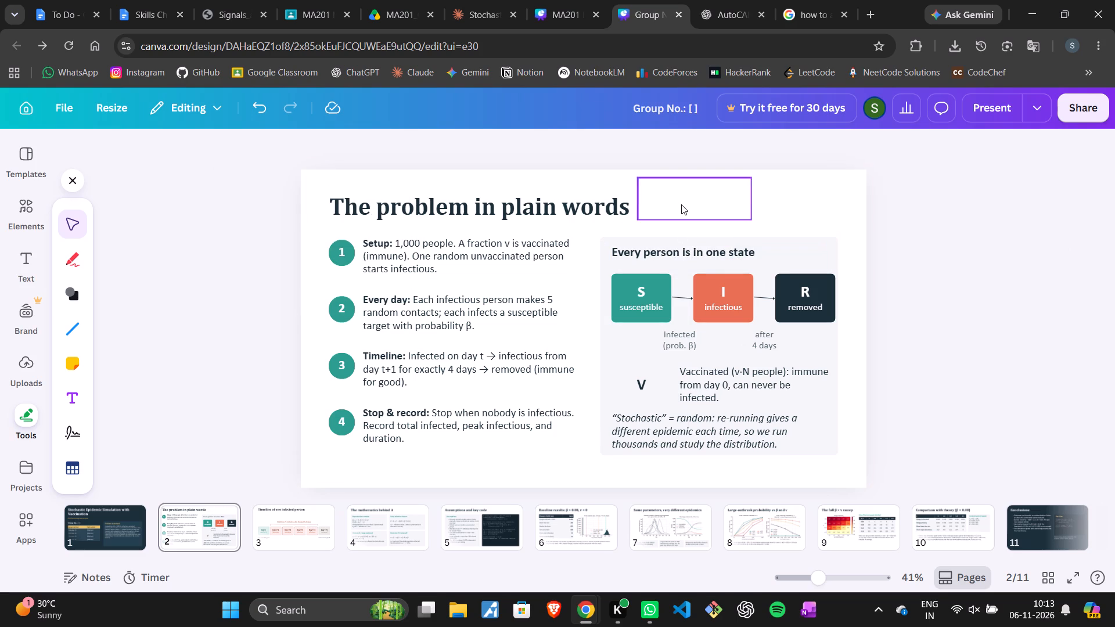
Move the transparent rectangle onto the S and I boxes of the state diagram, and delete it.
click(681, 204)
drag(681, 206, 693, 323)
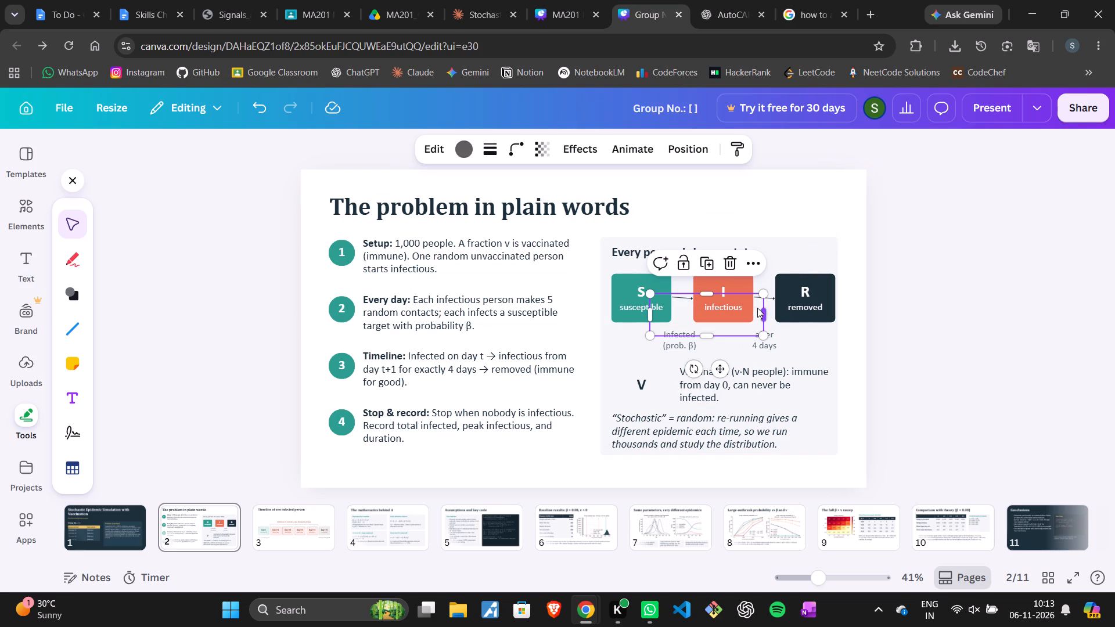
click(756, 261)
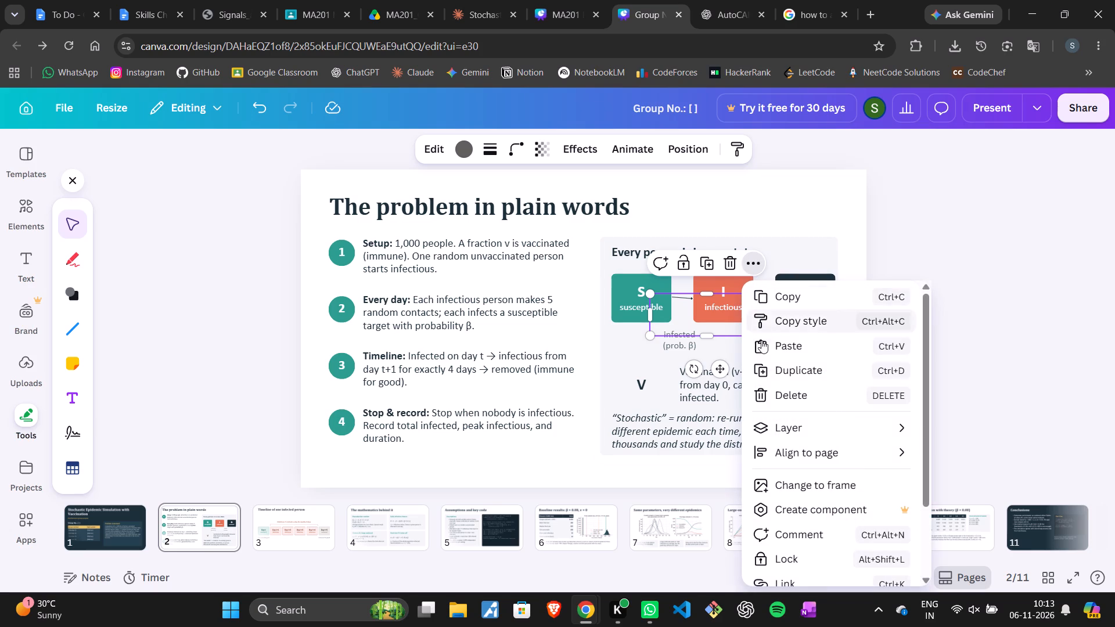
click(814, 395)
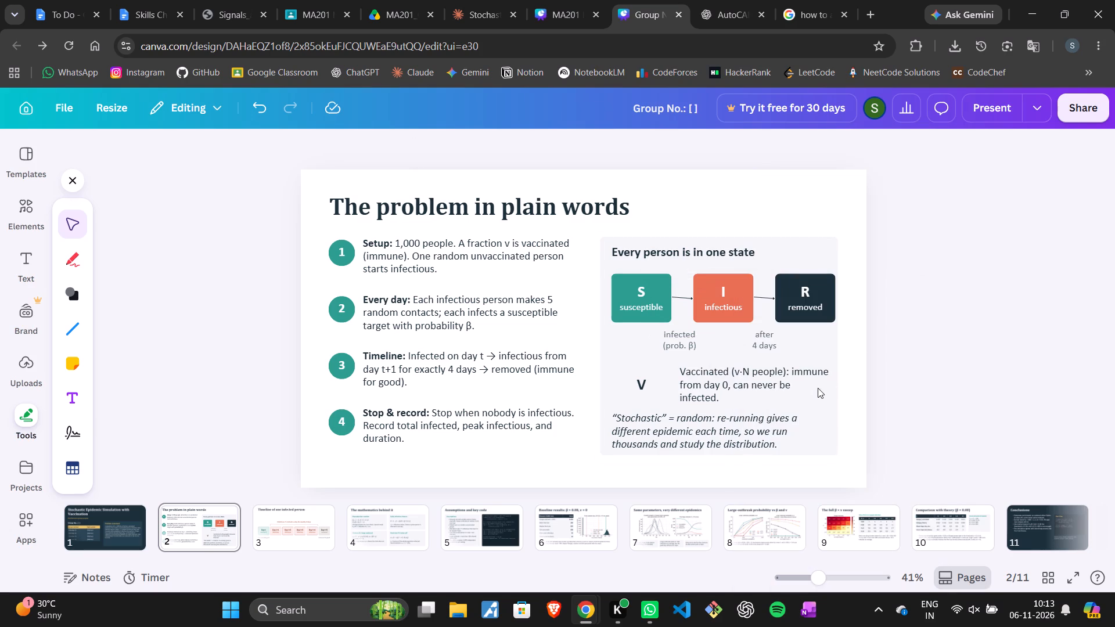
Copy the background panel behind "Every person is in one state" and paste it onto the "Our Understanding of the problem" slide in MA201 Project.
click(562, 0)
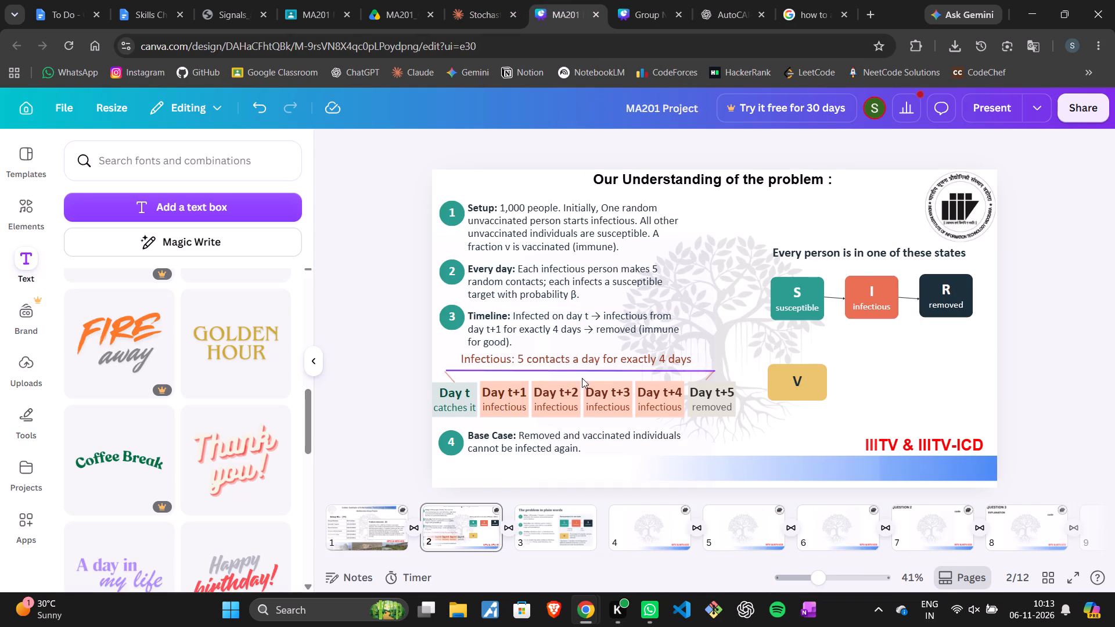
click(743, 228)
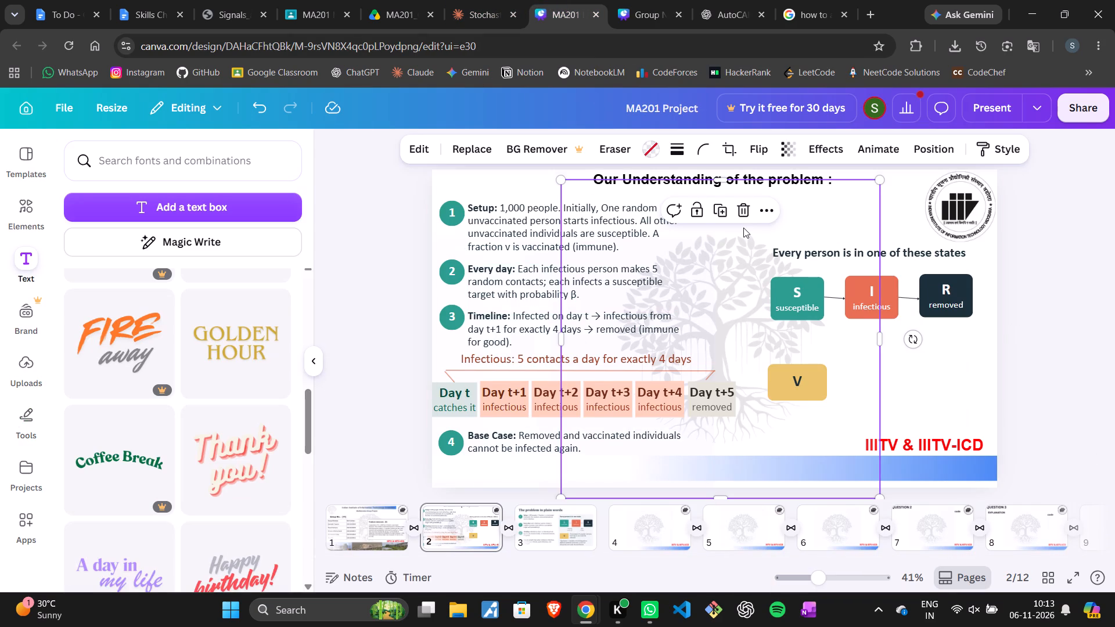
click(677, 0)
click(652, 267)
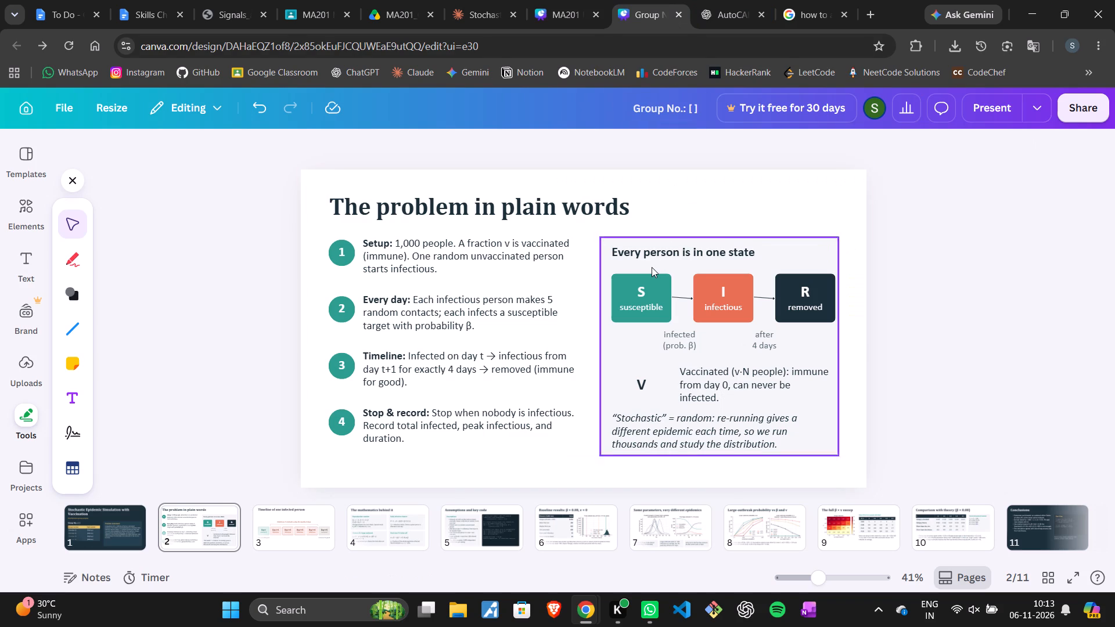
key(ctrl+c)
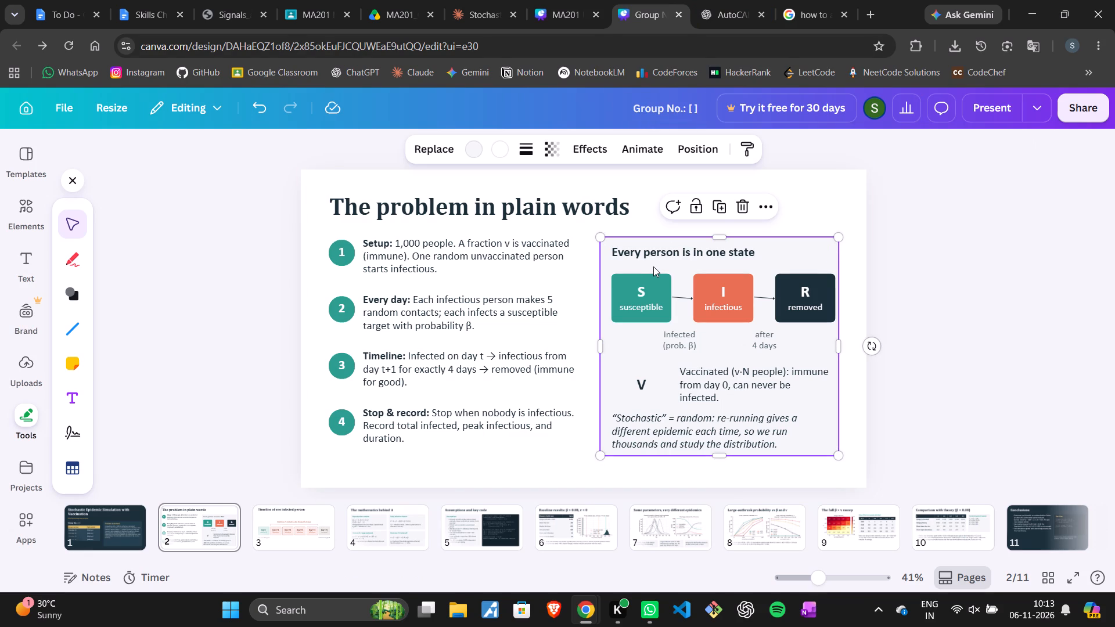
click(566, 0)
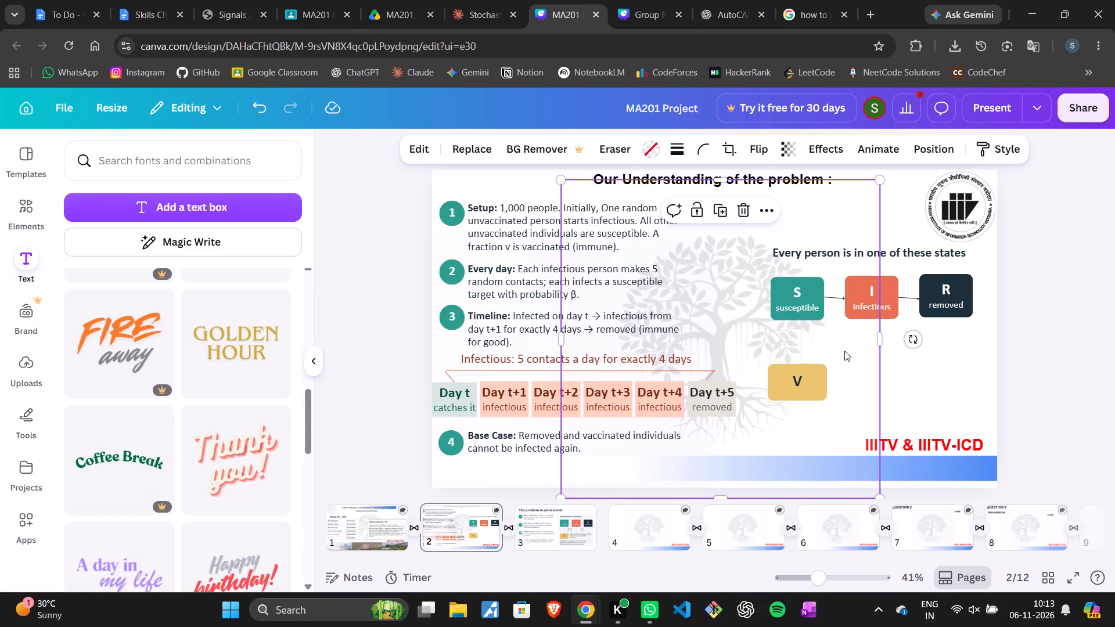
key(ctrl+v)
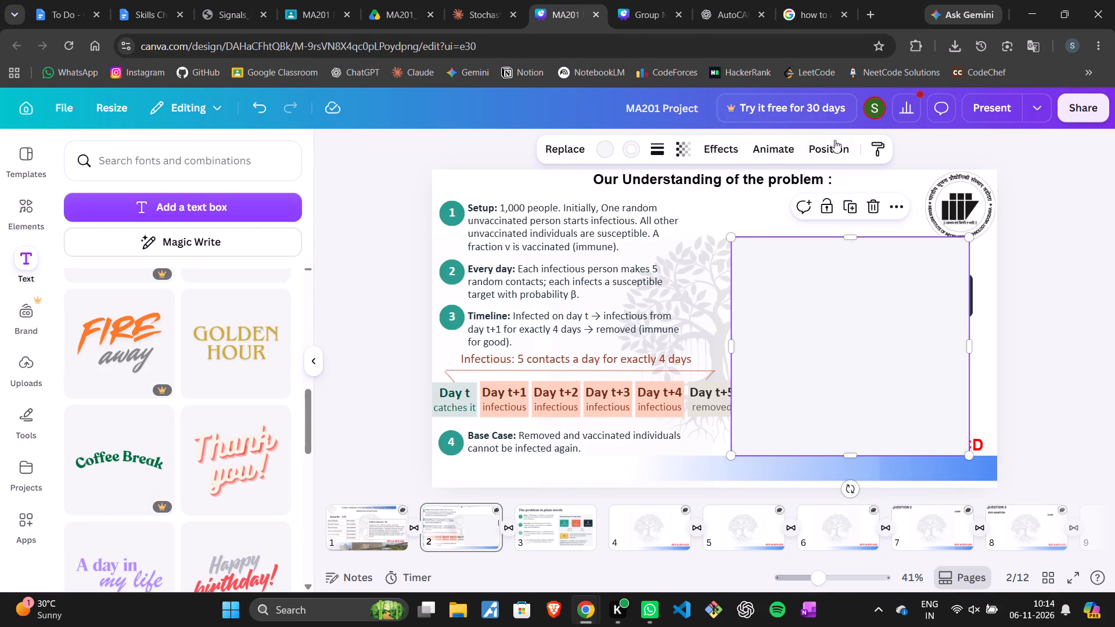
Make the pasted panel almost fully transparent so the state diagram shows through it.
click(877, 369)
click(873, 317)
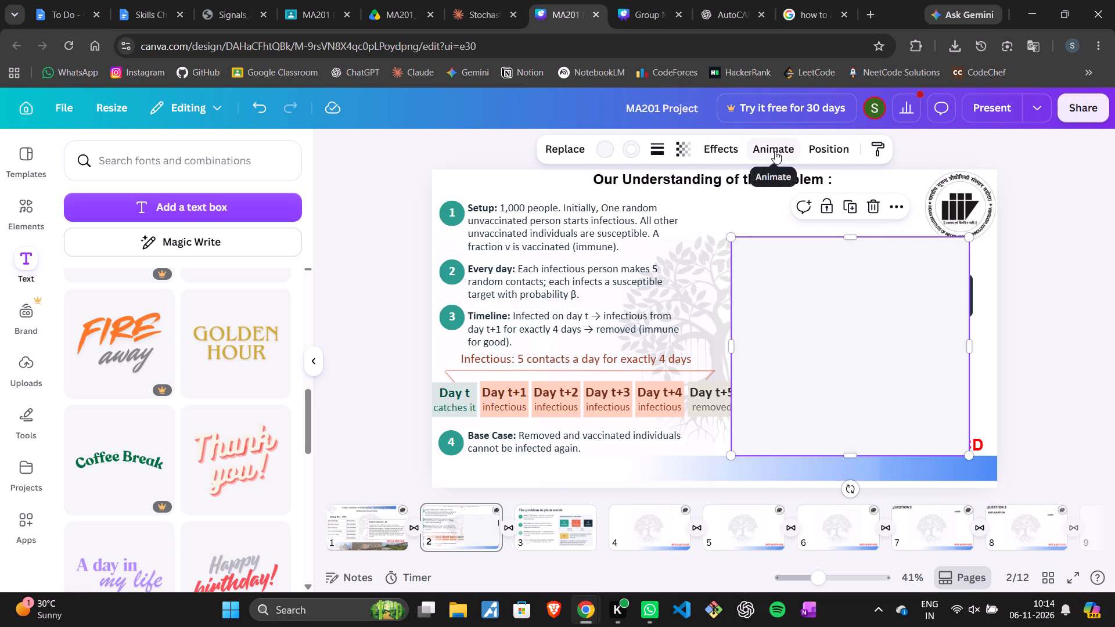
click(685, 150)
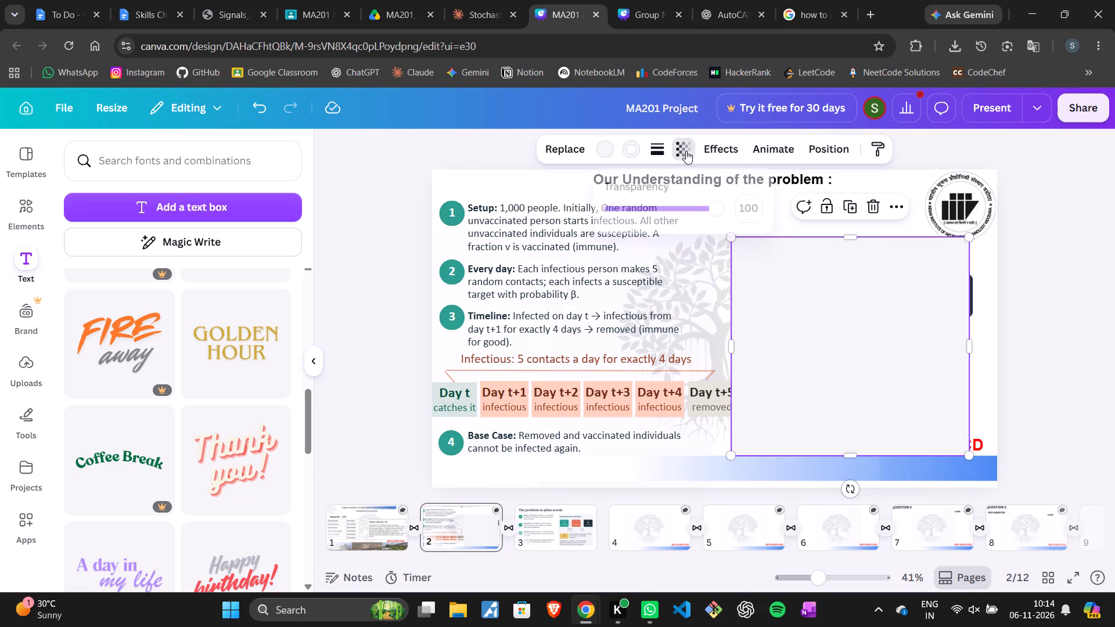
drag(685, 208, 603, 204)
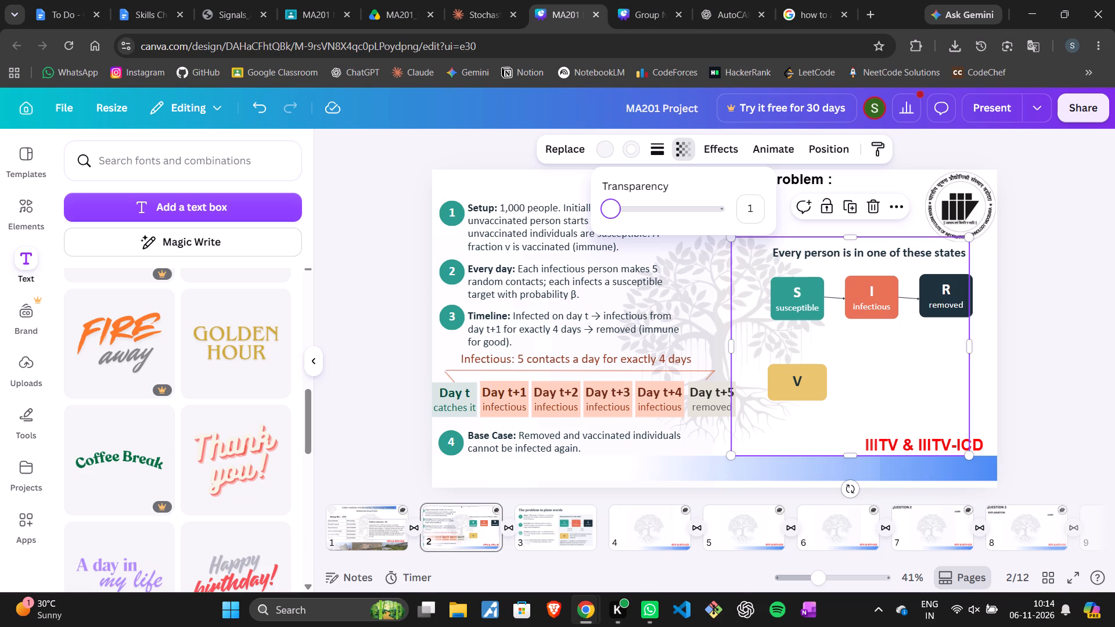
drag(603, 204, 623, 219)
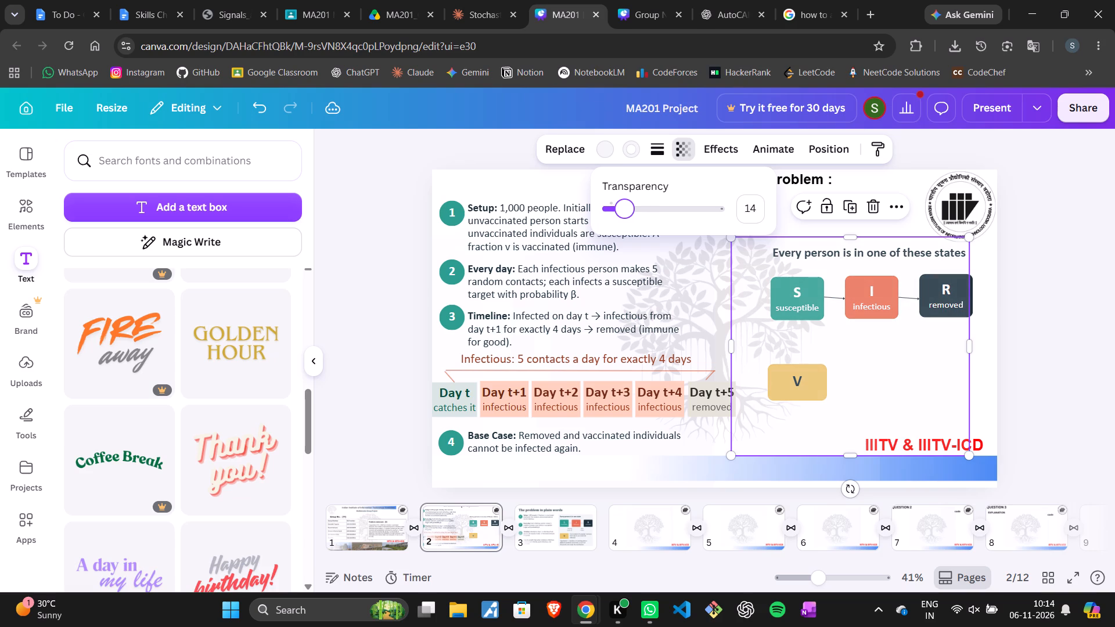
drag(623, 219, 606, 215)
click(1062, 319)
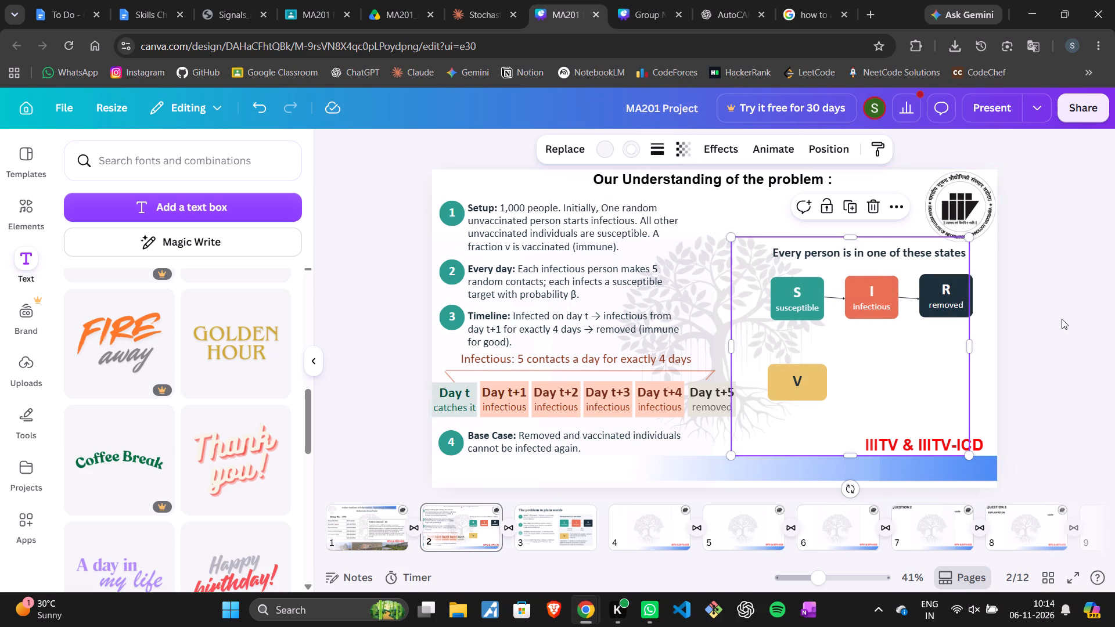
Move the see-through panel around the S, I, R and V state diagram and shorten it to end above the IIITV & IIITV-ICD text.
drag(824, 368, 842, 364)
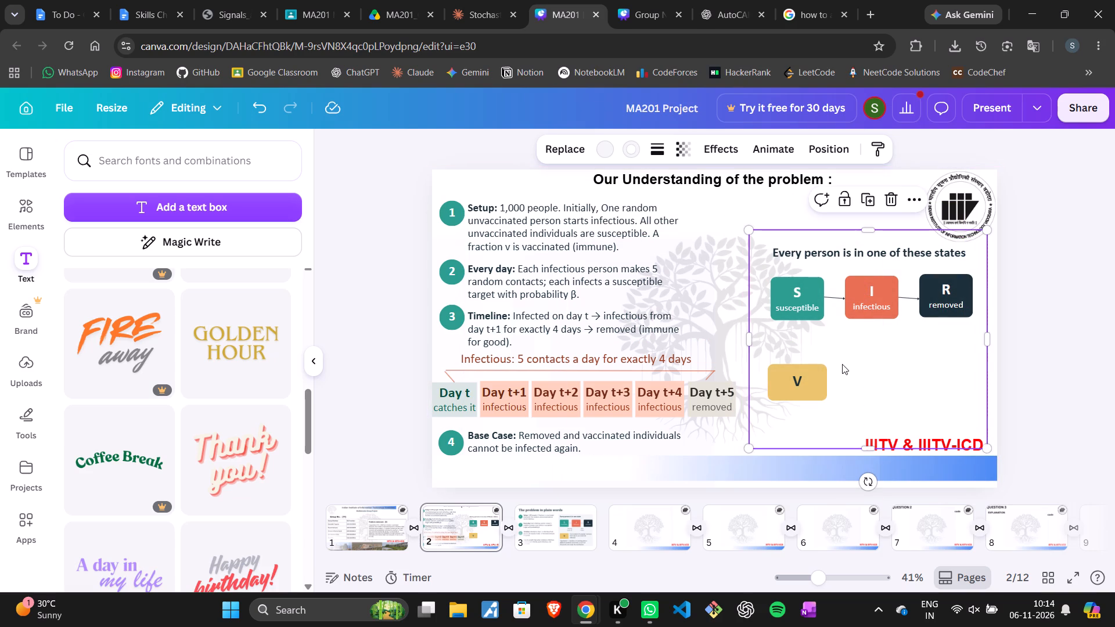
drag(837, 449, 839, 416)
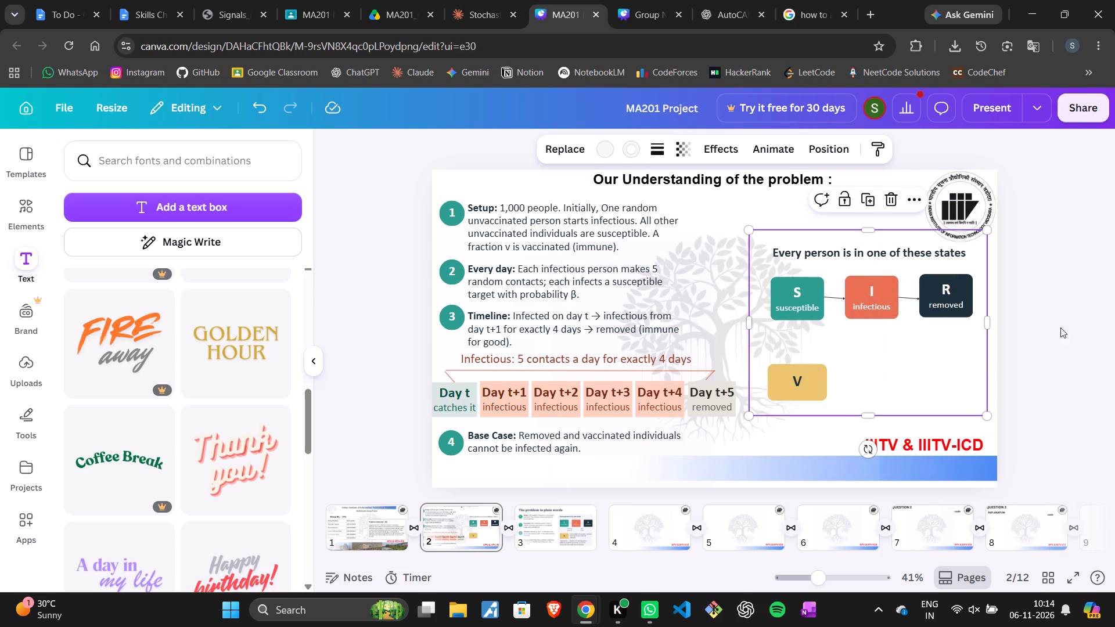
click(1114, 326)
drag(934, 335, 934, 352)
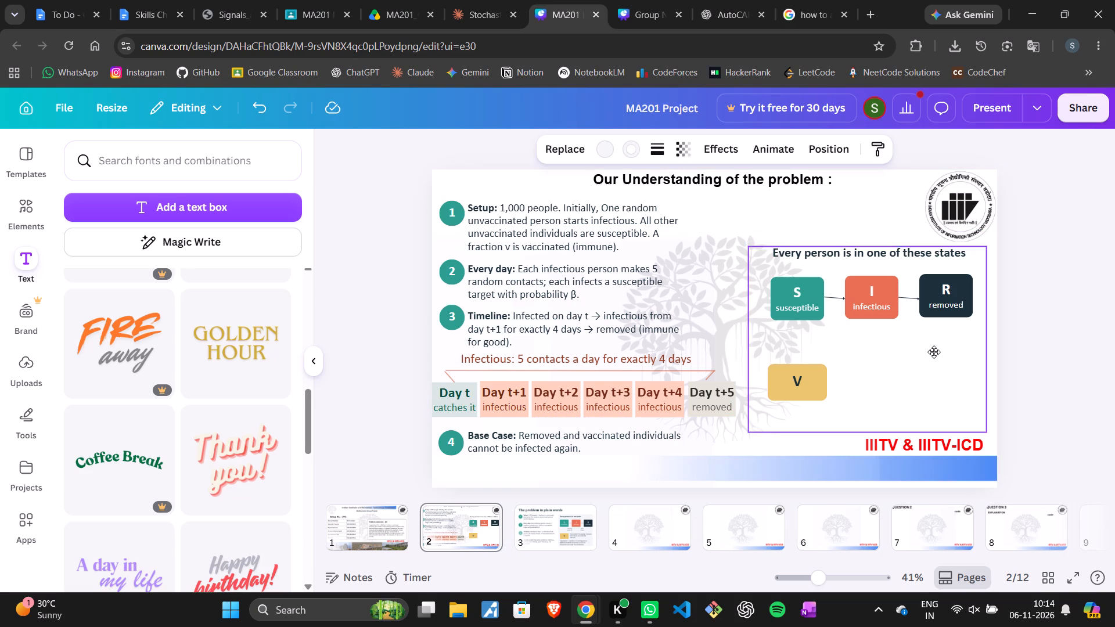
drag(934, 352, 937, 347)
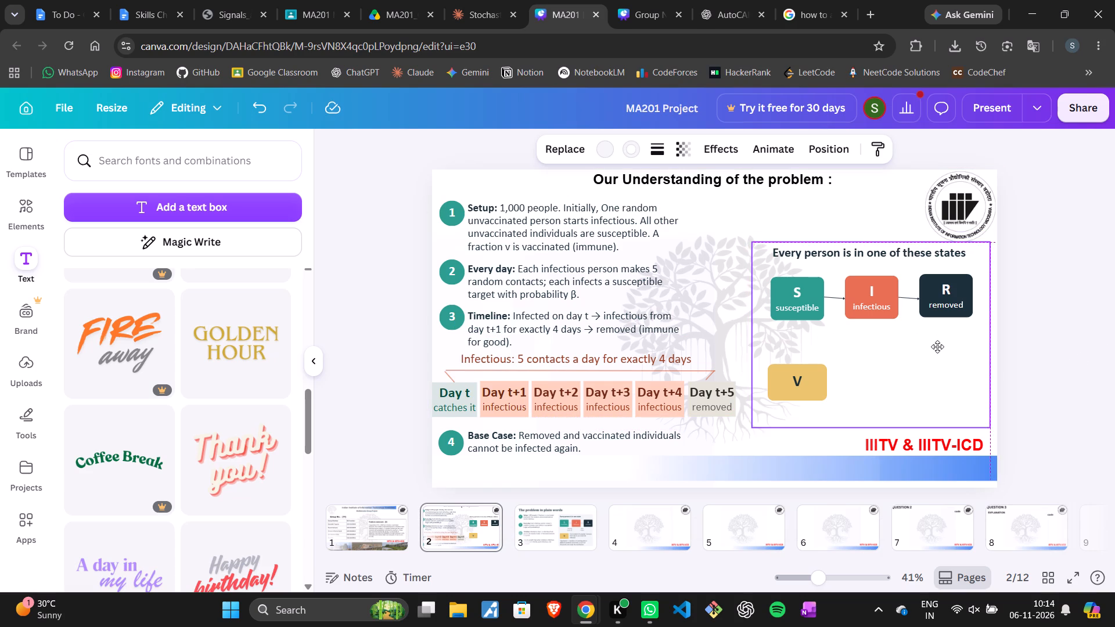
drag(937, 347, 938, 348)
drag(879, 434, 884, 421)
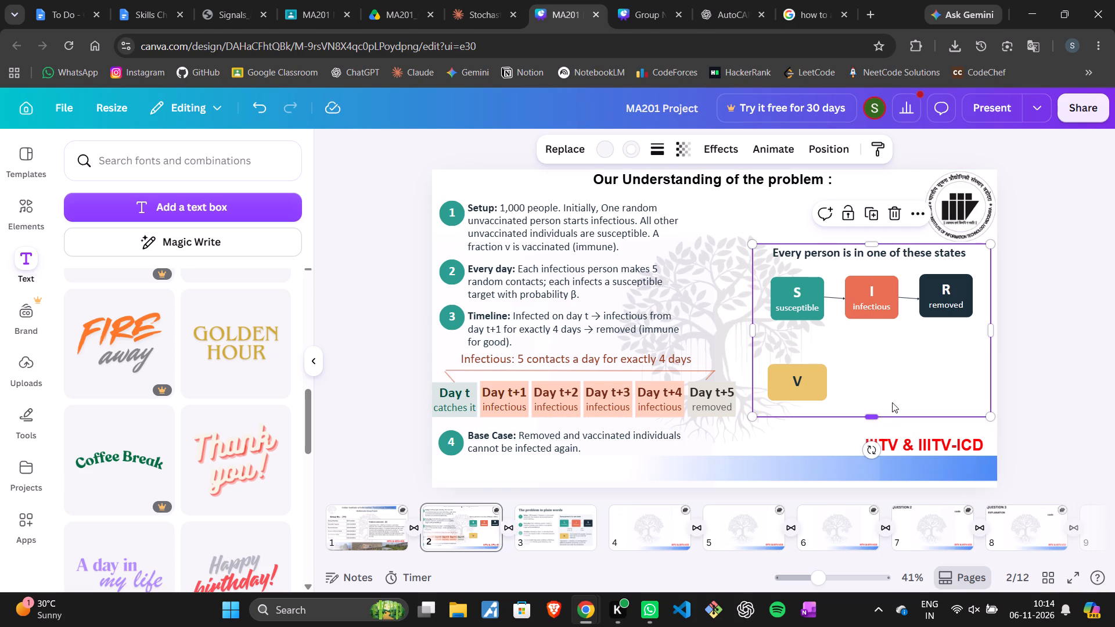
click(898, 382)
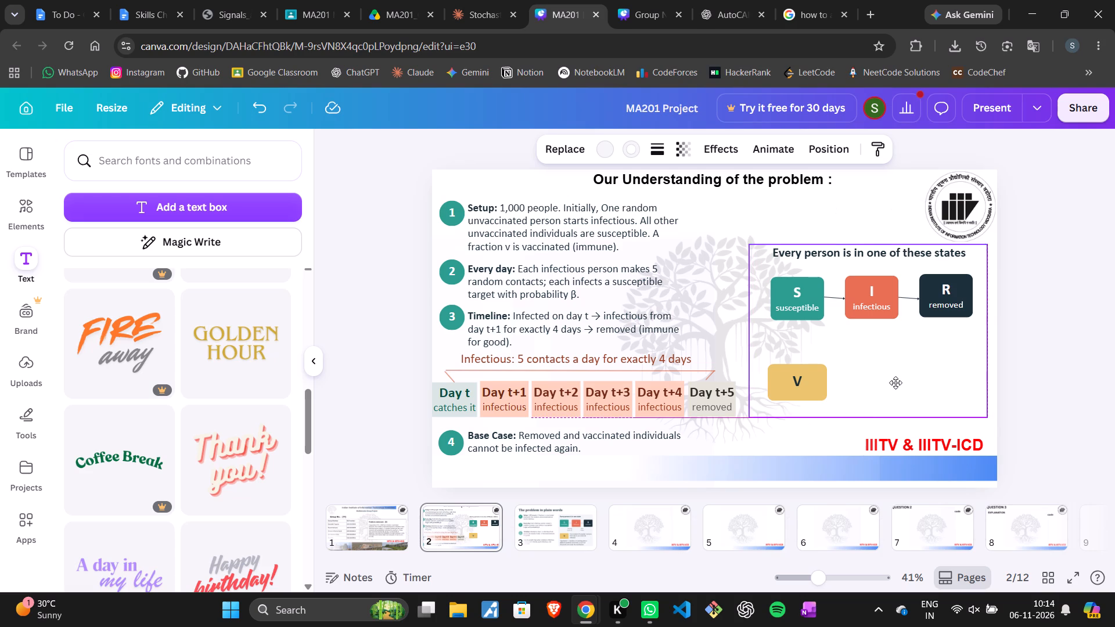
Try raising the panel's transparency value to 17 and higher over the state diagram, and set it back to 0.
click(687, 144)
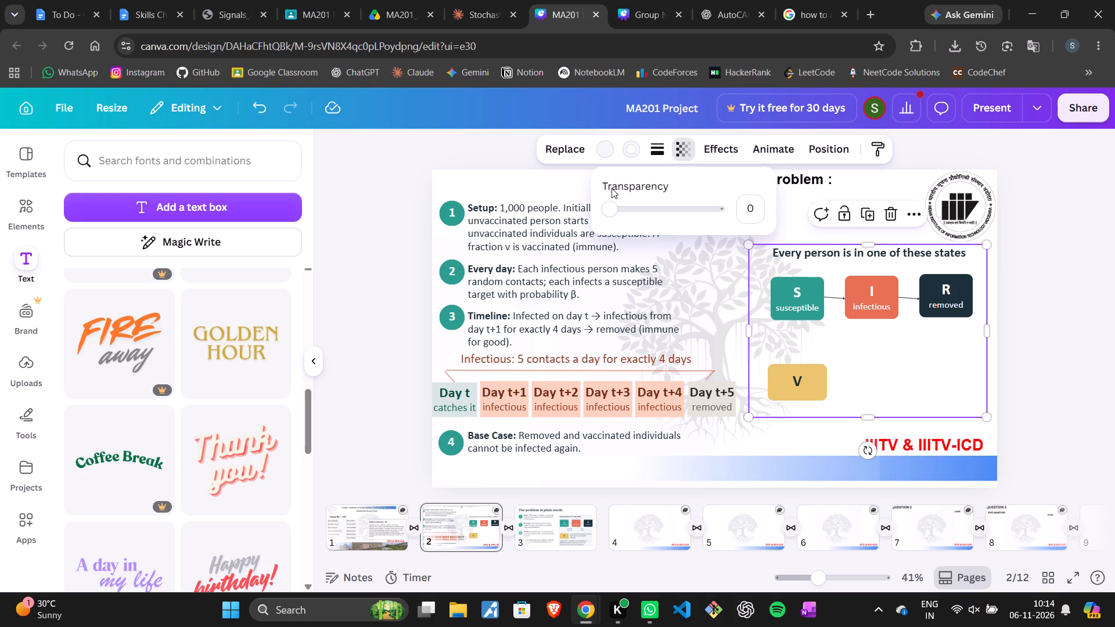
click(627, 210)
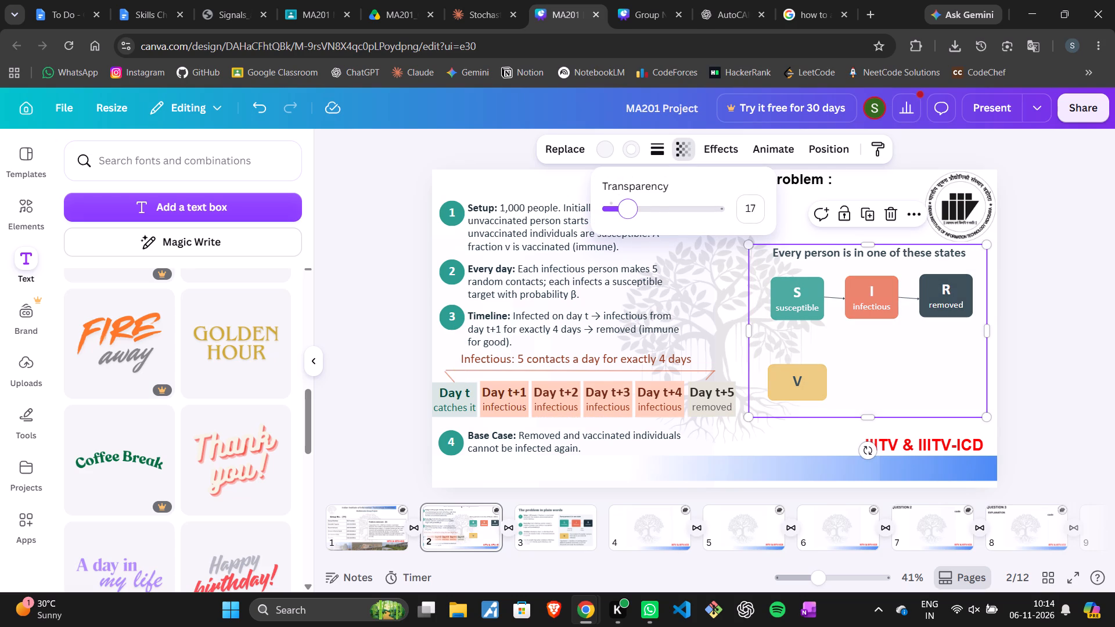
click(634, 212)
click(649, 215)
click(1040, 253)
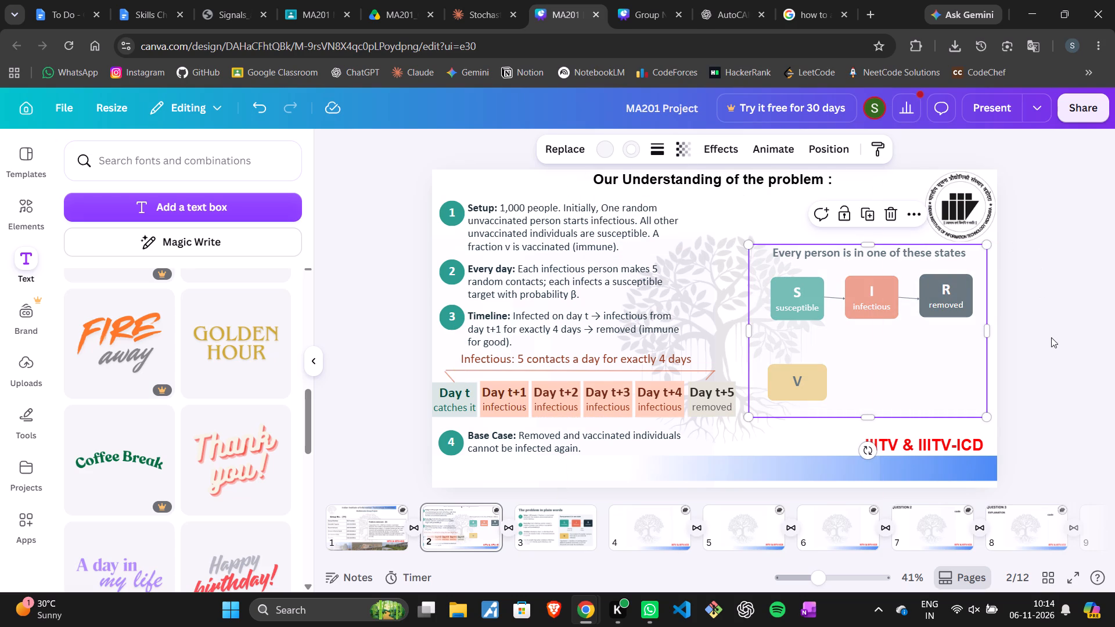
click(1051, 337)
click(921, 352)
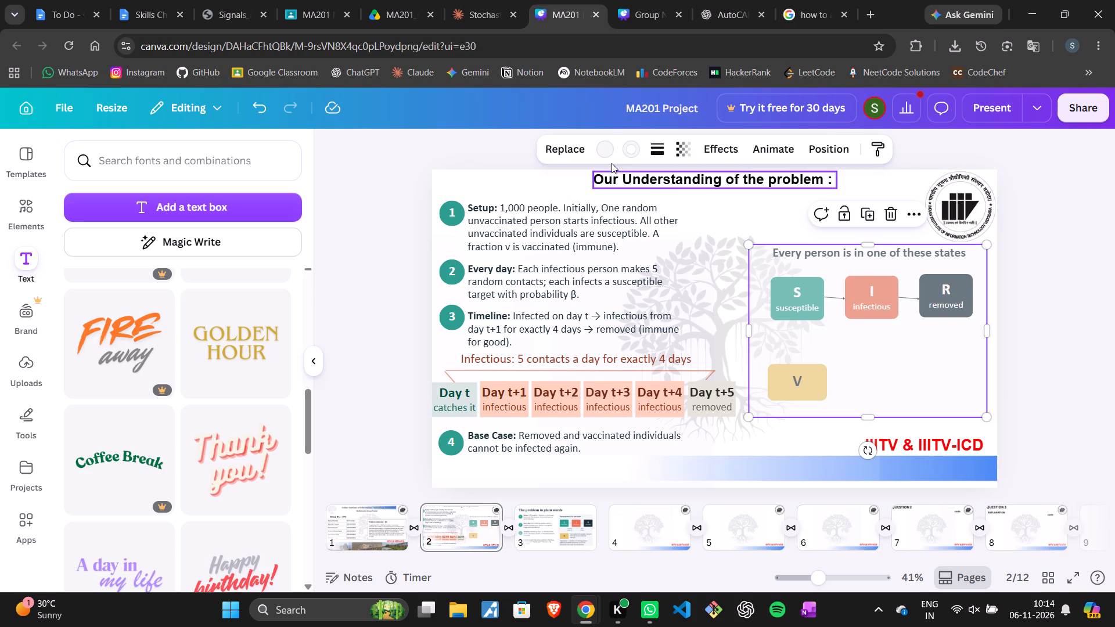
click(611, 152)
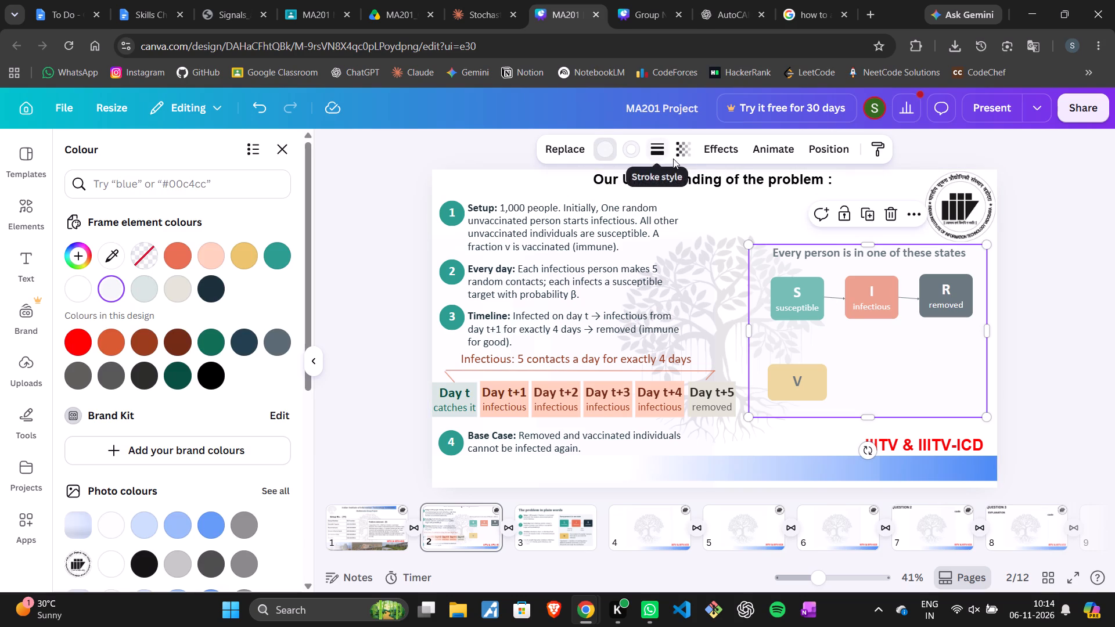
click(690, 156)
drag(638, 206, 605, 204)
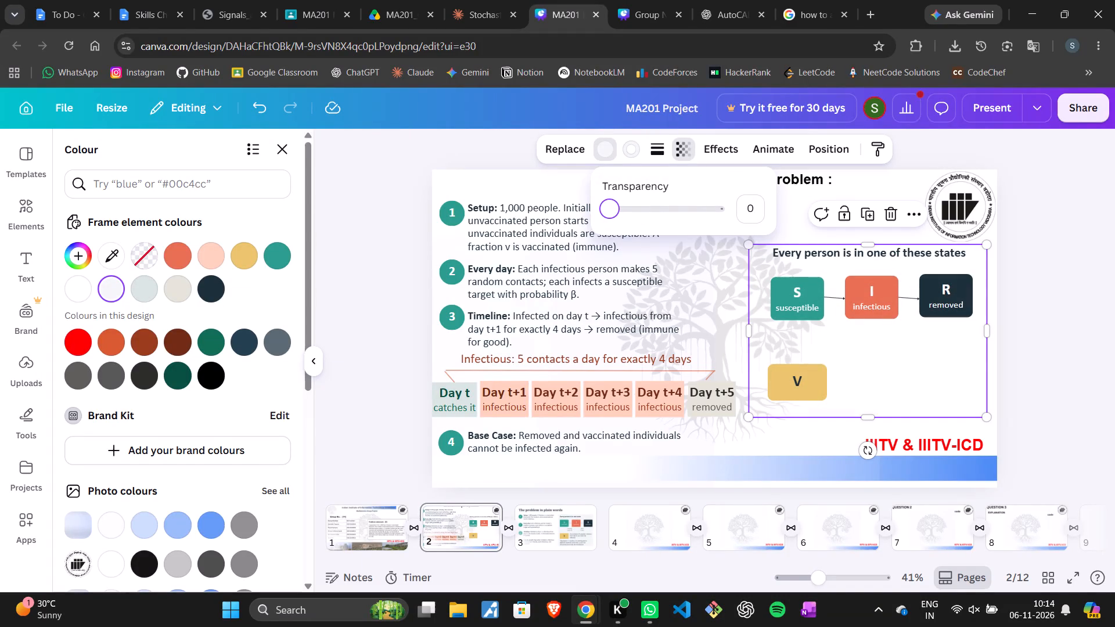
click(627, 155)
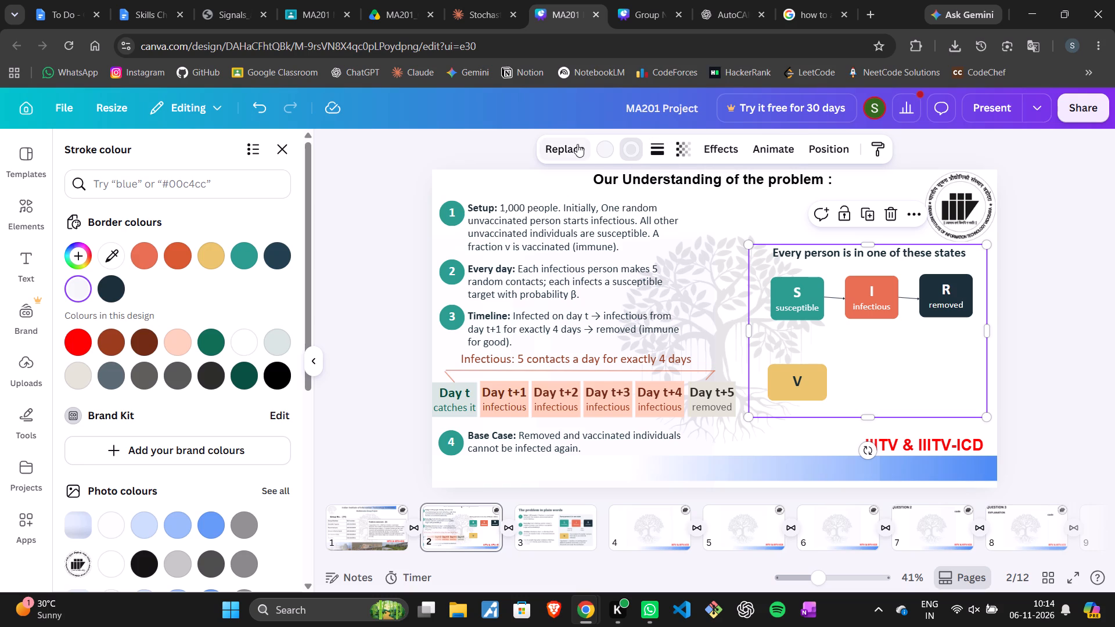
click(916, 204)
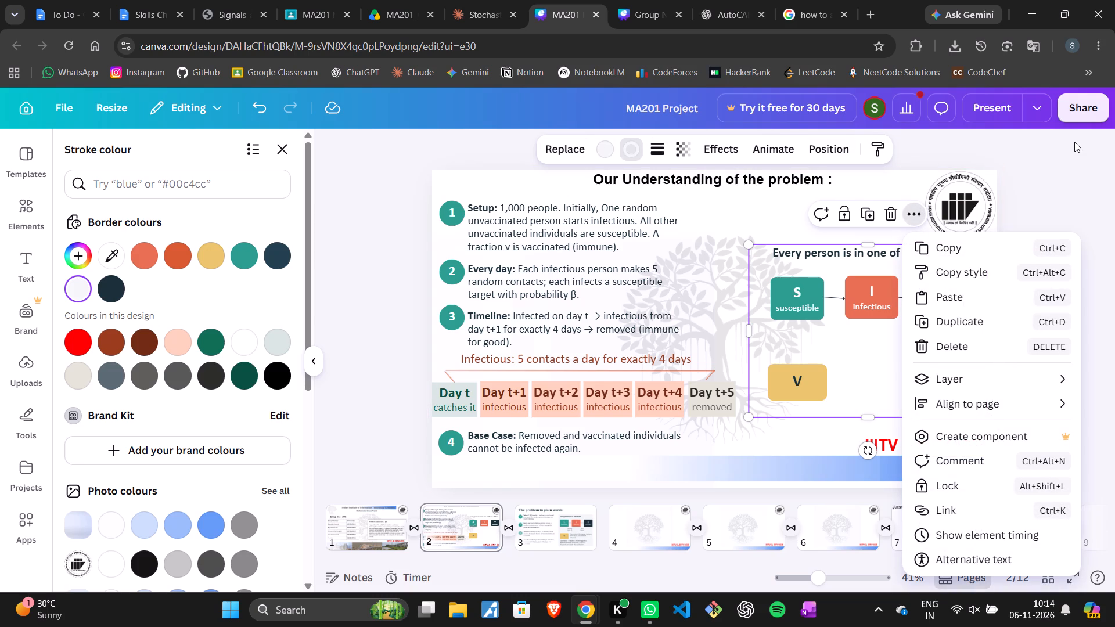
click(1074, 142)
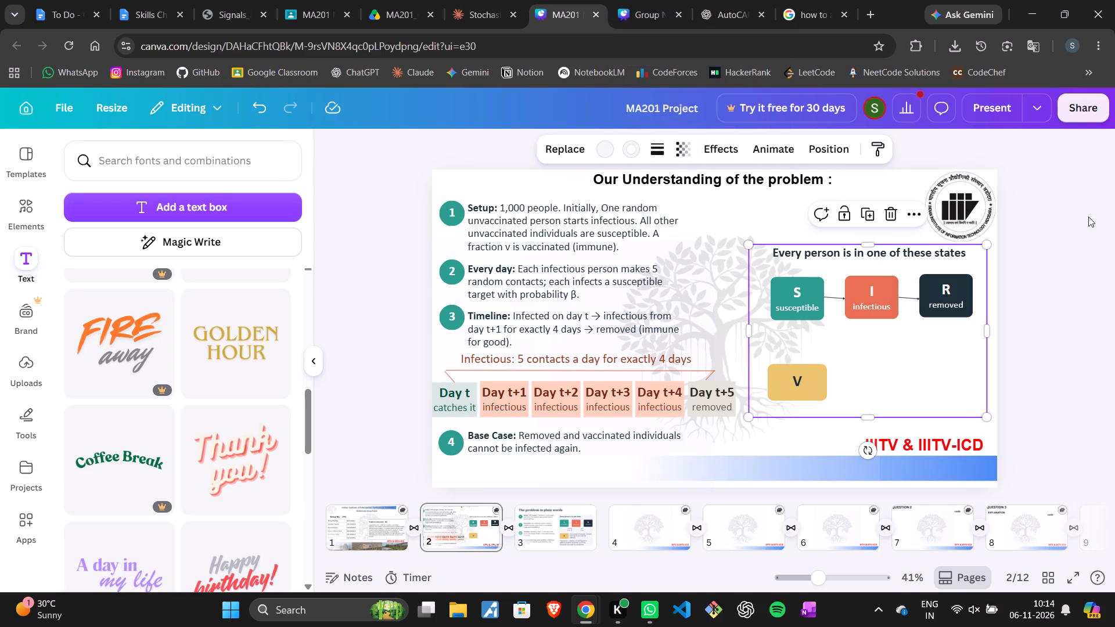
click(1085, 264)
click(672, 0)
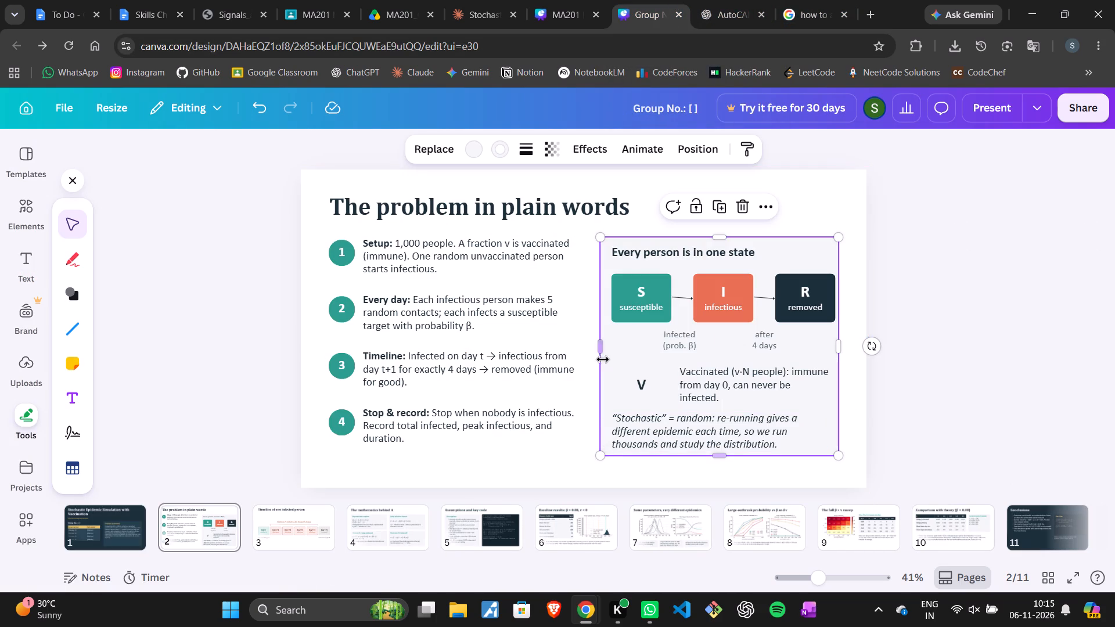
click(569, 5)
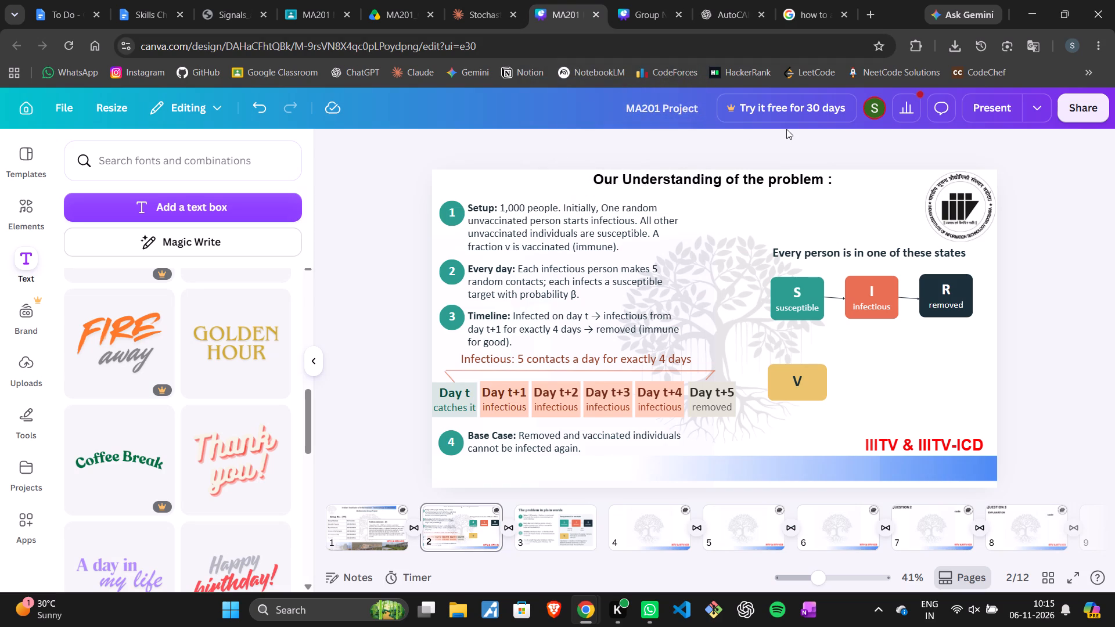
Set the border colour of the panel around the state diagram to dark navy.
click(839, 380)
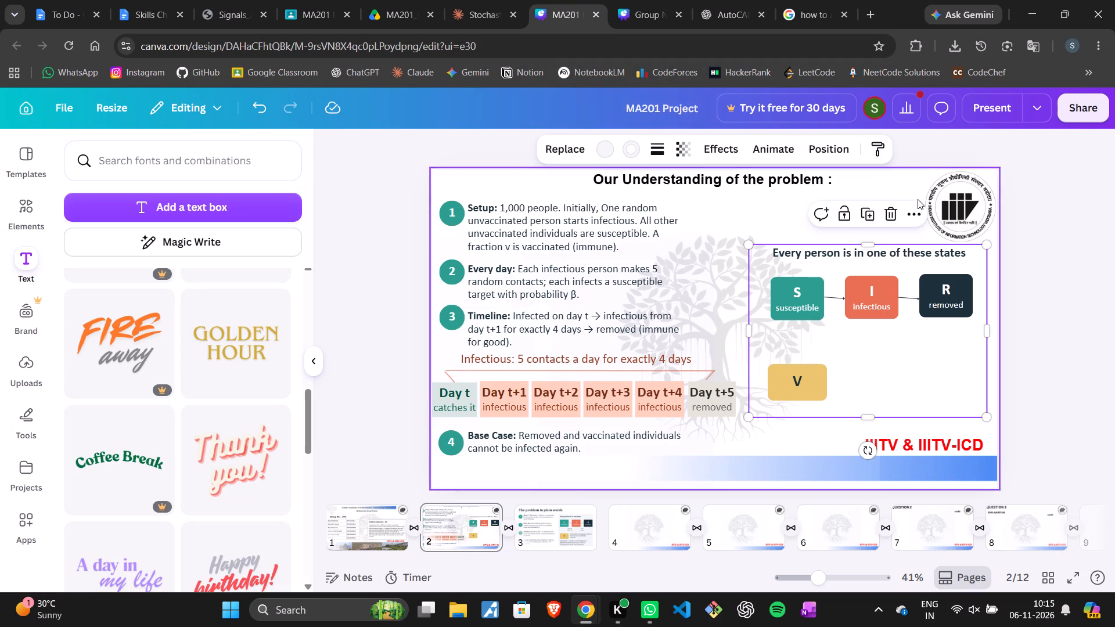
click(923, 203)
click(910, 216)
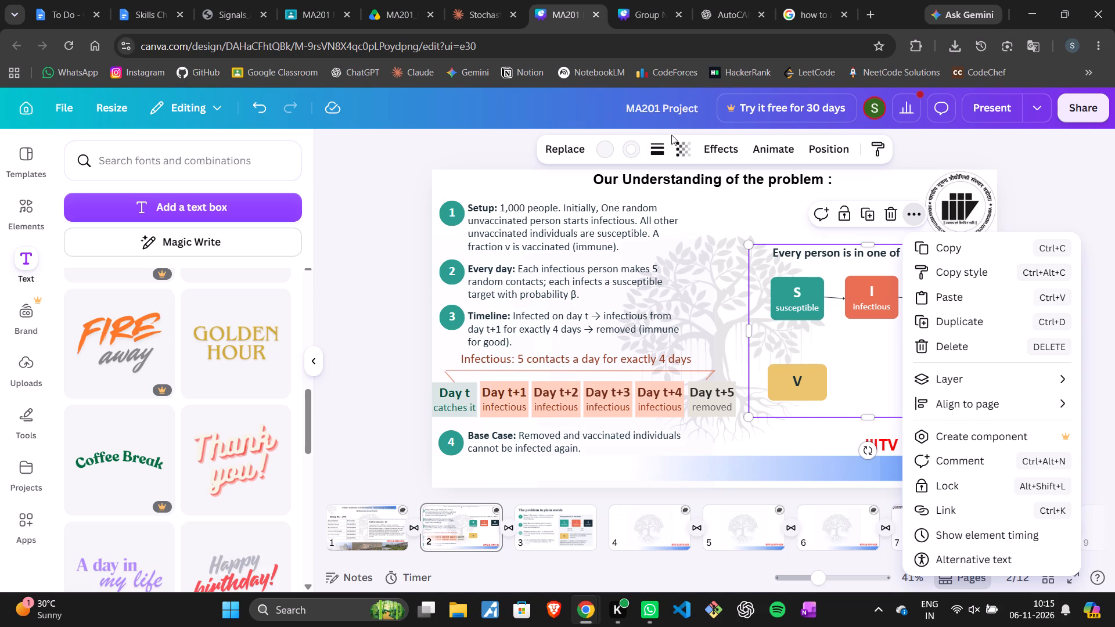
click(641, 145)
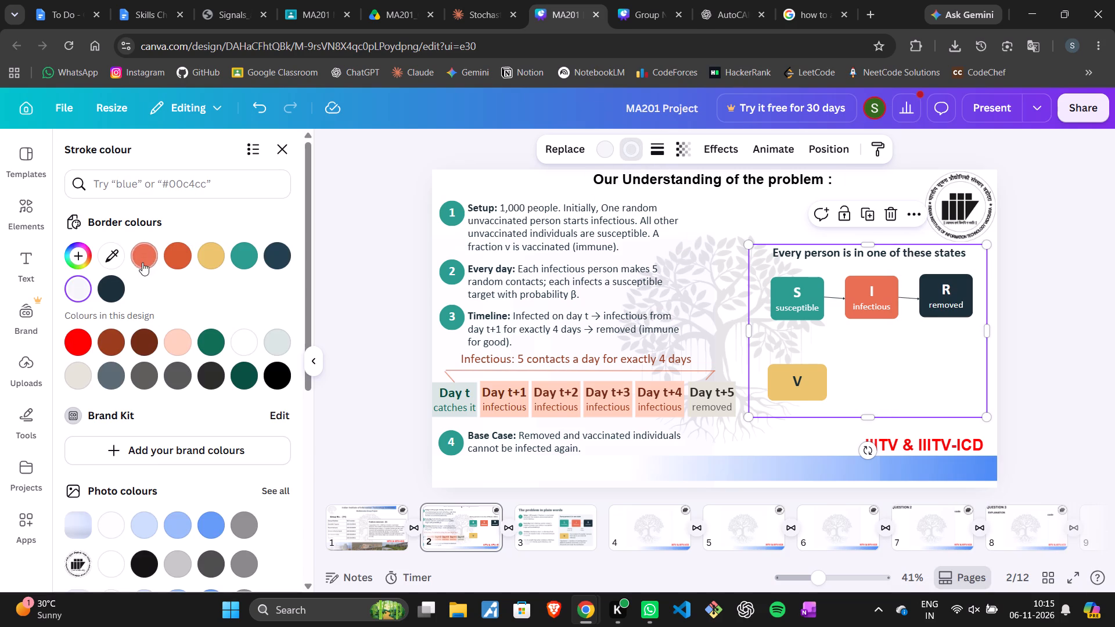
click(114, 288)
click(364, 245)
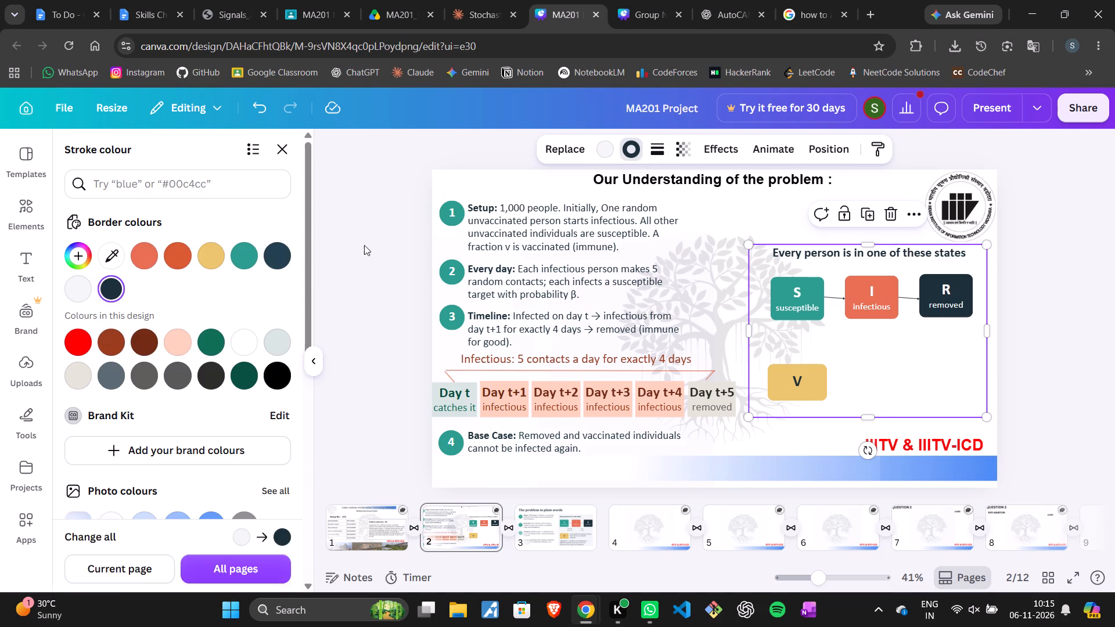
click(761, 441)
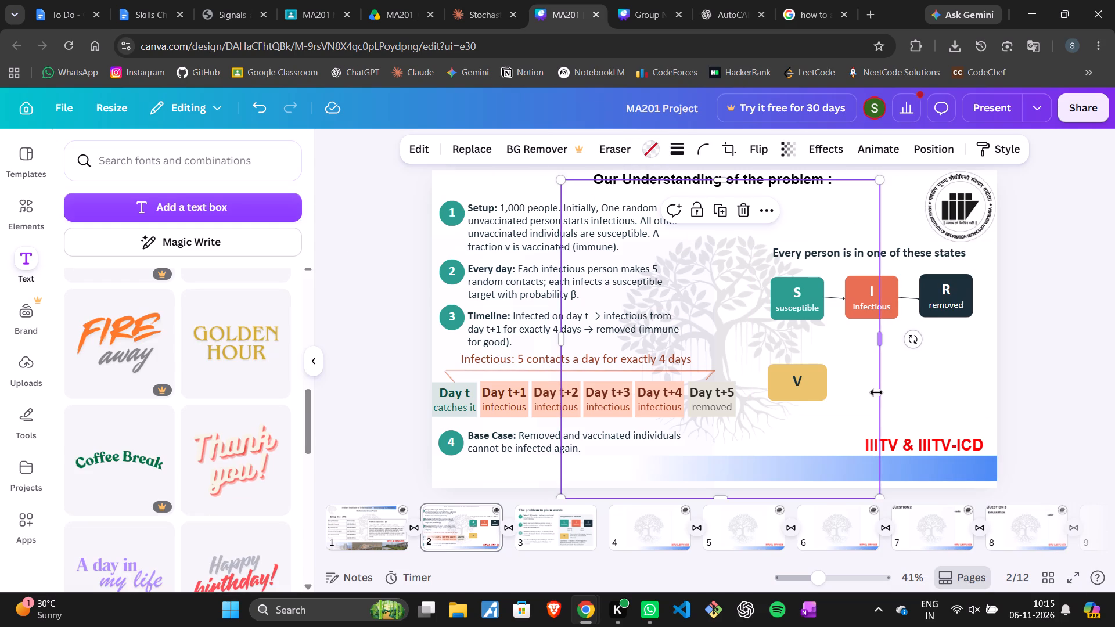
Shift the panel slightly to the right so it sits centred around the state diagram.
click(828, 414)
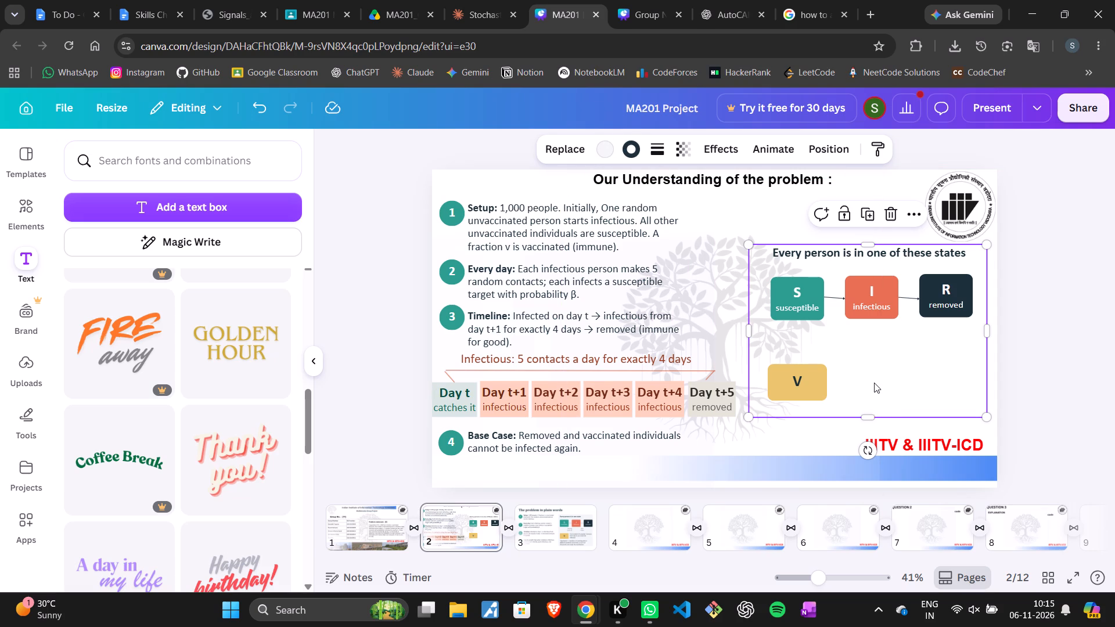
drag(874, 383, 897, 393)
drag(890, 390, 879, 382)
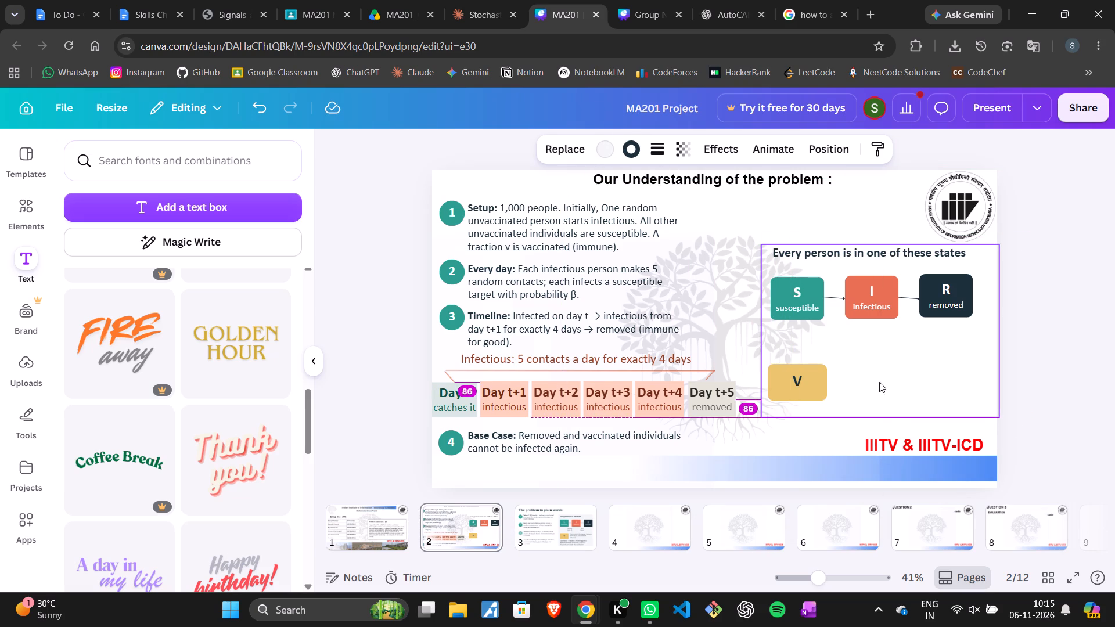
drag(879, 382, 867, 383)
click(873, 383)
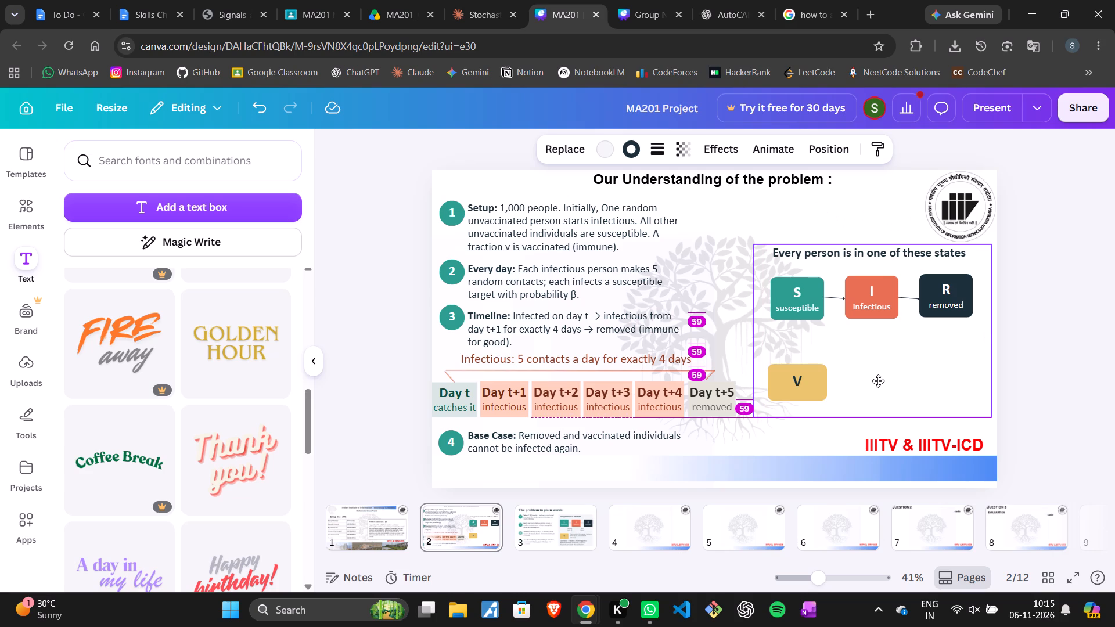
click(1114, 364)
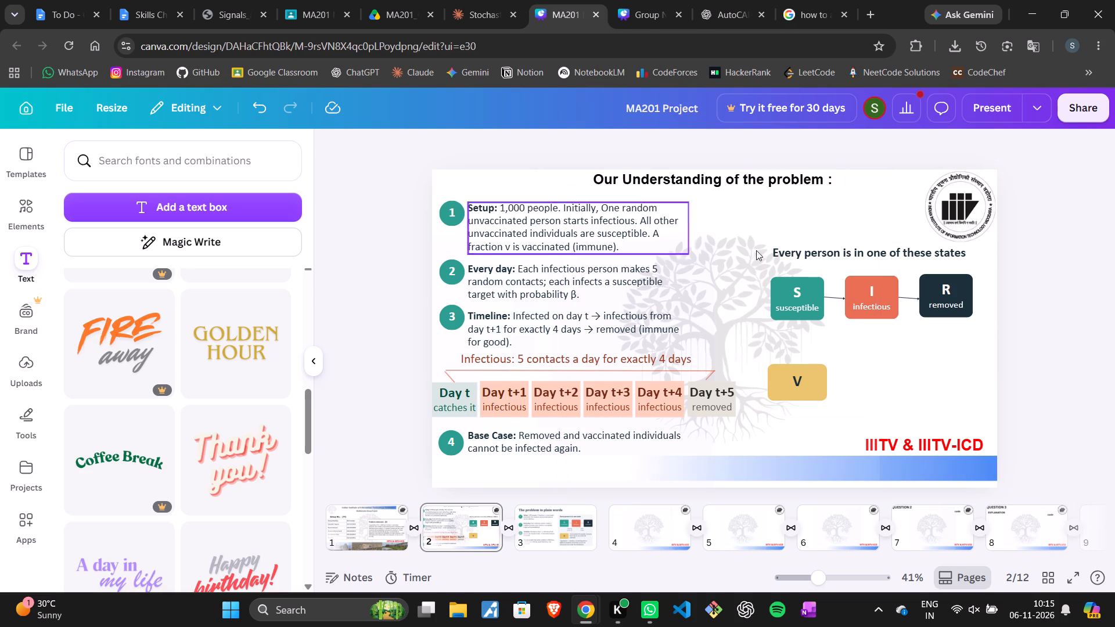
Set the border colour of the panel around the state diagram to the coral swatch.
click(866, 305)
click(620, 147)
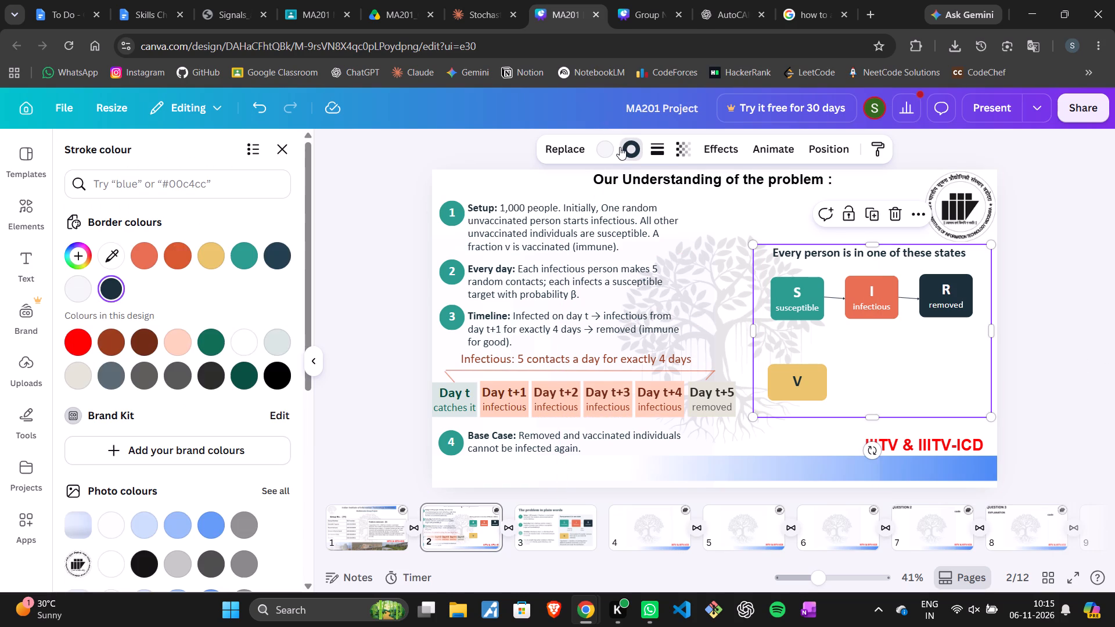
click(98, 227)
click(98, 222)
click(108, 289)
click(209, 304)
click(146, 261)
click(375, 223)
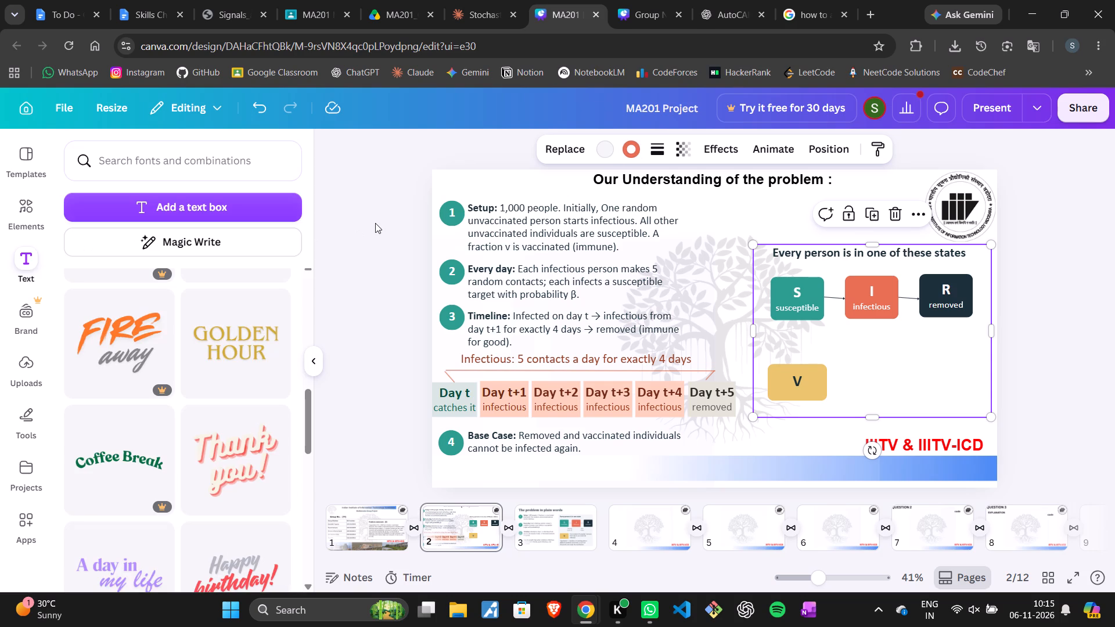
click(724, 328)
Raise the panel's transparency value to the maximum so the panel is fully opaque over the state diagram.
click(769, 335)
click(677, 153)
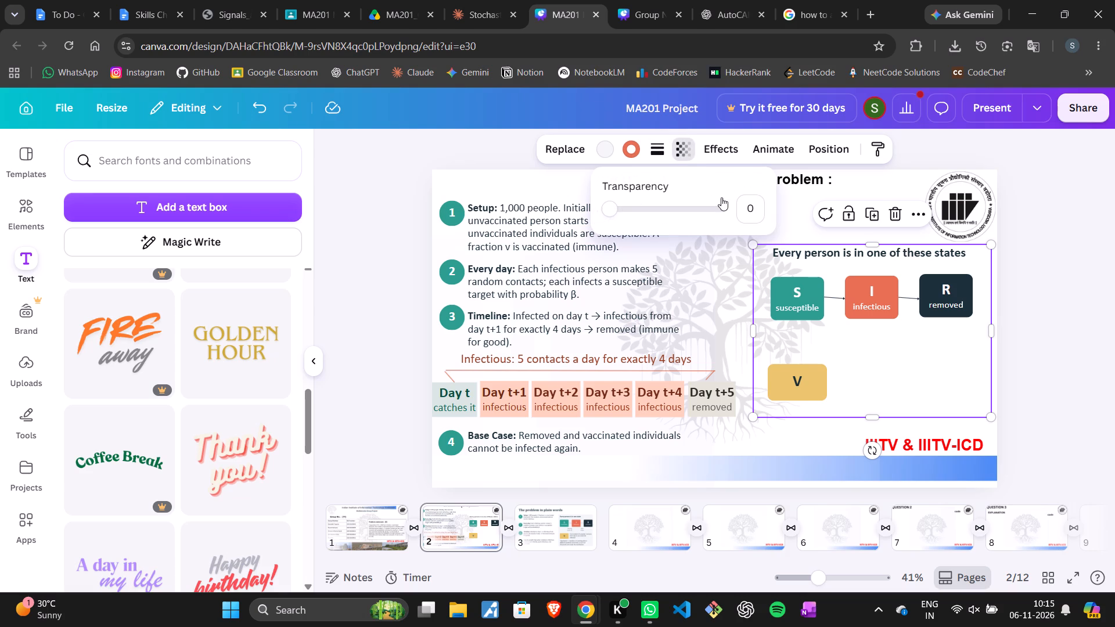
click(724, 206)
click(383, 276)
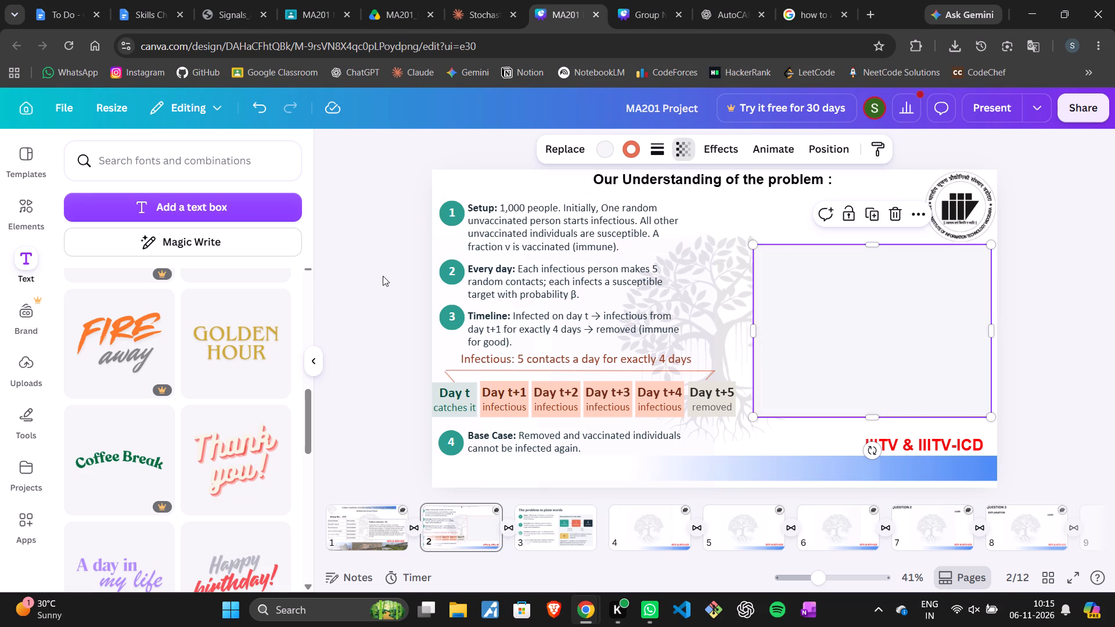
click(720, 330)
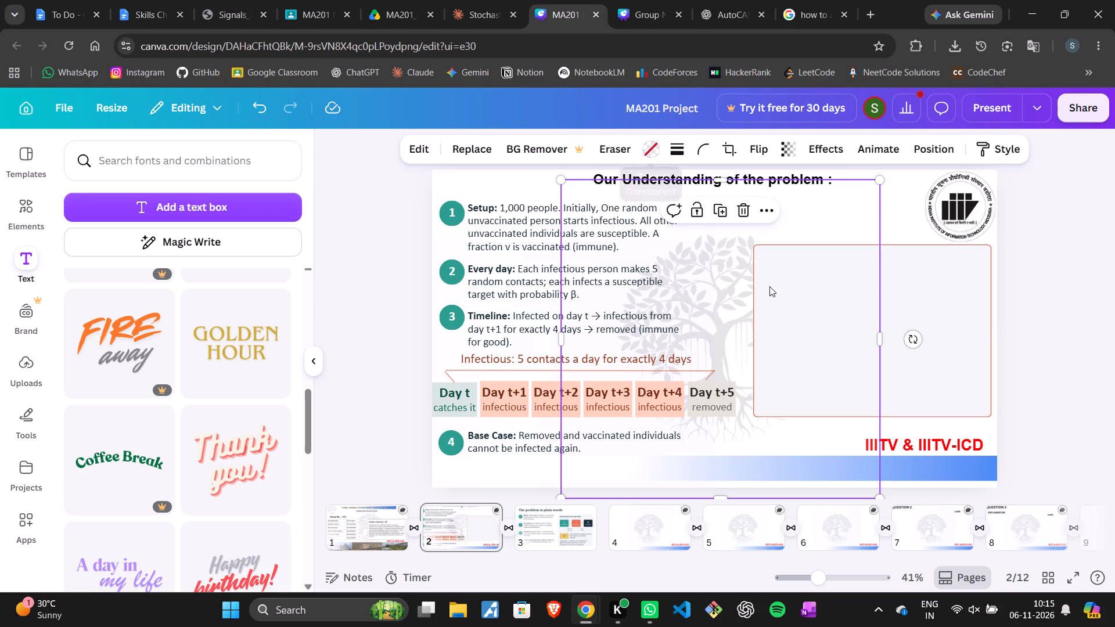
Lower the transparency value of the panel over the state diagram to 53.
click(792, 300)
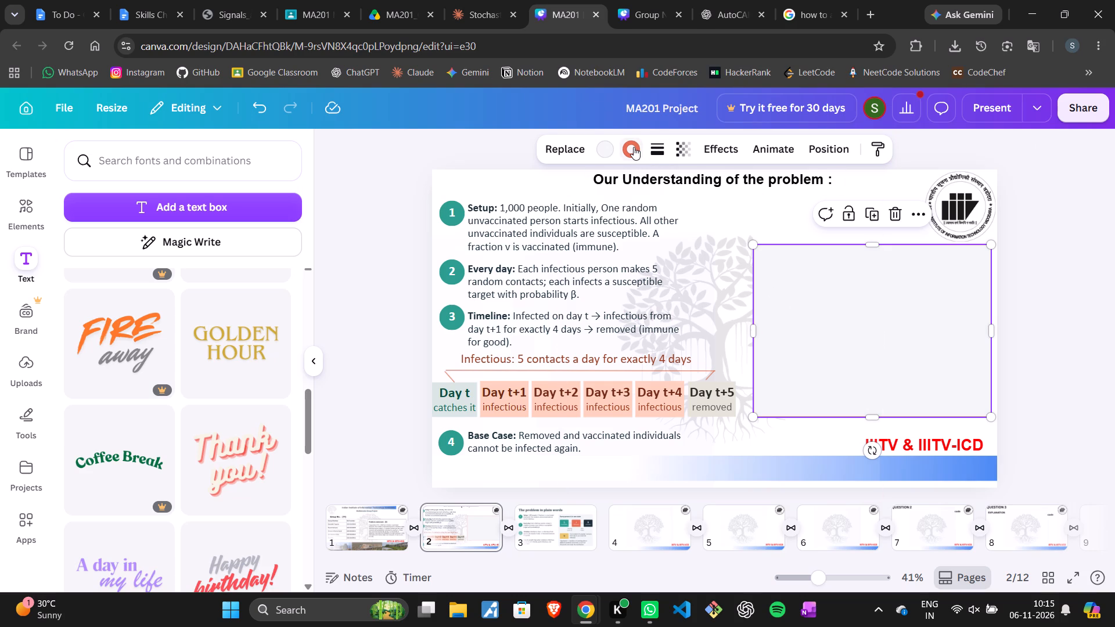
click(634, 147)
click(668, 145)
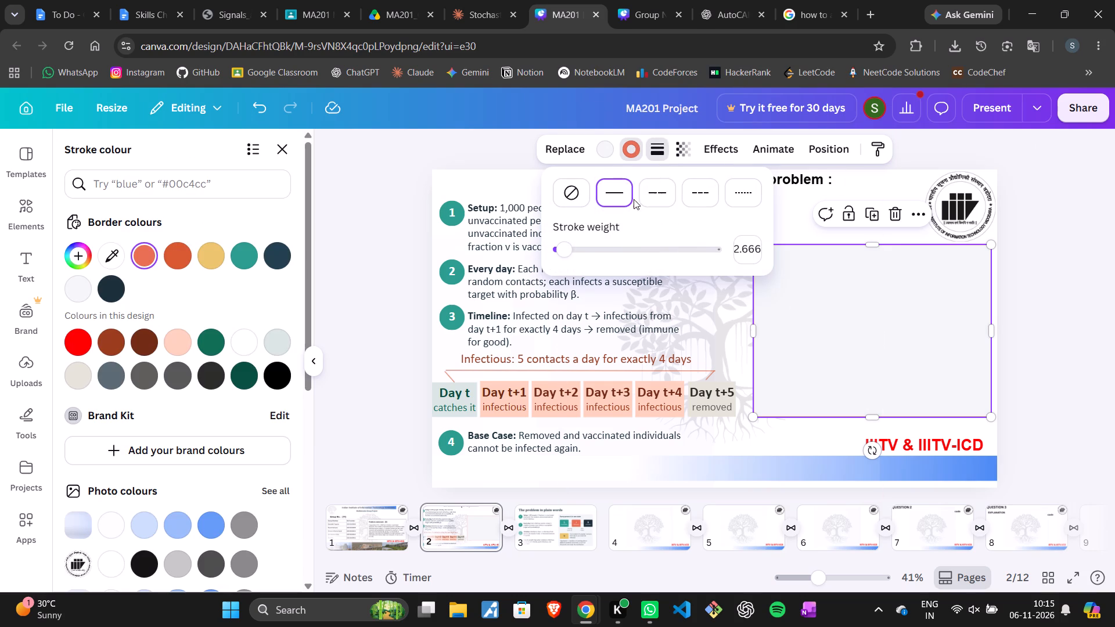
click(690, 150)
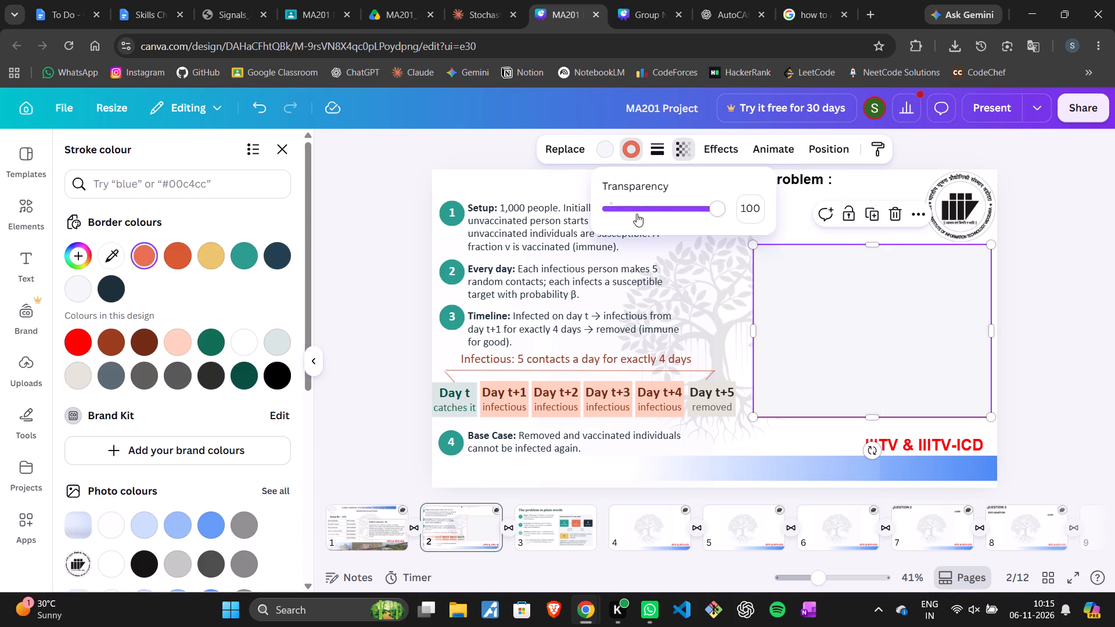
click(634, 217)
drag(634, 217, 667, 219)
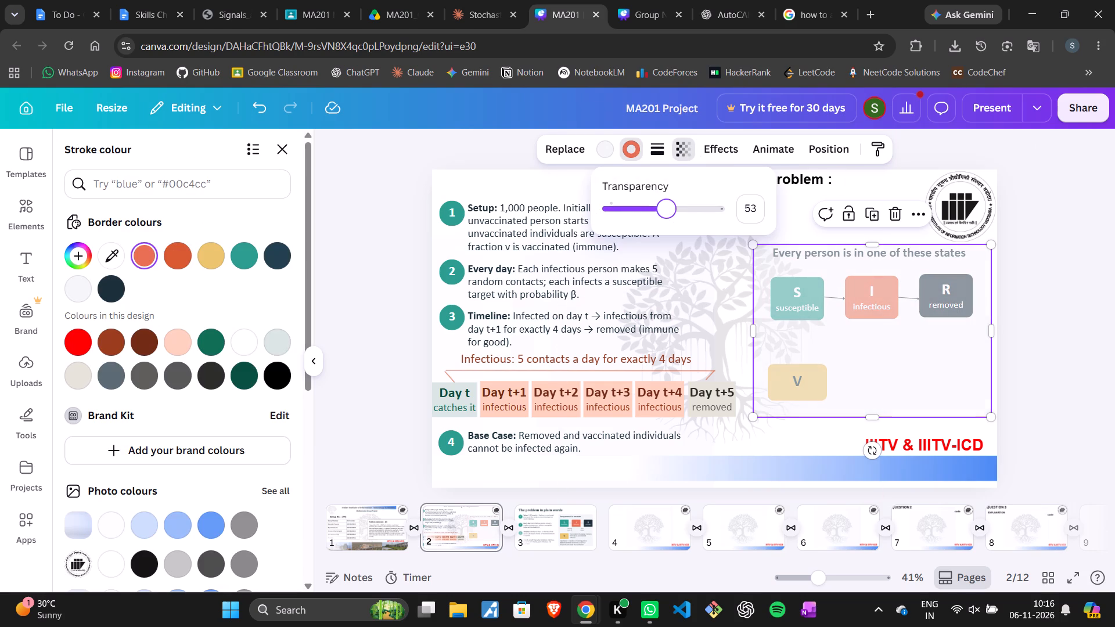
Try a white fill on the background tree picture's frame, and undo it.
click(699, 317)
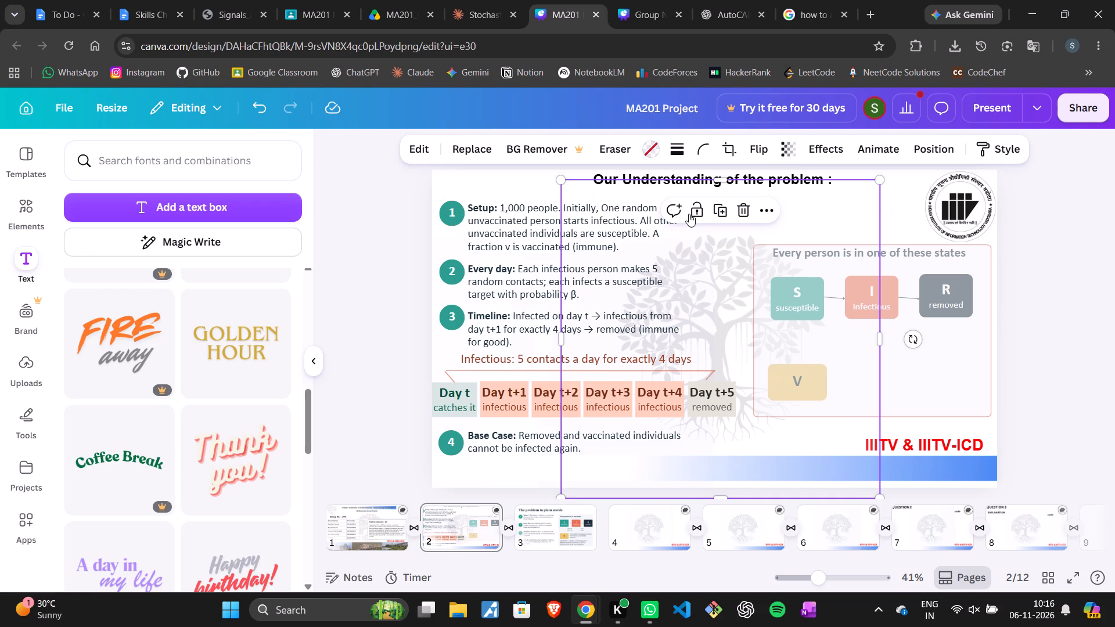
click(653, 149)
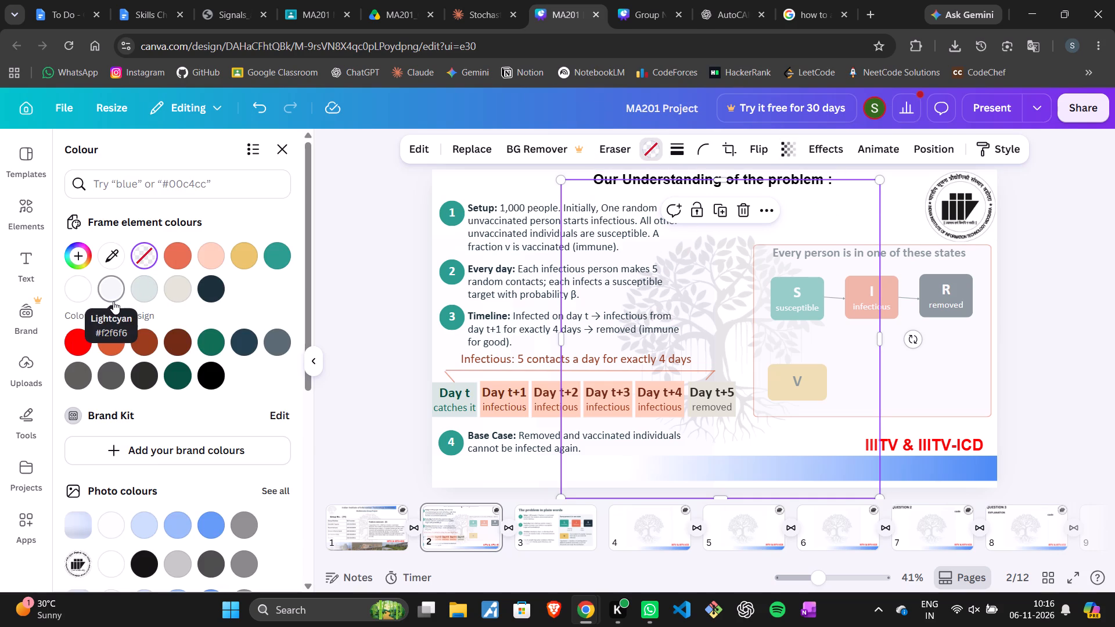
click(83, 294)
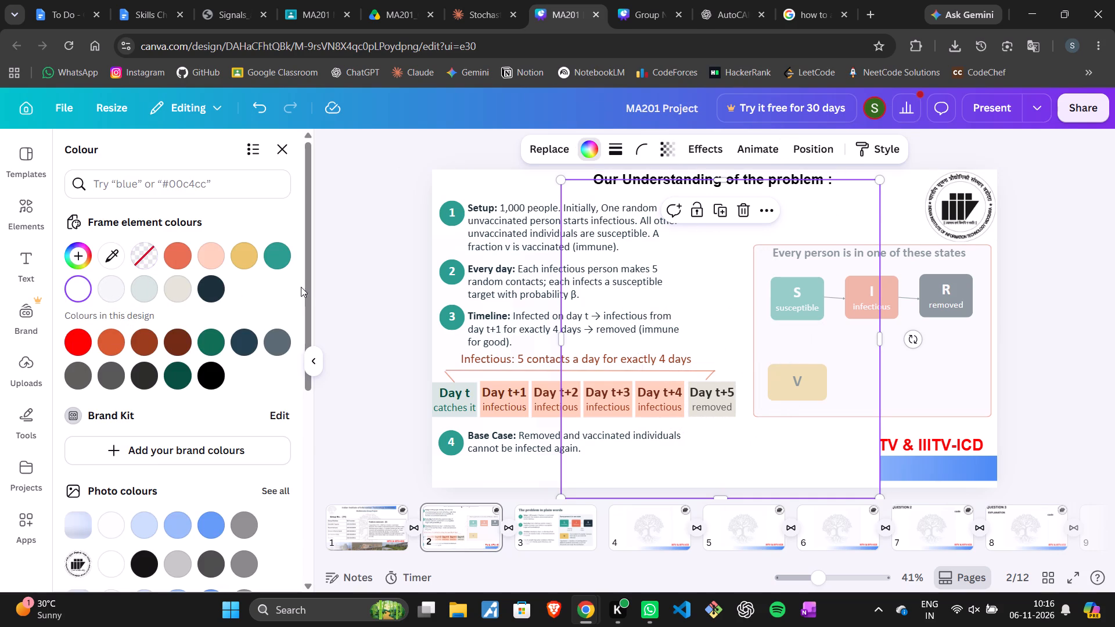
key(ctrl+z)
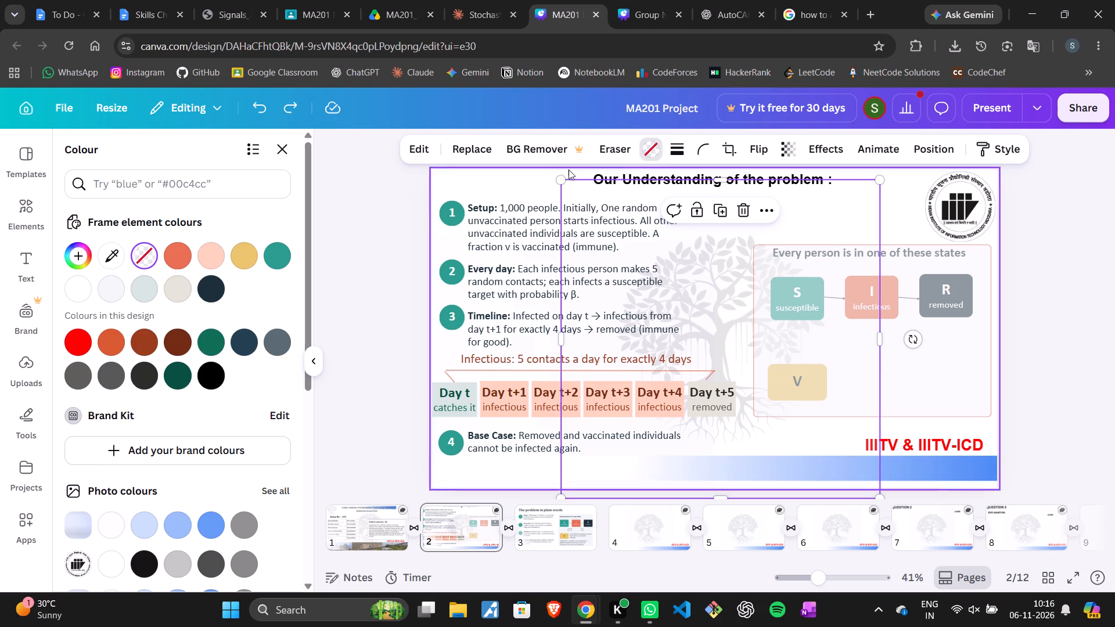
Set the fill colour of the panel over the state diagram to white.
click(783, 313)
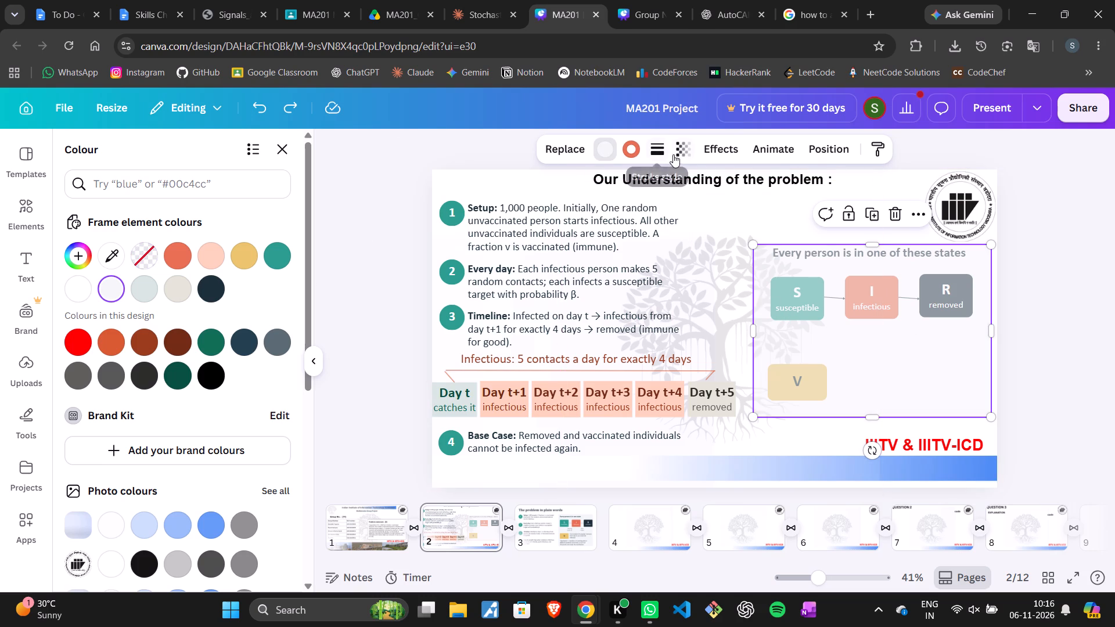
click(597, 151)
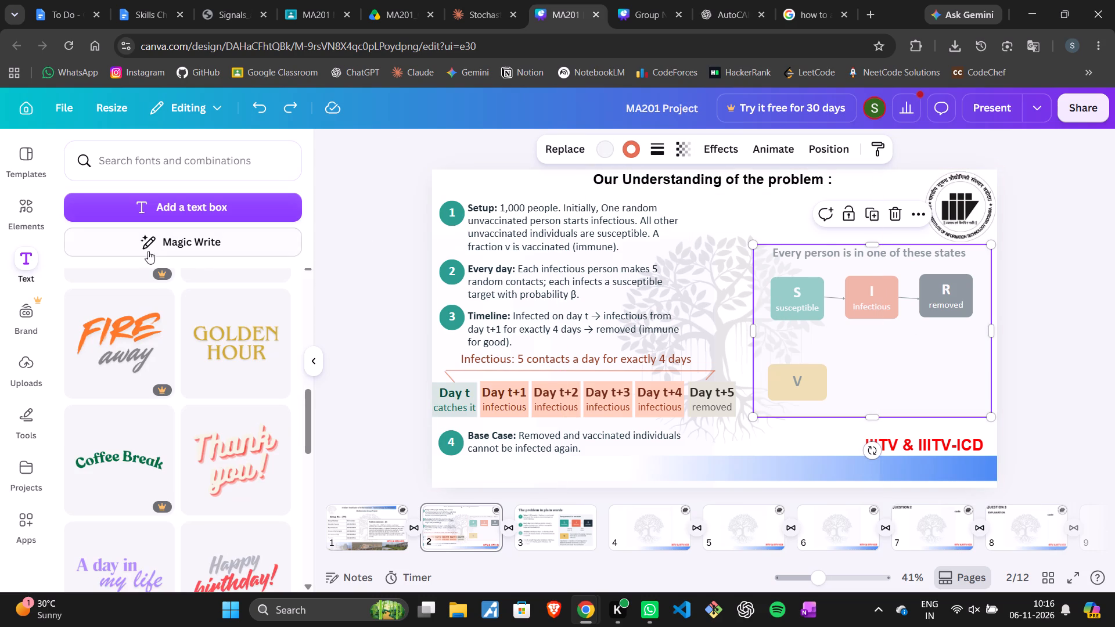
click(598, 152)
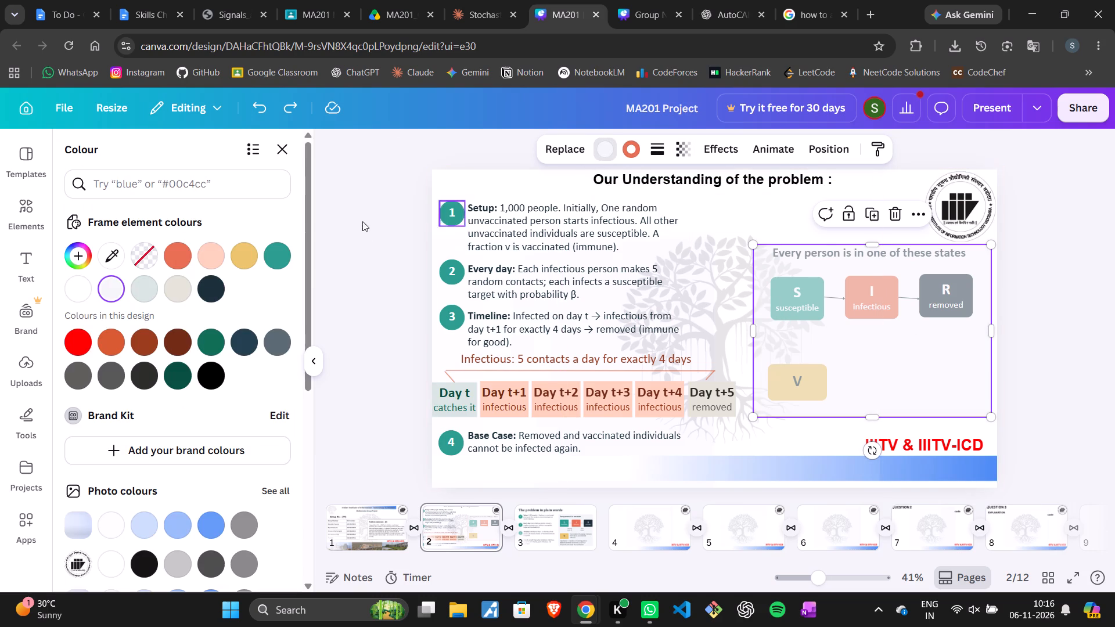
click(85, 287)
click(398, 245)
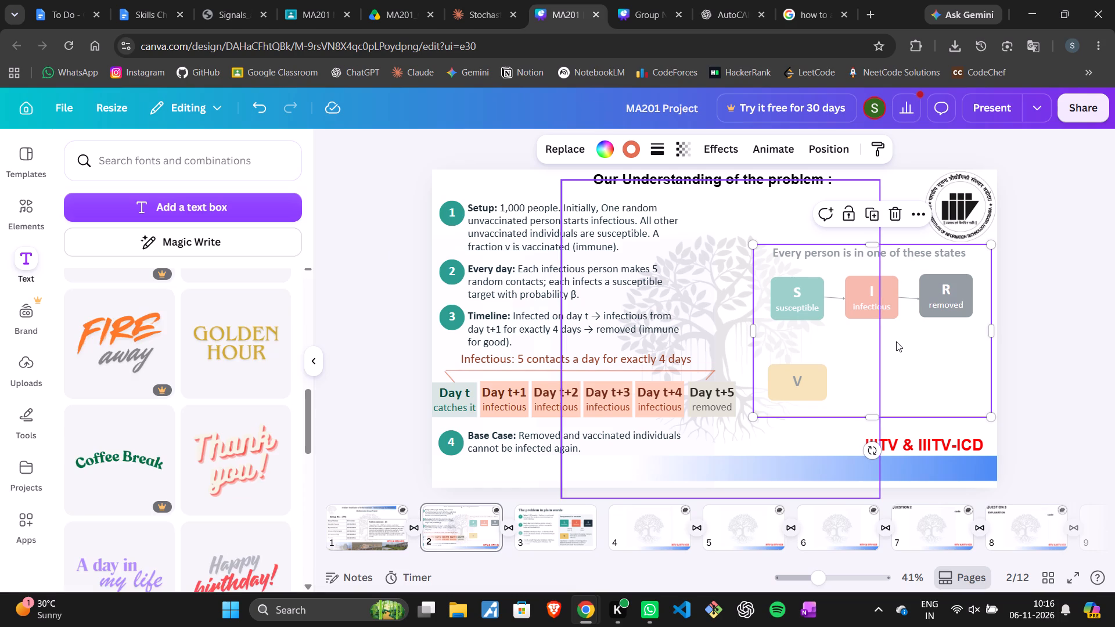
click(718, 244)
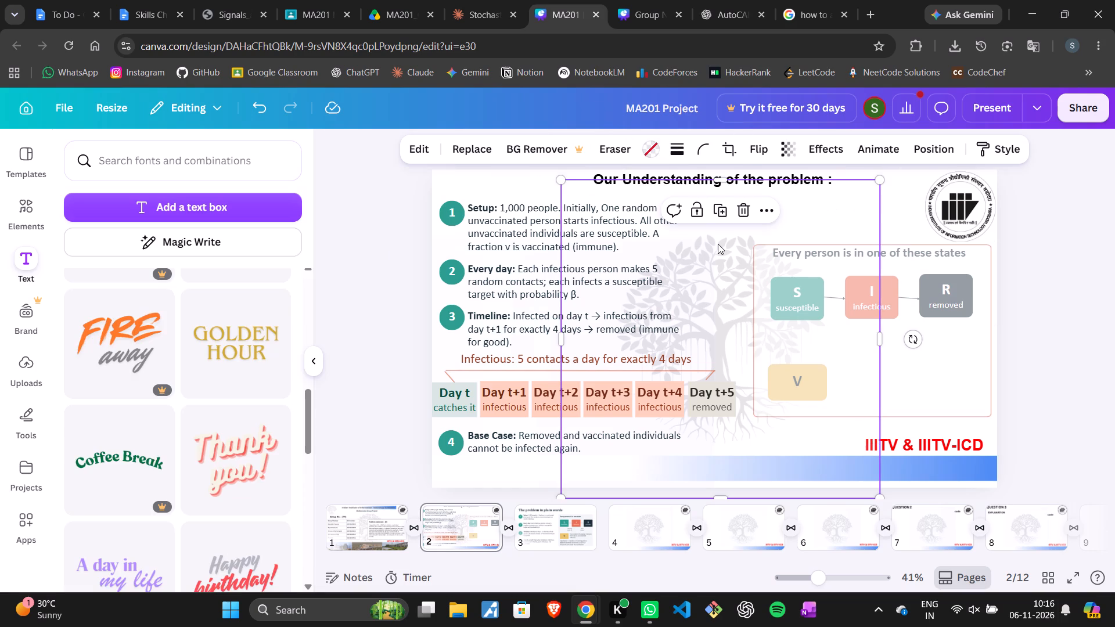
Set the panel's border colour to the very dark navy swatch among the border colours.
click(811, 288)
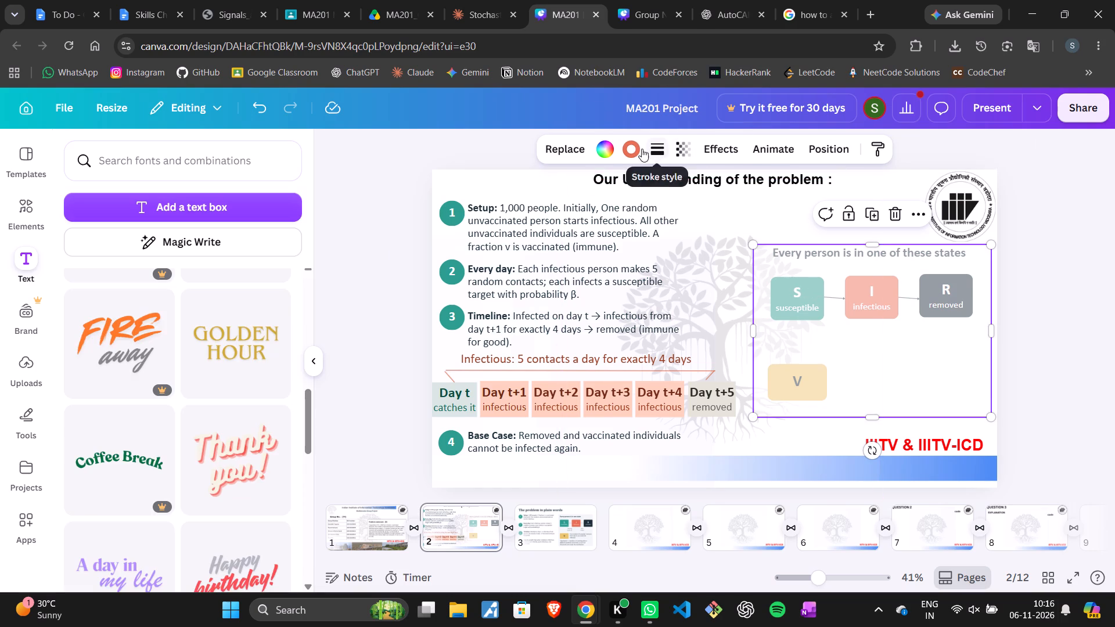
click(642, 149)
click(120, 287)
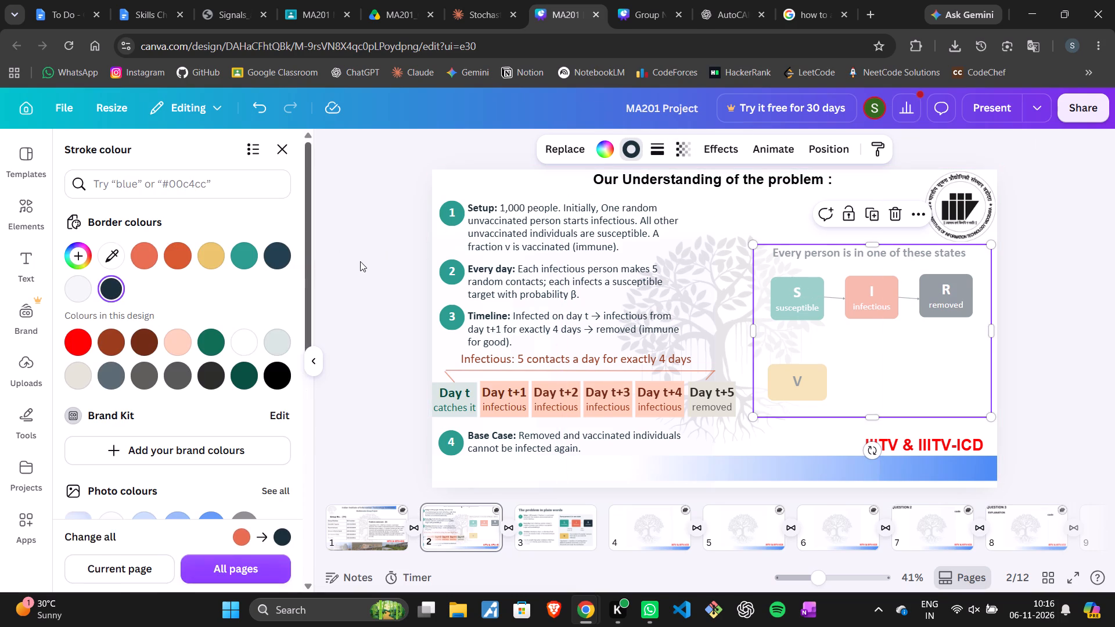
click(360, 261)
click(735, 330)
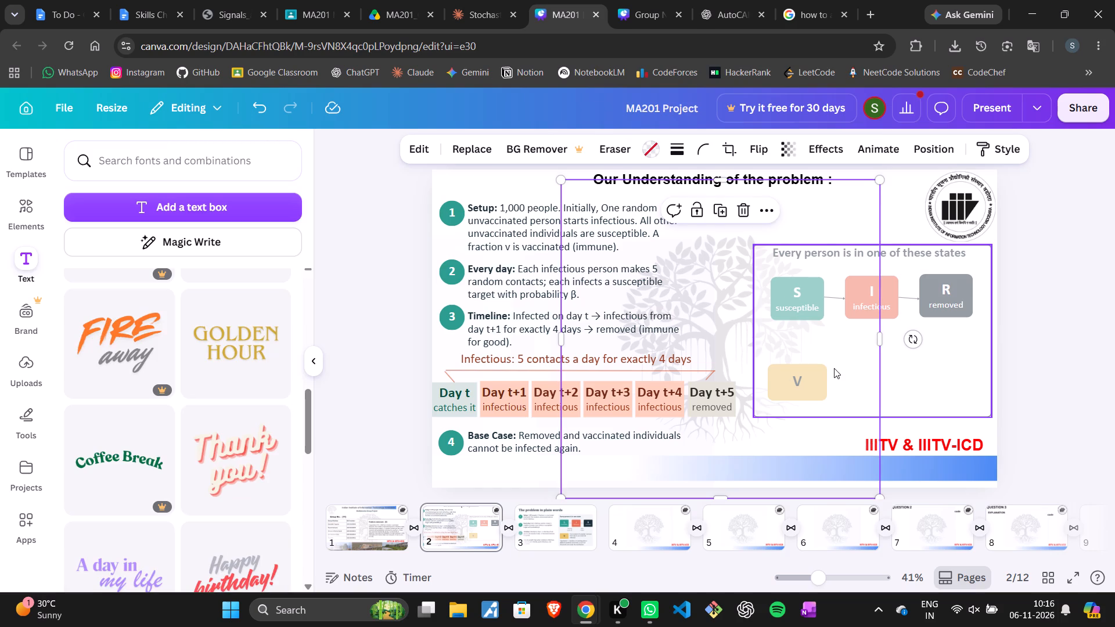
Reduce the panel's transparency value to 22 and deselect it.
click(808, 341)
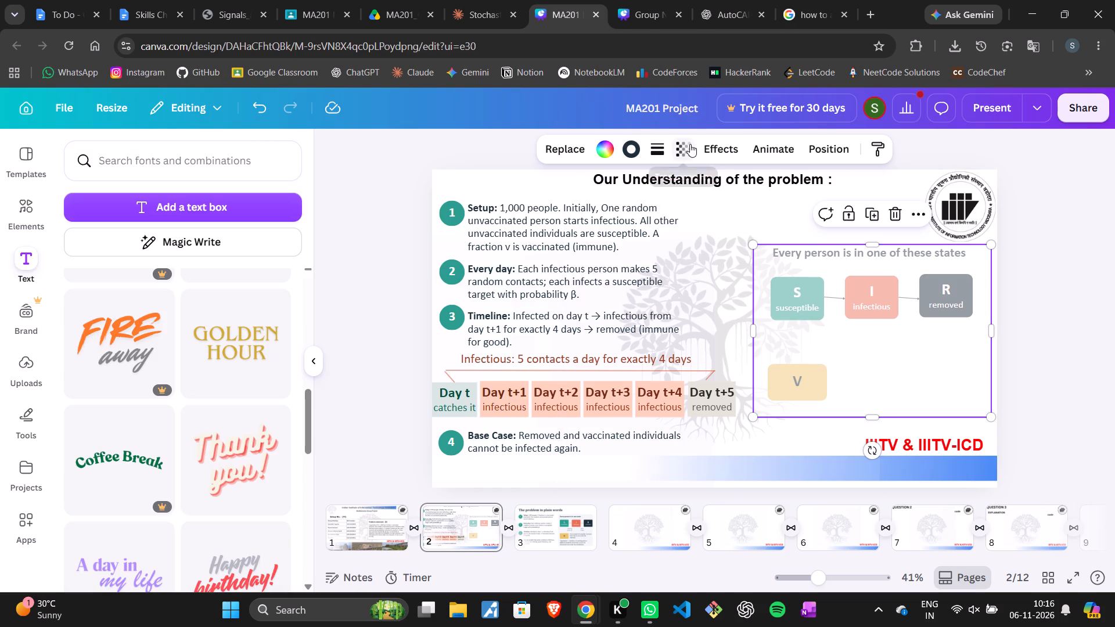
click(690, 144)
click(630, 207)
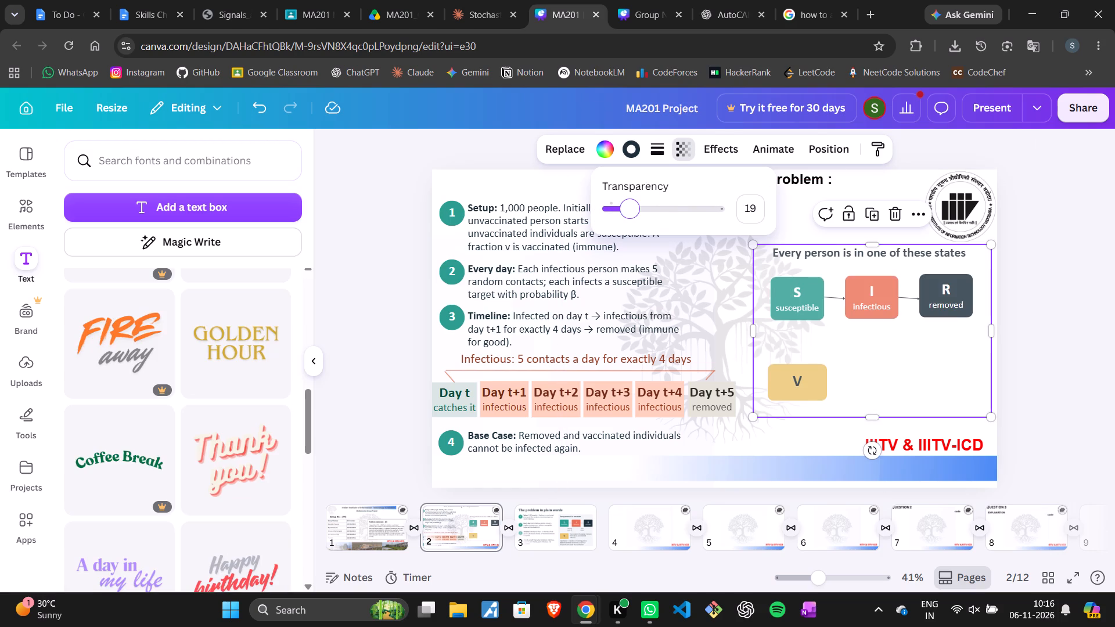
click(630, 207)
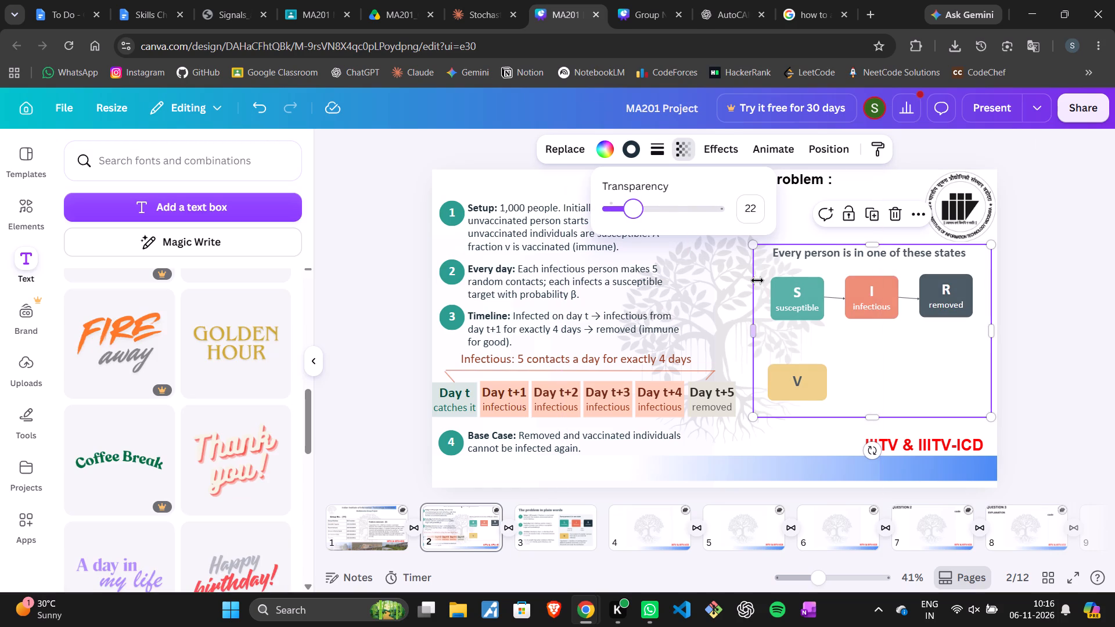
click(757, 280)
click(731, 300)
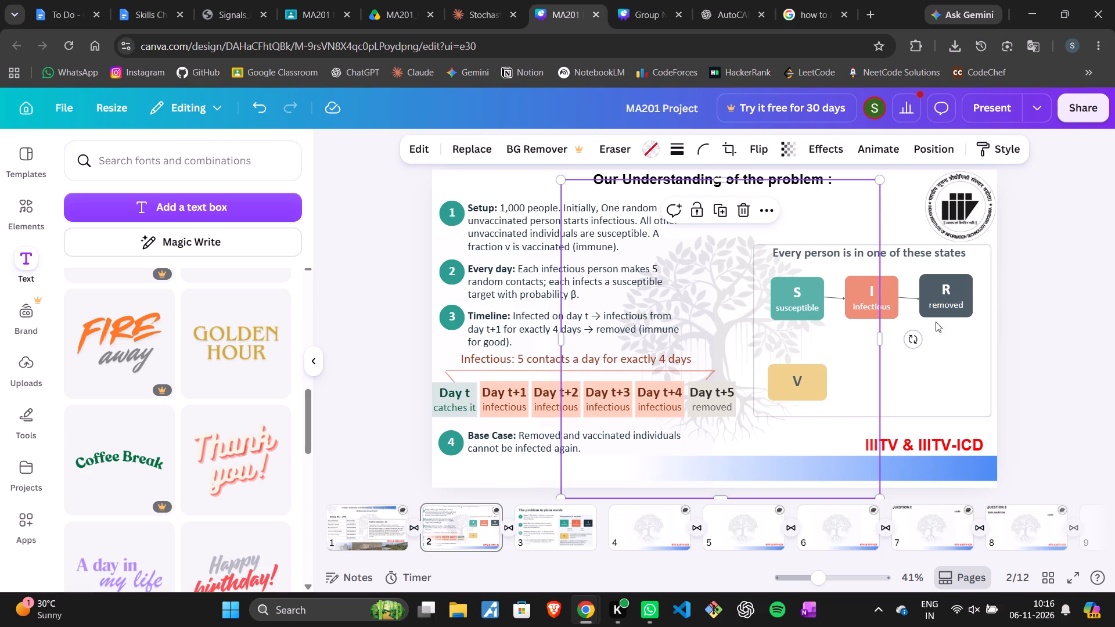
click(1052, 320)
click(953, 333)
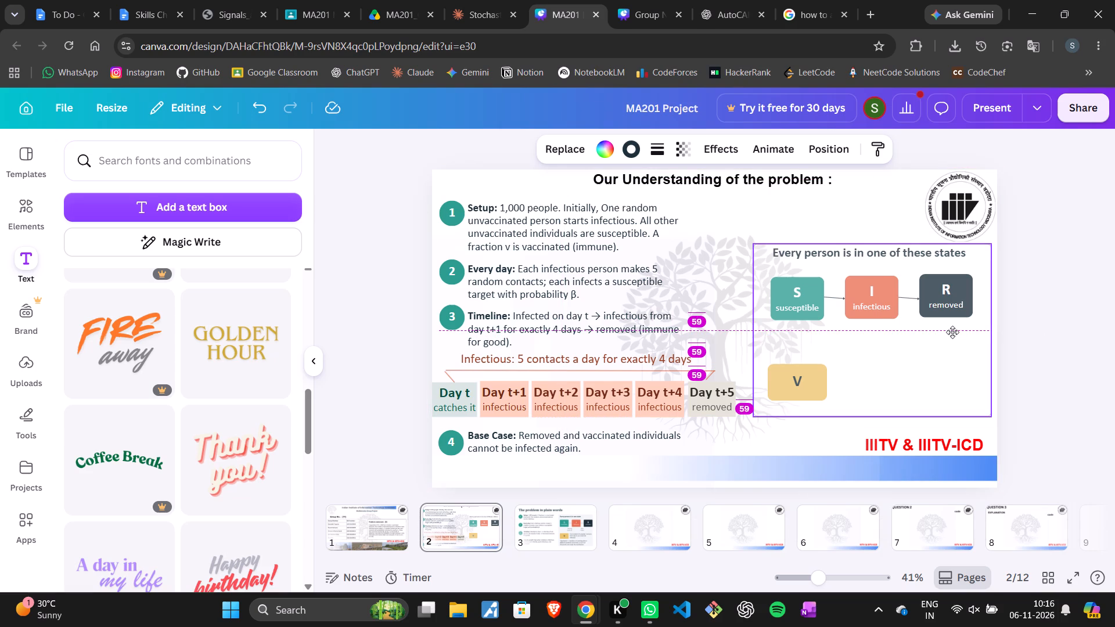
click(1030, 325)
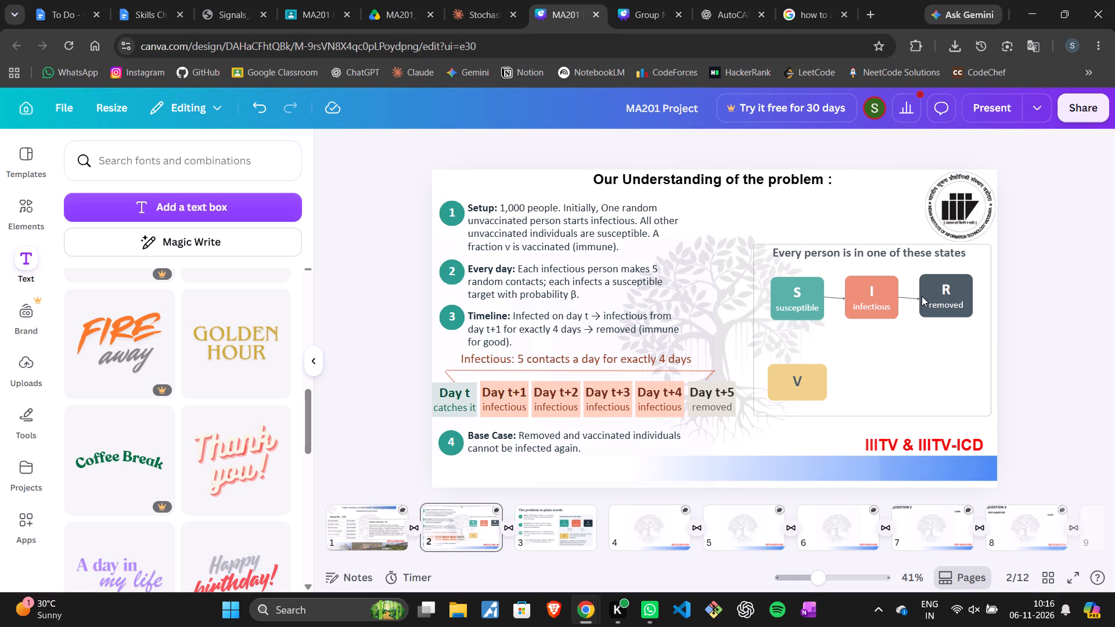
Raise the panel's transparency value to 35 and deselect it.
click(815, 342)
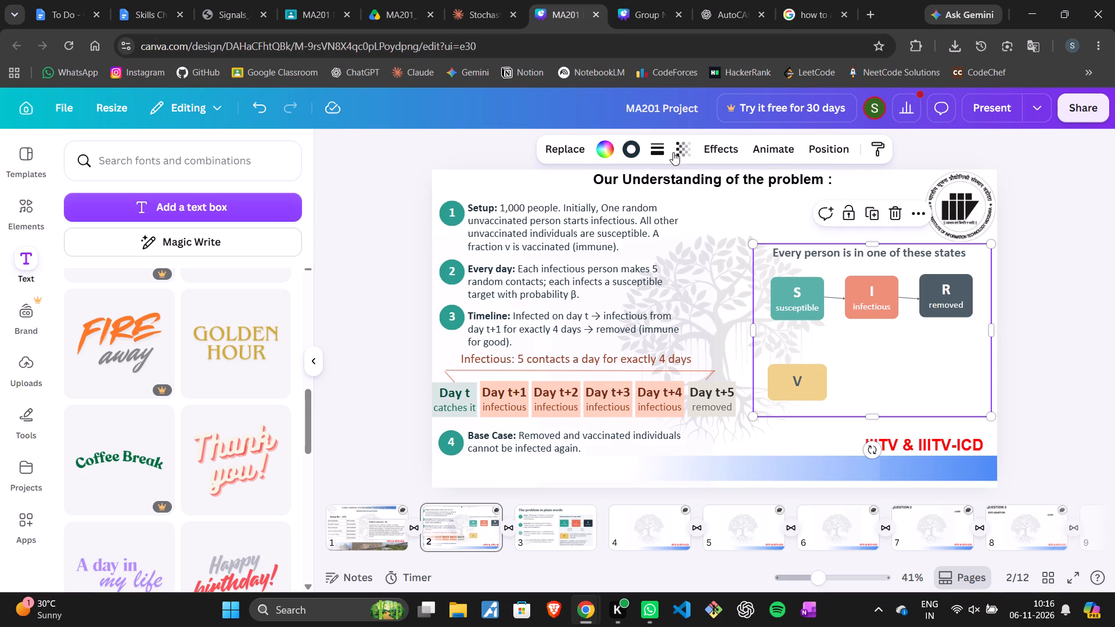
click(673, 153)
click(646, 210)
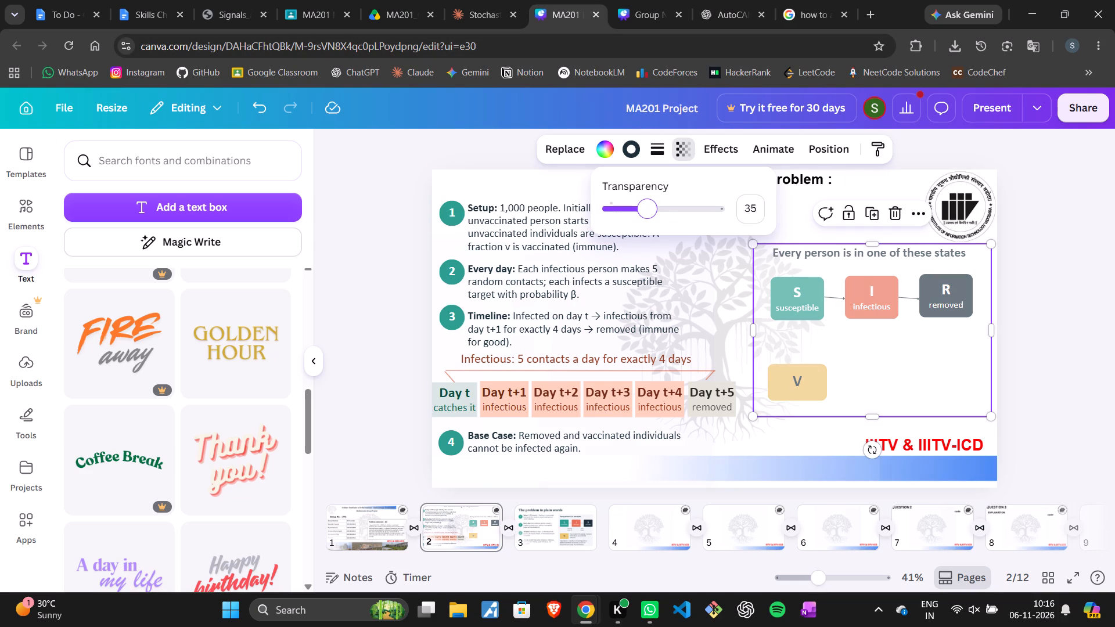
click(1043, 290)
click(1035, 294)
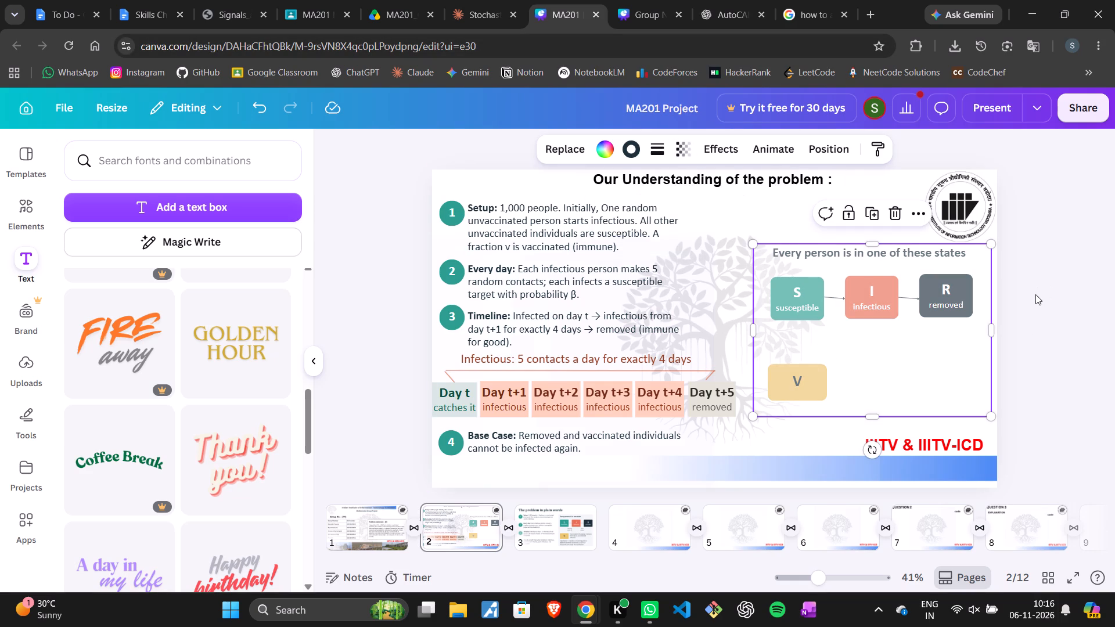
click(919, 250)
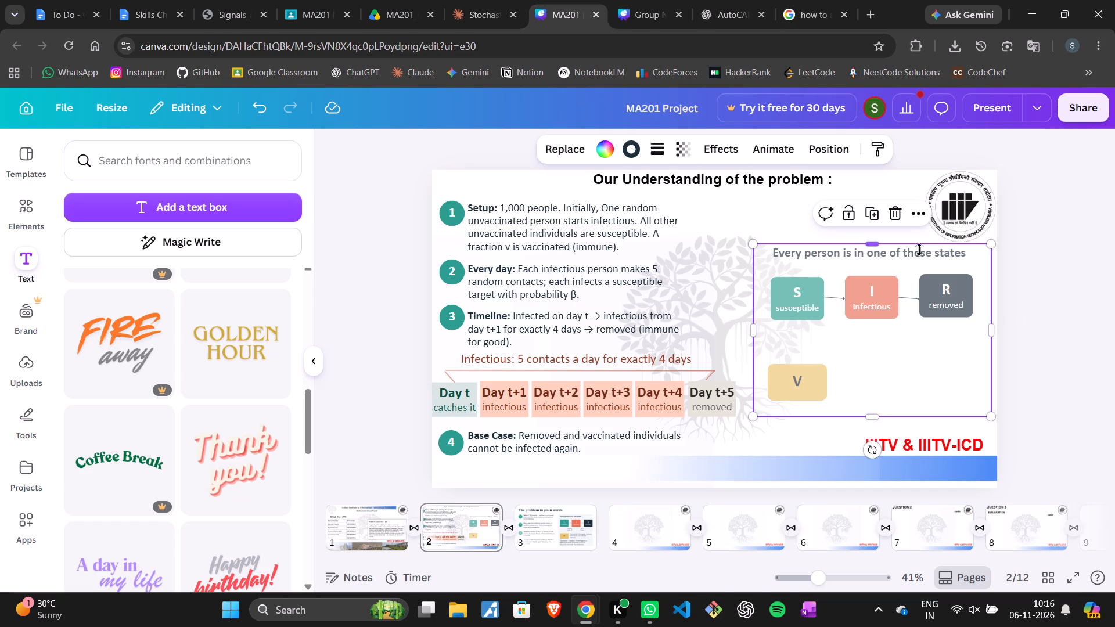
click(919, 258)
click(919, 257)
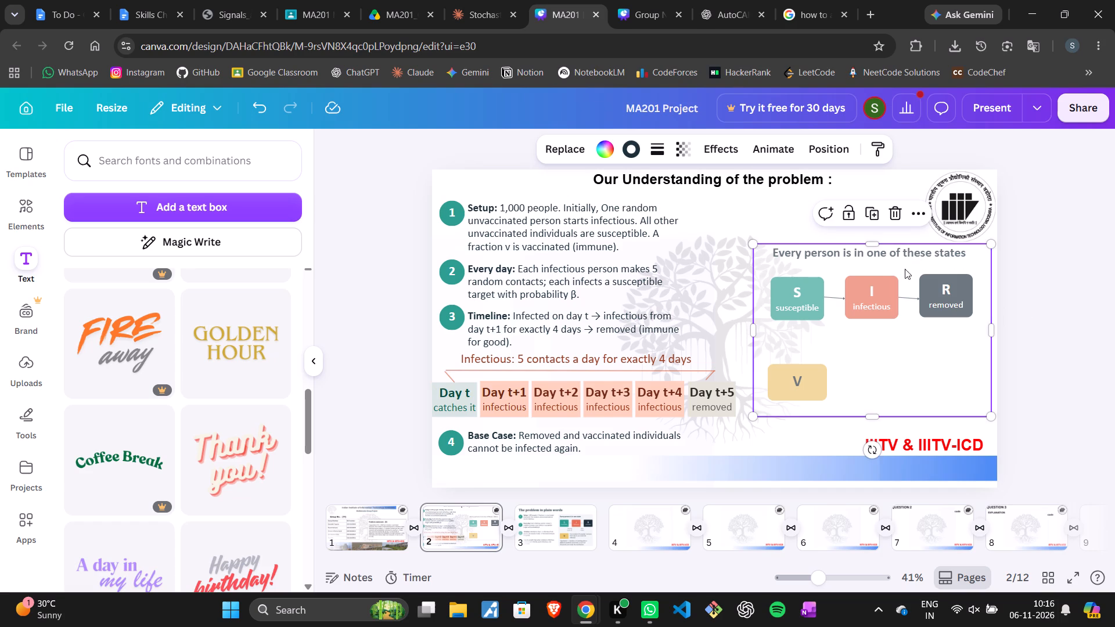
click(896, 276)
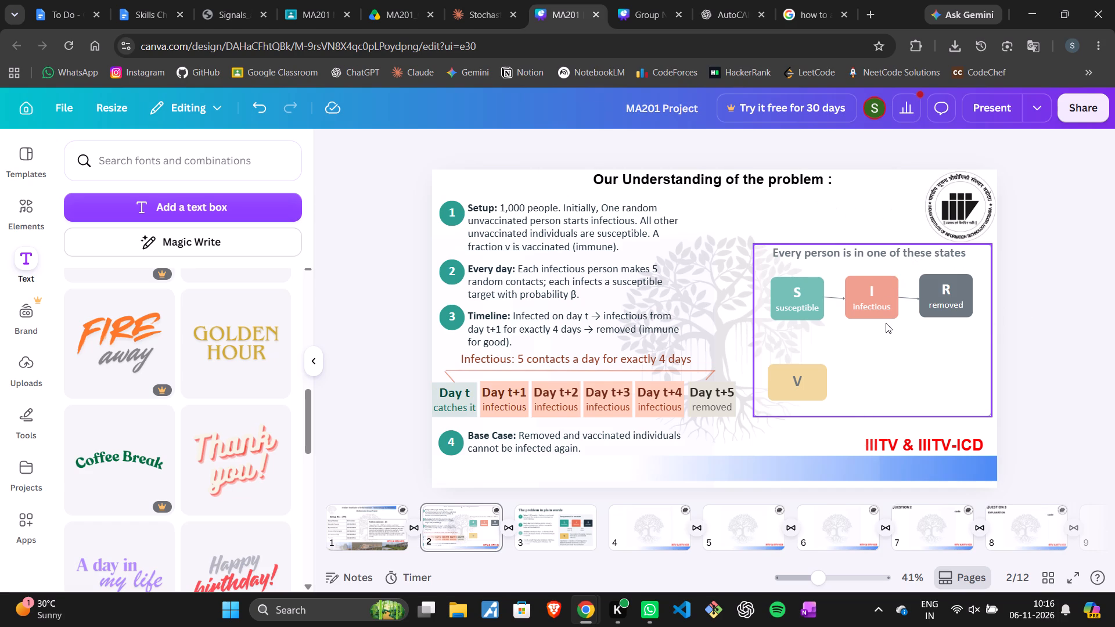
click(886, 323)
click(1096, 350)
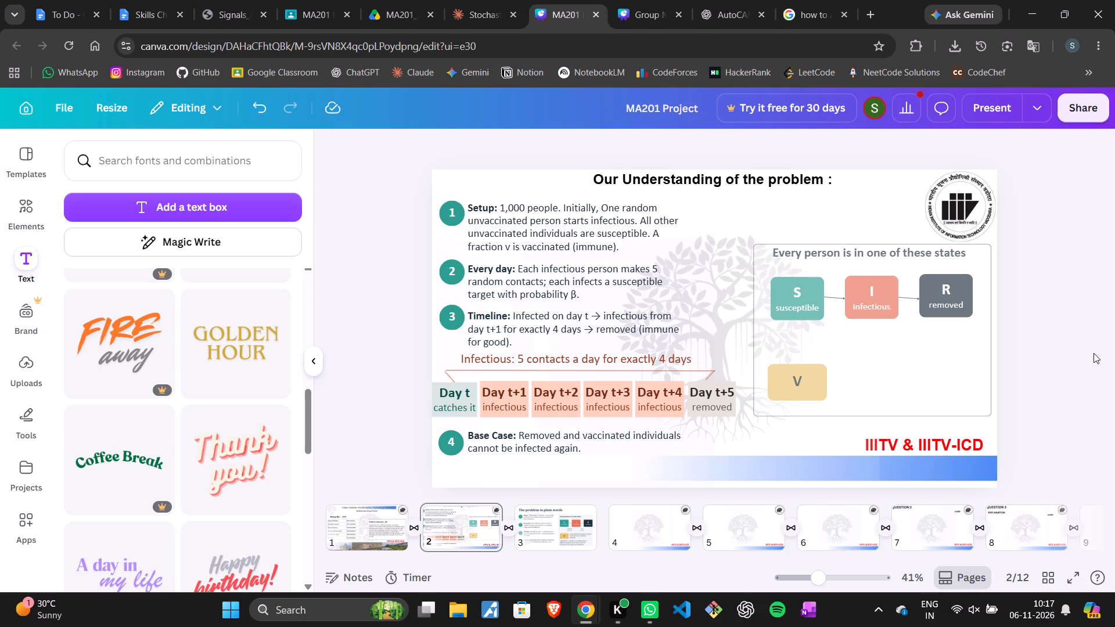
Set the panel's transparency value to 25 and deselect it.
click(944, 343)
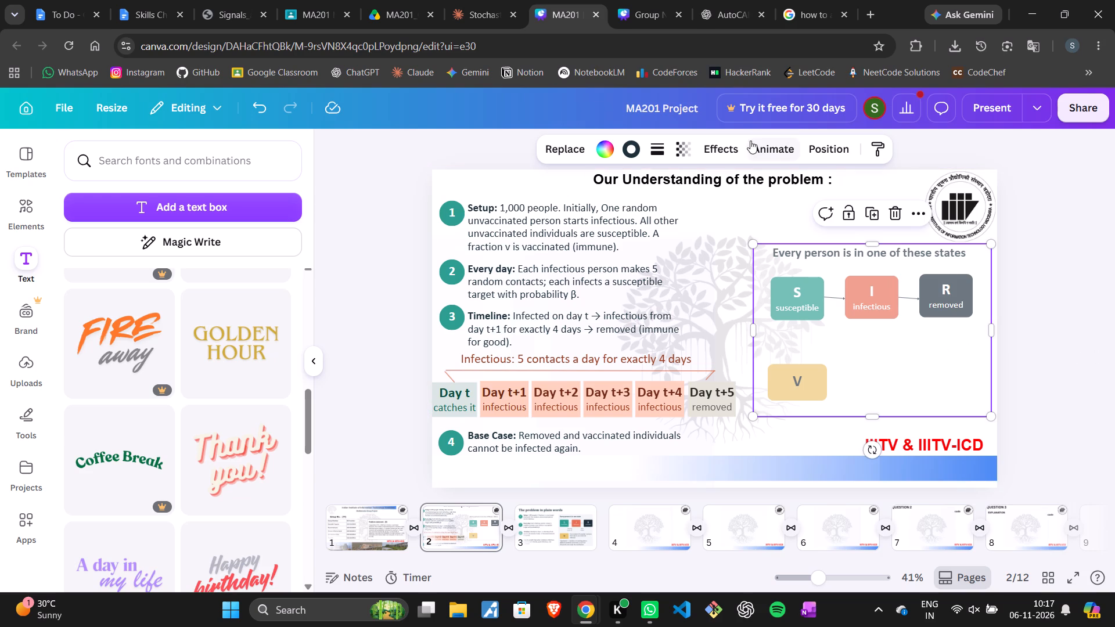
click(686, 154)
click(638, 204)
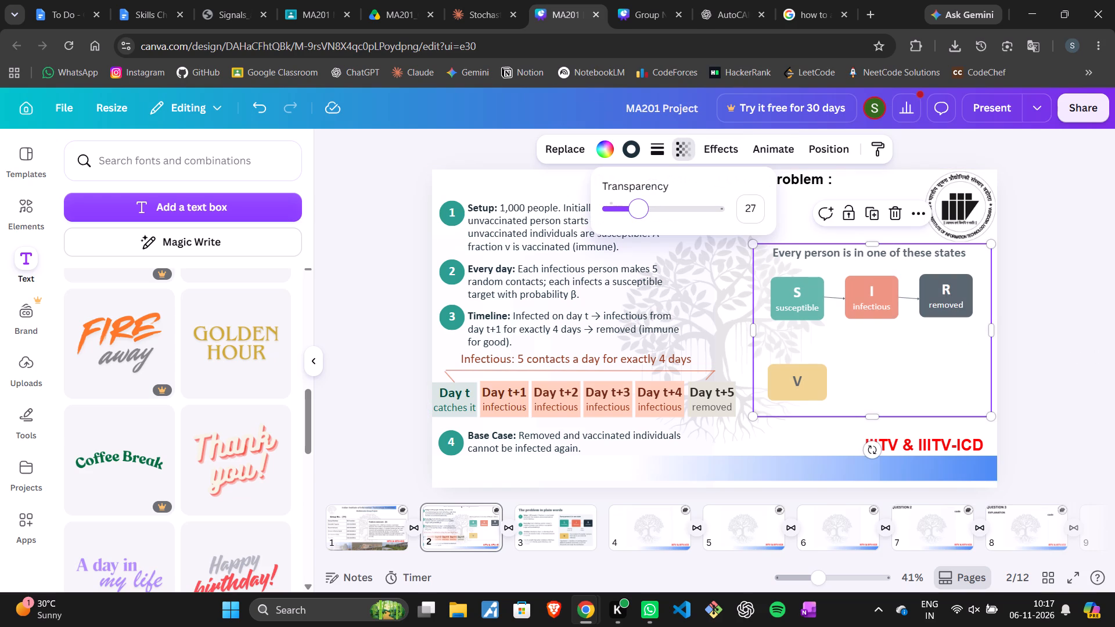
click(638, 204)
click(1009, 298)
click(1018, 312)
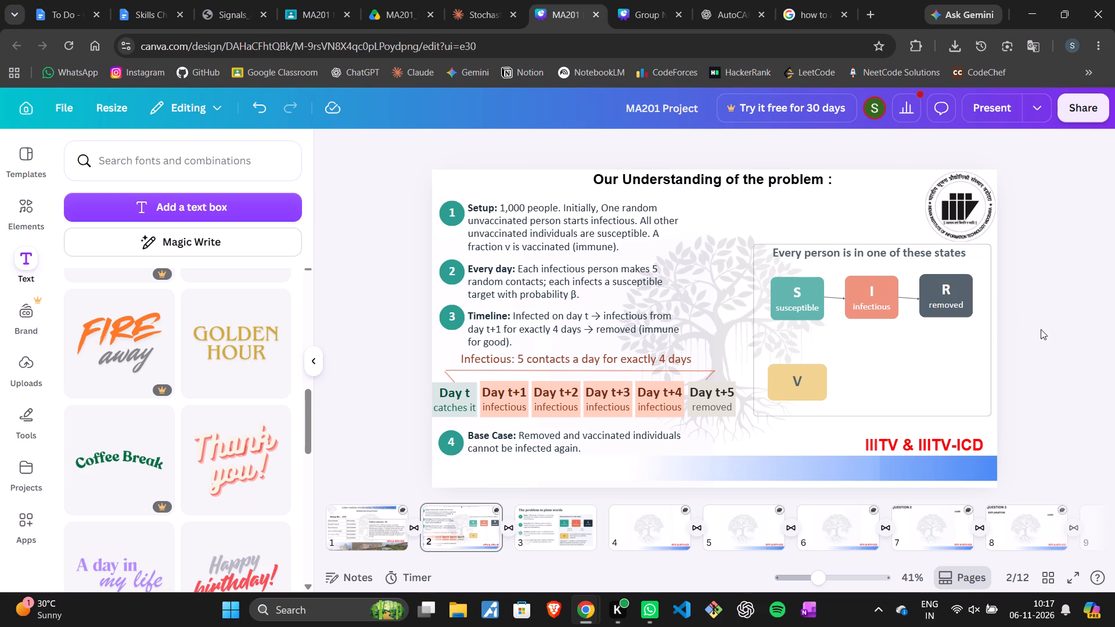
Move the bordered panel off the state diagram to the slide's upper-left corner, over the Setup text, and deselect it.
drag(854, 356, 562, 346)
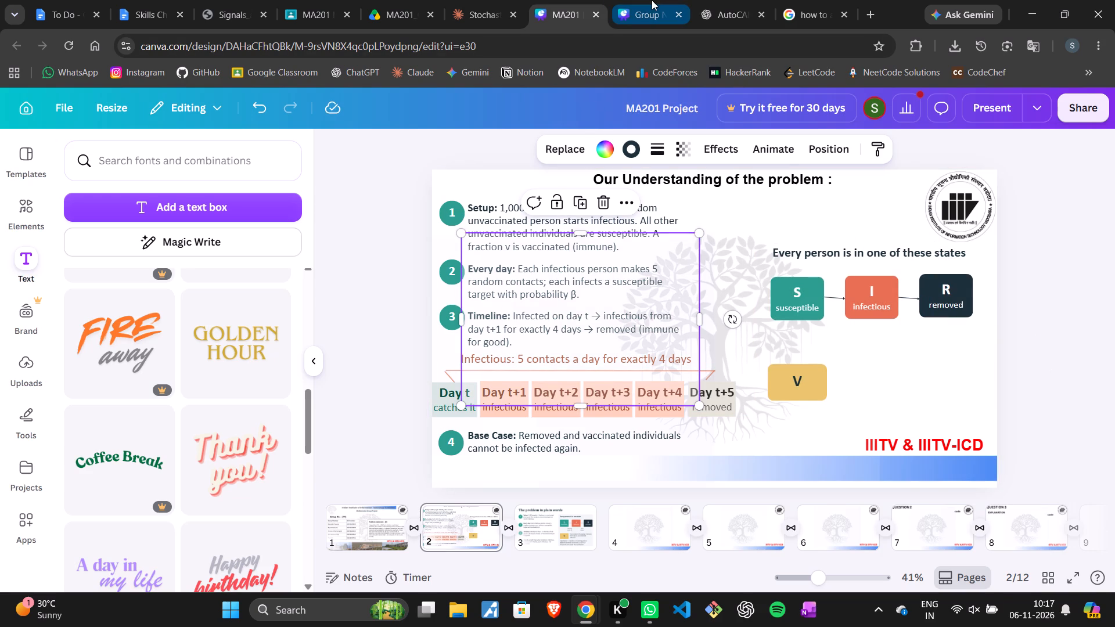
drag(570, 318, 501, 173)
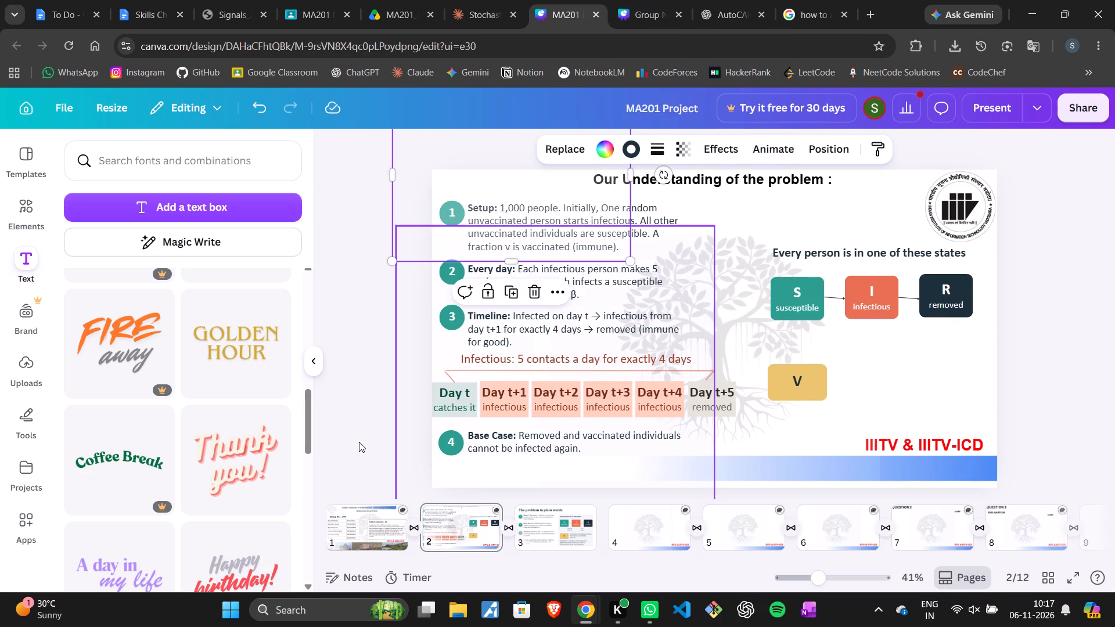
click(359, 442)
Copy the "infected (prob. β)" label from the Group No. presentation and paste it onto the MA201 Project slide.
click(652, 0)
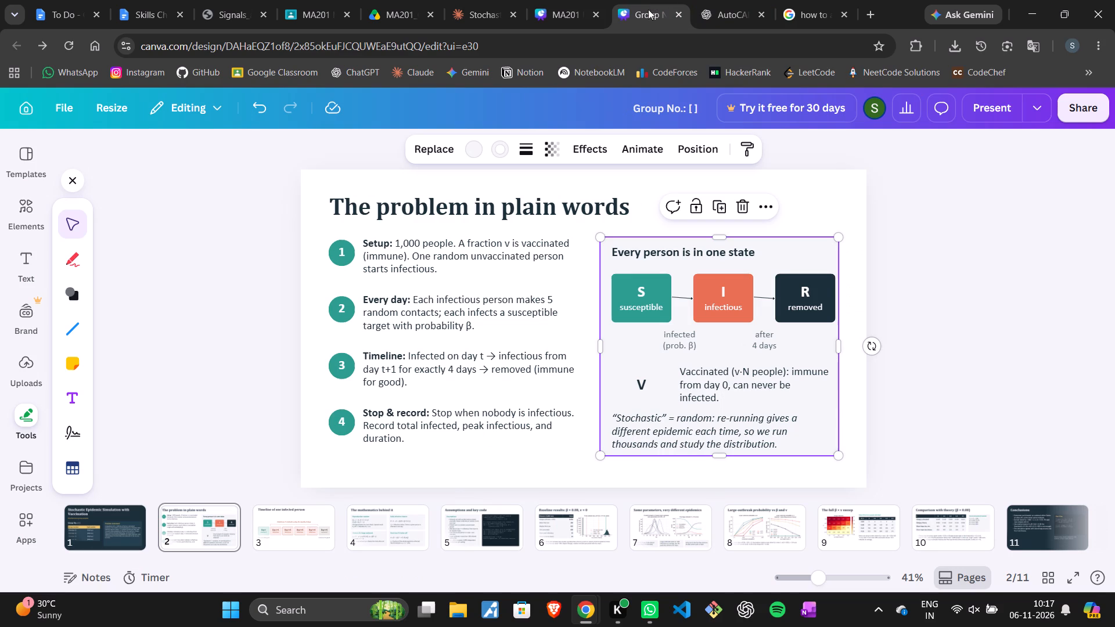
click(683, 342)
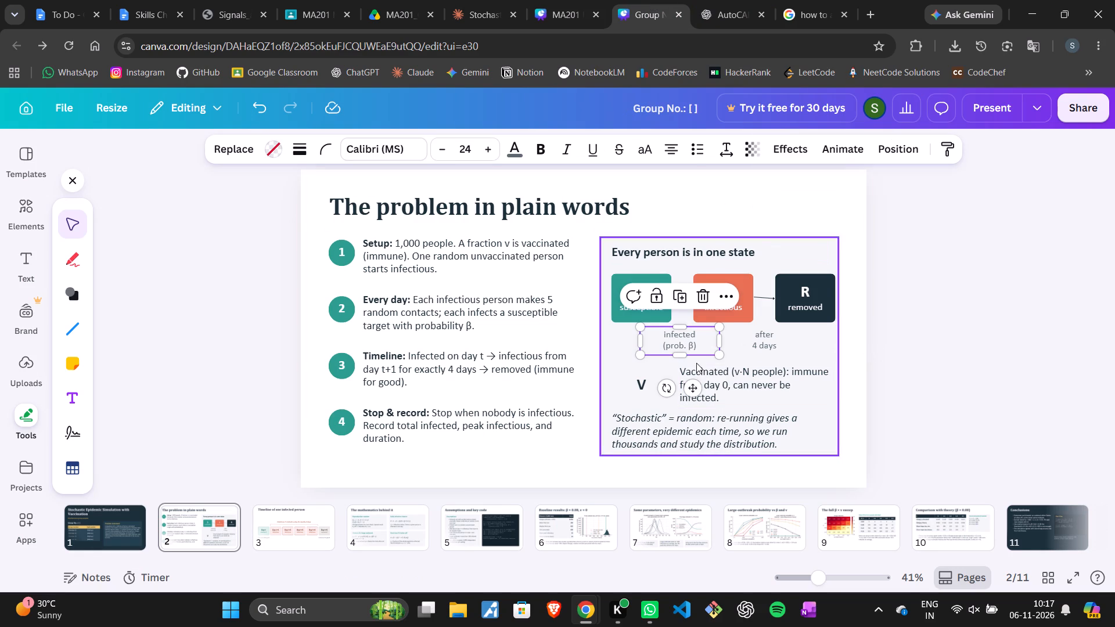
key(ctrl+c)
click(580, 0)
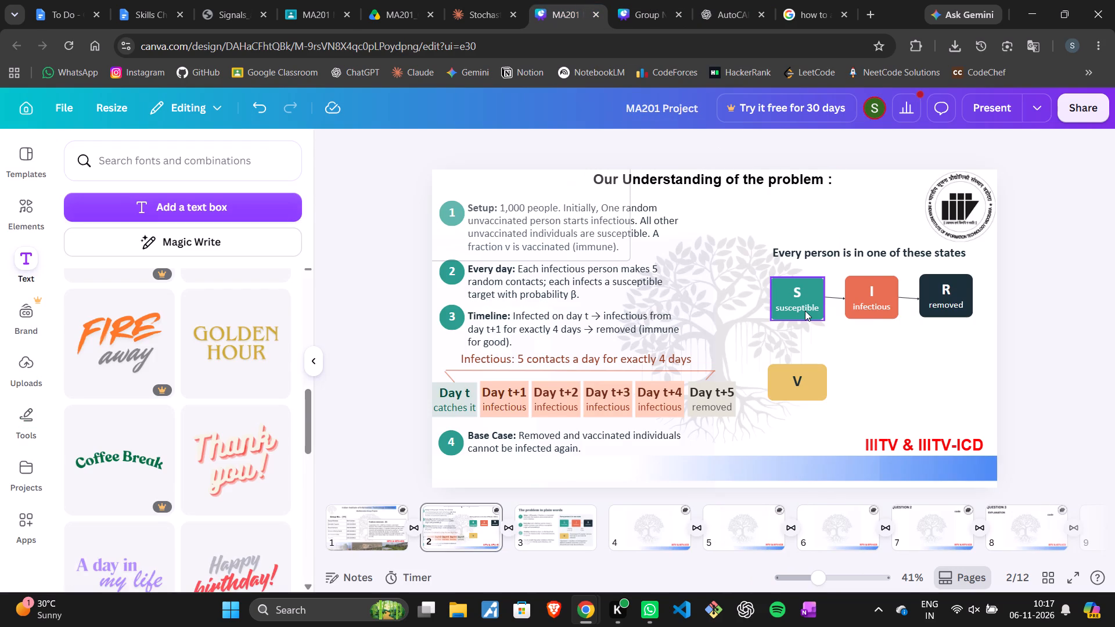
key(ctrl+v)
click(825, 350)
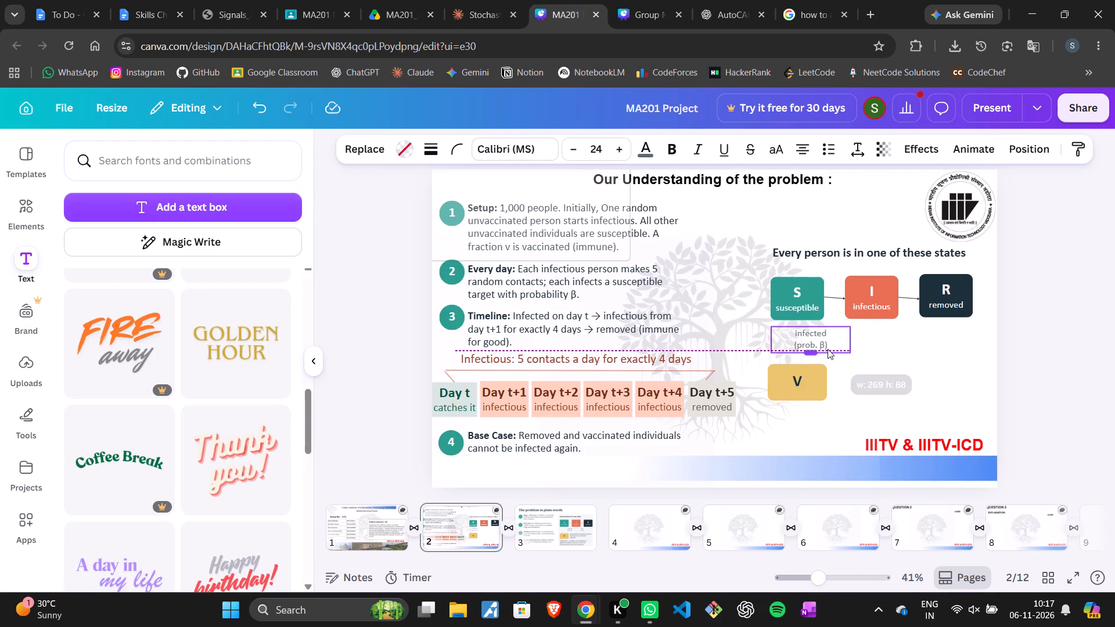
Reword the pasted label's second line as "(probability β)" and place the label beneath the arrow between the S and I boxes.
click(826, 342)
click(814, 348)
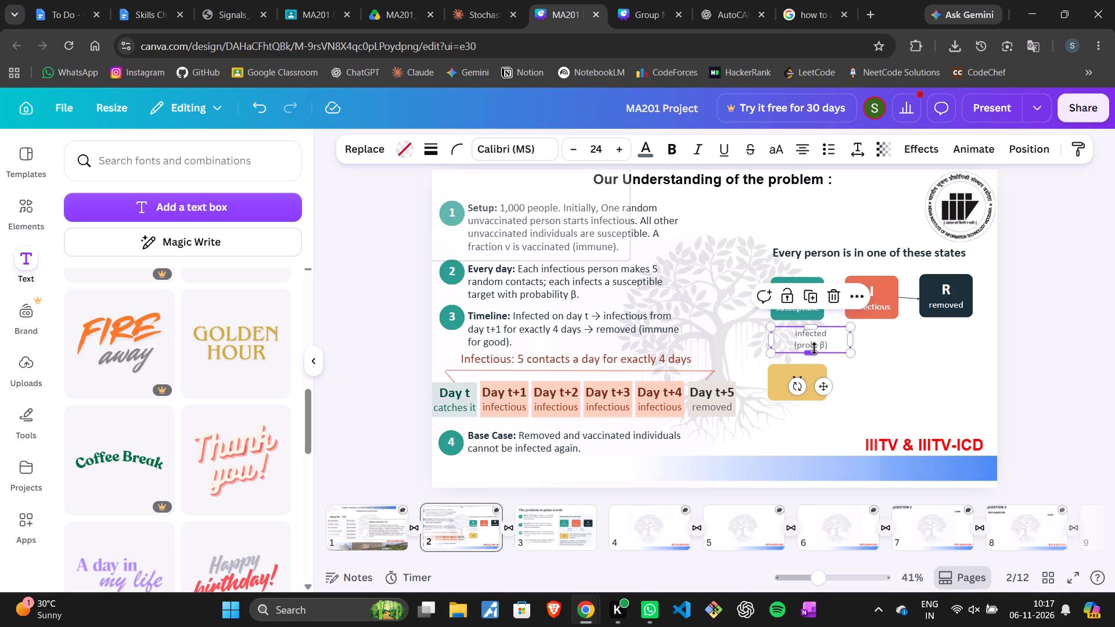
click(817, 346)
text(ability)
key(Right)
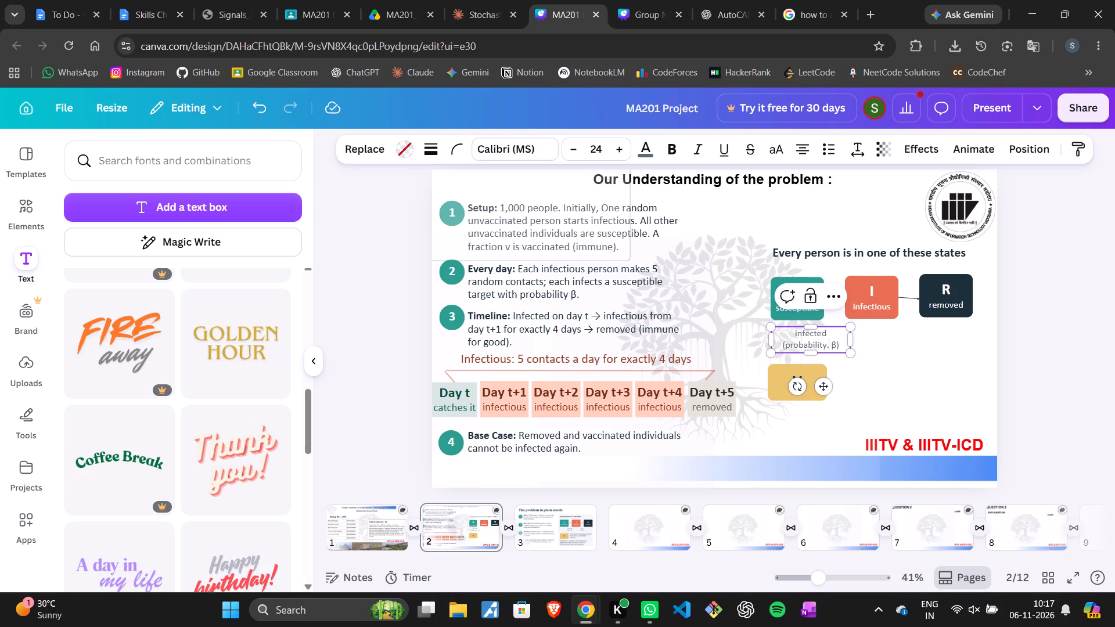
key(BackSpace)
click(868, 394)
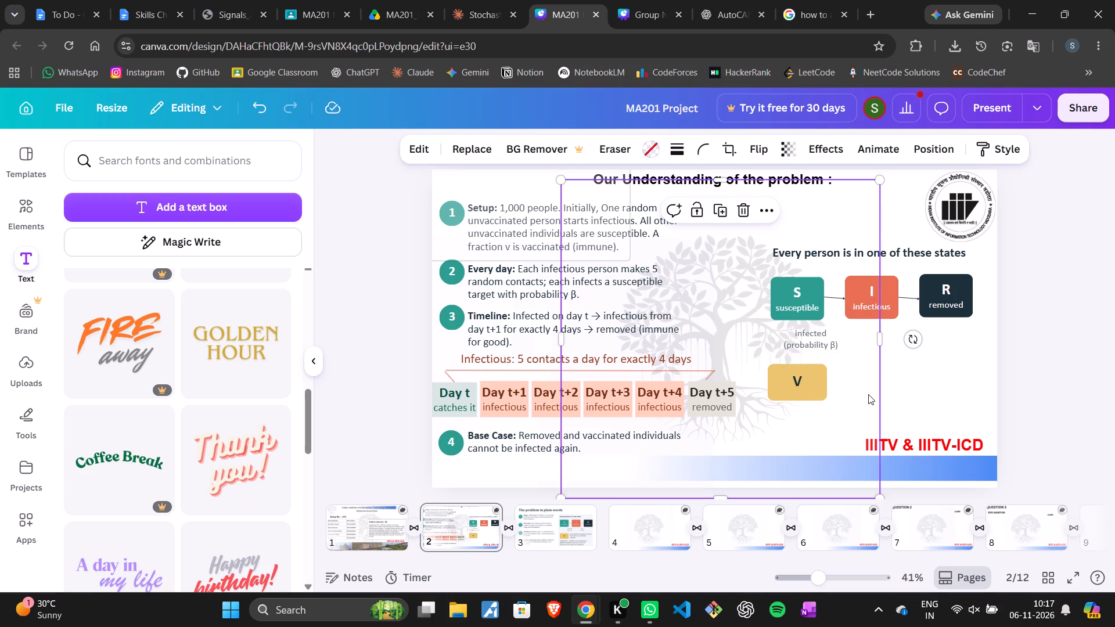
drag(801, 339, 825, 337)
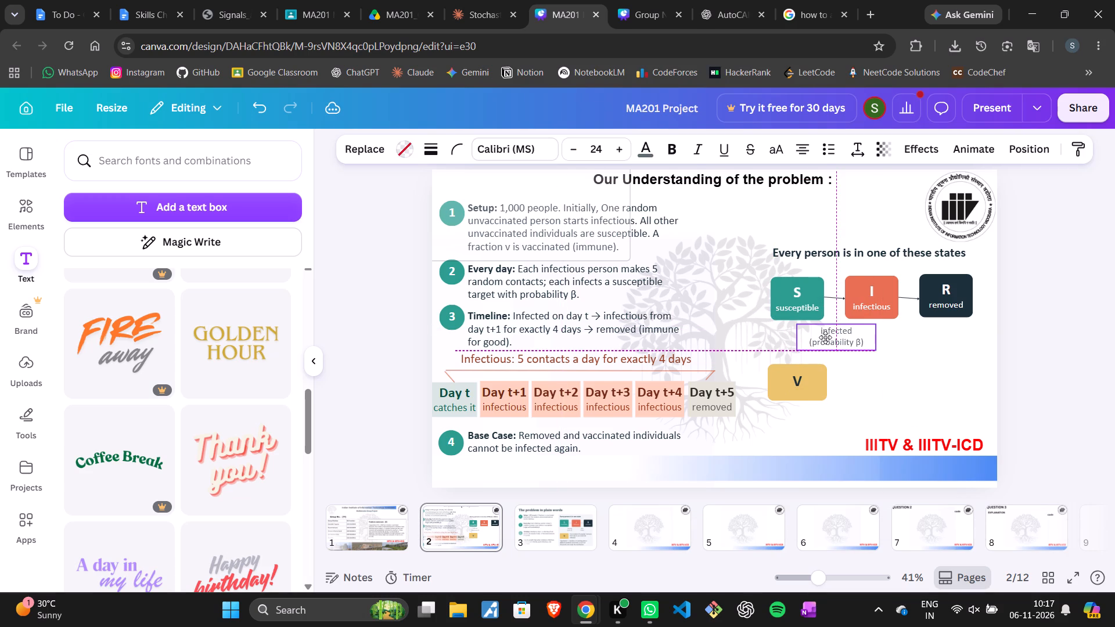
drag(825, 337, 825, 337)
Copy the "after 4 days" label from the Group No. presentation and place it beneath the arrow between the I and R boxes.
click(671, 0)
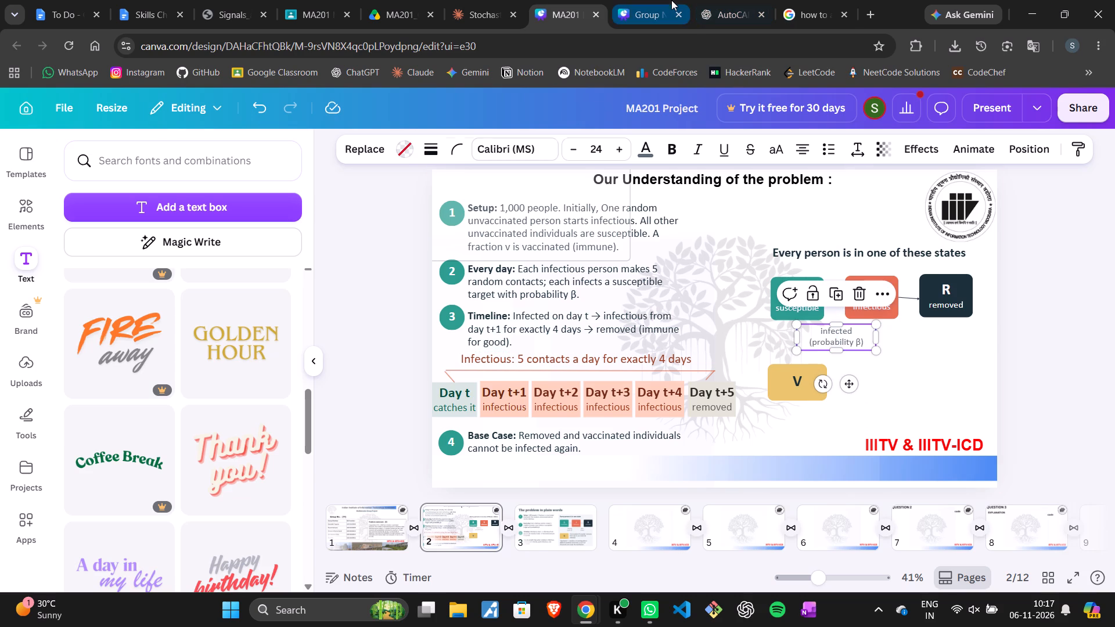
click(750, 331)
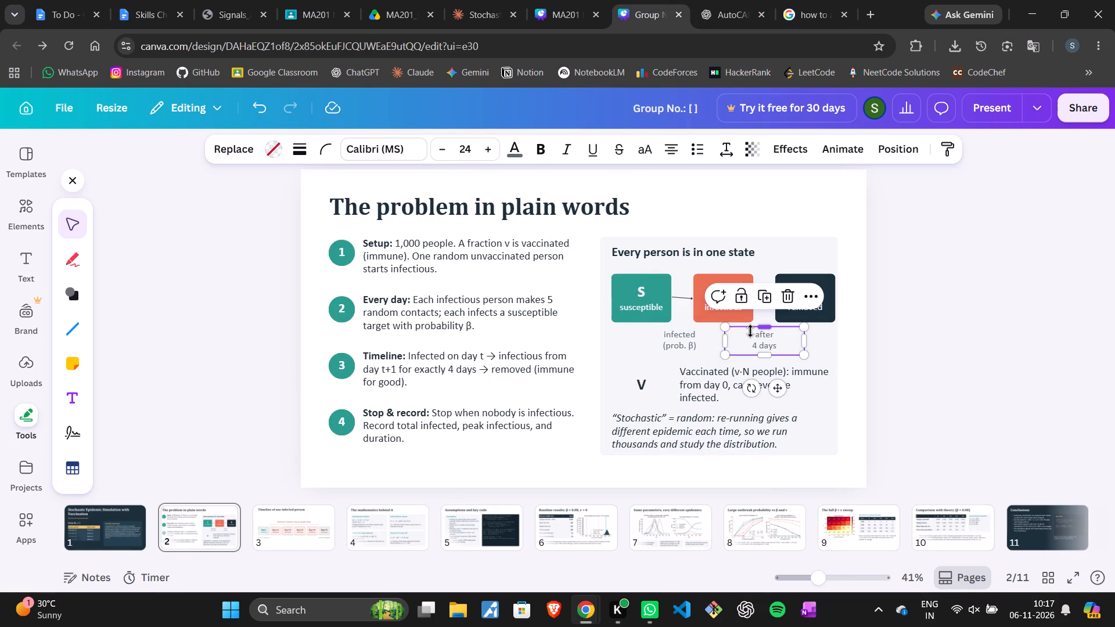
key(ctrl+c)
click(568, 0)
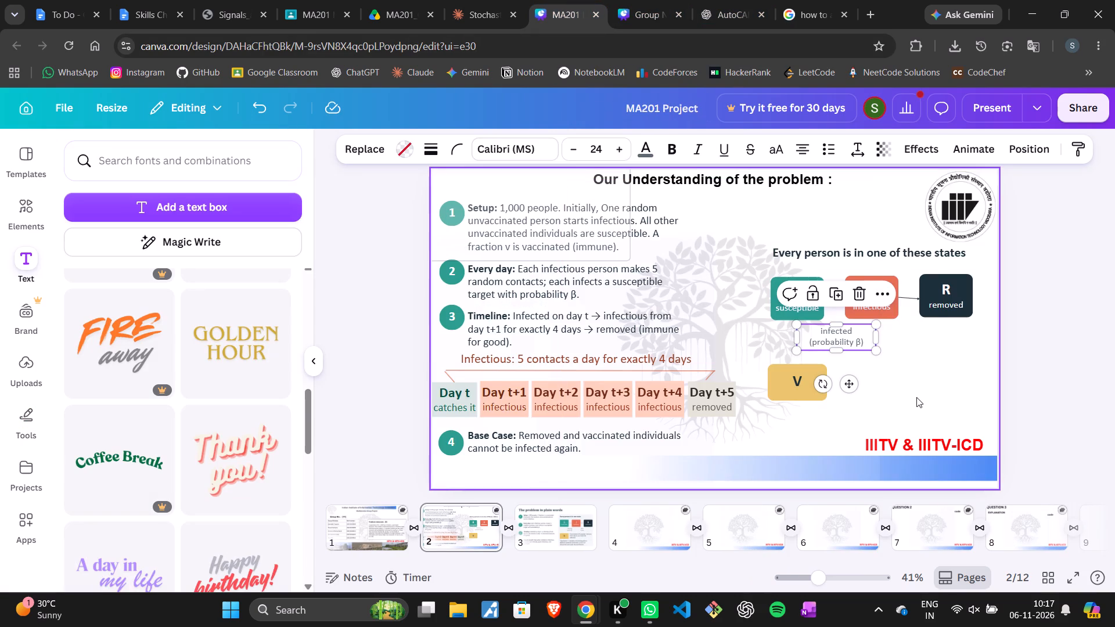
key(ctrl+v)
click(936, 379)
drag(897, 332, 913, 332)
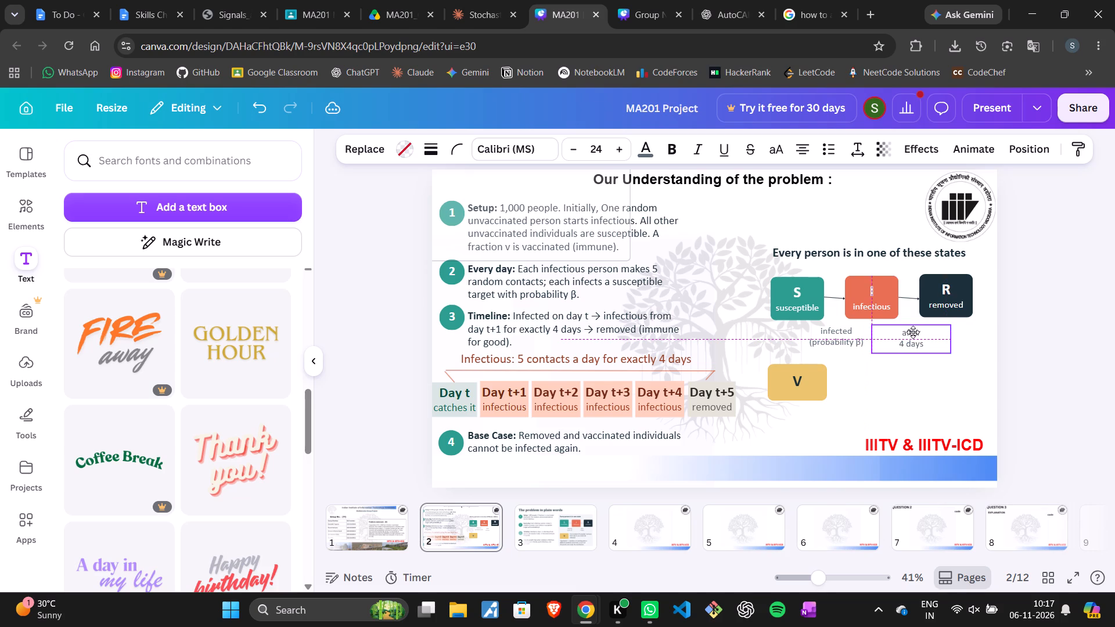
drag(913, 332, 914, 329)
click(1045, 327)
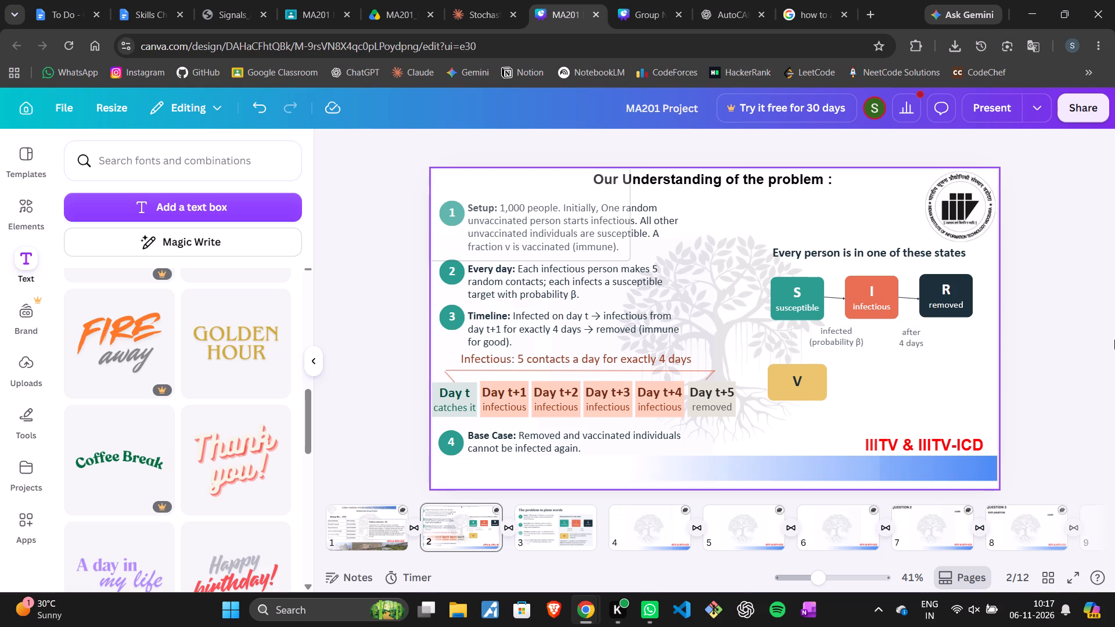
In the Group No. presentation, undo the earlier edits to "The problem in plain words" slide until the V box's yellow fill is back.
click(618, 0)
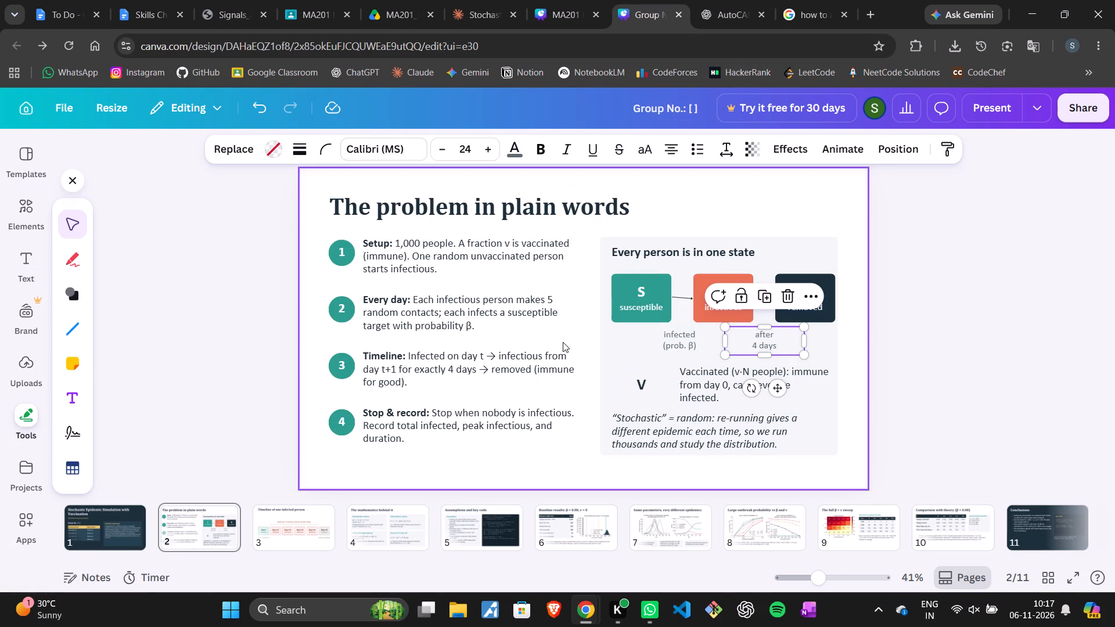
click(630, 377)
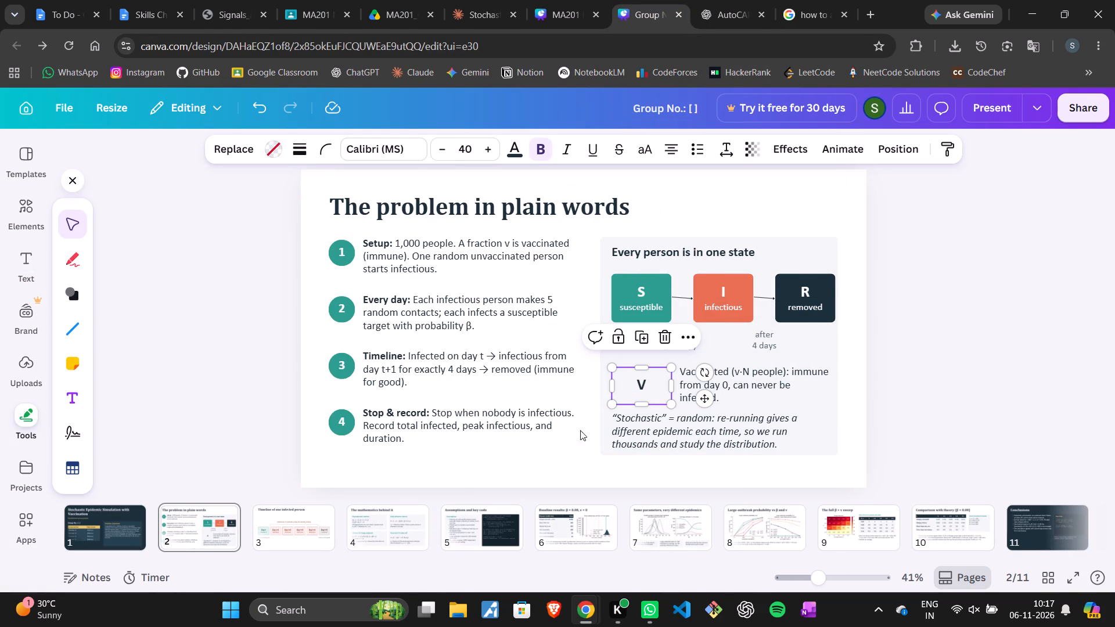
key(ctrl+z)
key(ctrl+z)
key(ctrl+z)
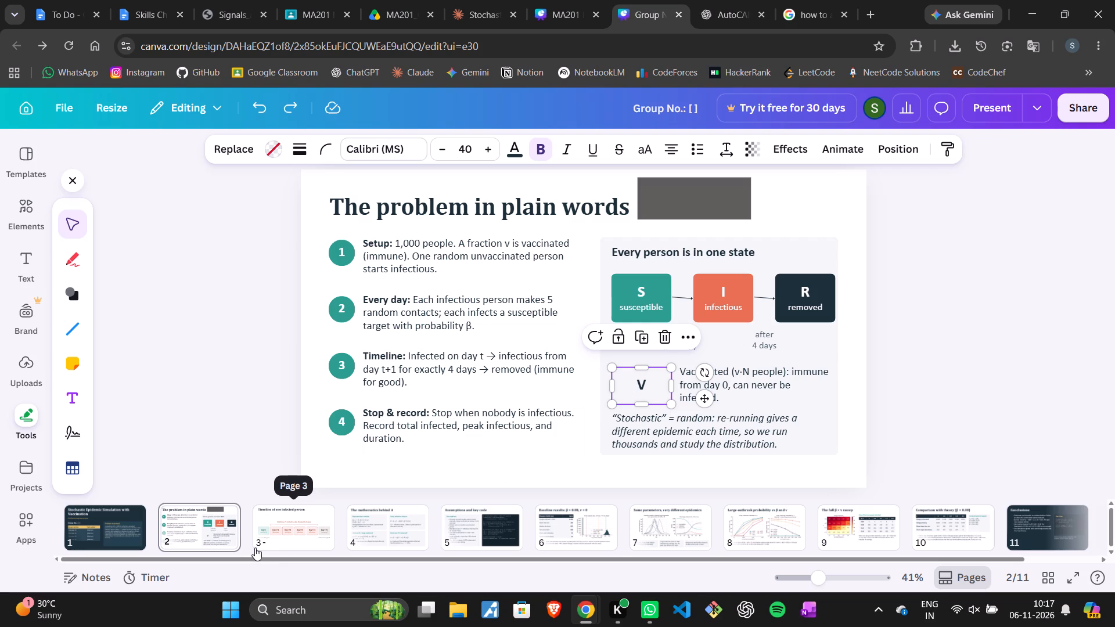
key(ctrl+z)
key(ctrl+z)
key(ctrl+z)
key(ctrl+z)
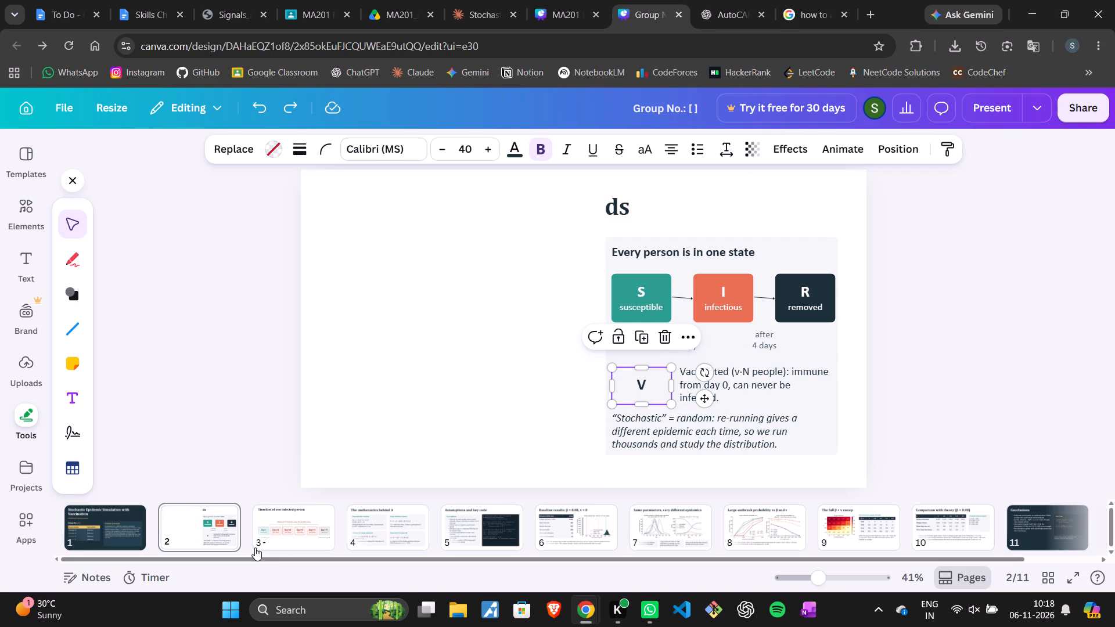
key(ctrl+z)
key(ctrl+z)
key(ctrl+z)
key(ctrl+z)
key(ctrl+z)
key(ctrl+z)
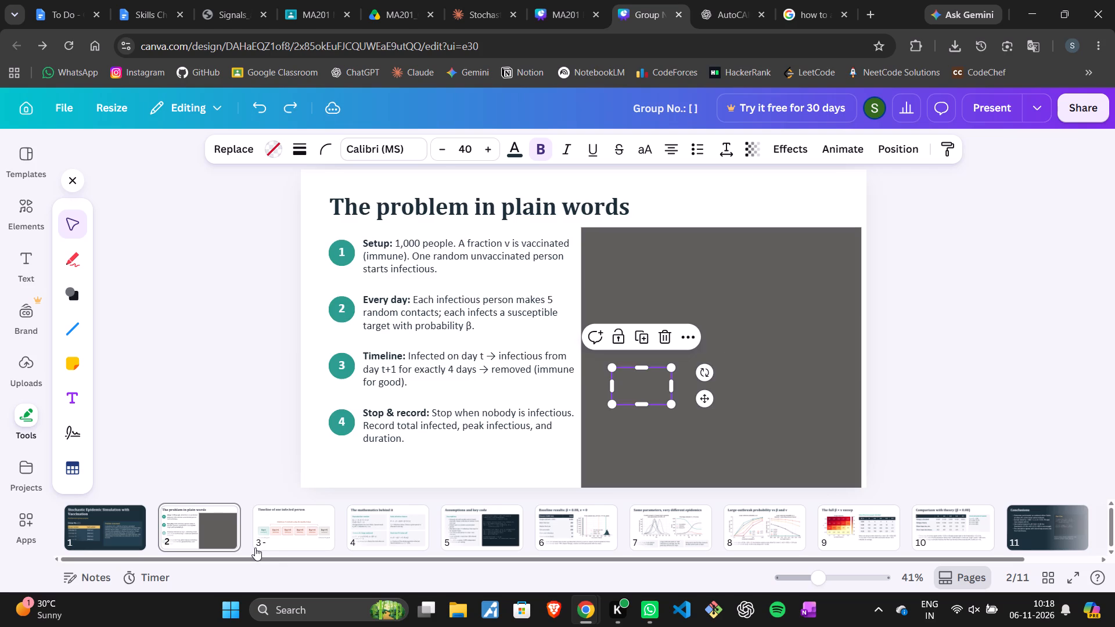
key(ctrl+z)
key(ctrl+z)
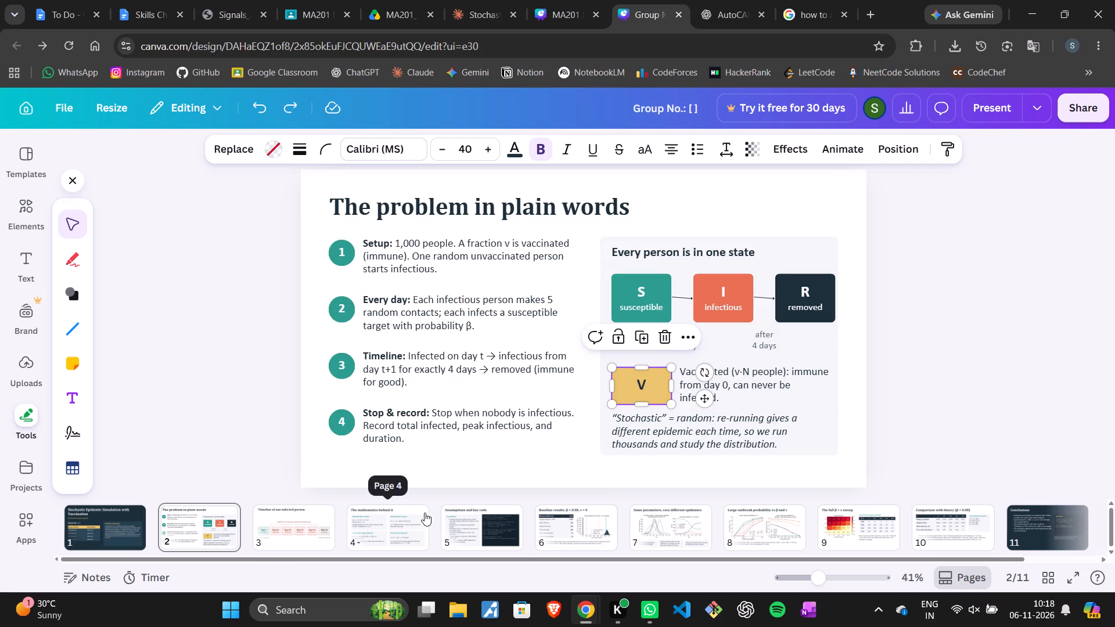
click(1008, 365)
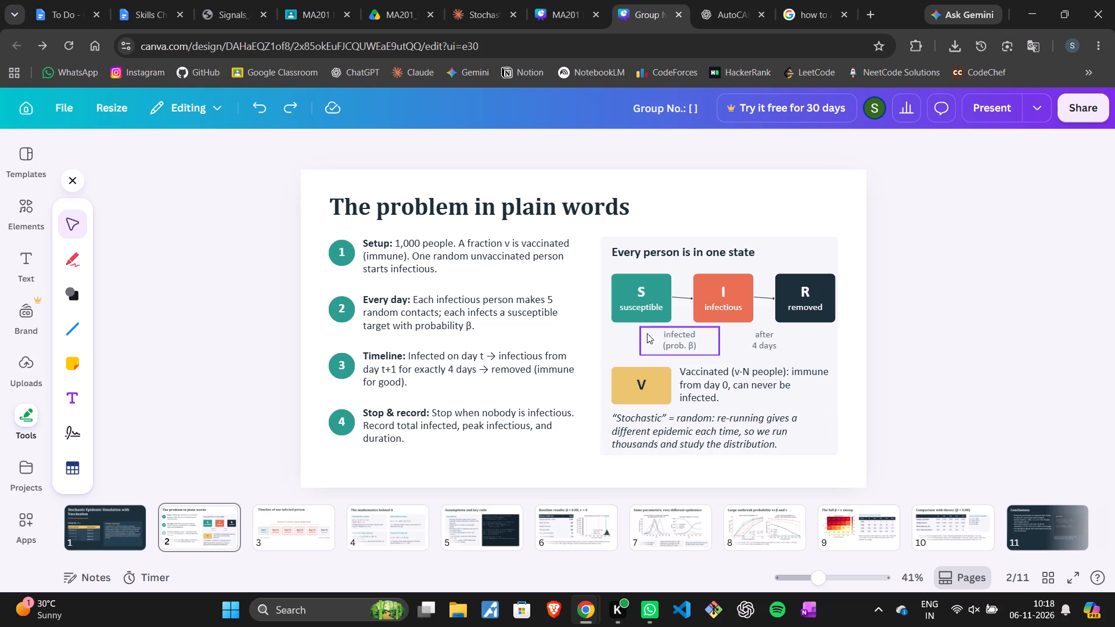
click(609, 0)
click(549, 555)
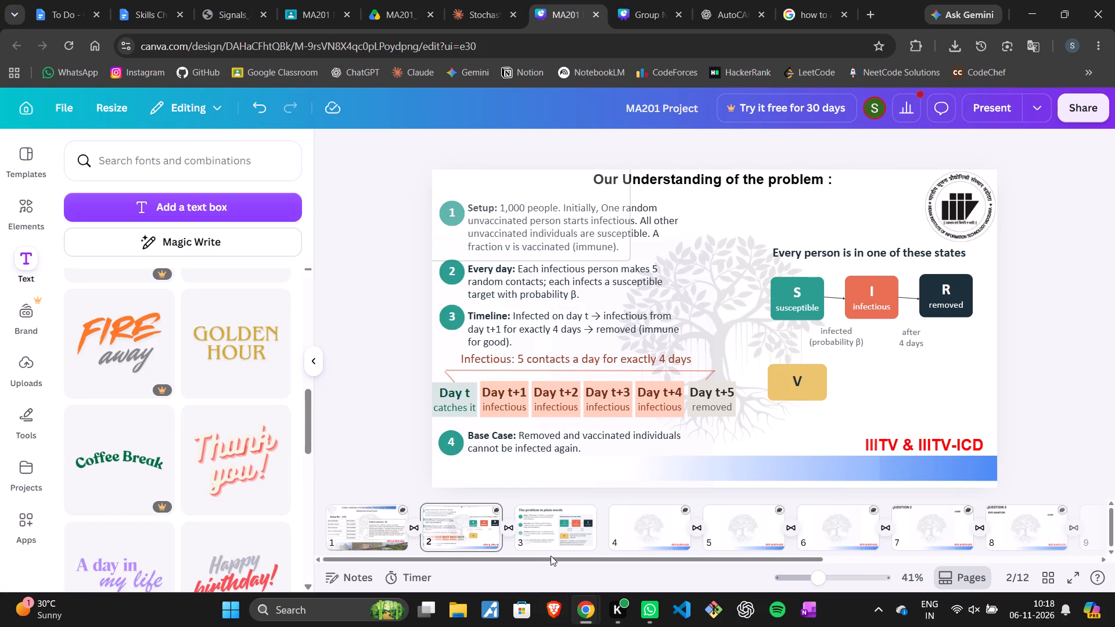
click(553, 535)
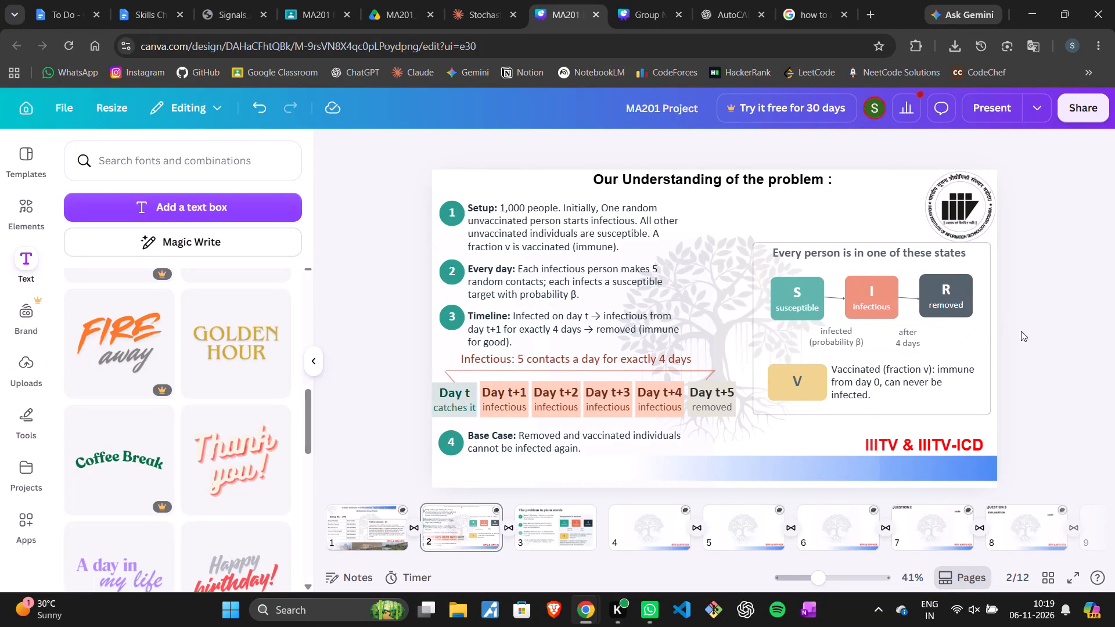
click(962, 339)
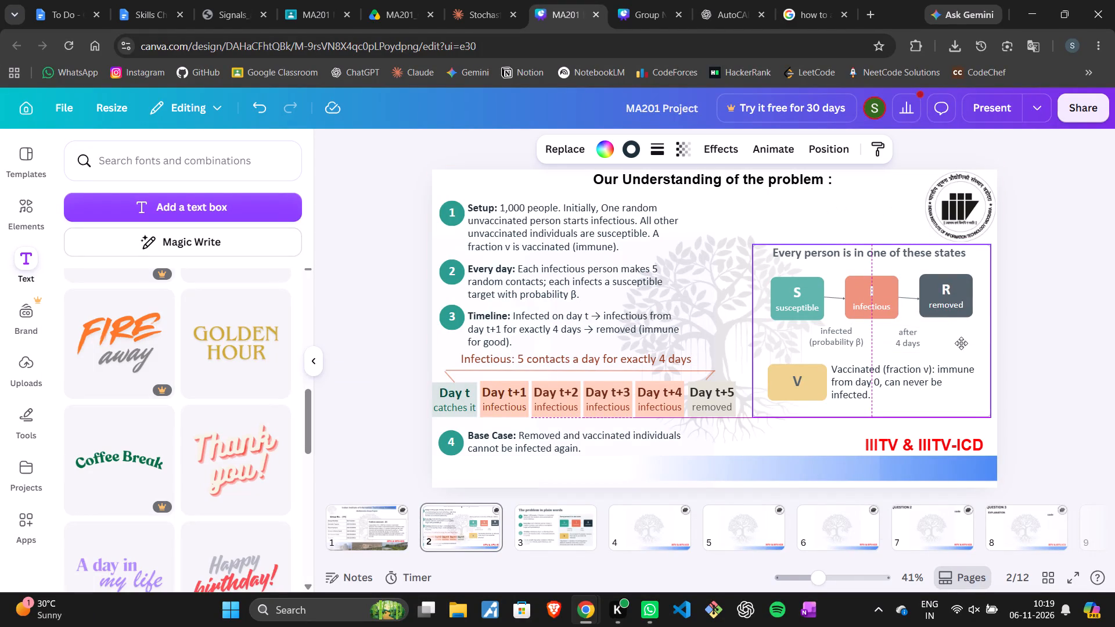
click(1048, 341)
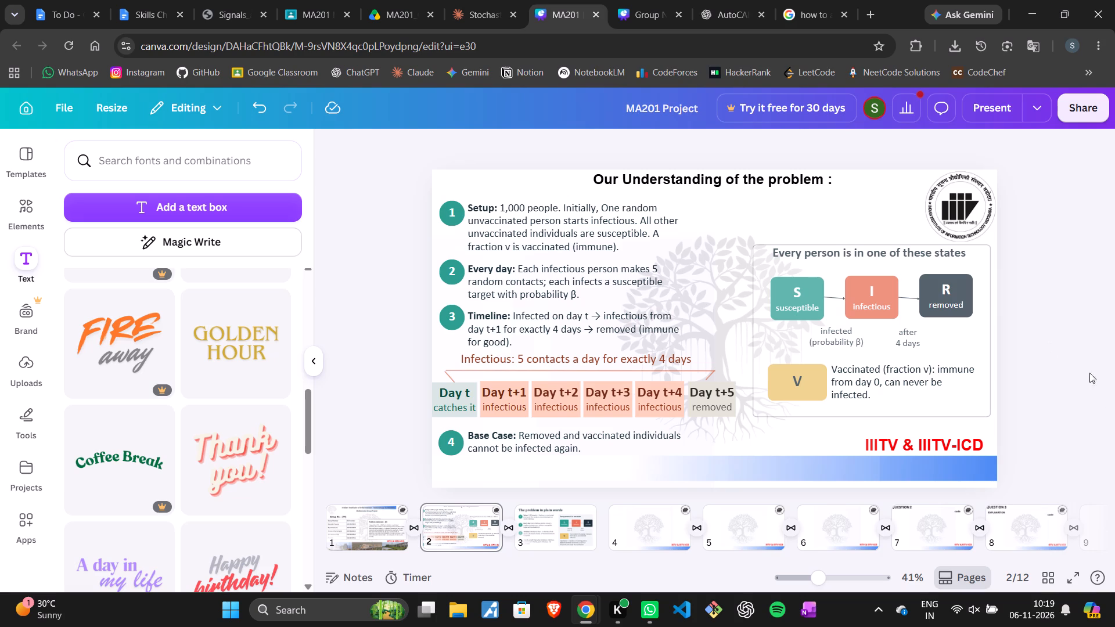
Shift the panel down clear of the "Every person is in one of these states" heading and lower the heading slightly toward the boxes.
drag(921, 262, 927, 329)
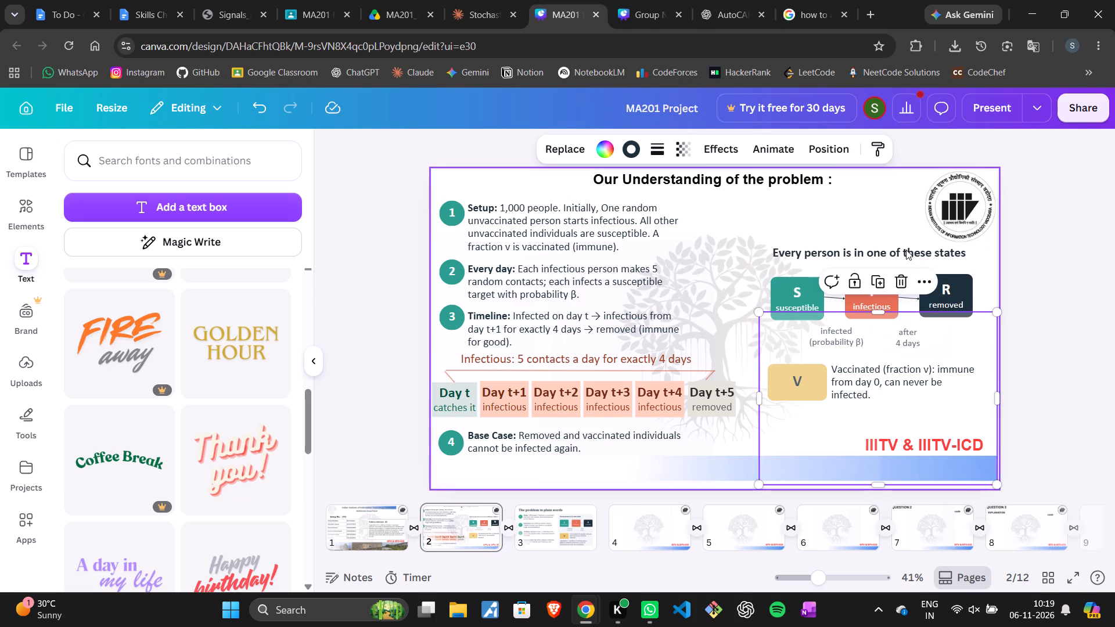
drag(906, 250, 906, 258)
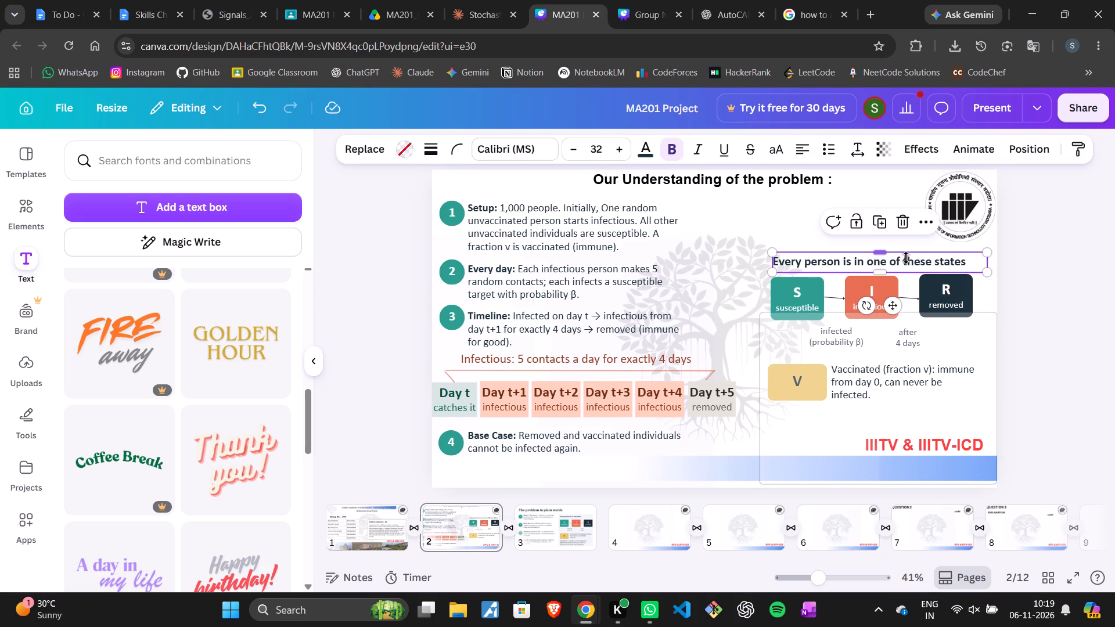
Move the translucent bordered panel up so it frames the states heading, the S, I, R and V boxes and the vaccinated description.
click(958, 393)
click(982, 349)
drag(982, 349, 982, 347)
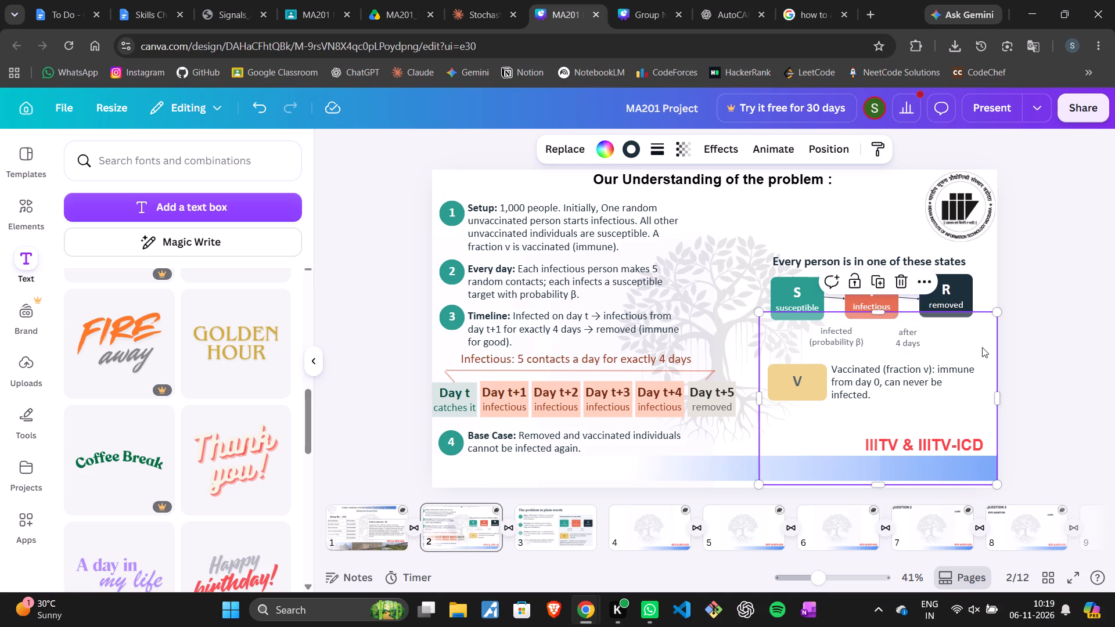
drag(982, 347, 980, 286)
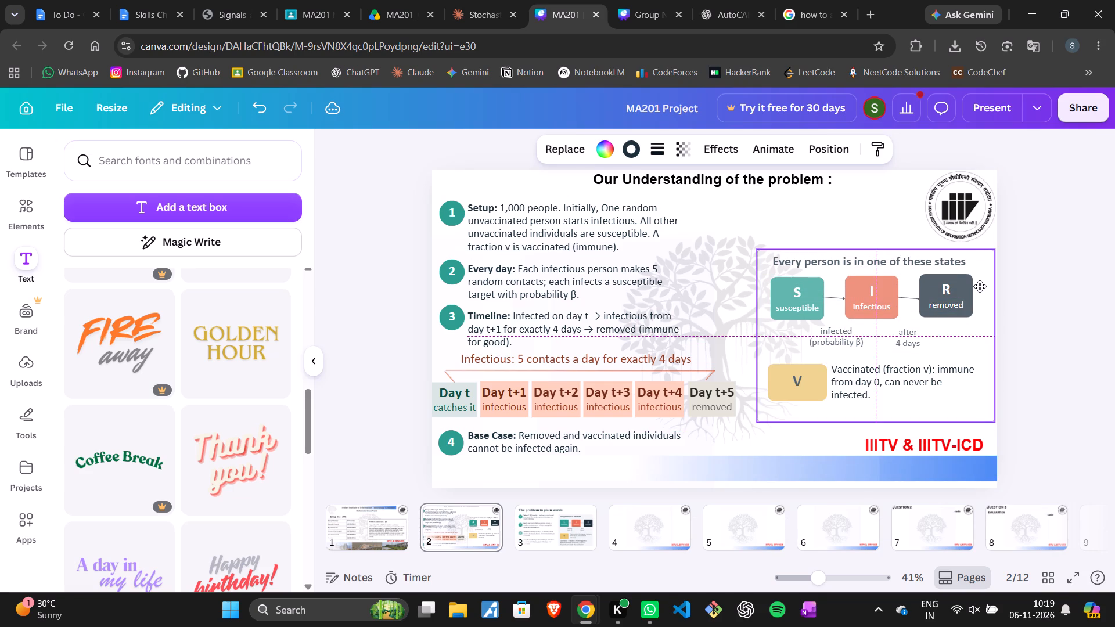
drag(980, 286, 979, 285)
drag(979, 285, 977, 284)
click(1085, 283)
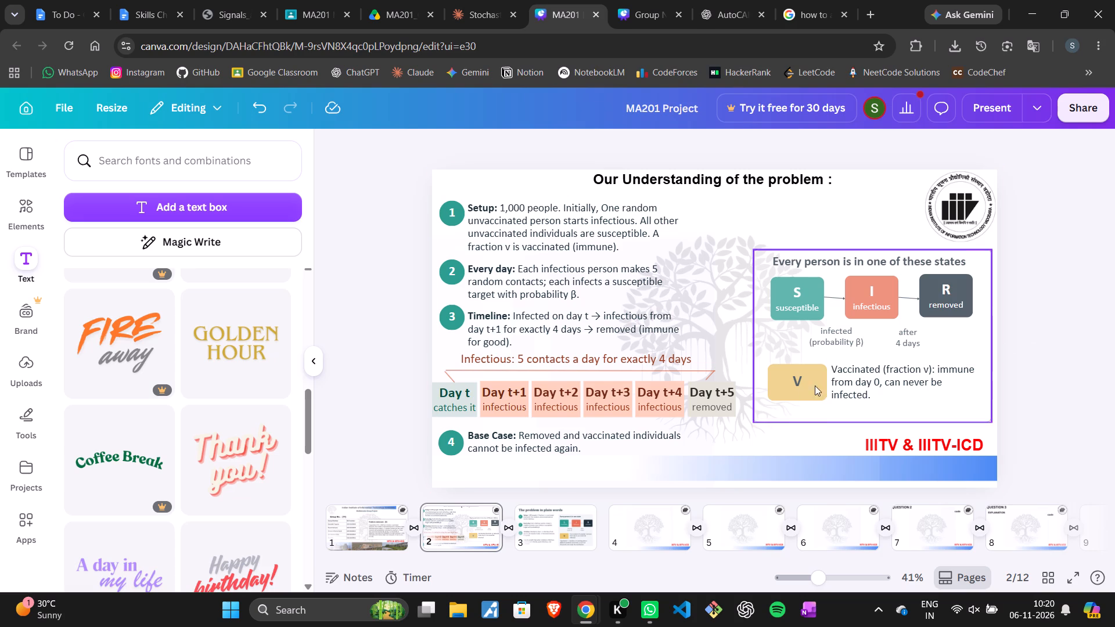
Compare "The problem in plain words" slide with the "Our Understanding of the problem" slide and delete the plain-words slide.
click(545, 522)
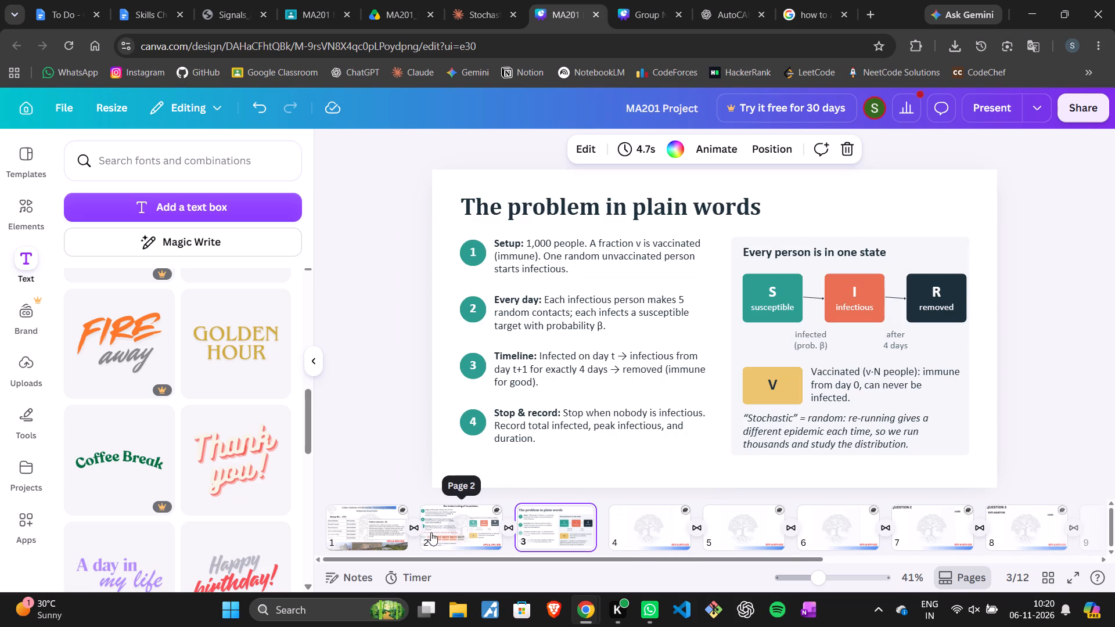
click(433, 532)
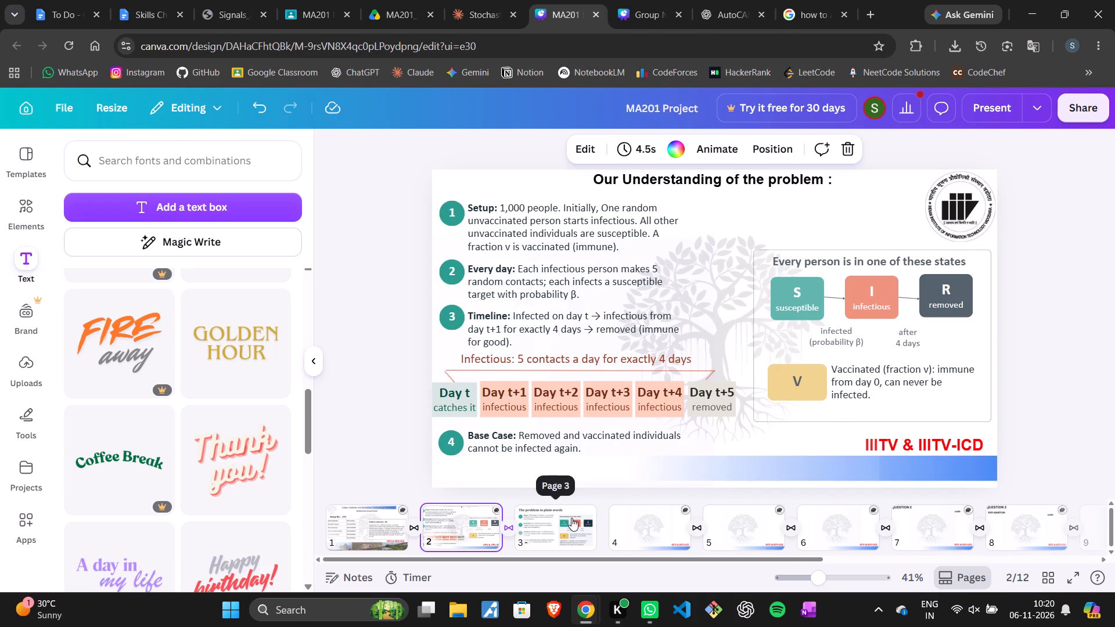
click(571, 519)
click(581, 512)
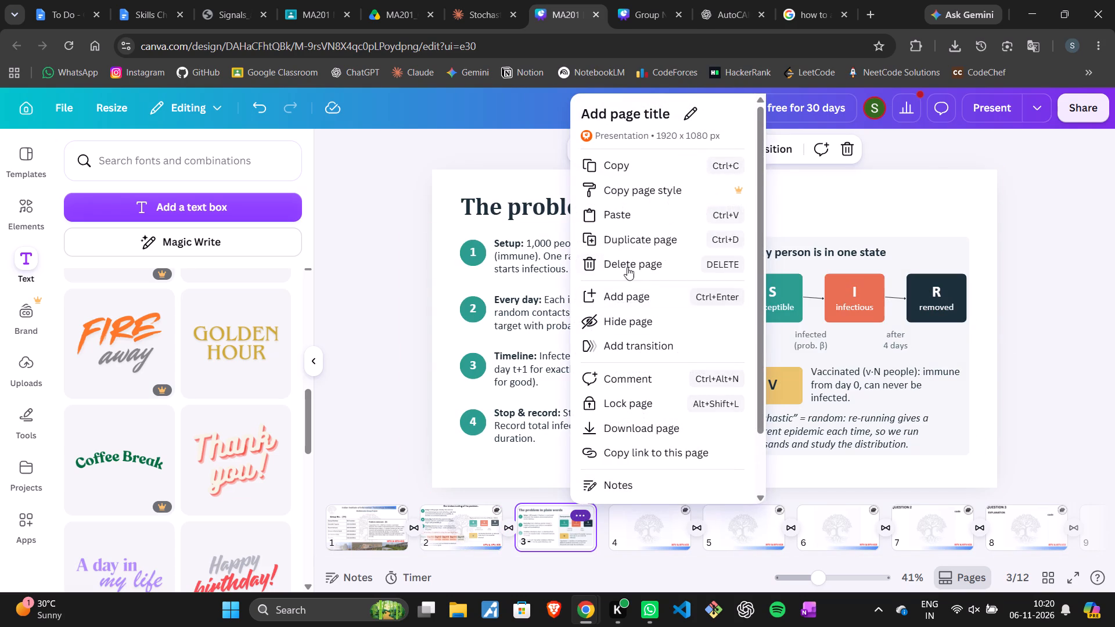
click(635, 261)
Review the group title slide and the "Our Understanding of the problem" slide, ending on the blank third slide.
click(460, 521)
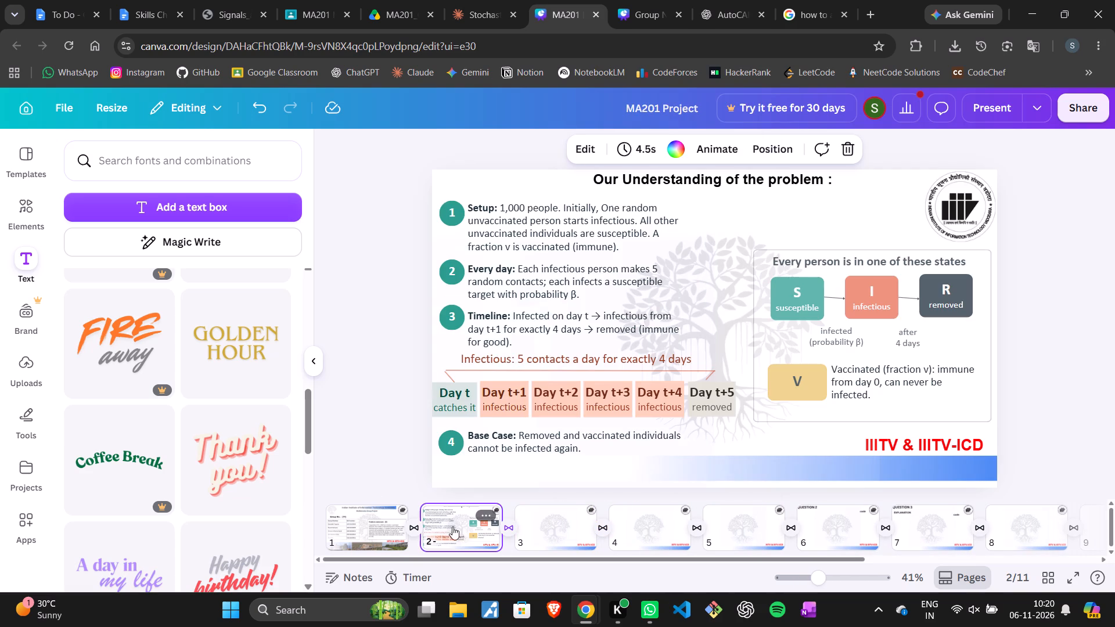
click(359, 538)
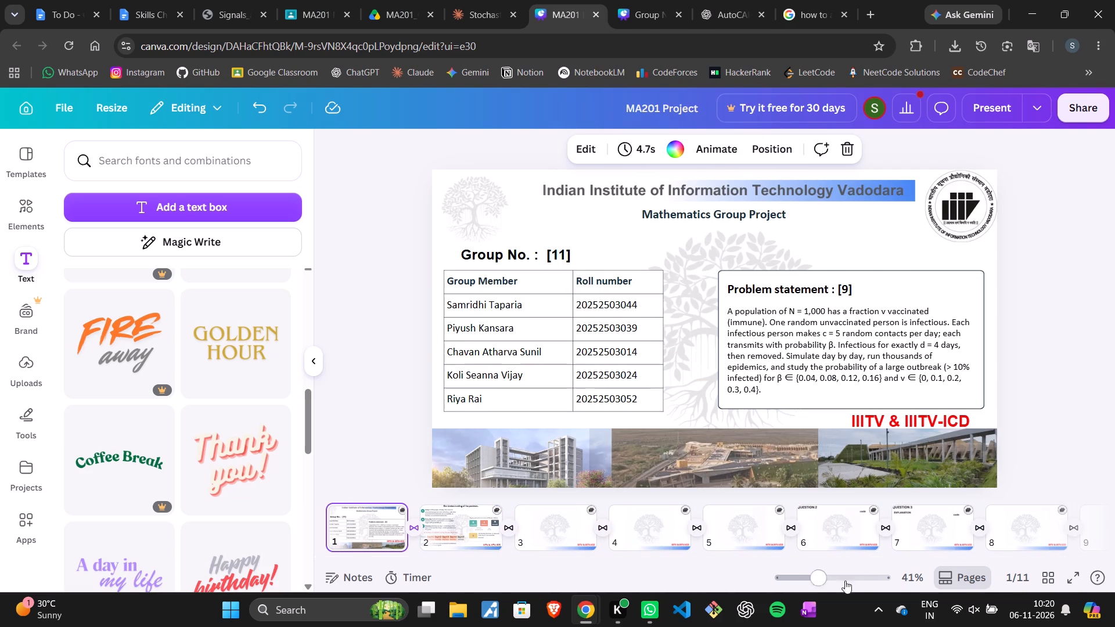
click(456, 530)
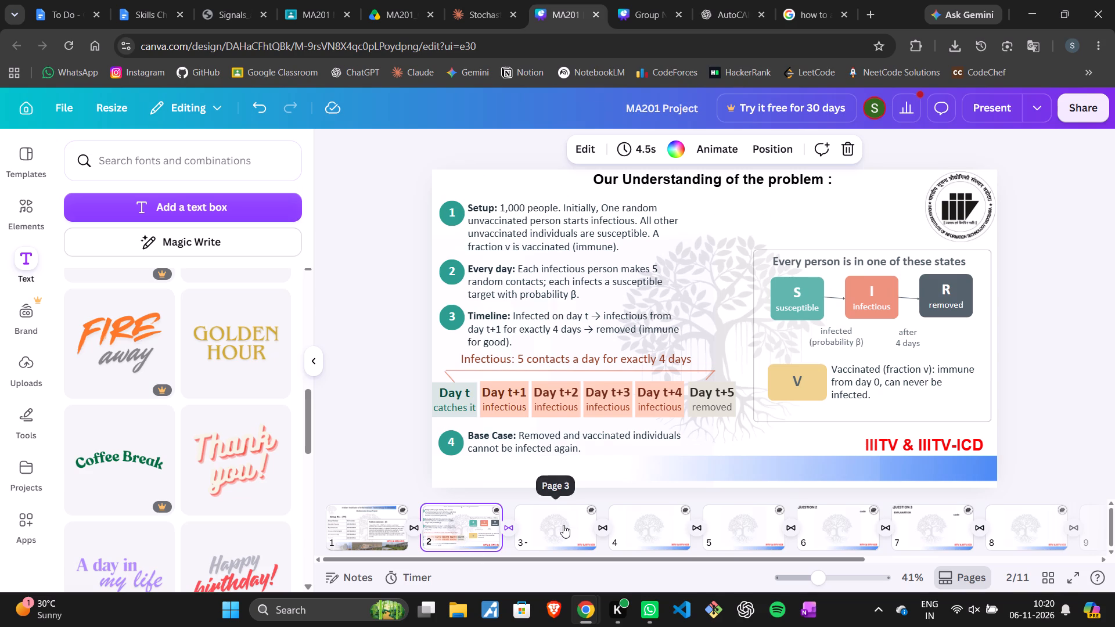
click(562, 524)
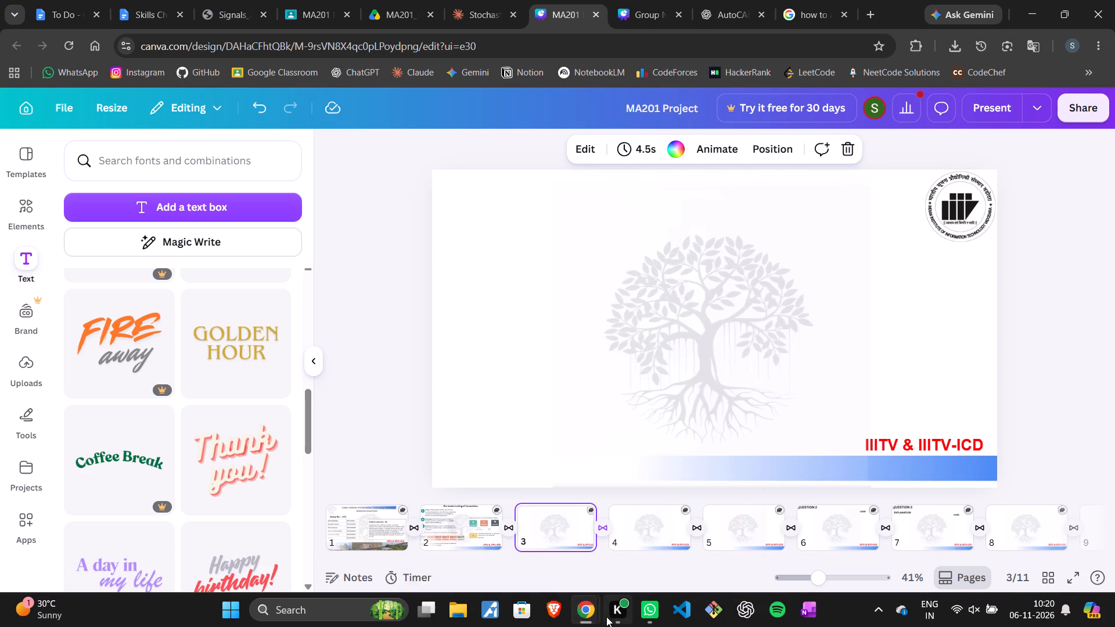
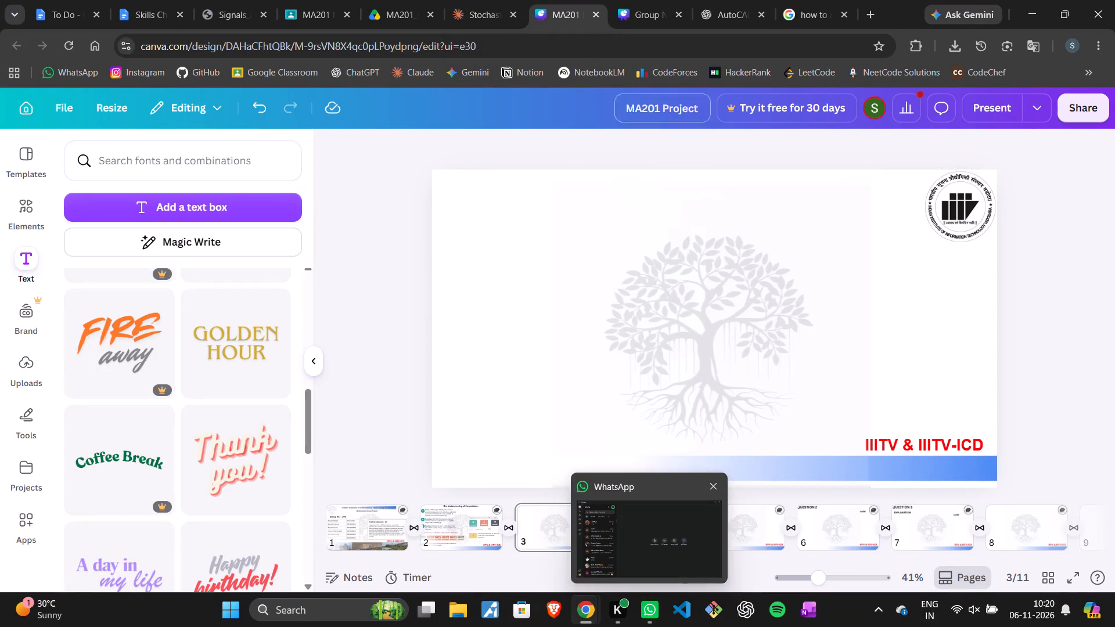
Review the Problem 9 statement in the group problems PDF and the Classroom post's requirements for slides 2 and 3.
click(401, 0)
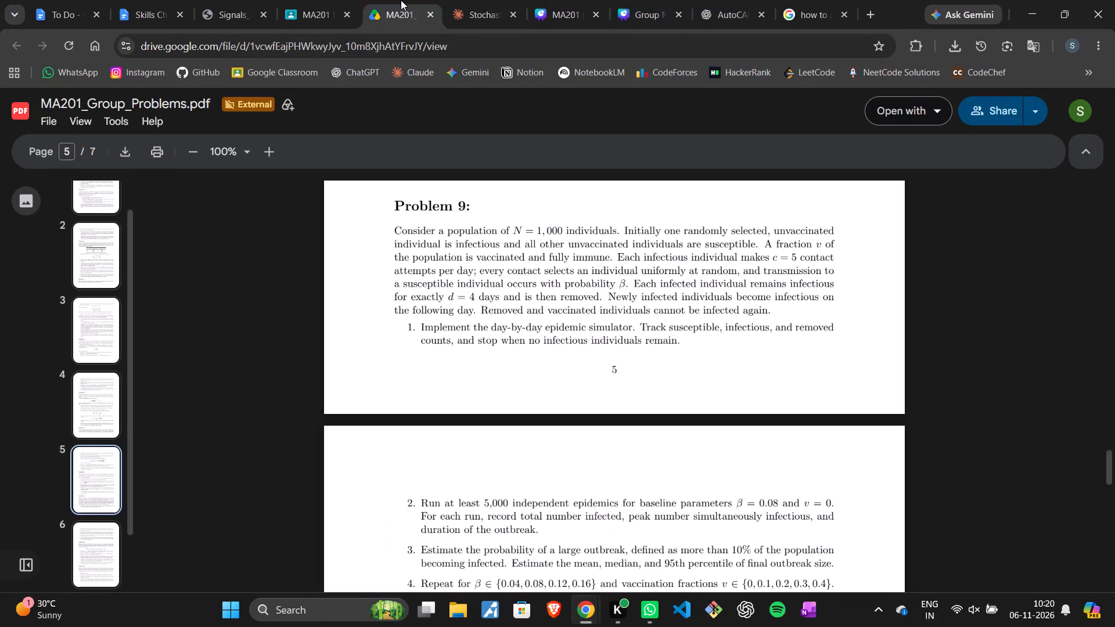
click(311, 0)
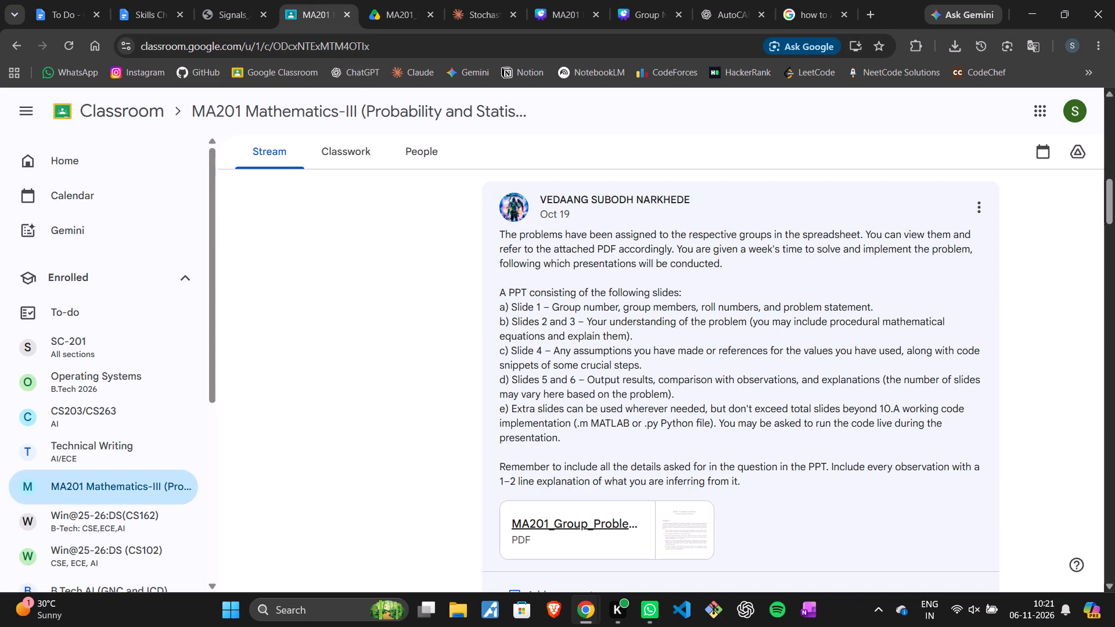
drag(585, 320, 745, 325)
click(745, 325)
click(633, 334)
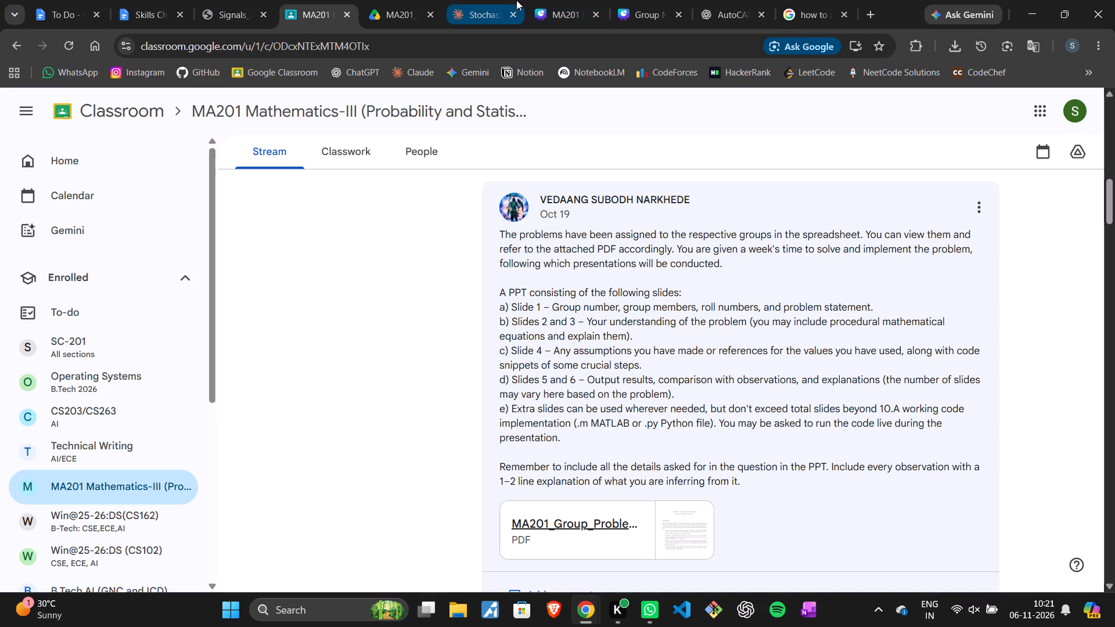
Compare the source deck's timeline and mathematics slides with the MA201 Project's understanding slide and blank third slide.
click(531, 0)
click(672, 0)
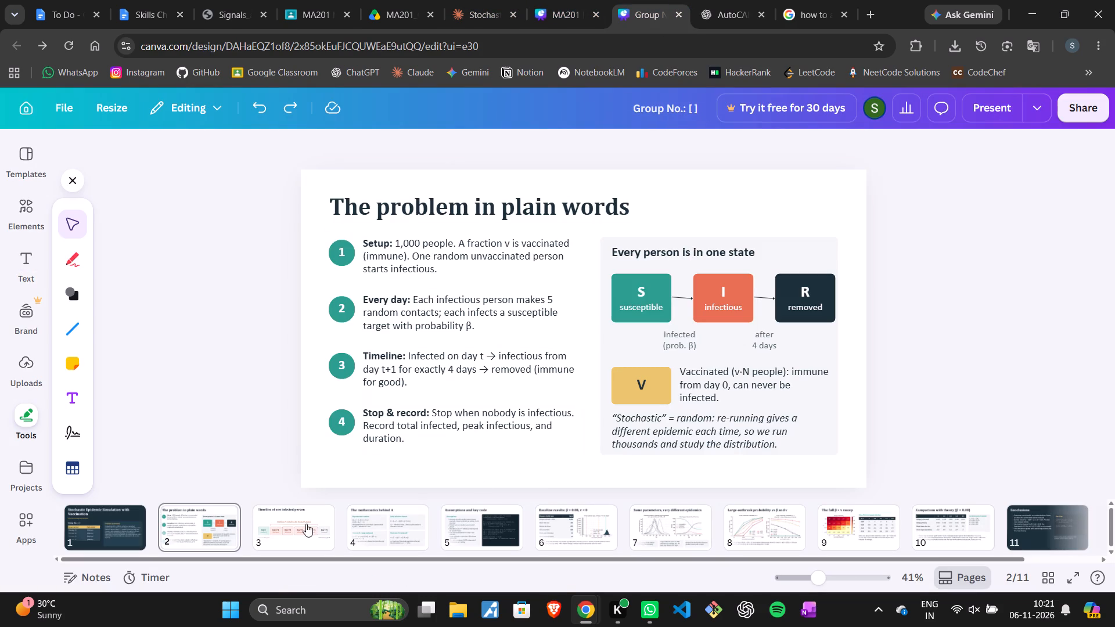
click(305, 525)
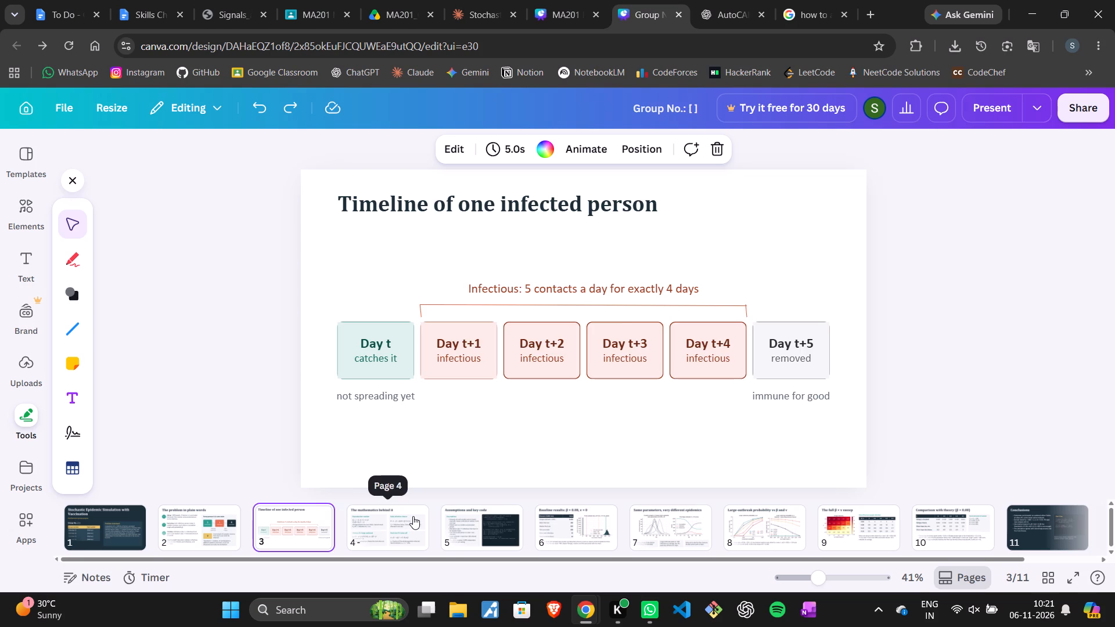
click(413, 516)
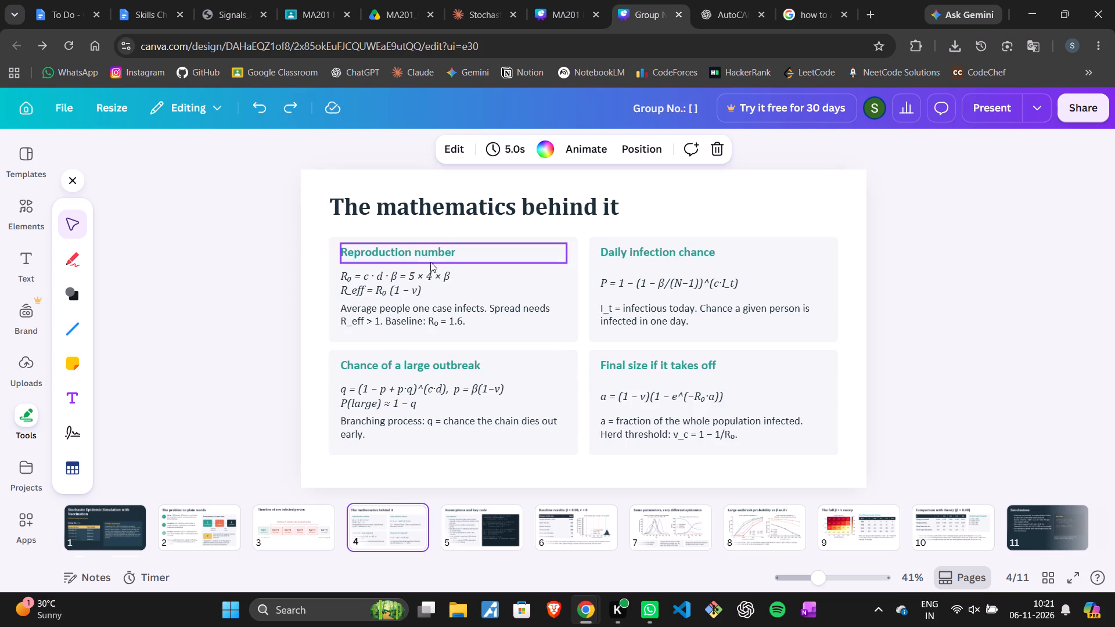
click(468, 540)
click(401, 524)
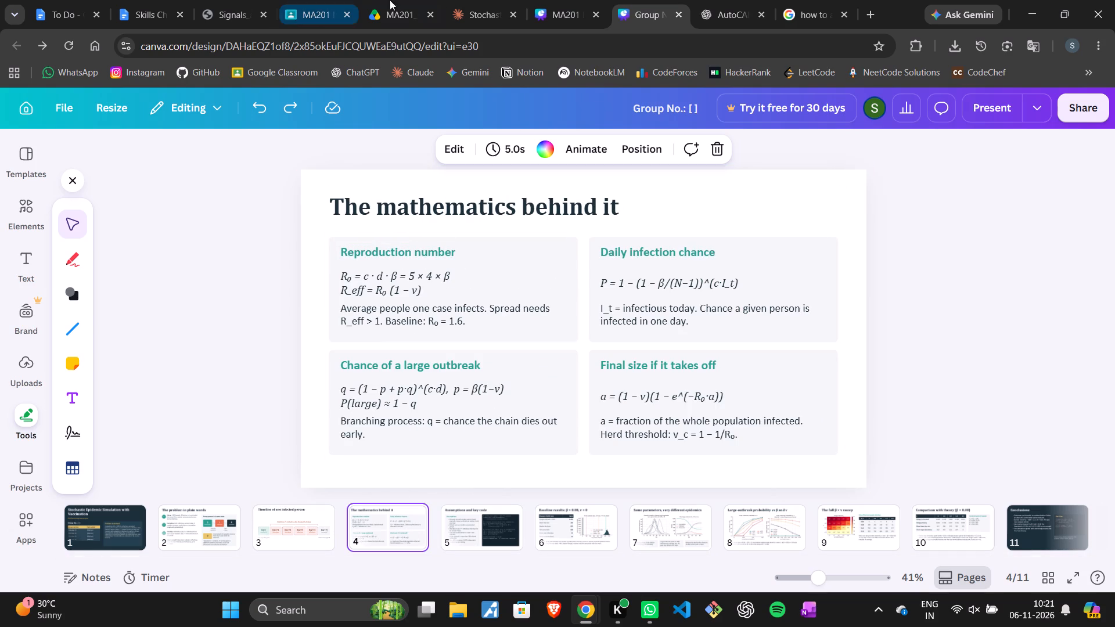
click(560, 0)
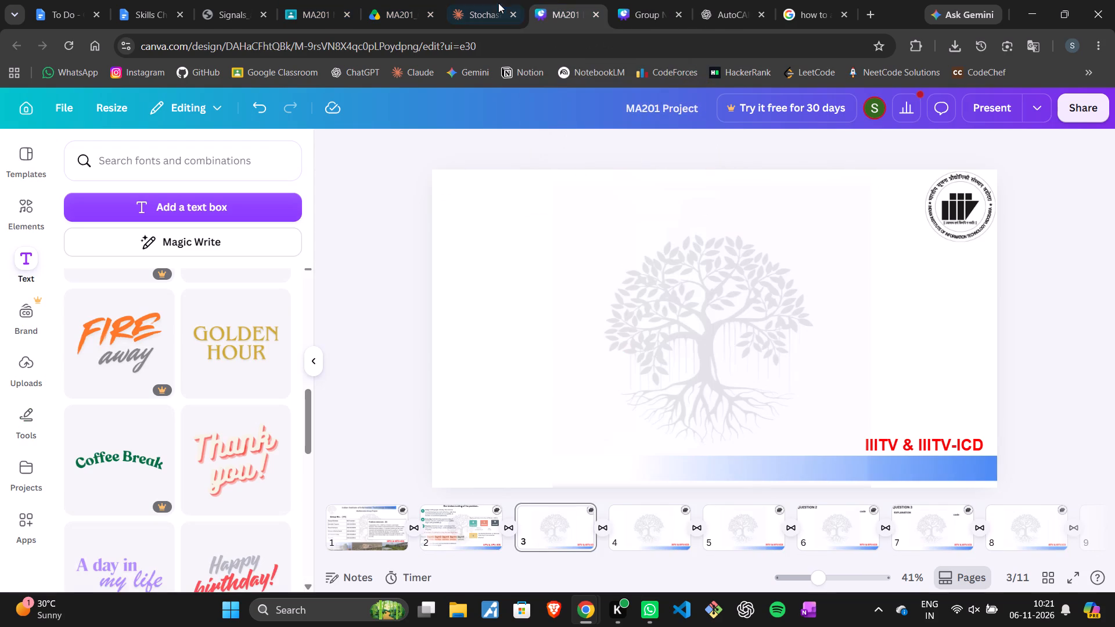
click(459, 535)
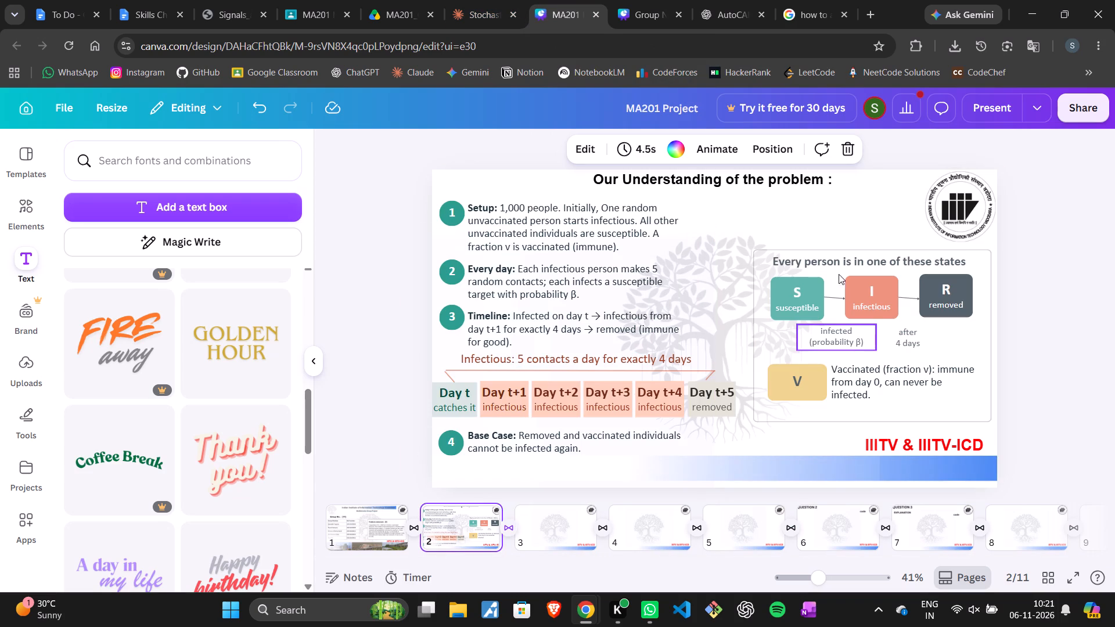
click(559, 540)
click(390, 0)
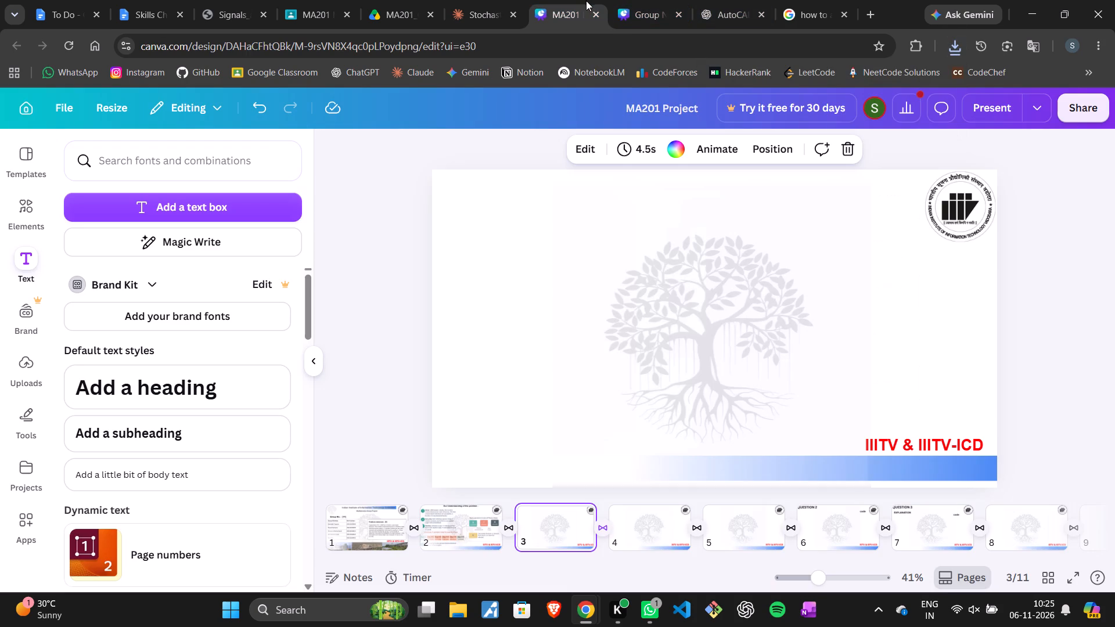
click(643, 0)
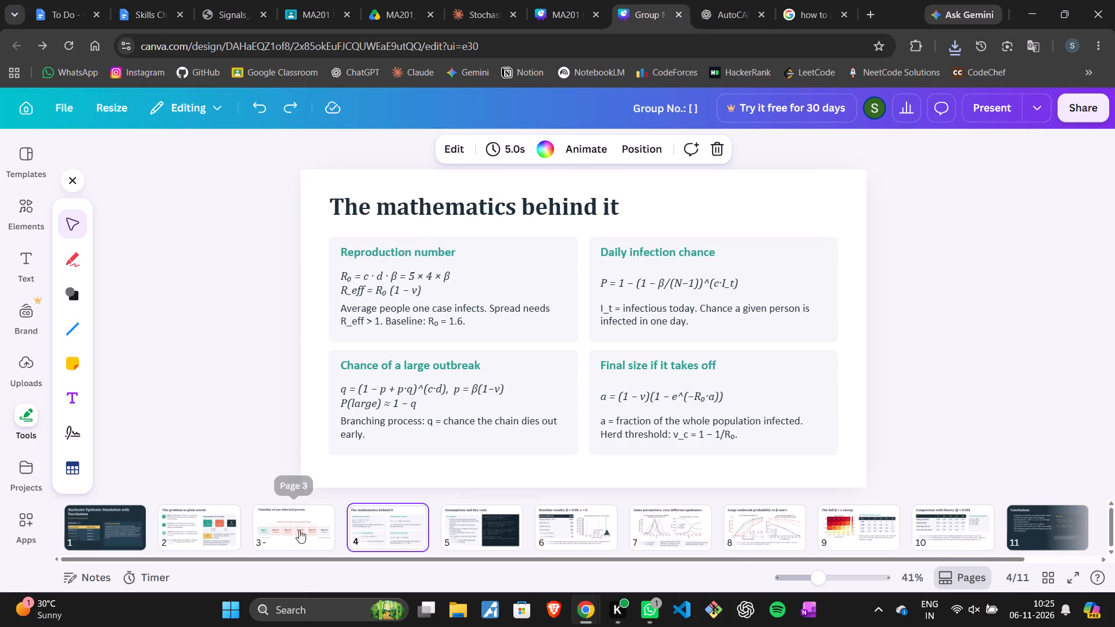
click(340, 518)
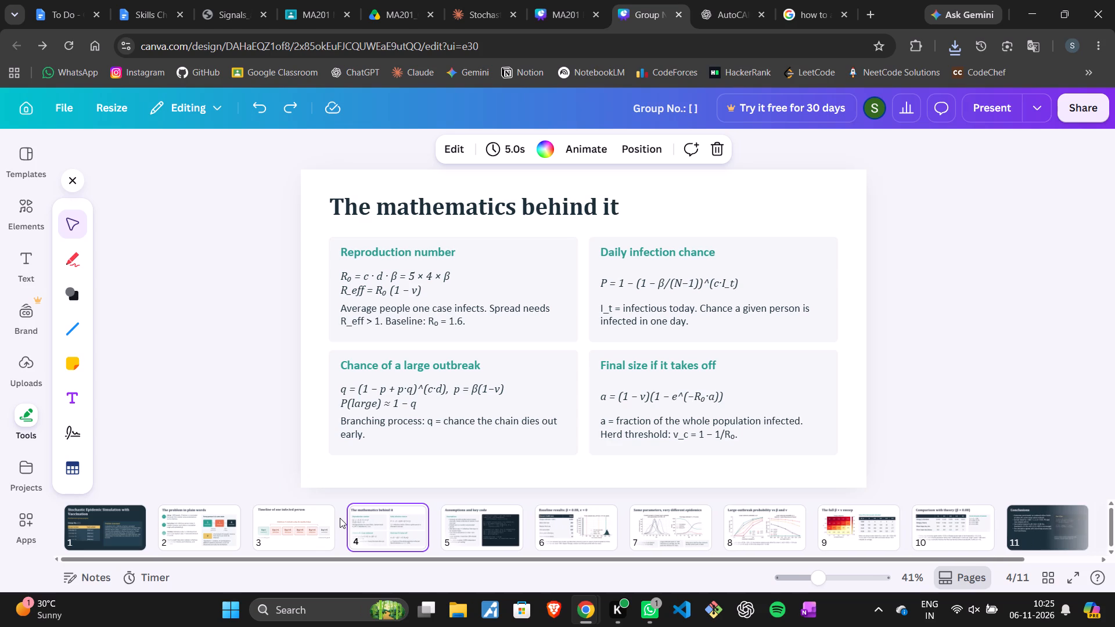
click(344, 514)
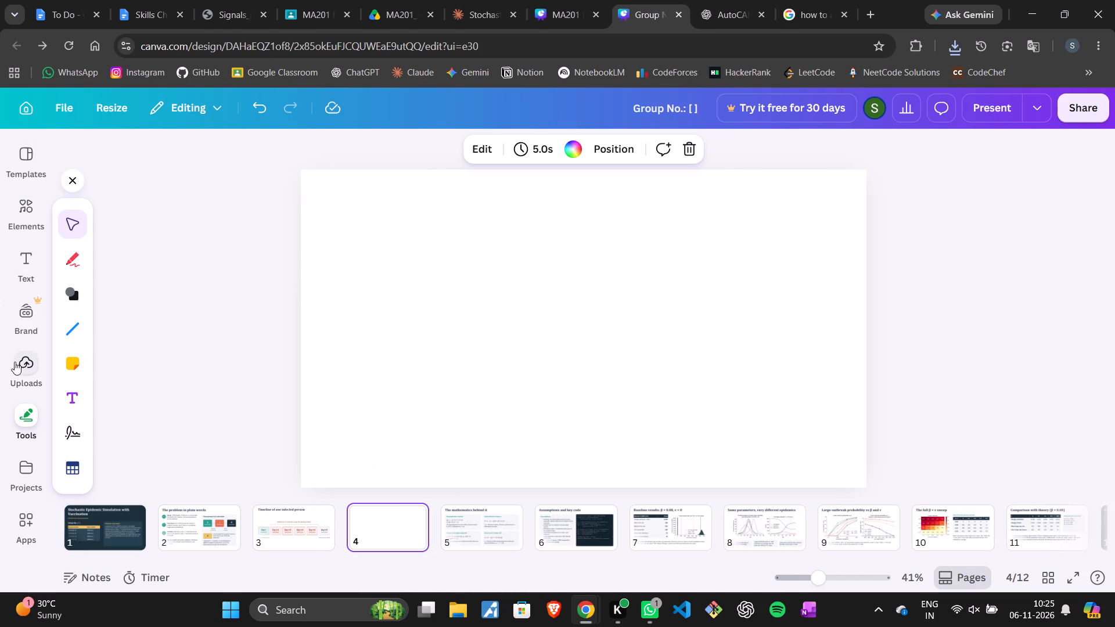
Upload five_tasks_slide from Downloads and apply its design to the blank page 4.
click(28, 384)
click(156, 197)
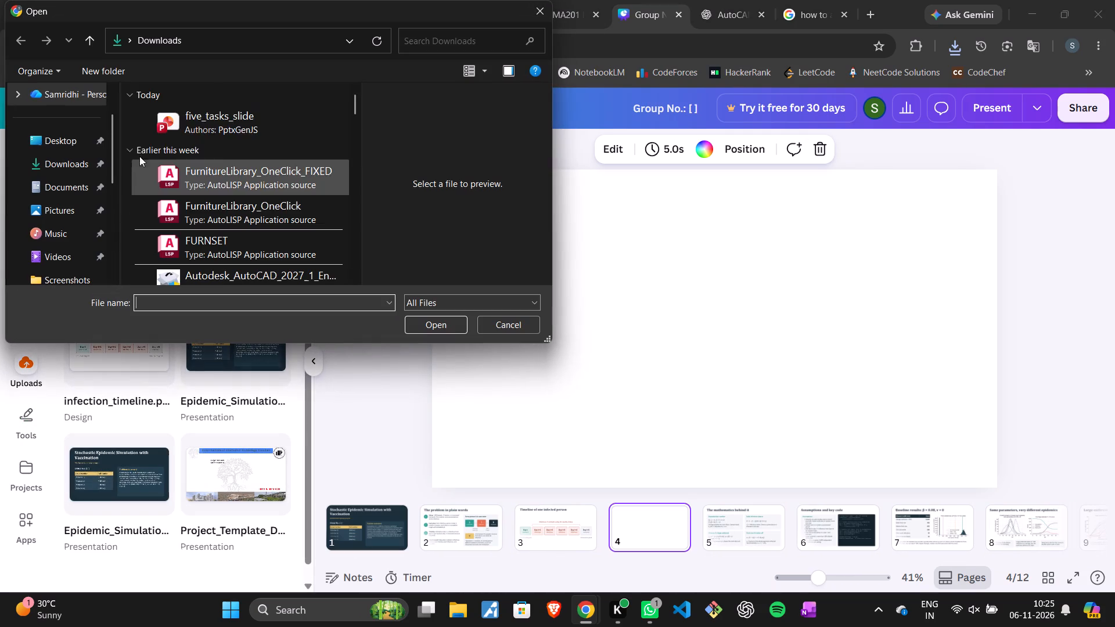
click(175, 116)
click(440, 319)
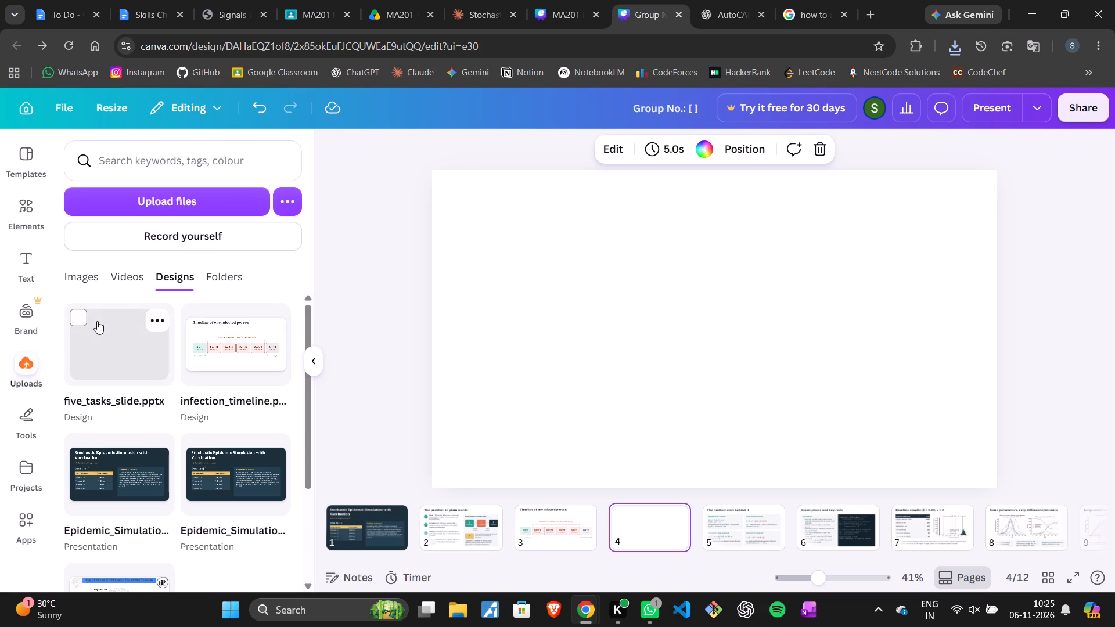
click(97, 321)
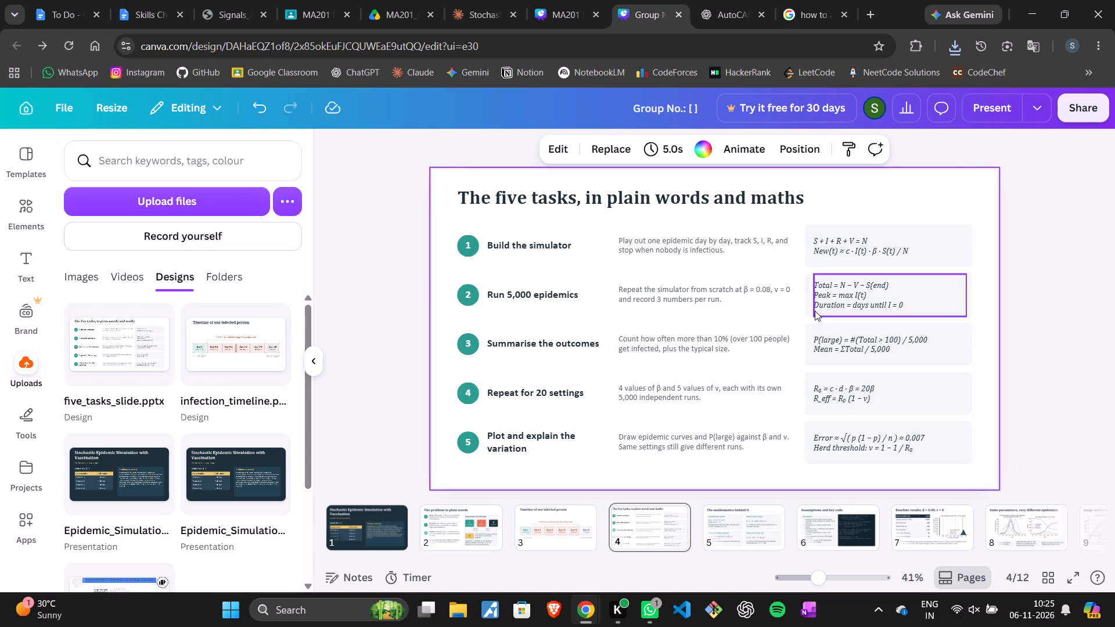
click(715, 518)
click(659, 524)
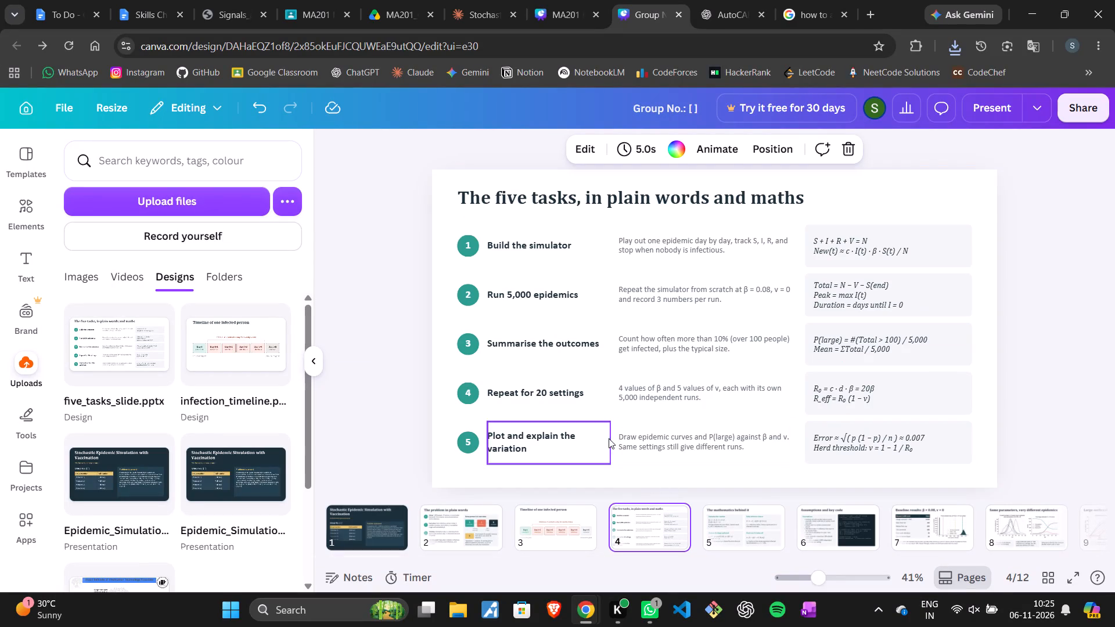
Delete the five_tasks_slide file from the Downloads folder in File Explorer and close the window.
click(465, 607)
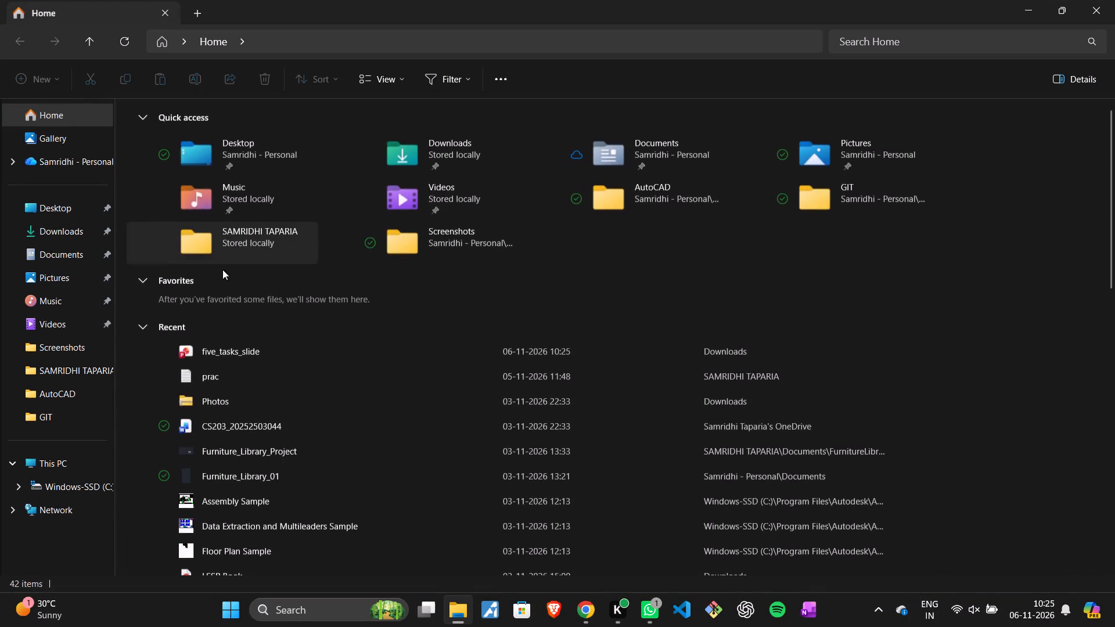
click(238, 342)
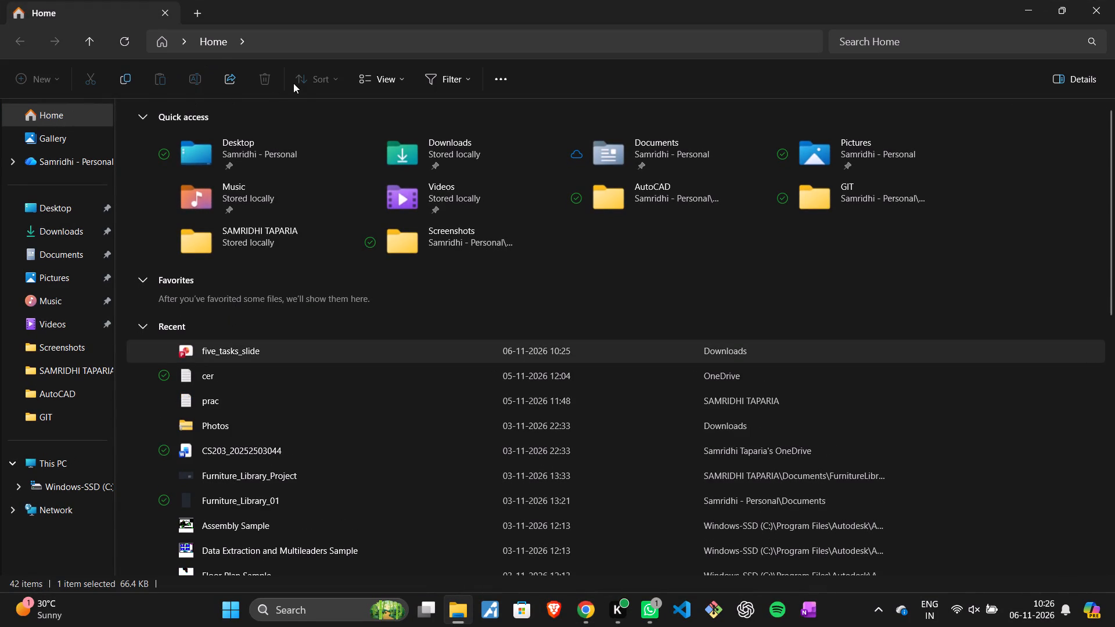
click(71, 226)
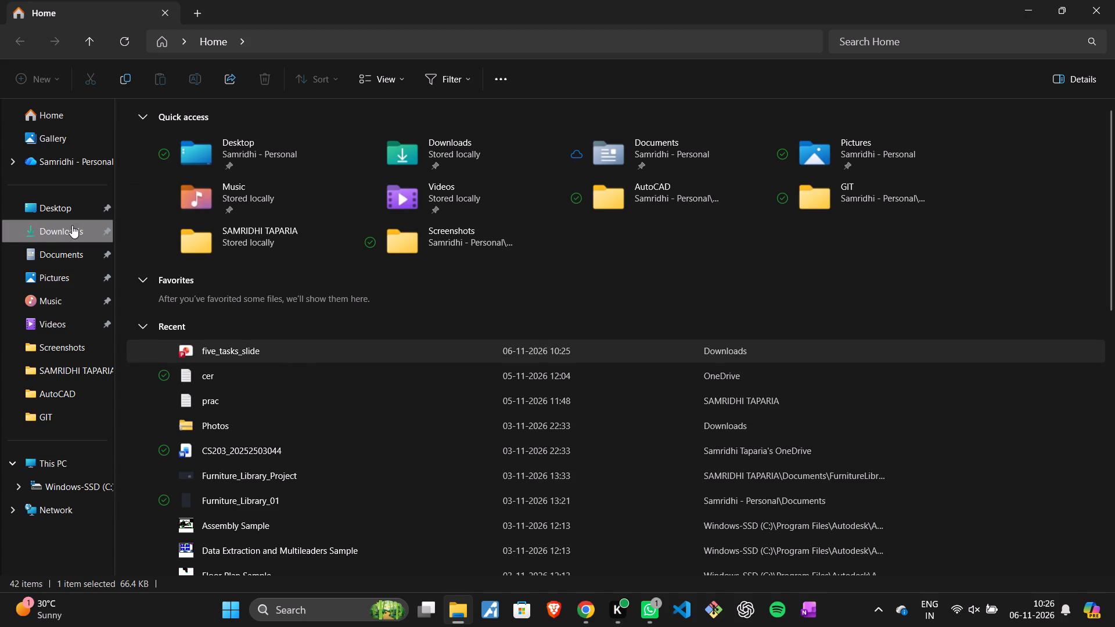
click(244, 134)
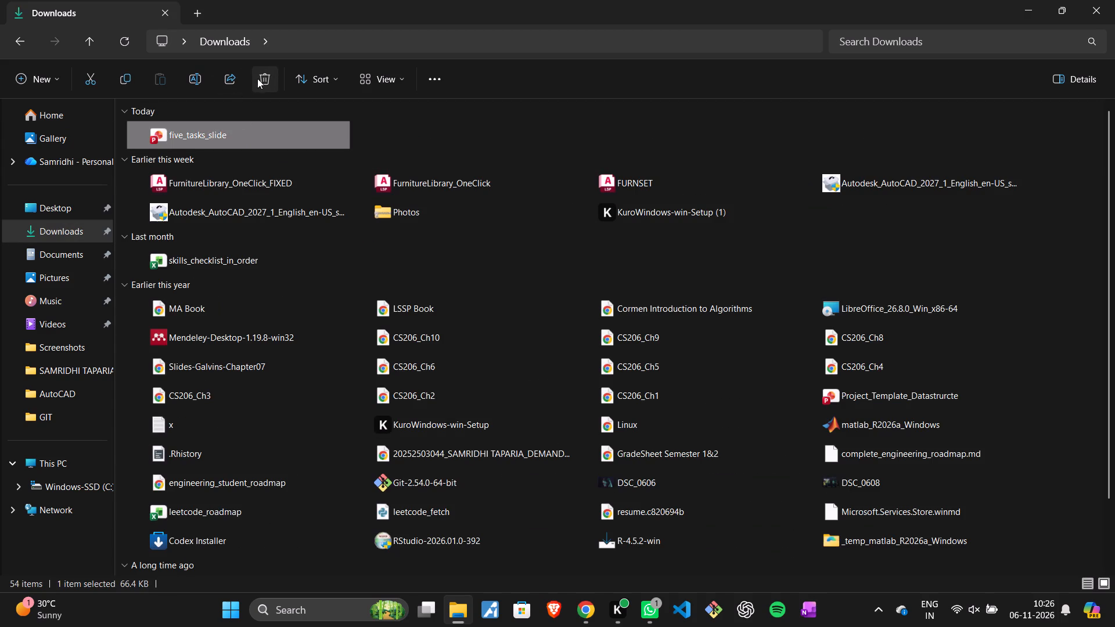
click(257, 78)
key(Escape)
click(1114, 0)
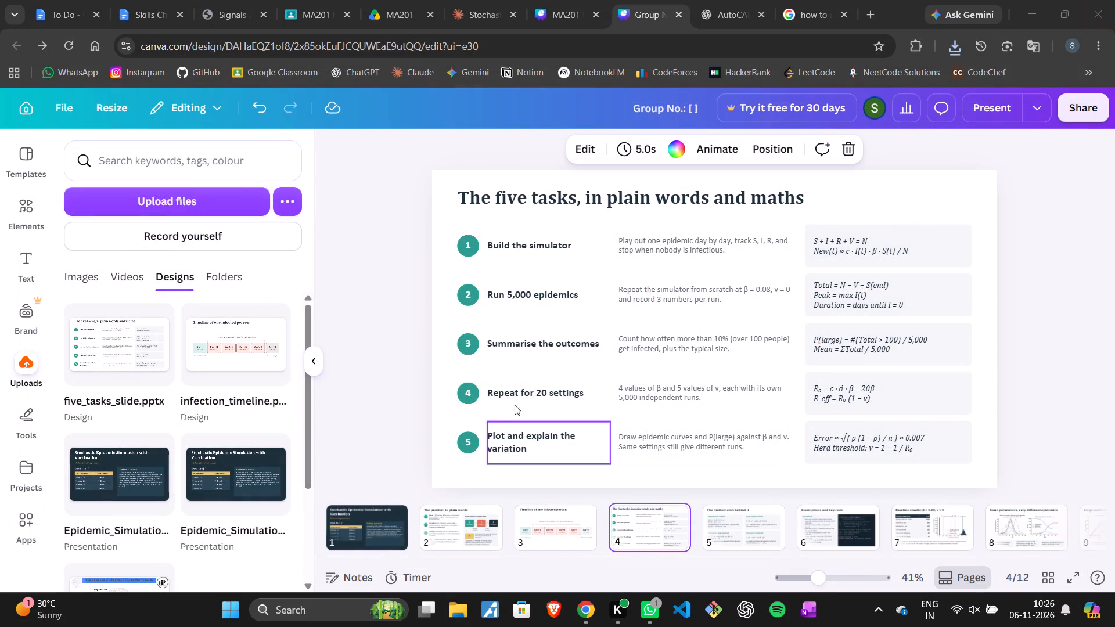
Copy the title "The five tasks, in plain words and maths" onto the third slide of the MA201 Project presentation.
click(609, 214)
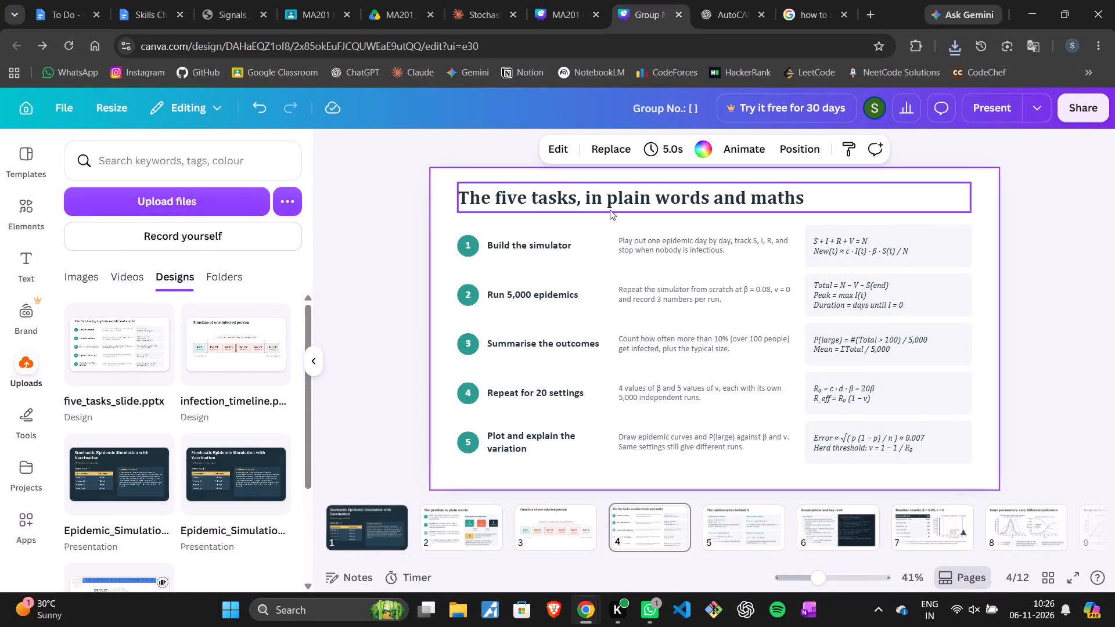
click(610, 210)
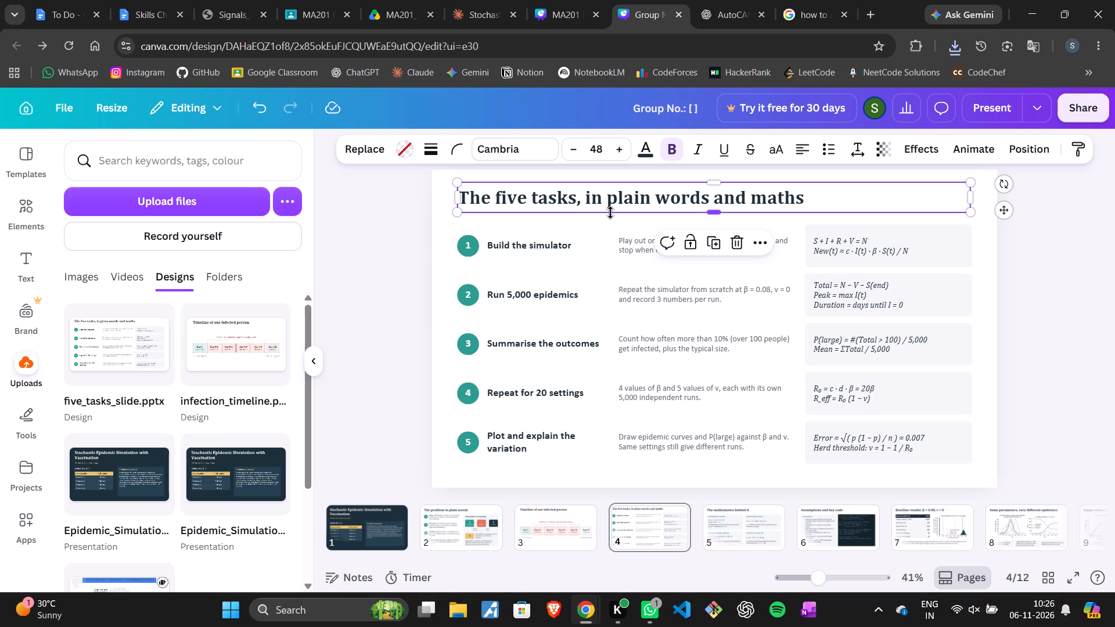
key(ctrl+c)
click(585, 0)
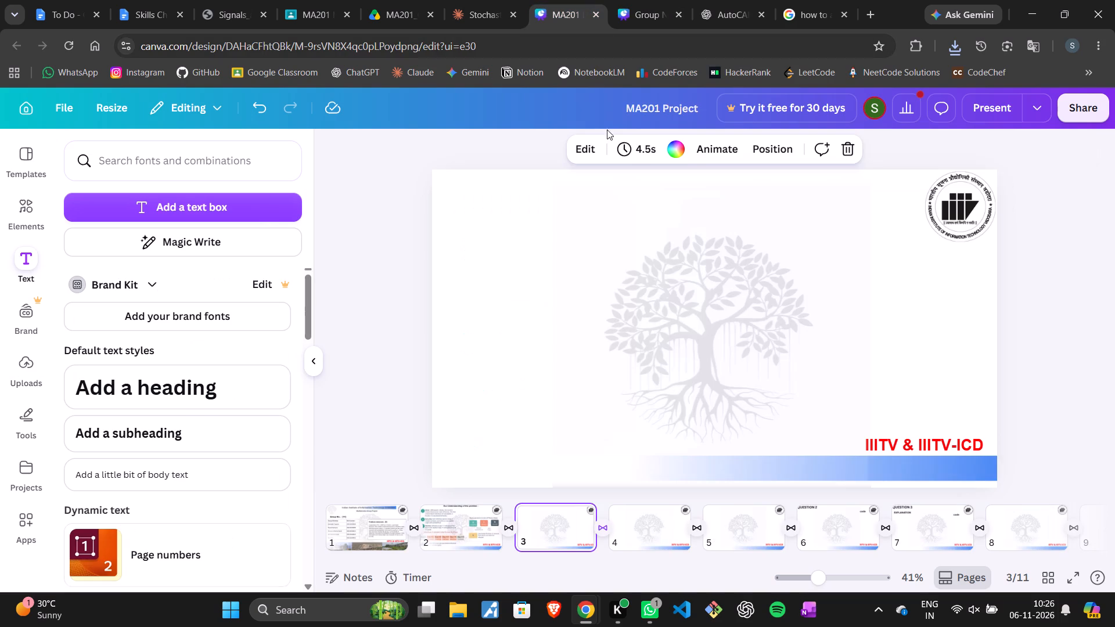
key(ctrl+v)
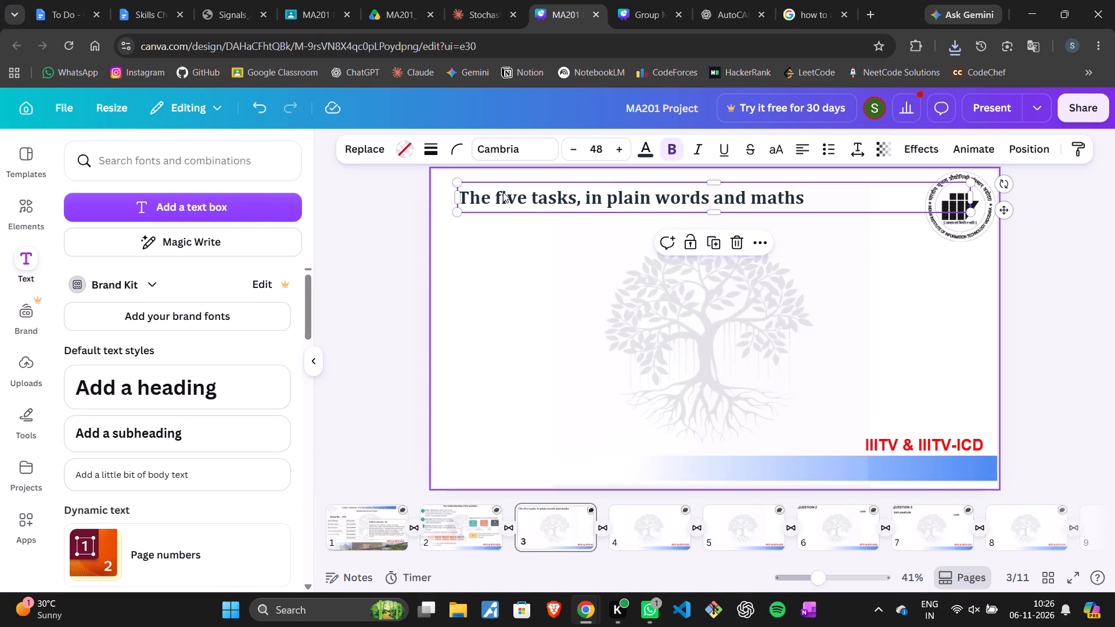
Check the Problem 9 questions in the PDF and replace "in plain words" with "explanation" in the third slide's title.
click(366, 0)
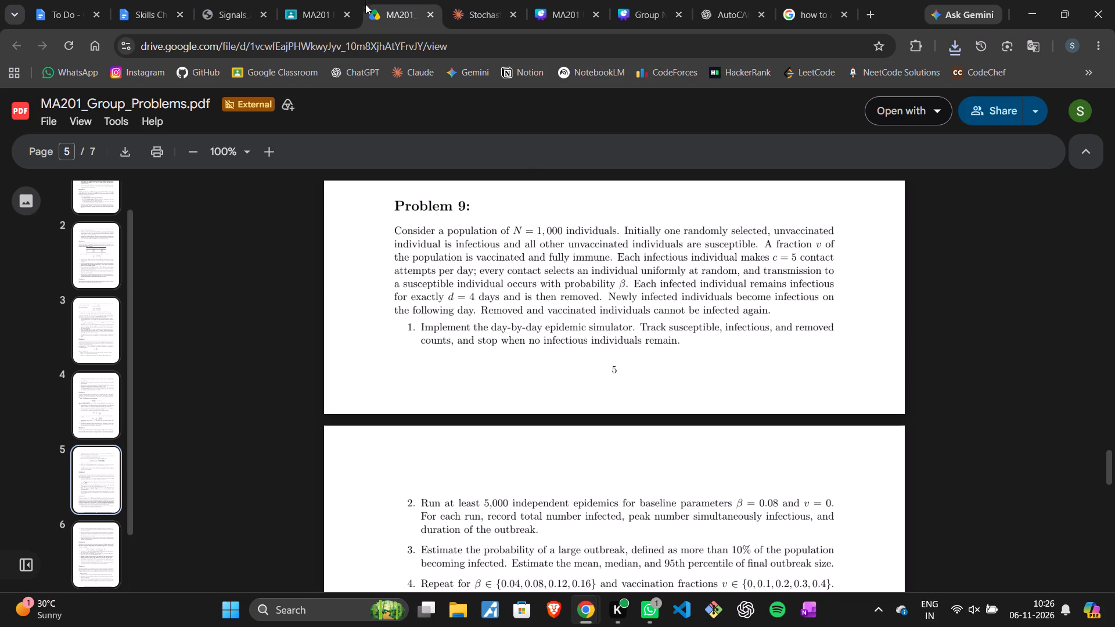
scroll(493, 387, down, 1)
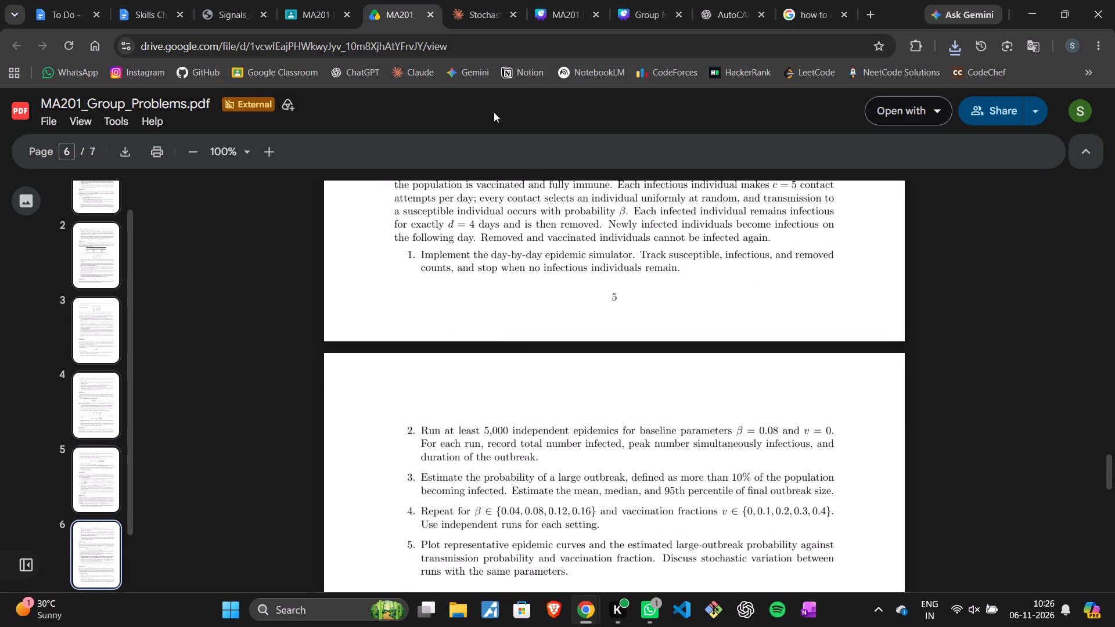
click(531, 0)
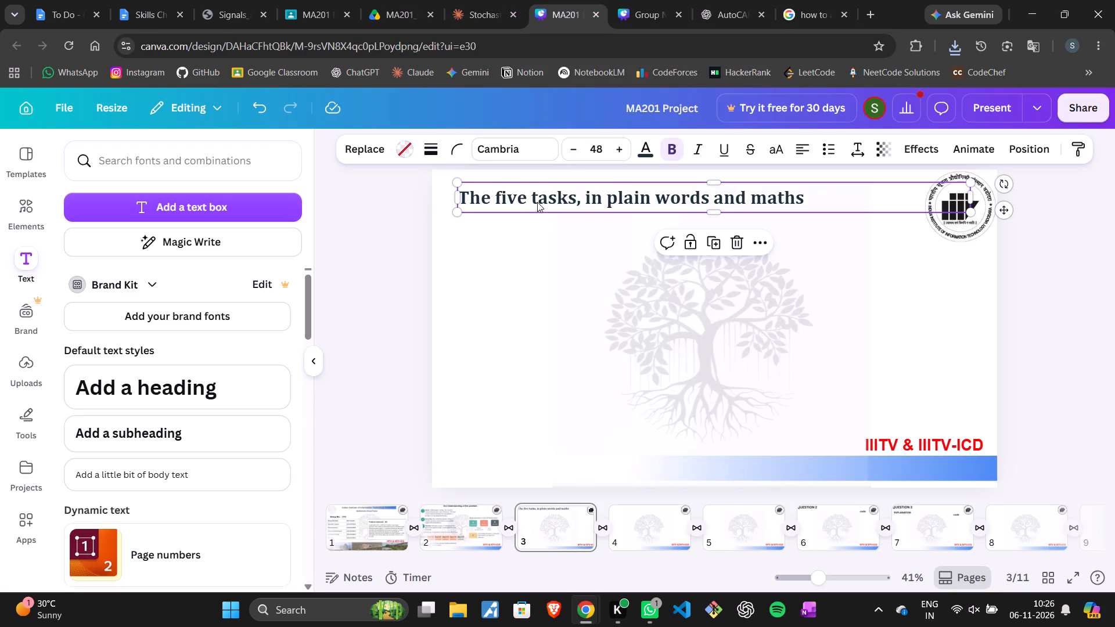
double_click(499, 200)
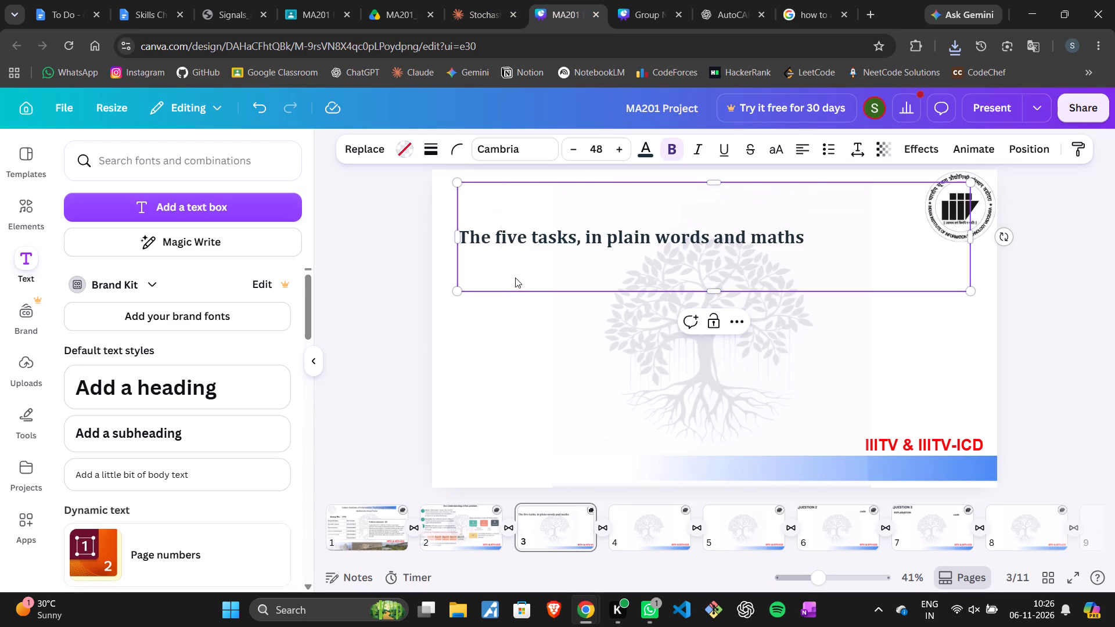
key(ctrl+z)
click(548, 191)
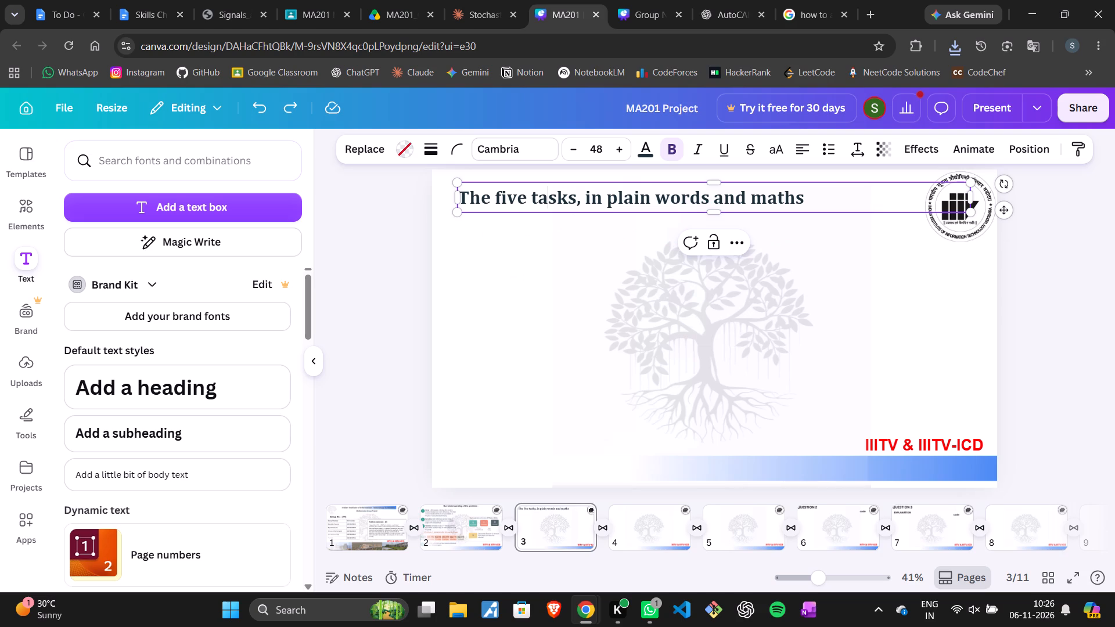
drag(709, 203, 589, 201)
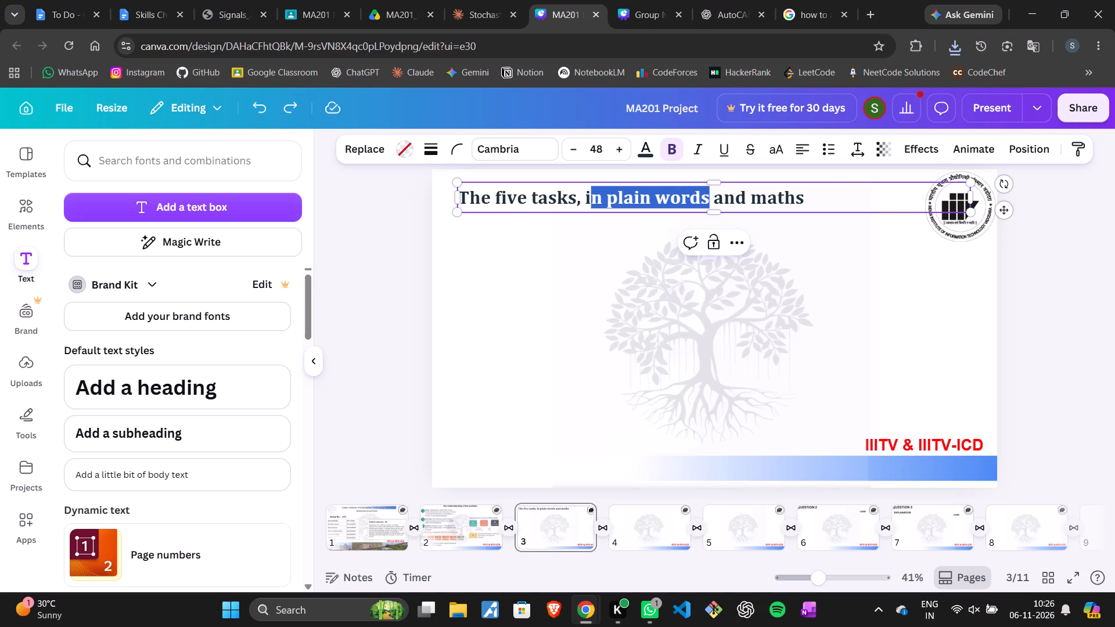
drag(589, 201, 584, 199)
text(expla)
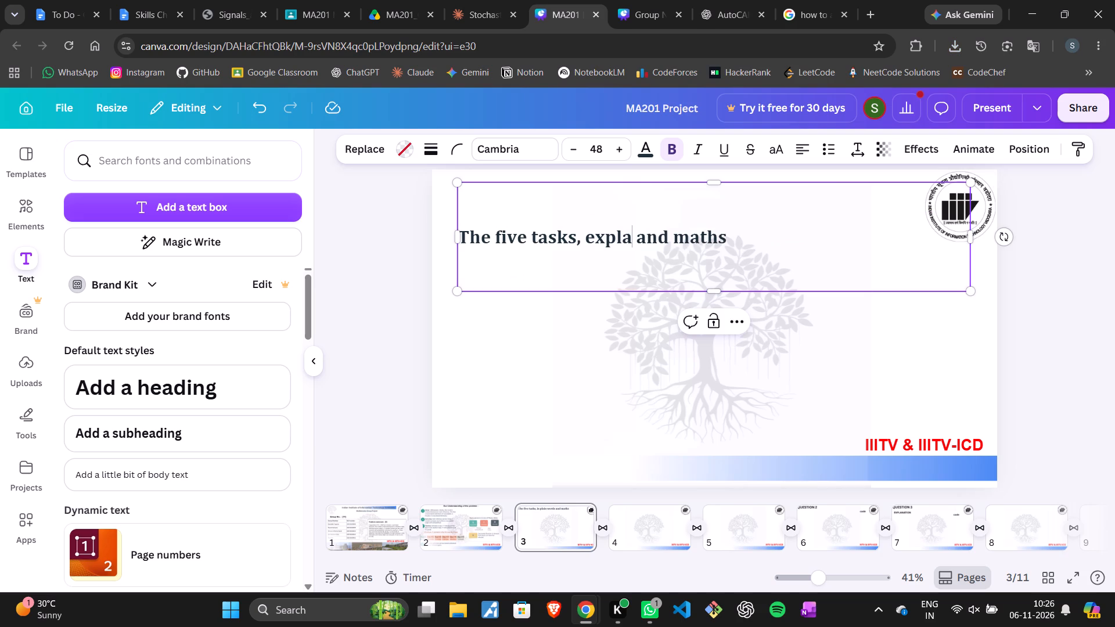
text(nationm)
key(BackSpace)
Replace "maths" with "mathematics involved" at the end of the third slide's title.
key(Right)
key(Right)
key(Right)
key(Right)
key(Right)
key(Right)
key(Right)
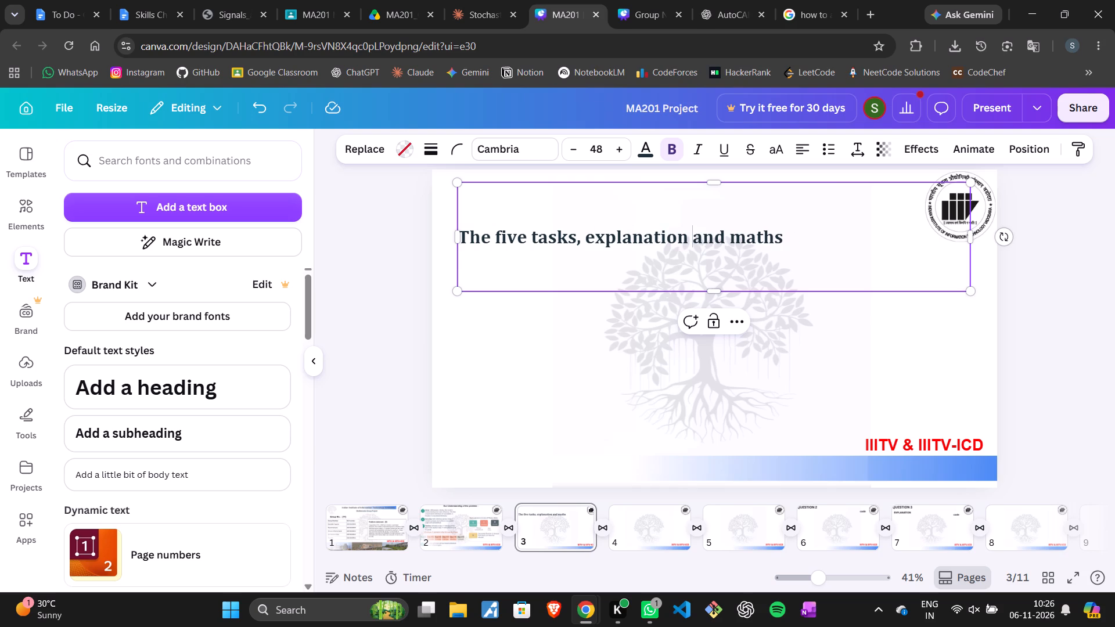
key(Right)
key(Right)
key(Right)
key(BackSpace)
text(ematiocs)
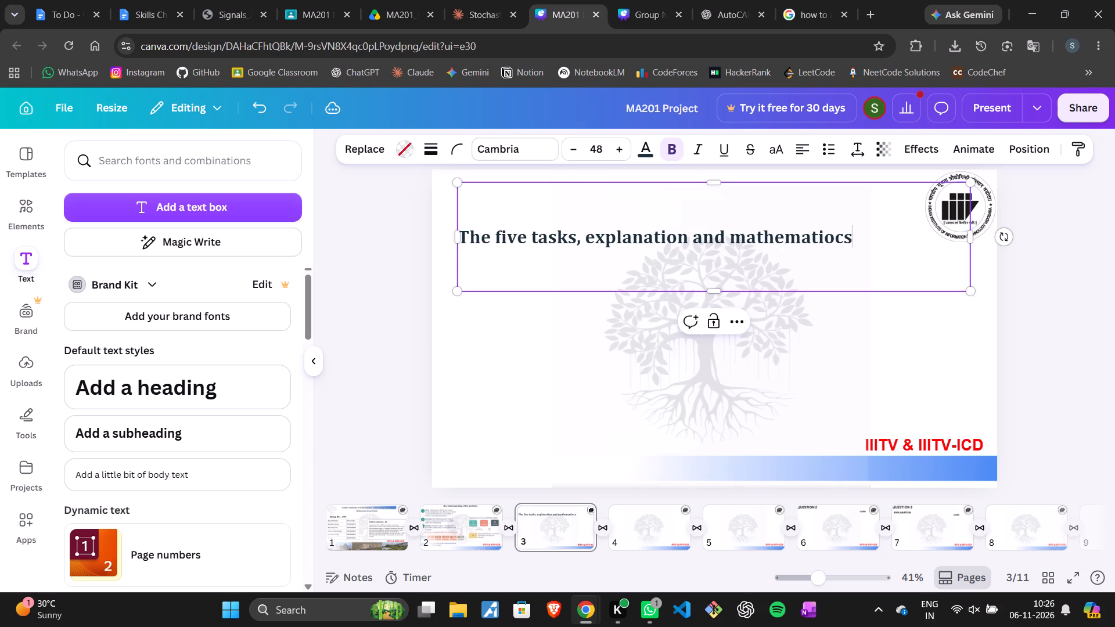
key(BackSpace)
key(BackSpace)
key(BackSpace)
text(cs involved)
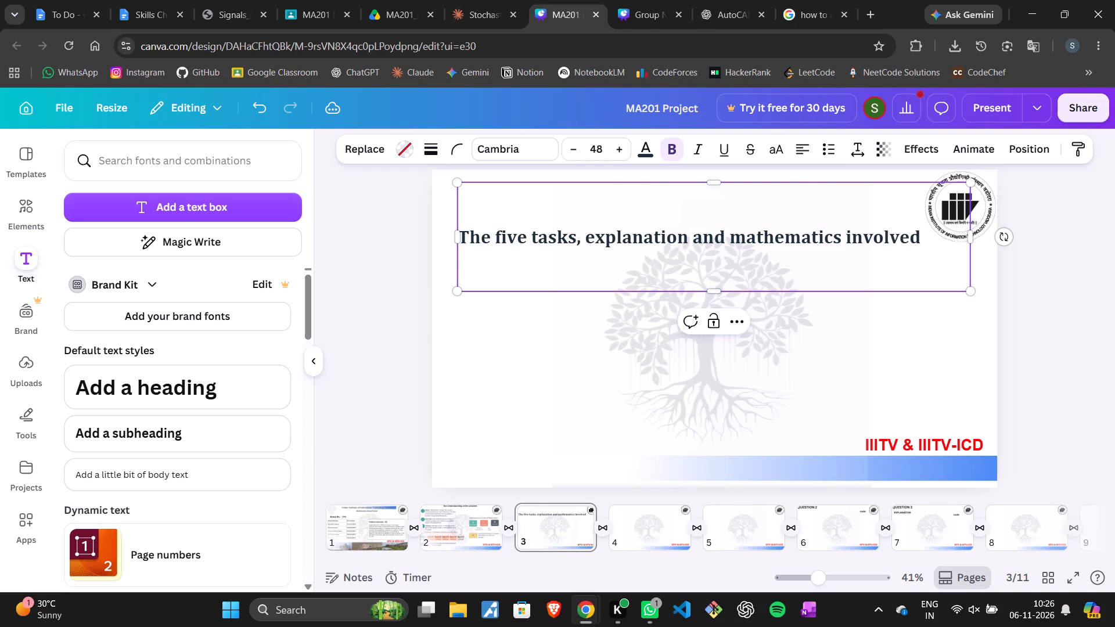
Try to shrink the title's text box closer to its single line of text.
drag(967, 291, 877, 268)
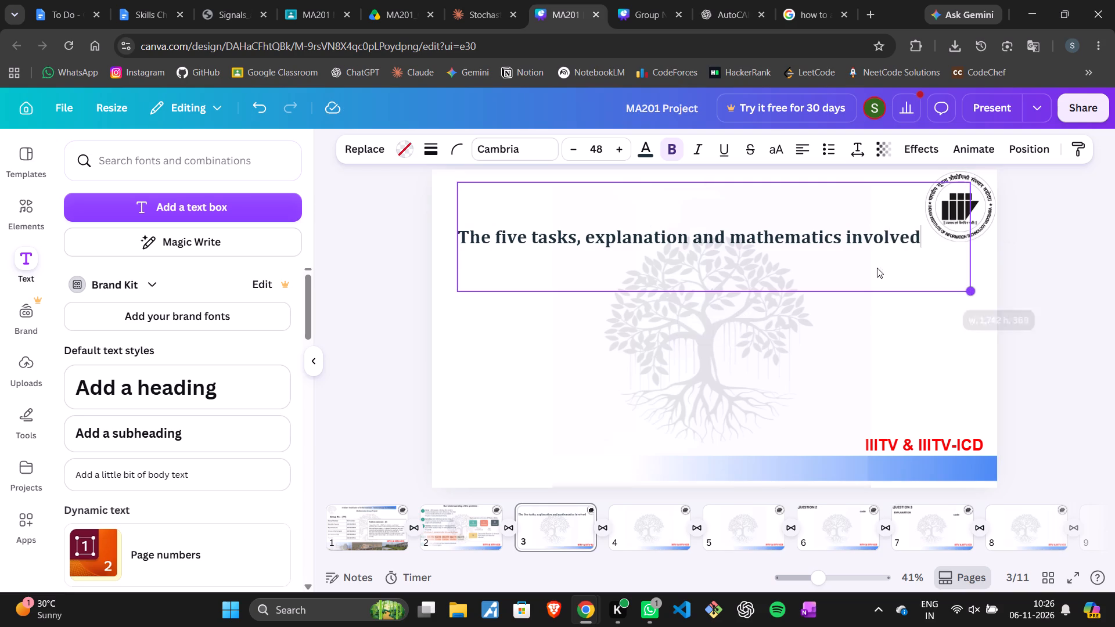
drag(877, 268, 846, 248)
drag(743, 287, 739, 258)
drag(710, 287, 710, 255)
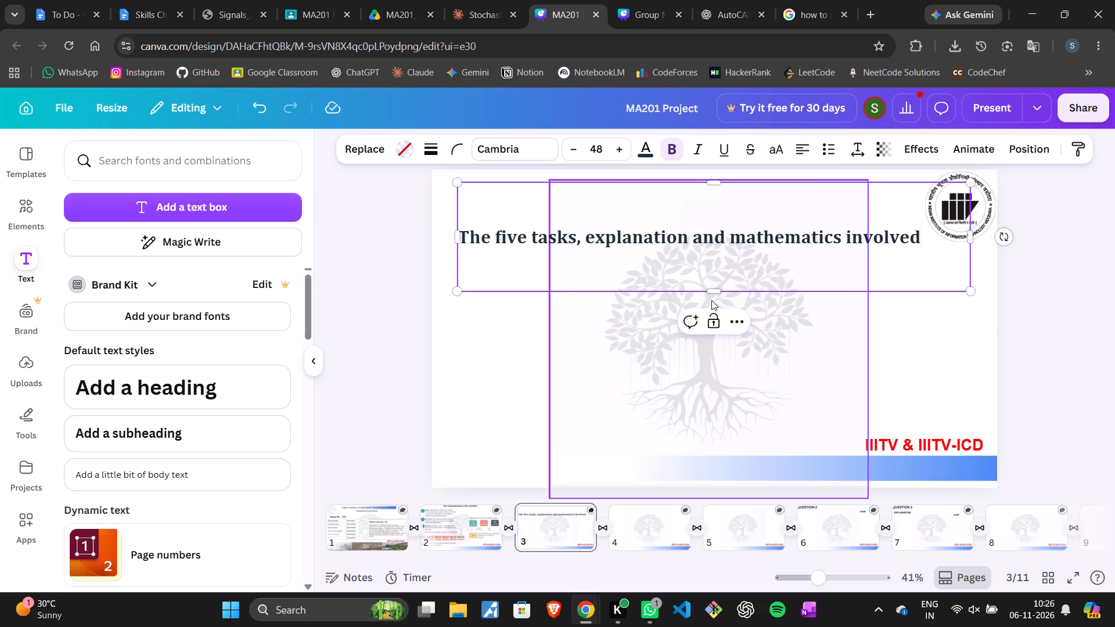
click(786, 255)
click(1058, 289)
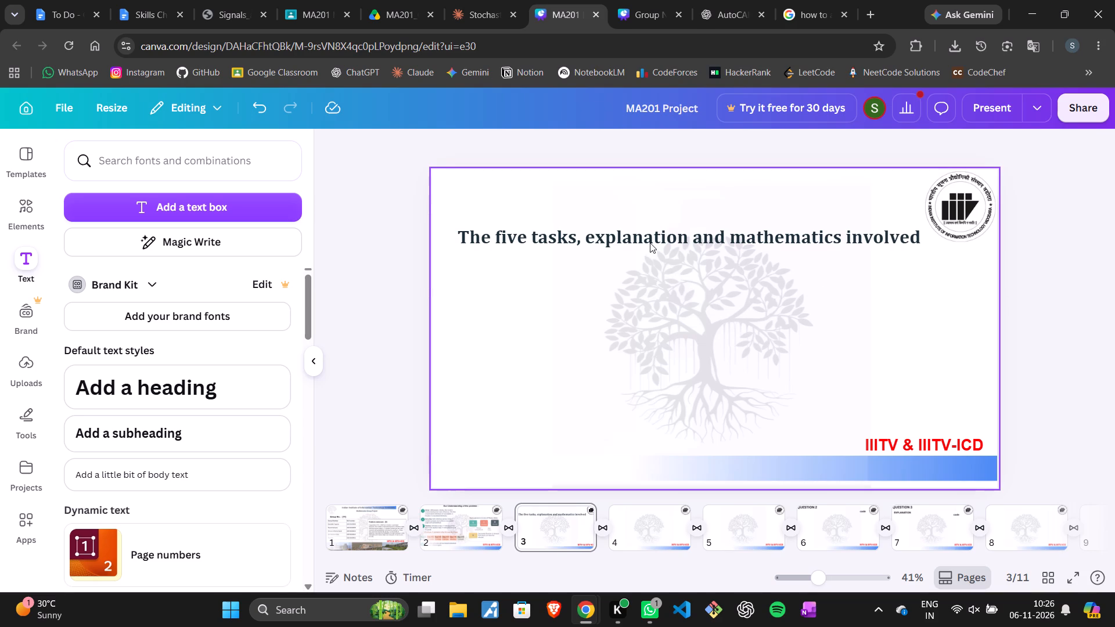
Capitalise the initial letters of "Five" and "Tasks" in the third slide's title.
click(521, 232)
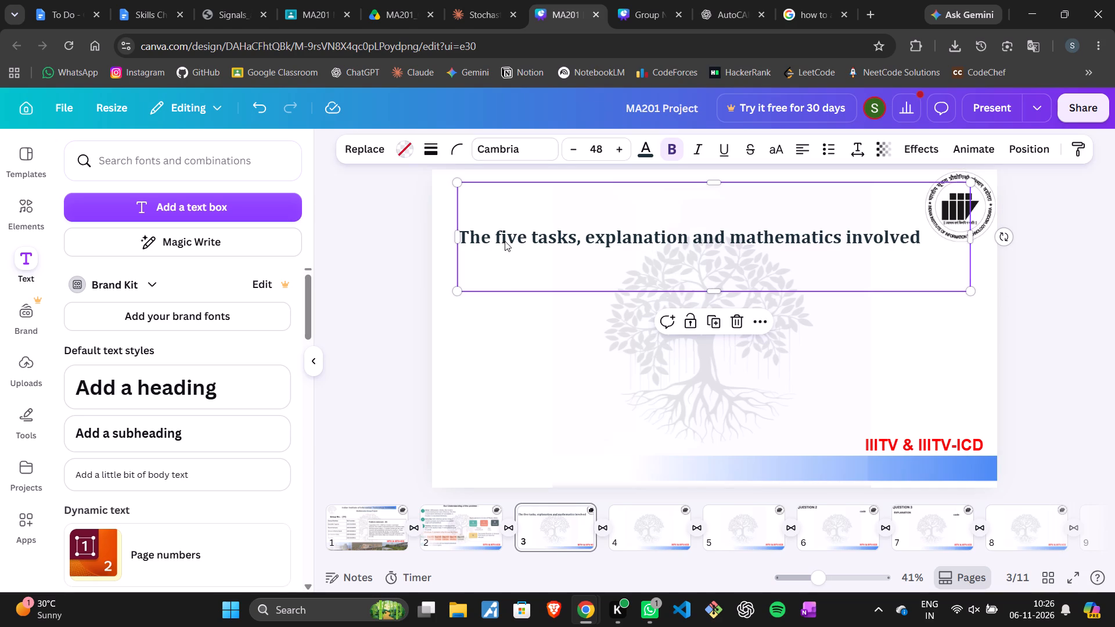
click(505, 240)
key(Left)
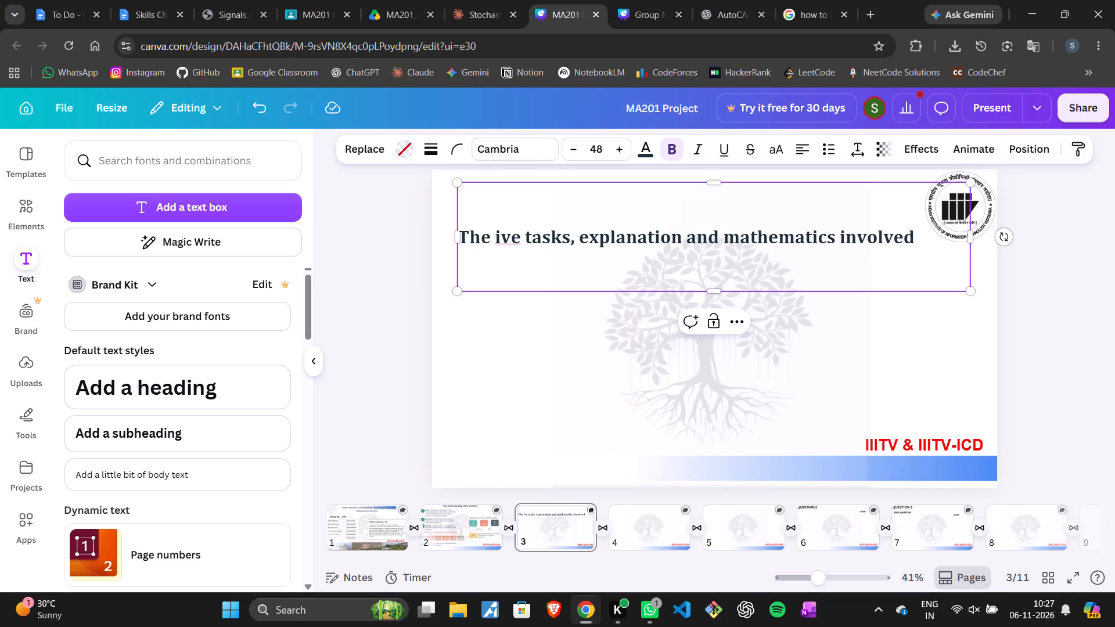
key(Right)
key(Right)
key(Right)
key(Right)
key(Right)
key(Right)
key(Right)
key(Left)
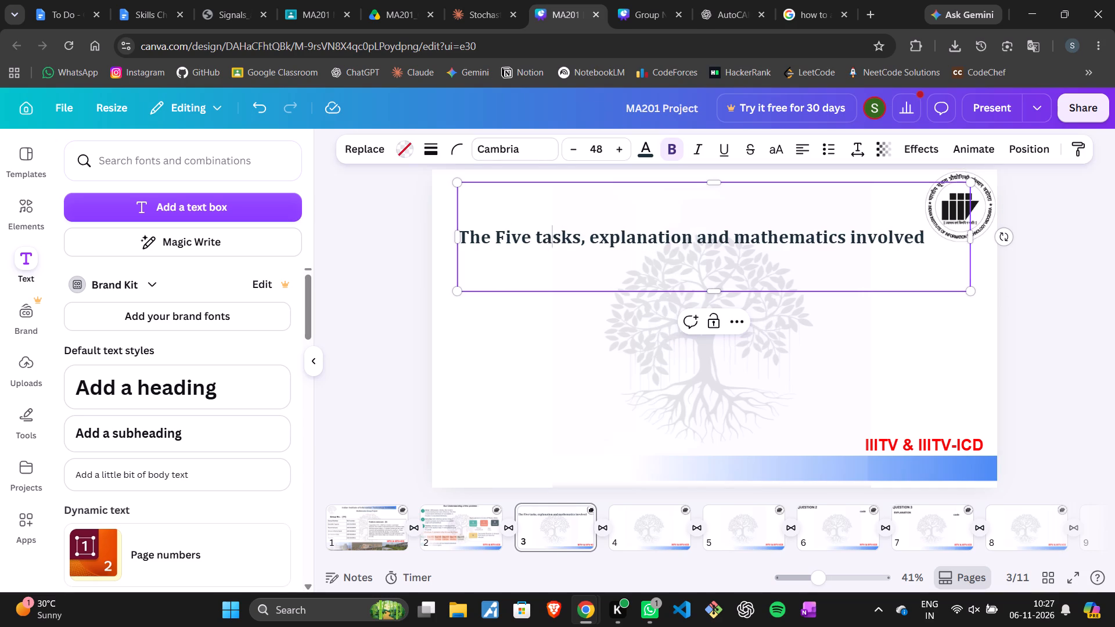
key(Left)
key(t)
Capitalise "Explanation" and "Mathematics" so the title reads "The Five Tasks, Explanation and Mathematics involved".
key(Right)
key(Right)
key(Right)
key(Right)
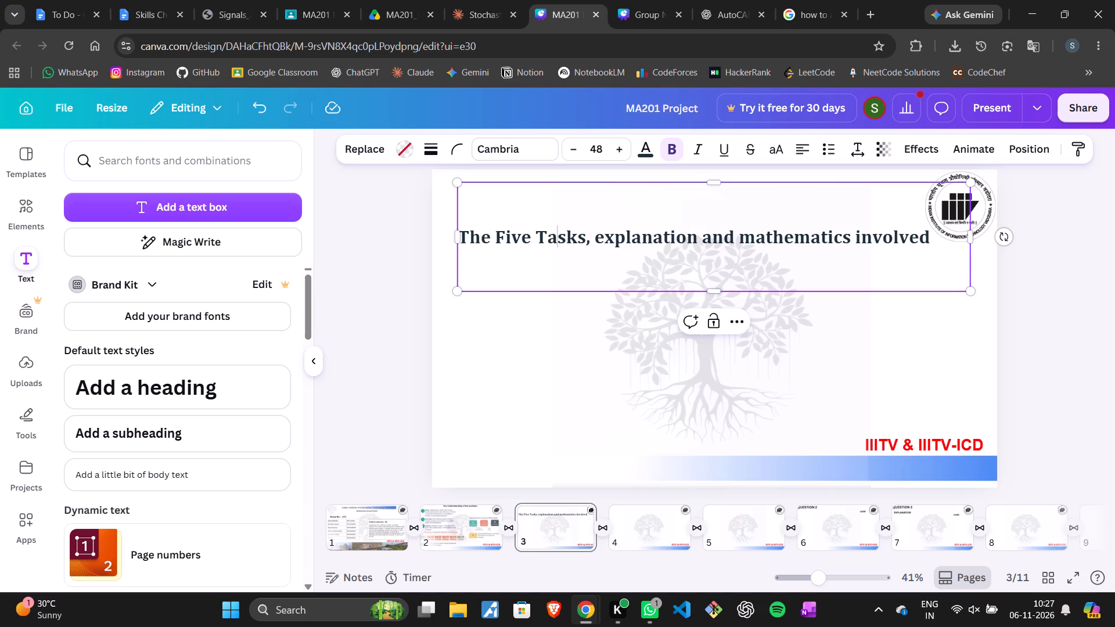
key(Right)
key(Right)
key(Right)
key(BackSpace)
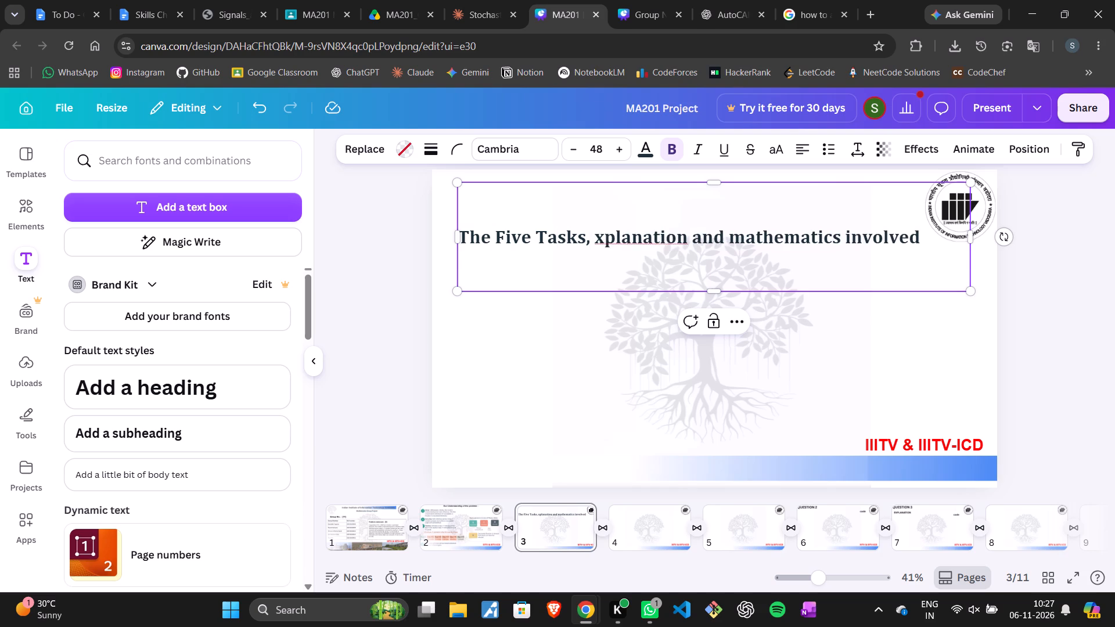
key(e)
key(Right)
key(Right)
key(Right)
key(Right)
key(Right)
key(Right)
key(Right)
key(Right)
key(Right)
key(Right)
key(Right)
key(Right)
key(Right)
key(Right)
key(Right)
key(Right)
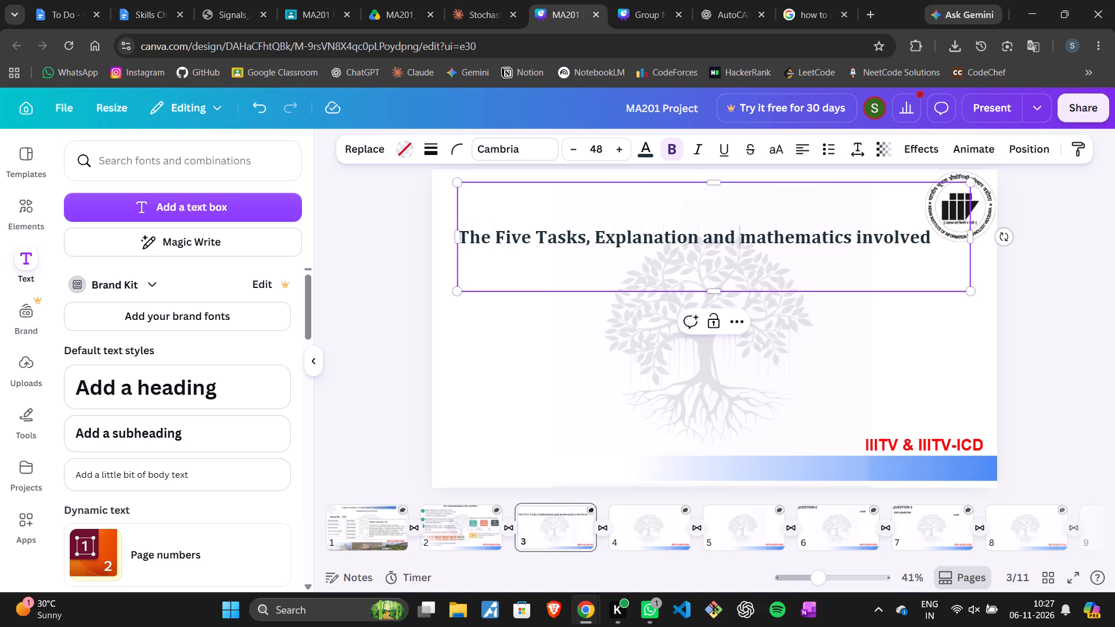
key(Right)
key(Left)
key(BackSpace)
key(comma)
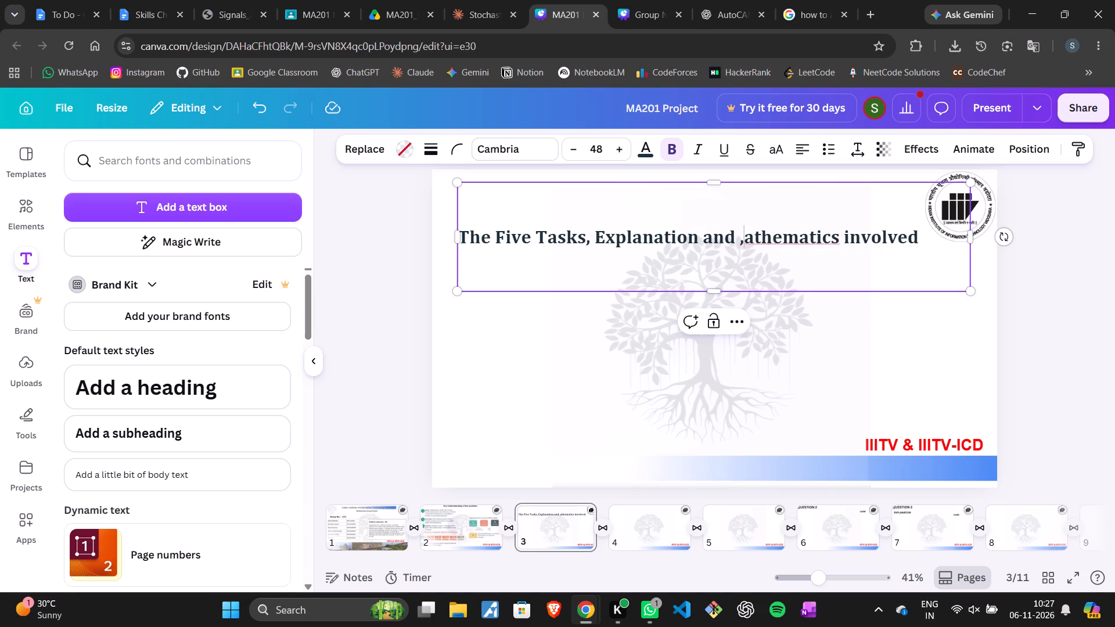
key(BackSpace)
key(m)
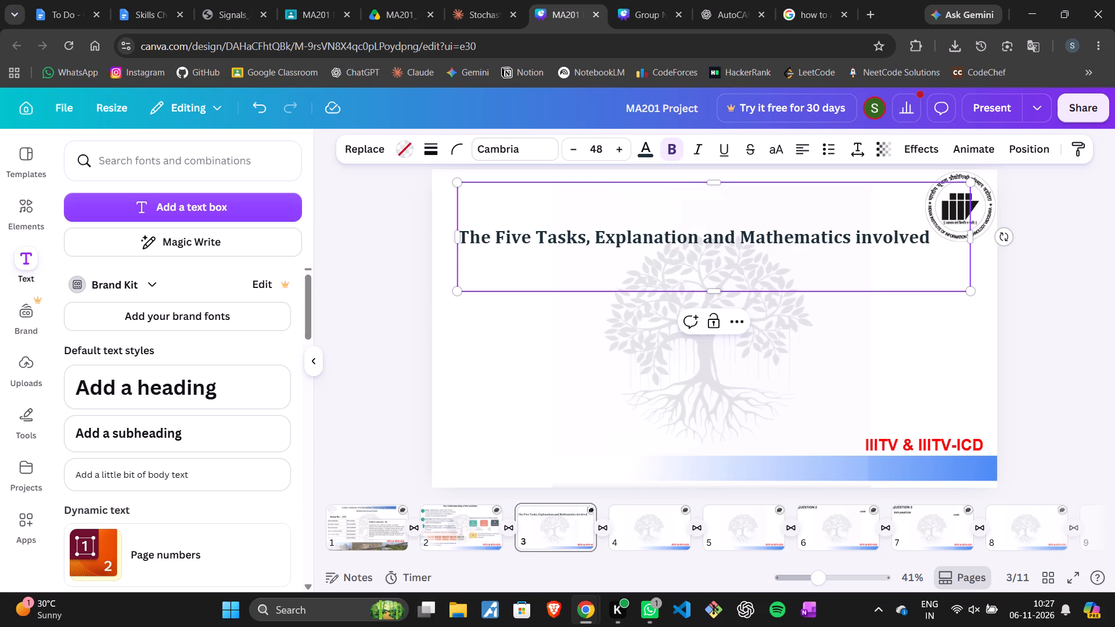
click(328, 270)
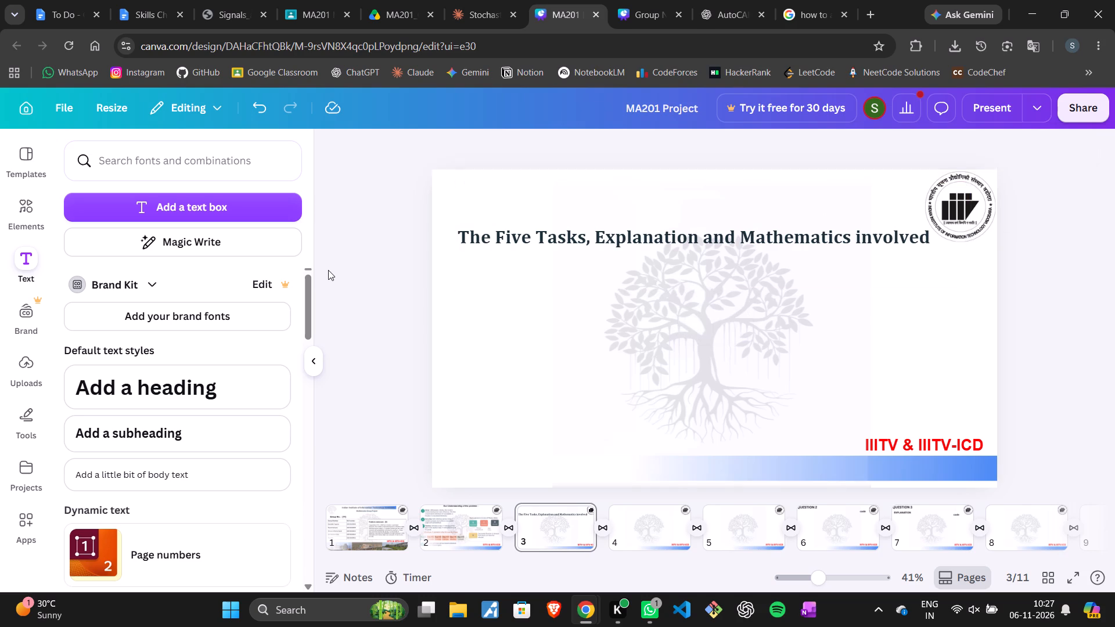
Move the title up to the top edge of the third slide, beside the institute logo.
drag(650, 248, 629, 193)
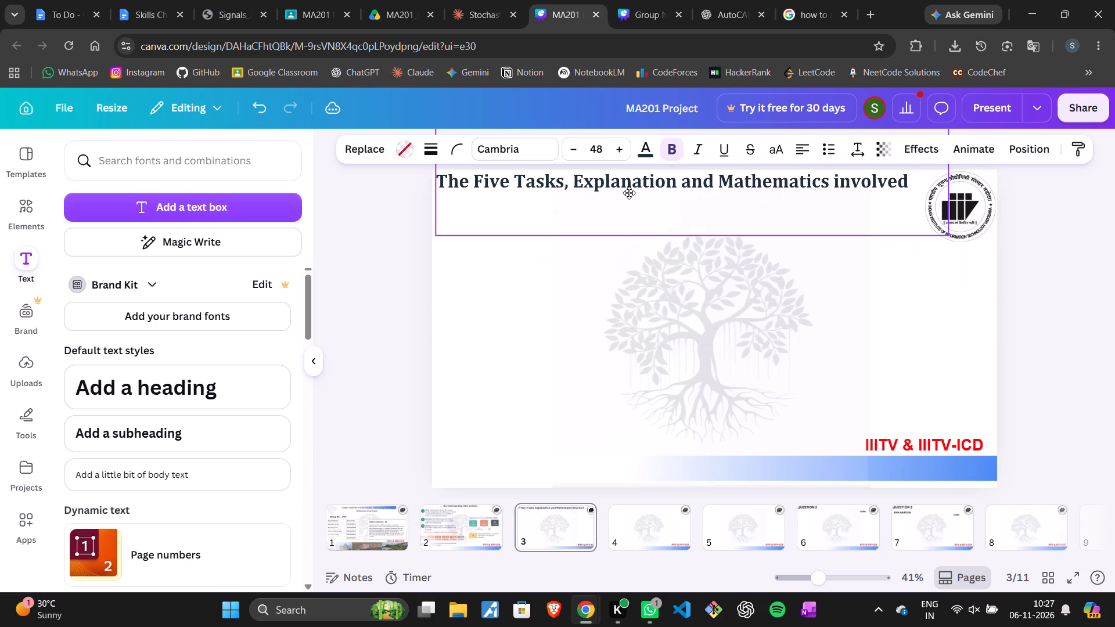
drag(629, 193, 628, 198)
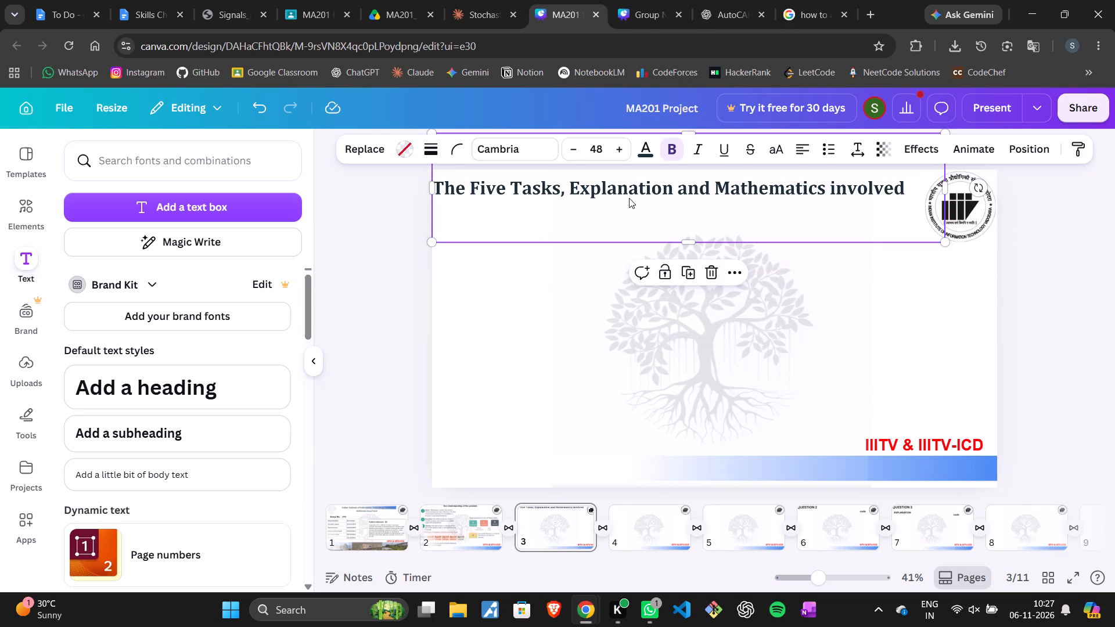
drag(629, 198, 636, 196)
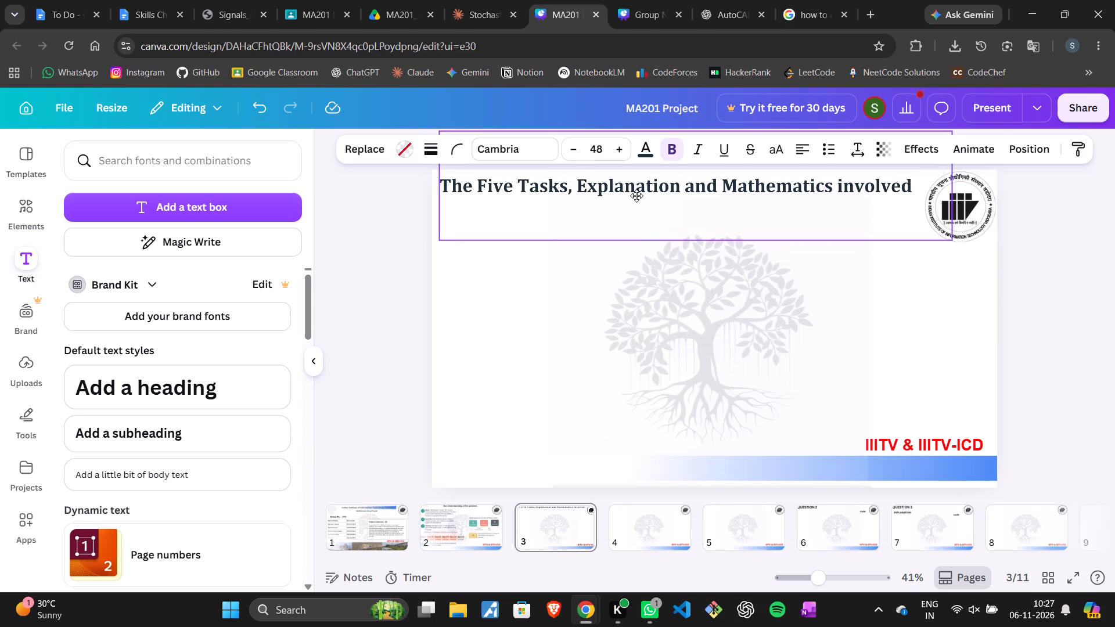
drag(636, 196, 639, 191)
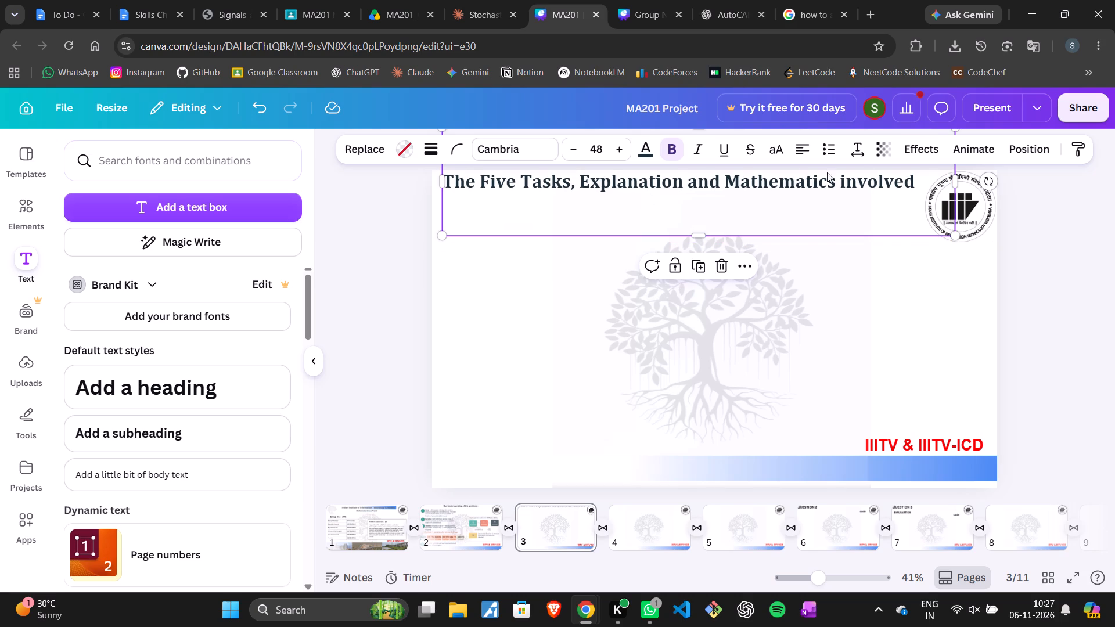
Add a space and a colon after "involved" at the end of the title.
double_click(921, 180)
key(space)
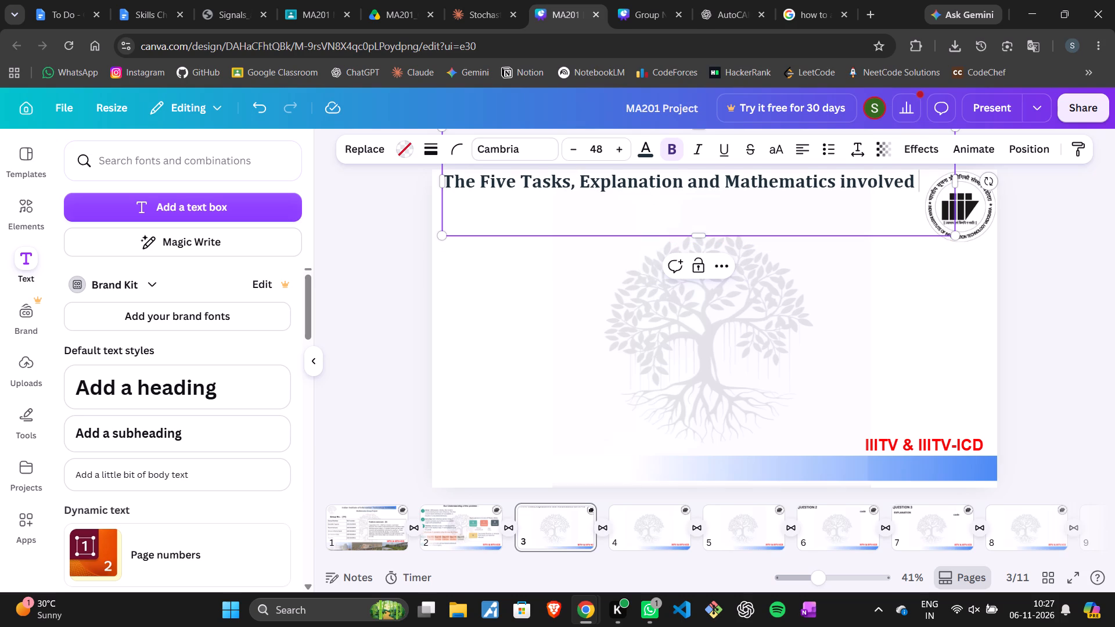
text(:L)
key(BackSpace)
click(1086, 227)
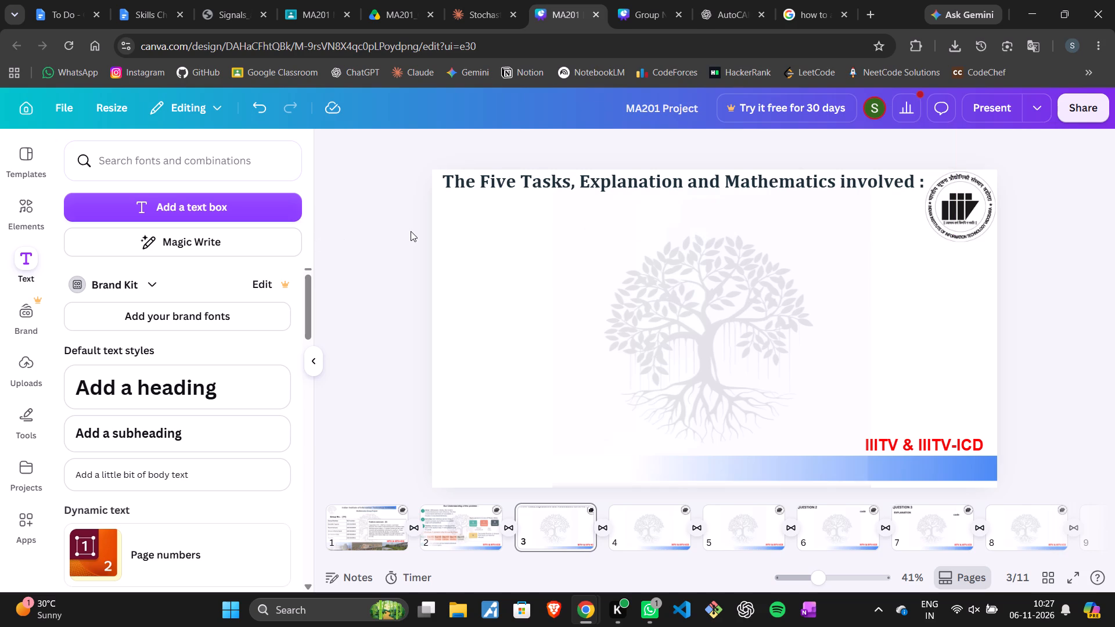
Reduce the third slide's title font size to 46.
click(552, 200)
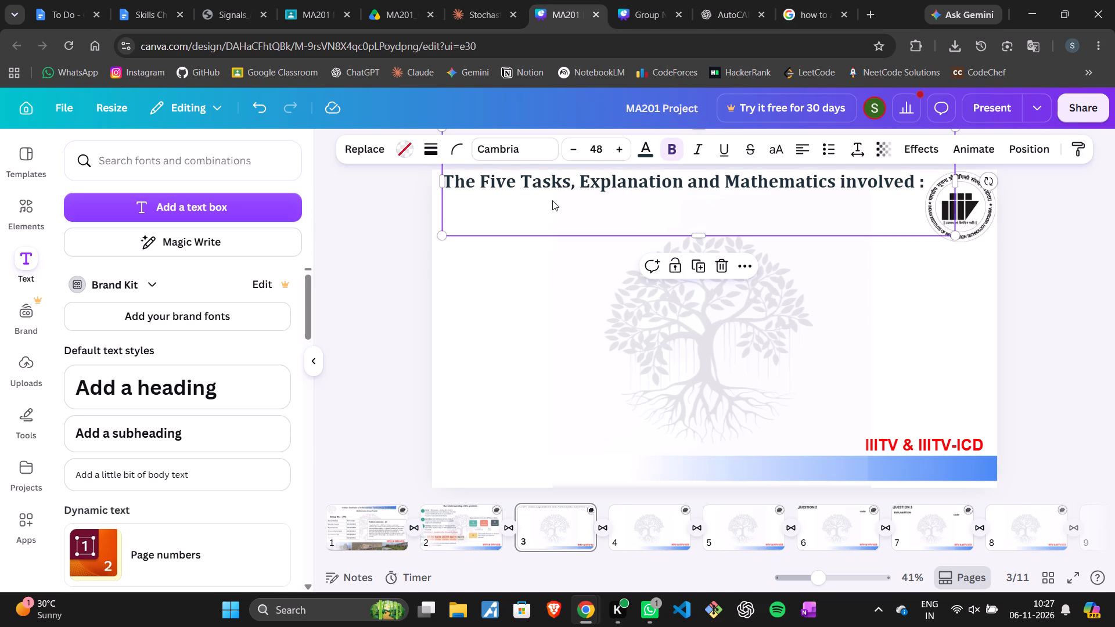
double_click(580, 149)
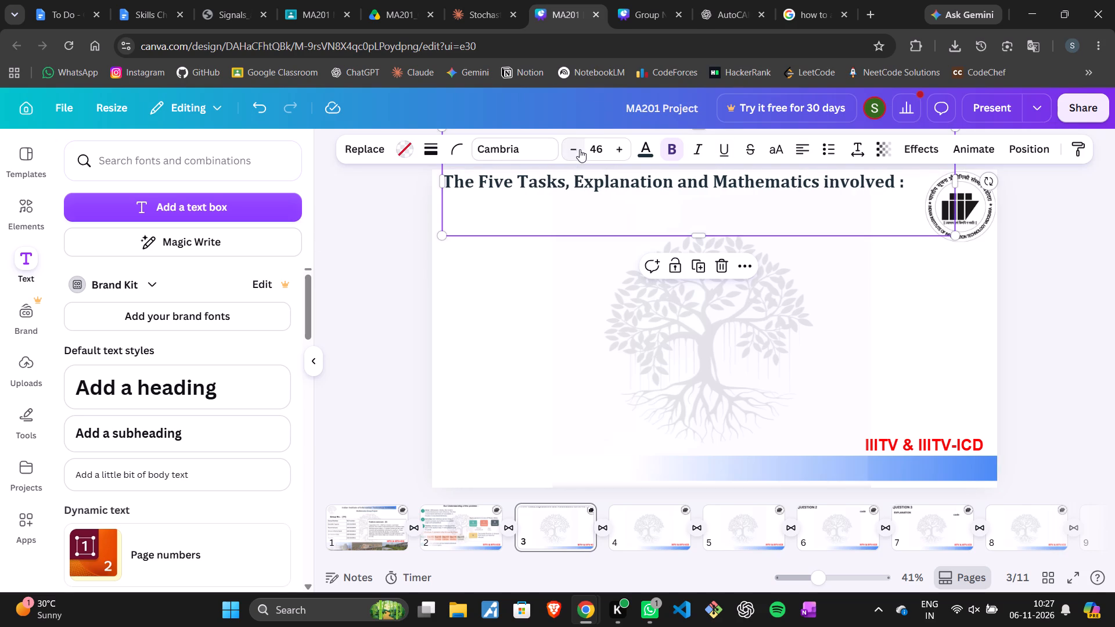
click(357, 249)
Shift the title slightly right along the slide's top edge so its text ends just before the logo.
drag(677, 183, 707, 188)
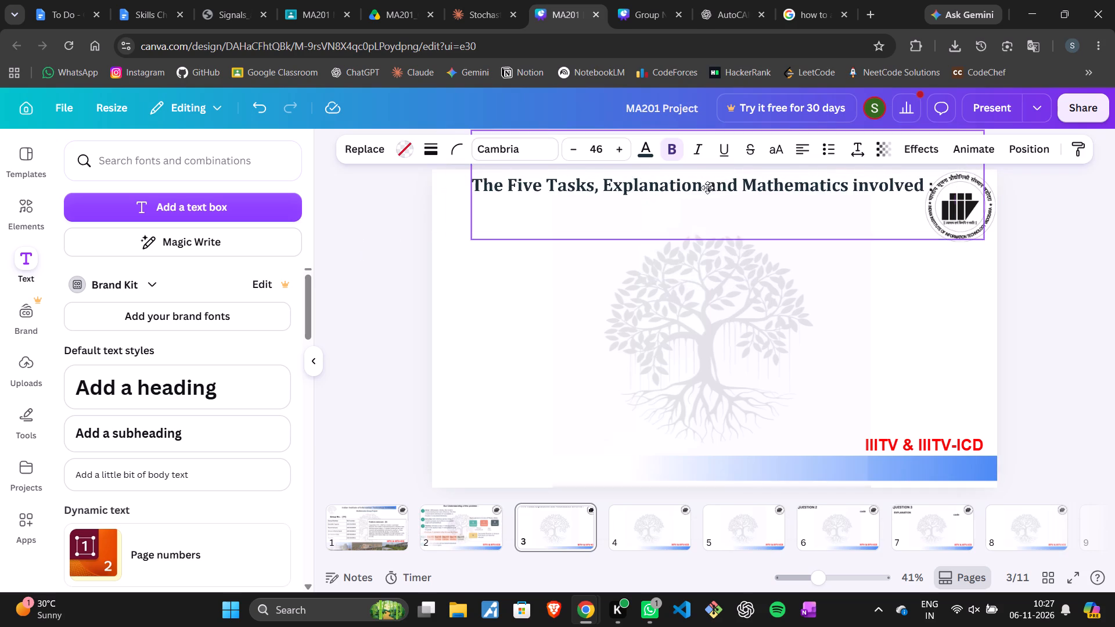
drag(707, 188, 699, 181)
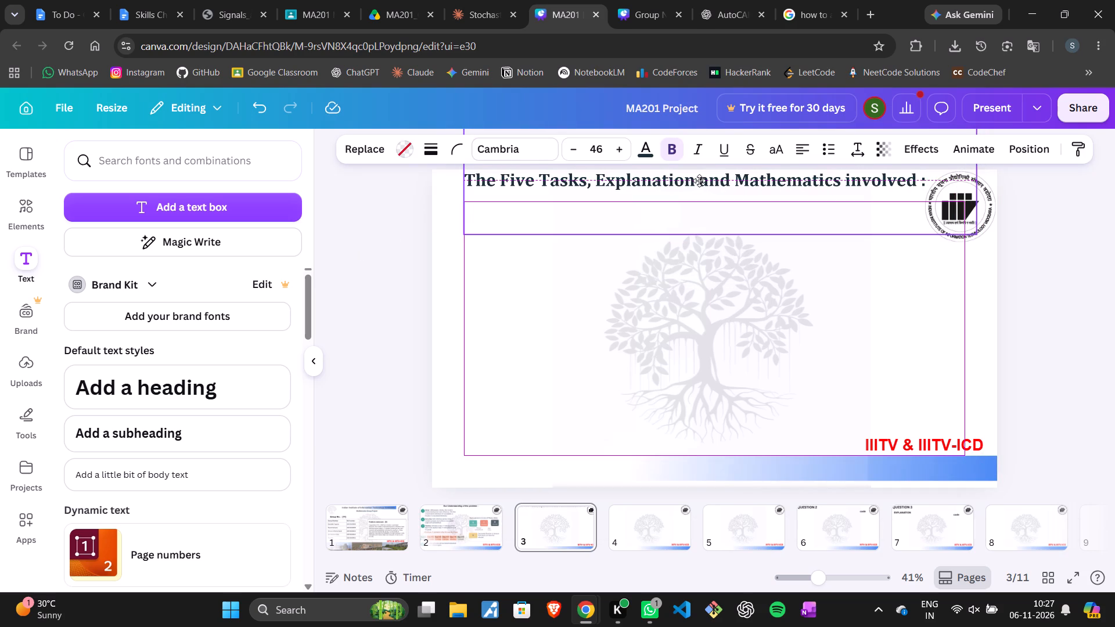
drag(699, 181, 696, 181)
click(418, 257)
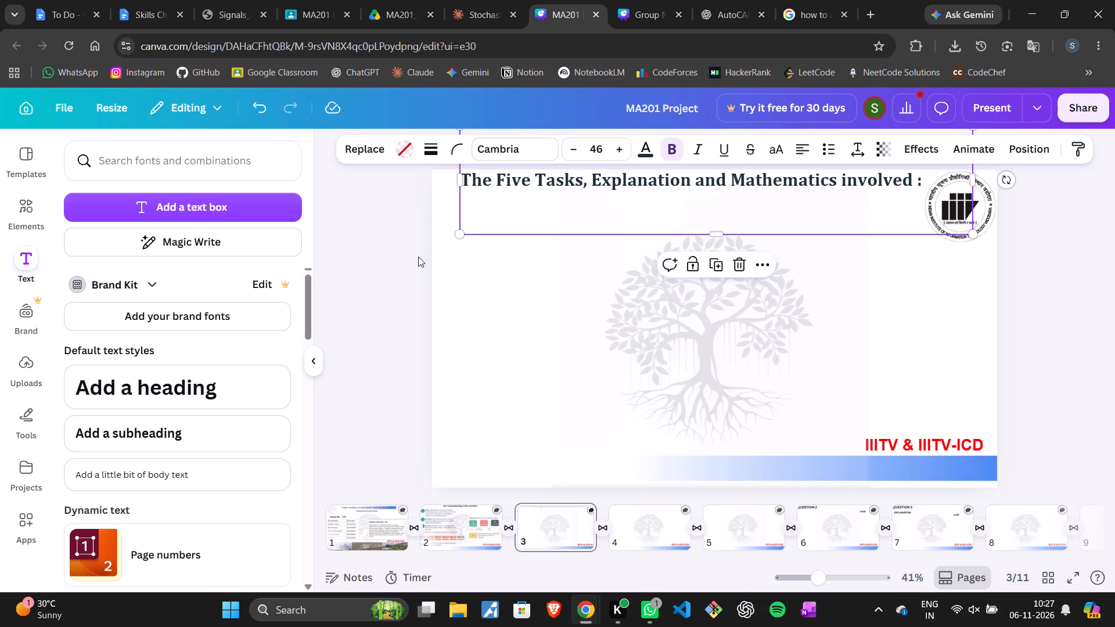
Copy the number 1 circle from the five-tasks slide in the Group No. presentation onto MA201 Project's third slide.
click(652, 0)
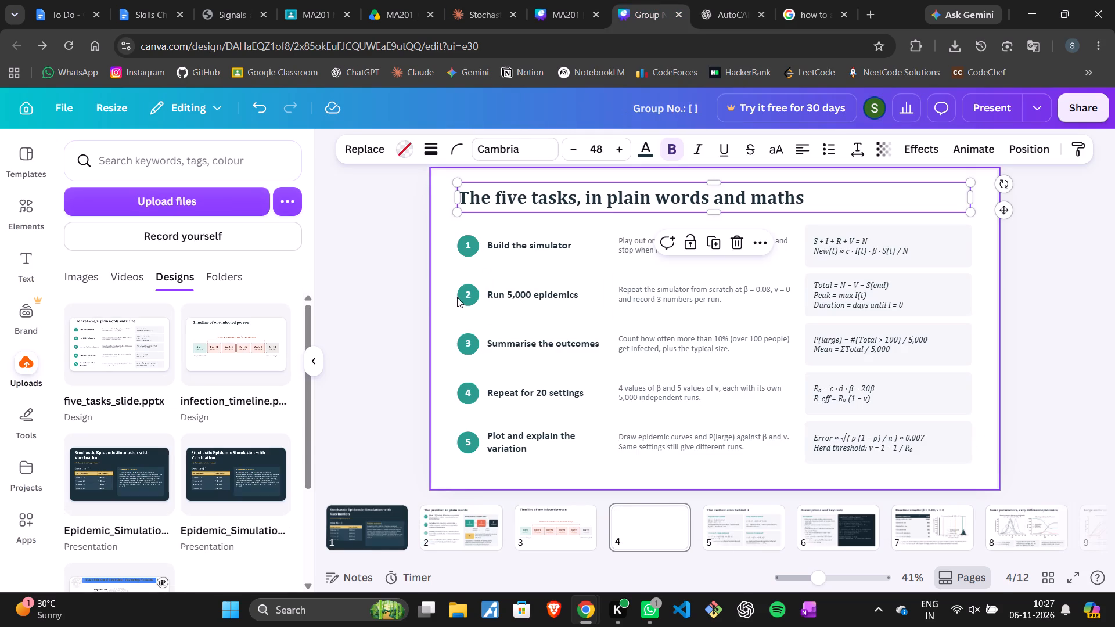
click(472, 248)
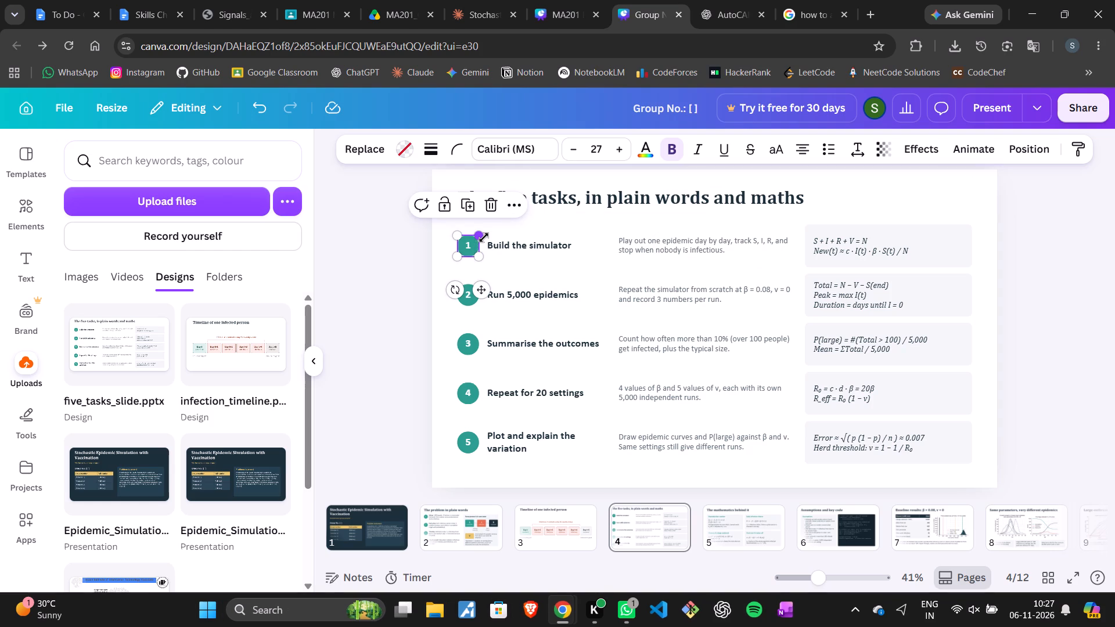
key(ctrl+c)
click(542, 0)
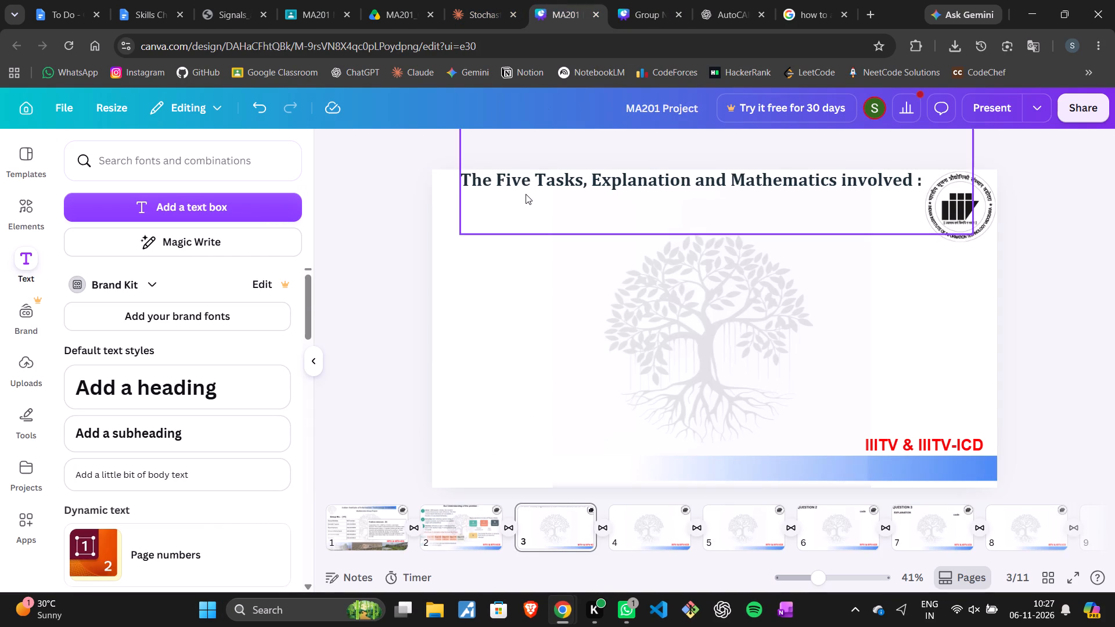
key(ctrl+v)
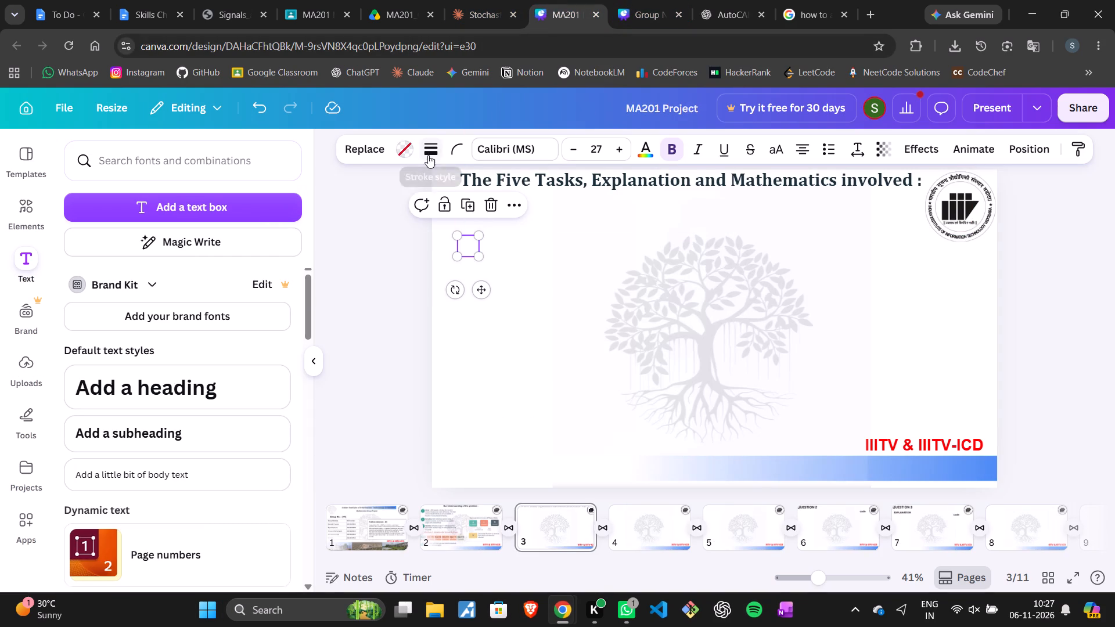
Copy the number 2 circle from the five-tasks slide onto MA201 Project's third slide.
click(648, 0)
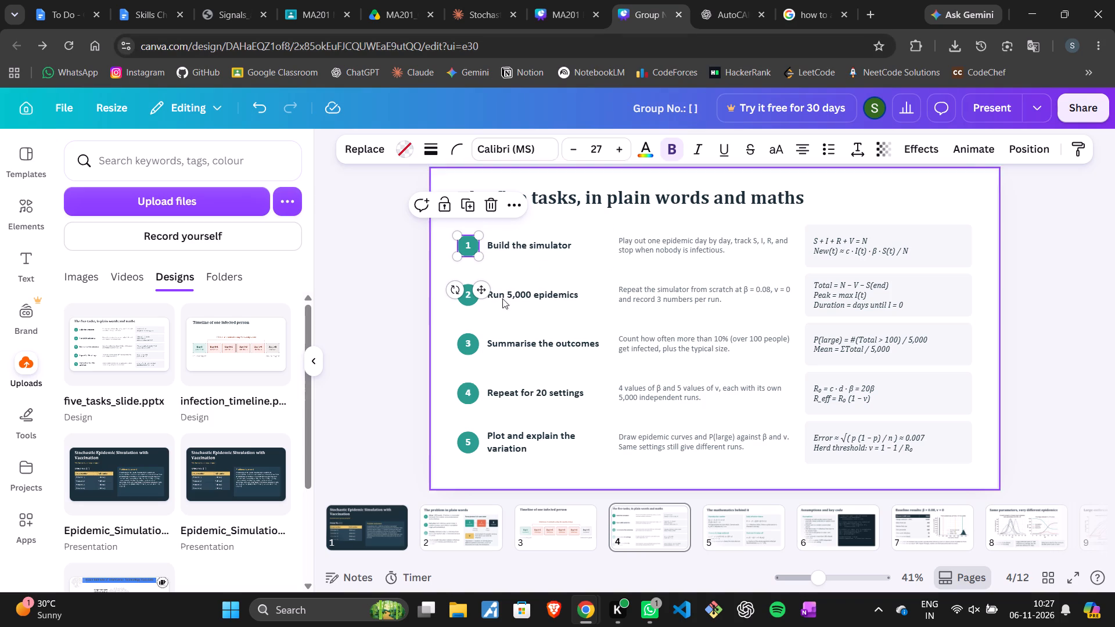
click(465, 300)
key(ctrl+c)
click(535, 0)
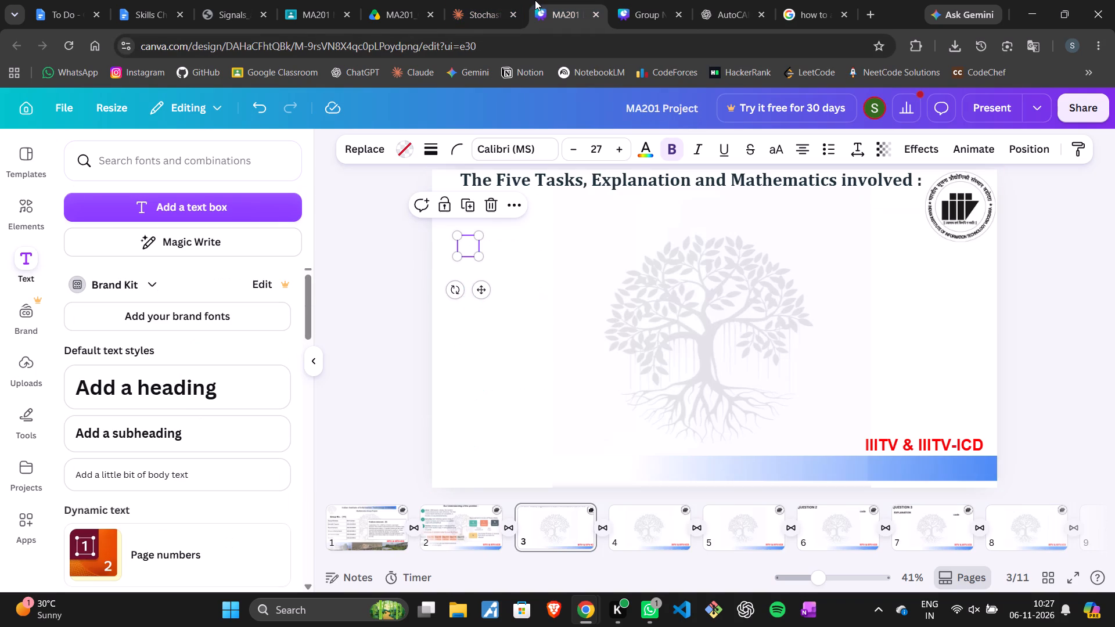
key(ctrl+v)
Copy the number 3 circle from the five-tasks slide in the Group No. presentation onto MA201 Project's third slide.
click(622, 0)
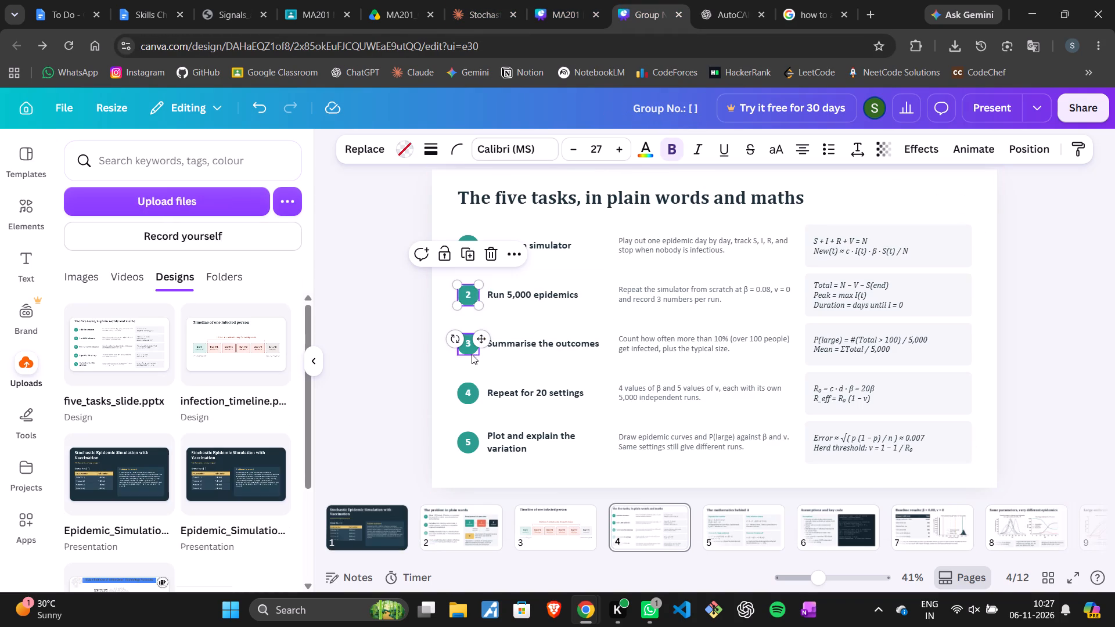
click(472, 354)
key(ctrl+c)
click(569, 0)
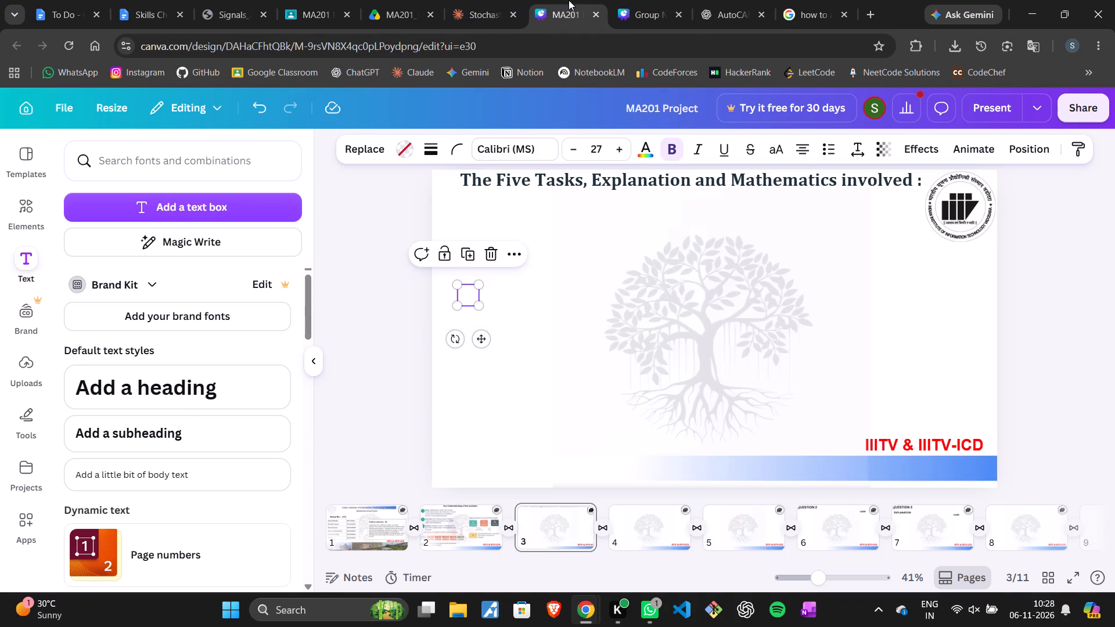
key(ctrl+v)
Copy the number 4 circle from the Group No. presentation's five-tasks slide onto MA201 Project's third slide.
click(614, 0)
click(459, 397)
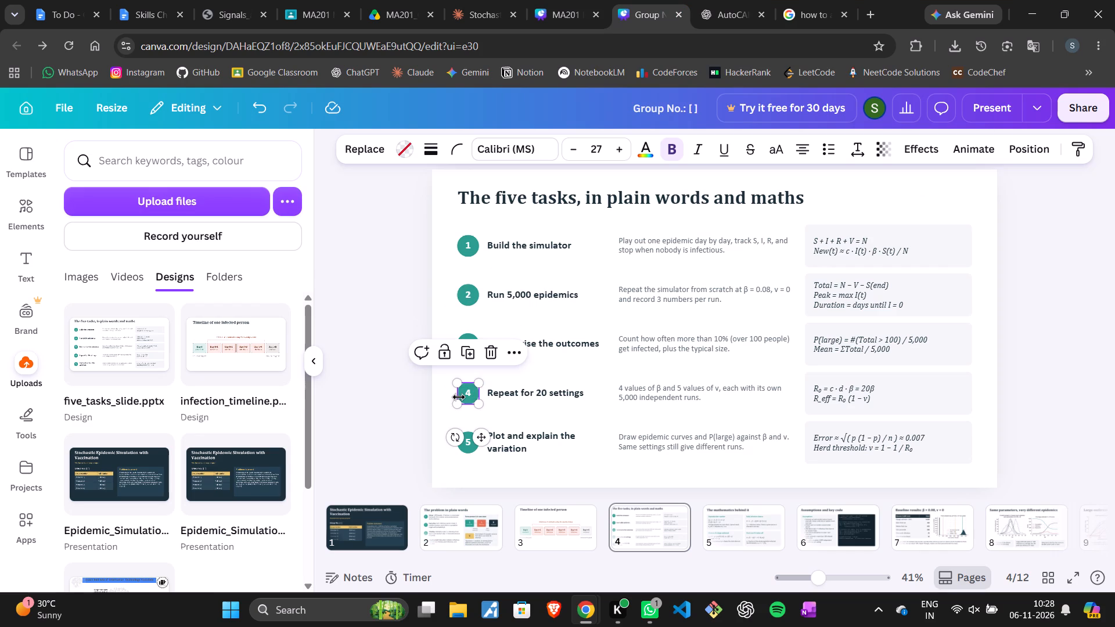
key(ctrl+c)
click(564, 0)
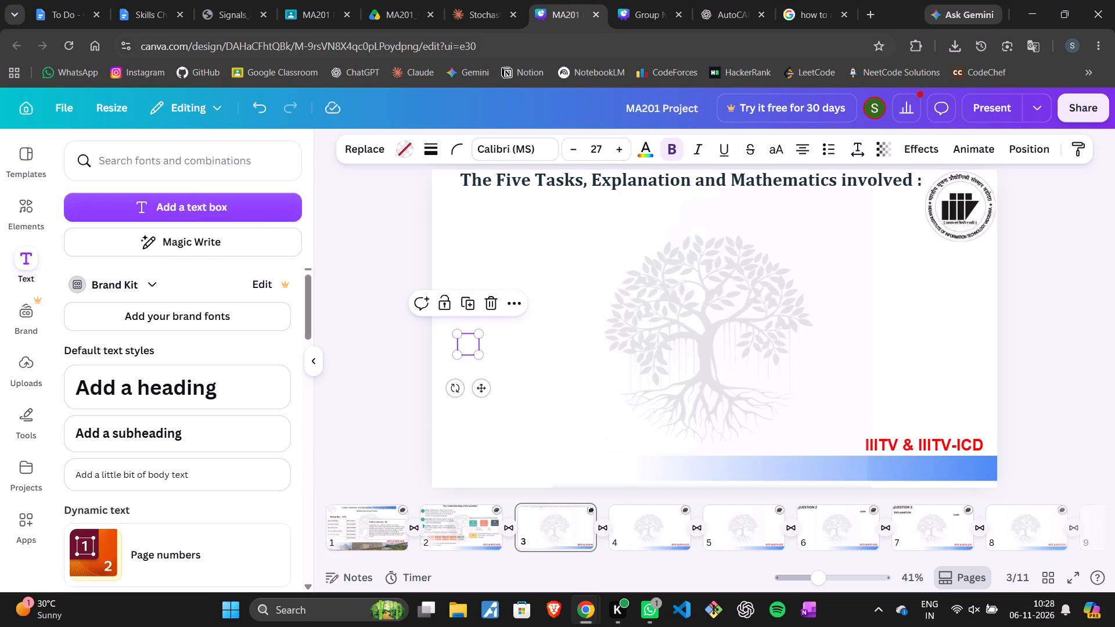
key(ctrl+v)
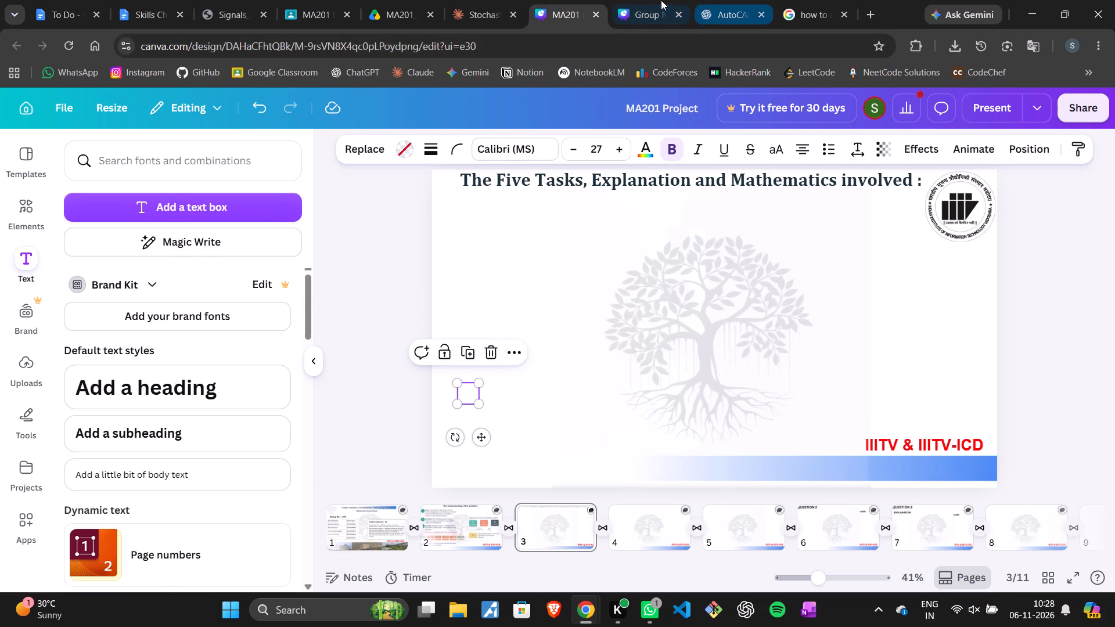
Copy the number 5 circle from the Group No. presentation's five-tasks slide onto MA201 Project's third slide.
click(660, 0)
click(467, 450)
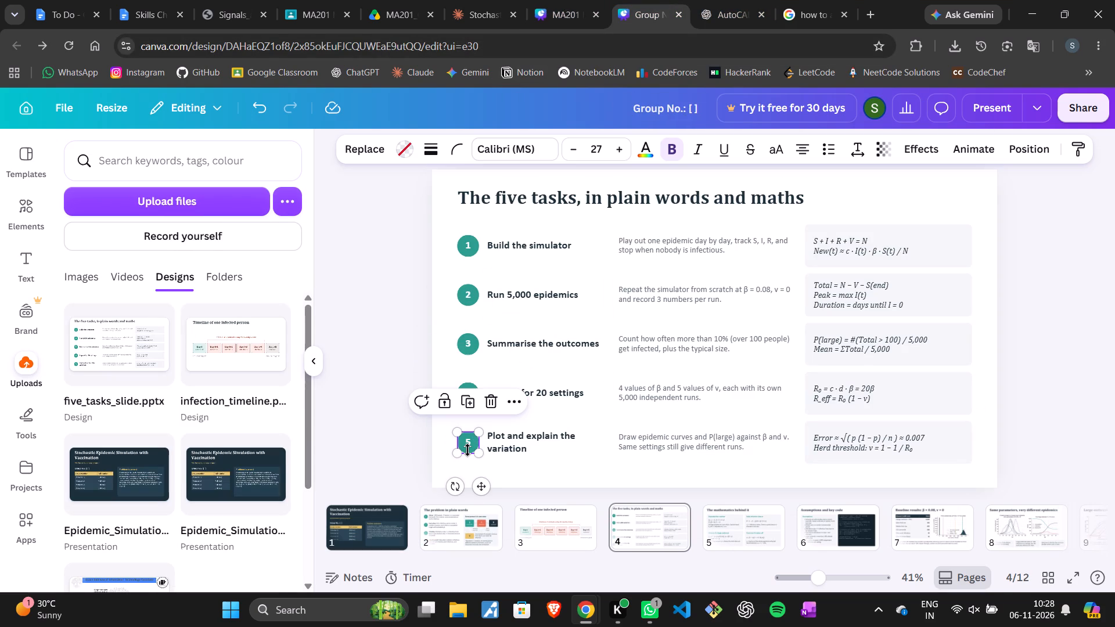
key(ctrl+c)
click(600, 0)
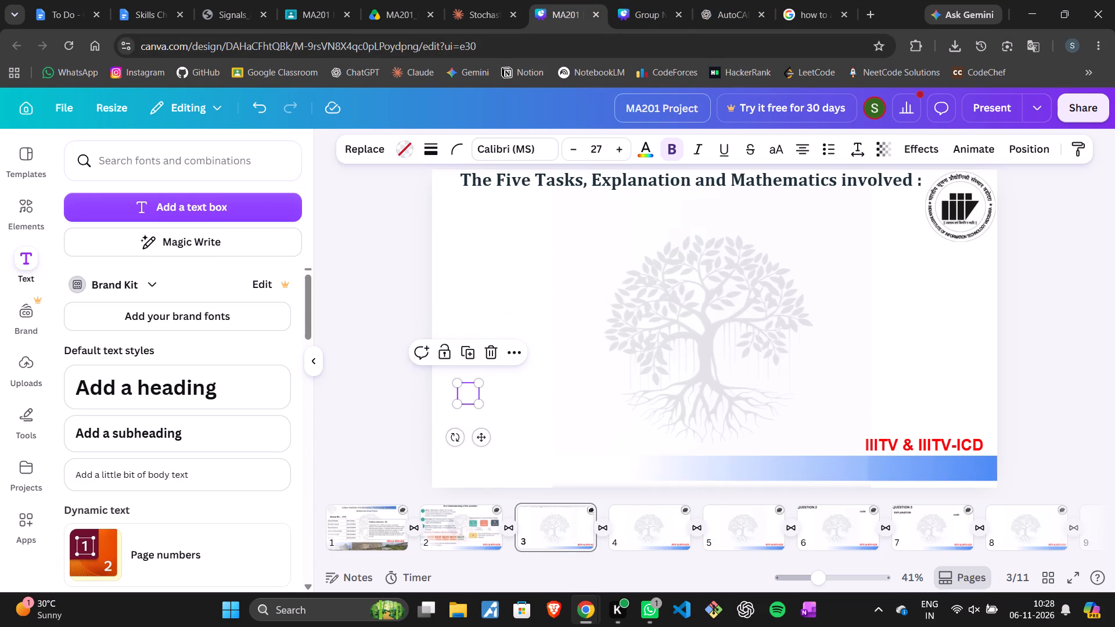
key(ctrl+v)
Give the pasted number 1 shape on the third slide a teal fill and a corner rounding of 56.
click(473, 244)
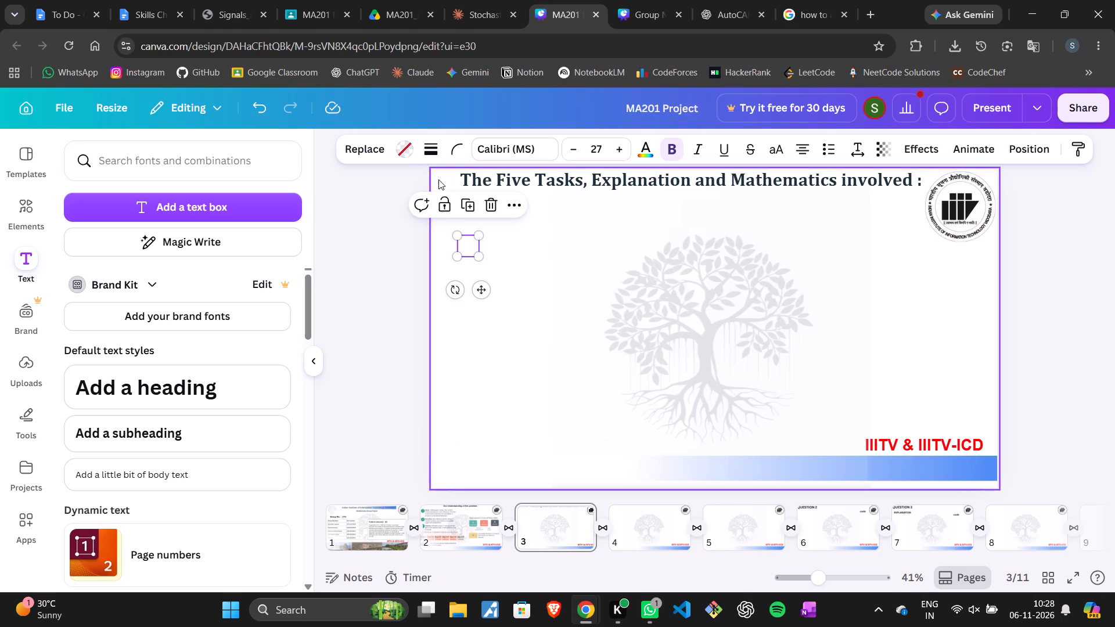
click(406, 150)
click(285, 259)
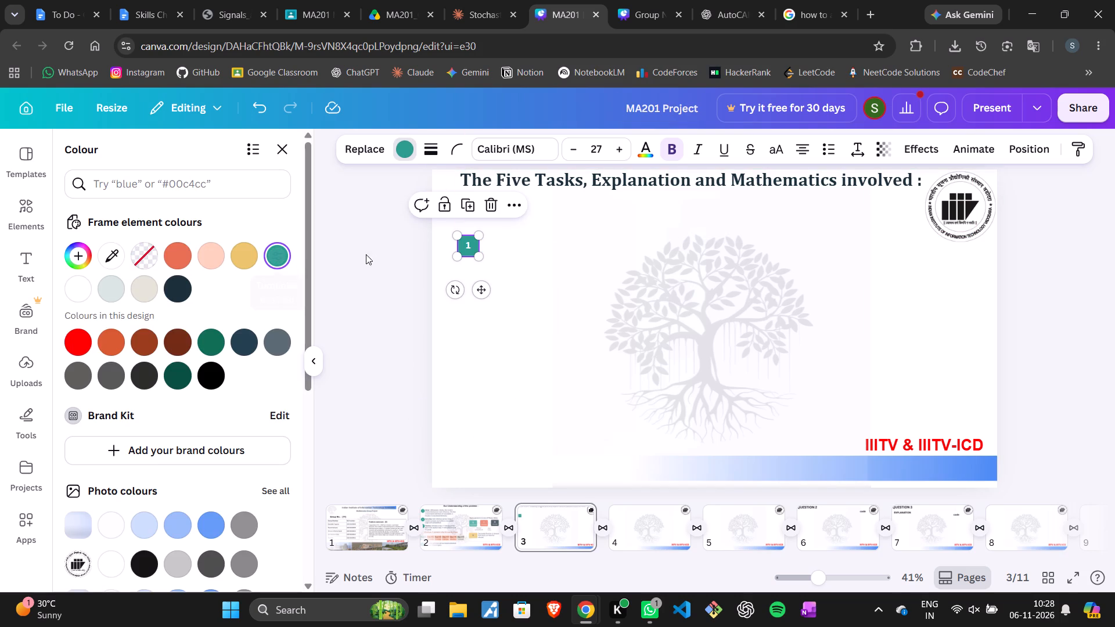
click(464, 157)
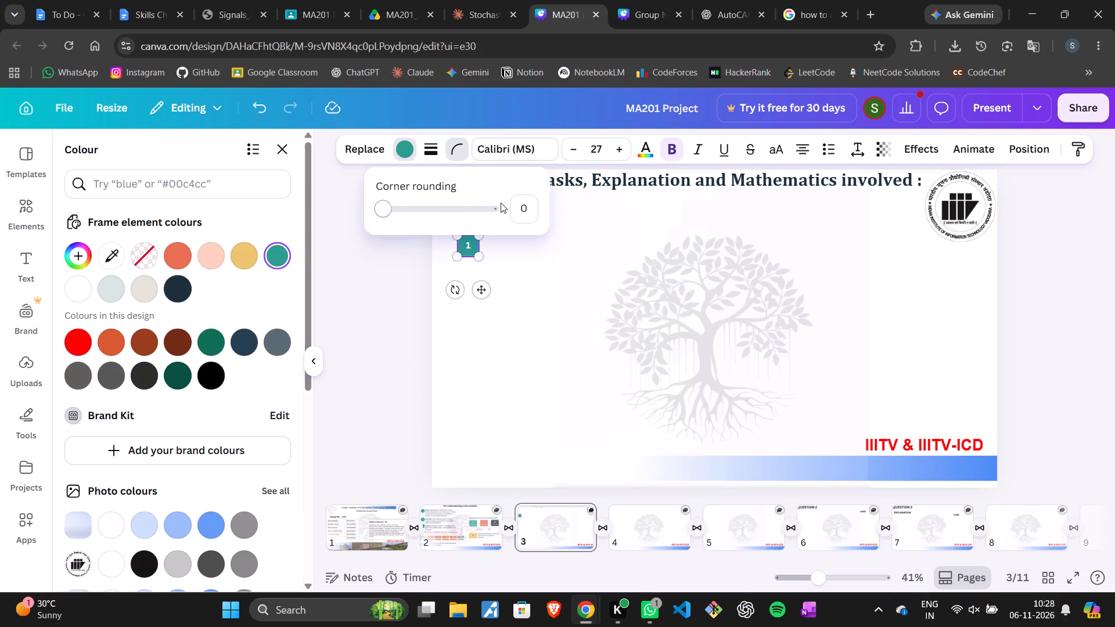
click(521, 206)
text(56)
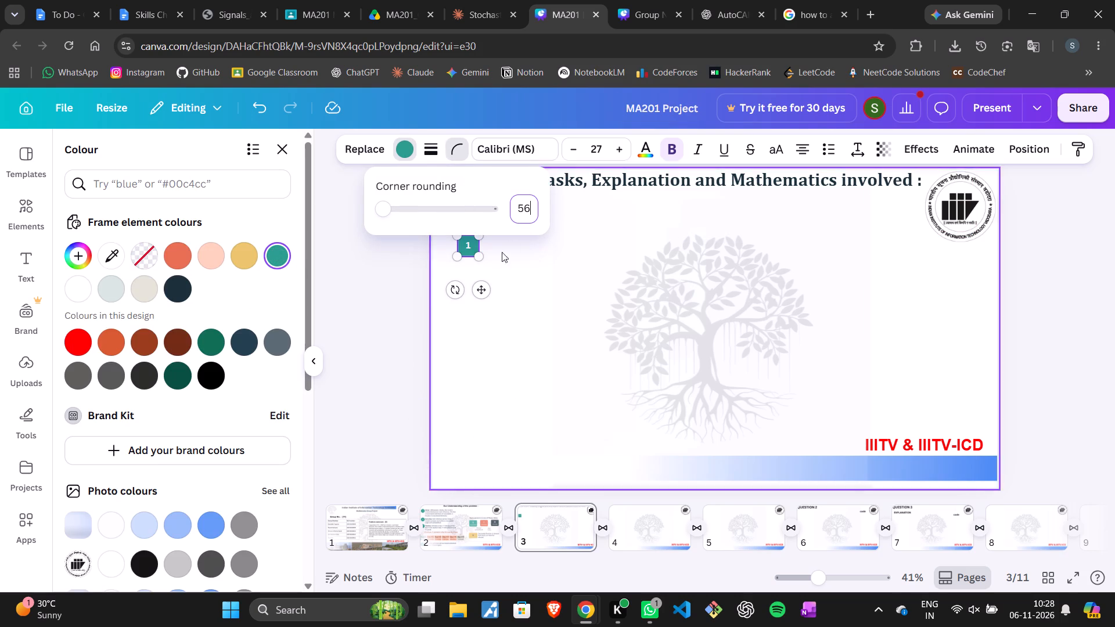
key(Return)
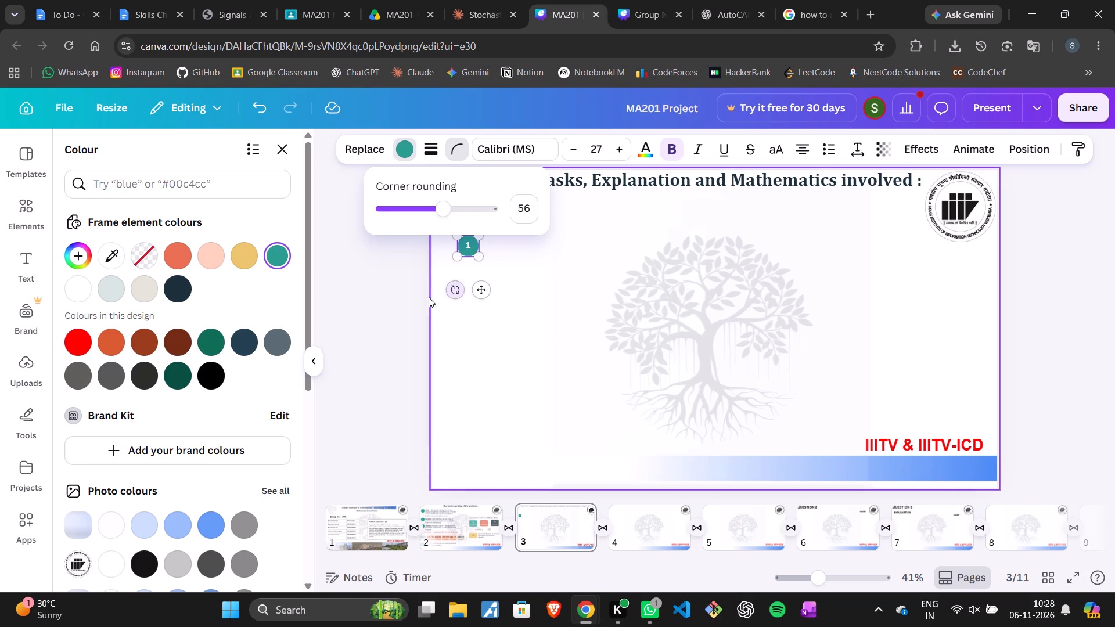
click(393, 297)
Give the pasted number 2 shape the same teal fill and a corner rounding of 56.
click(464, 282)
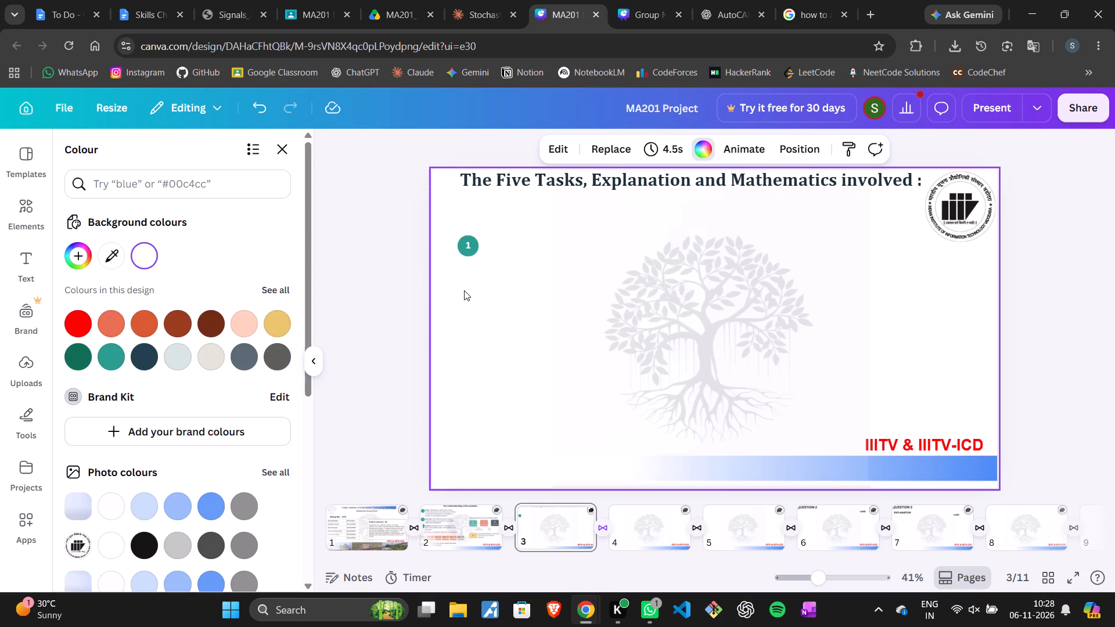
click(464, 291)
click(397, 143)
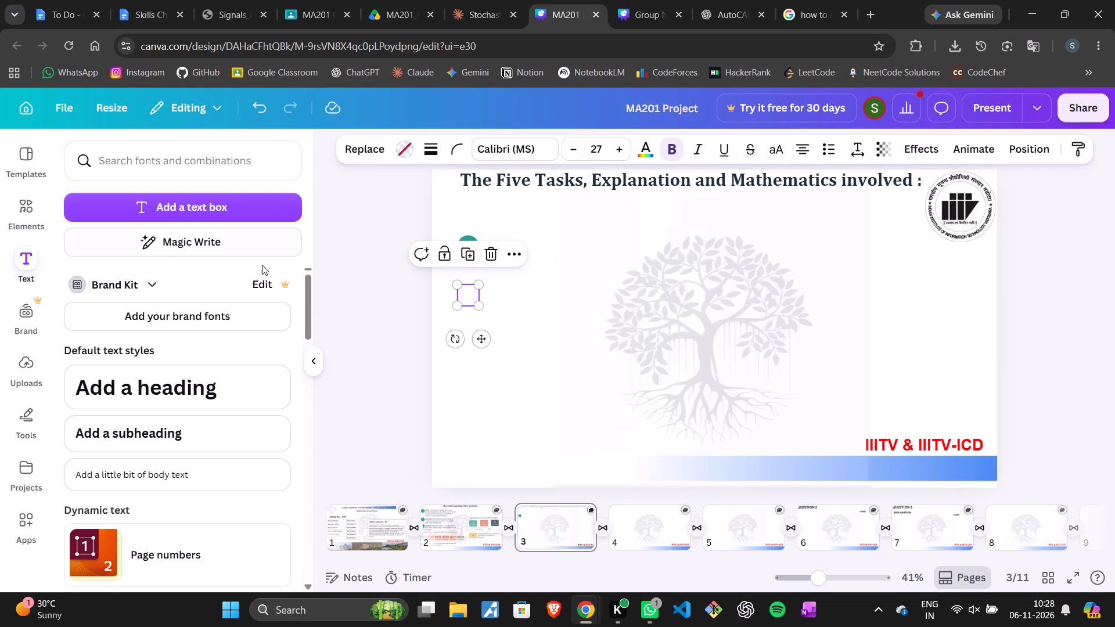
click(411, 150)
click(280, 245)
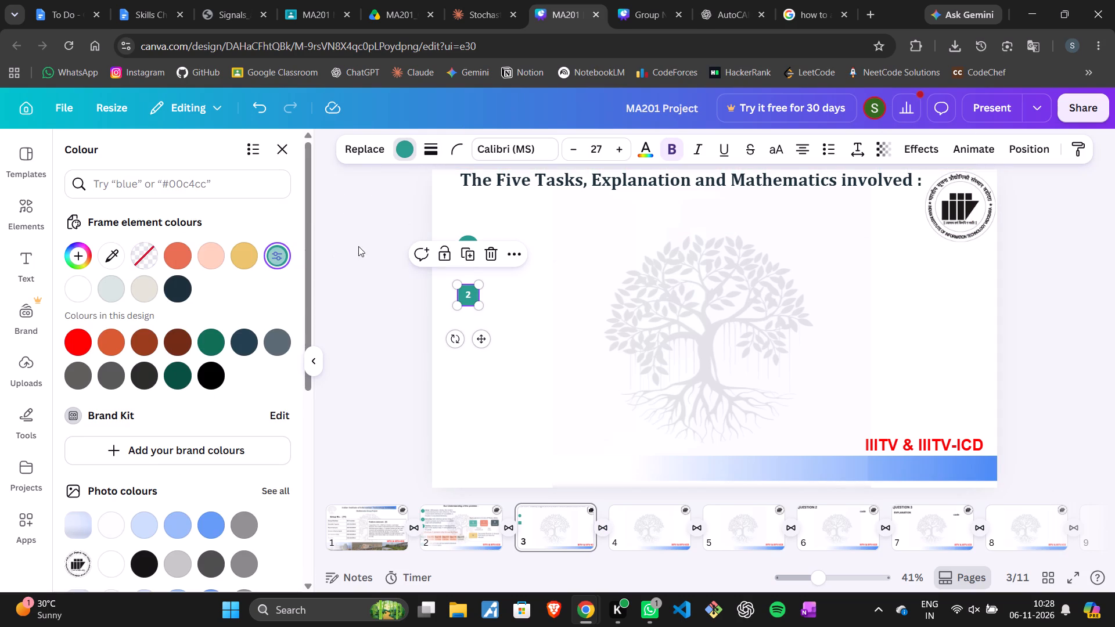
click(451, 145)
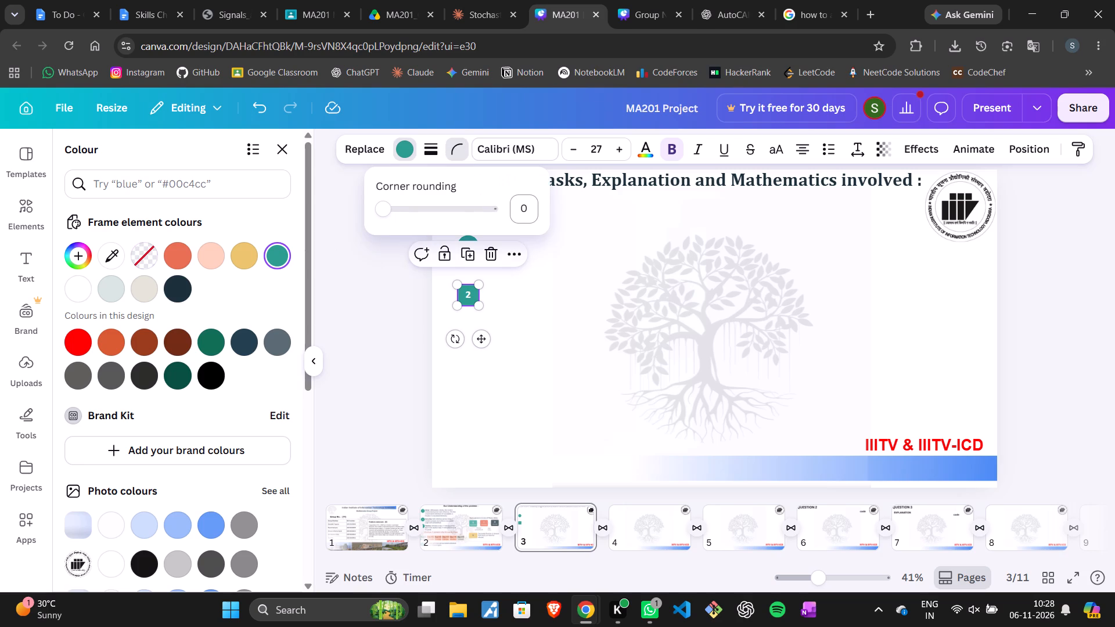
click(528, 211)
text(56)
key(Return)
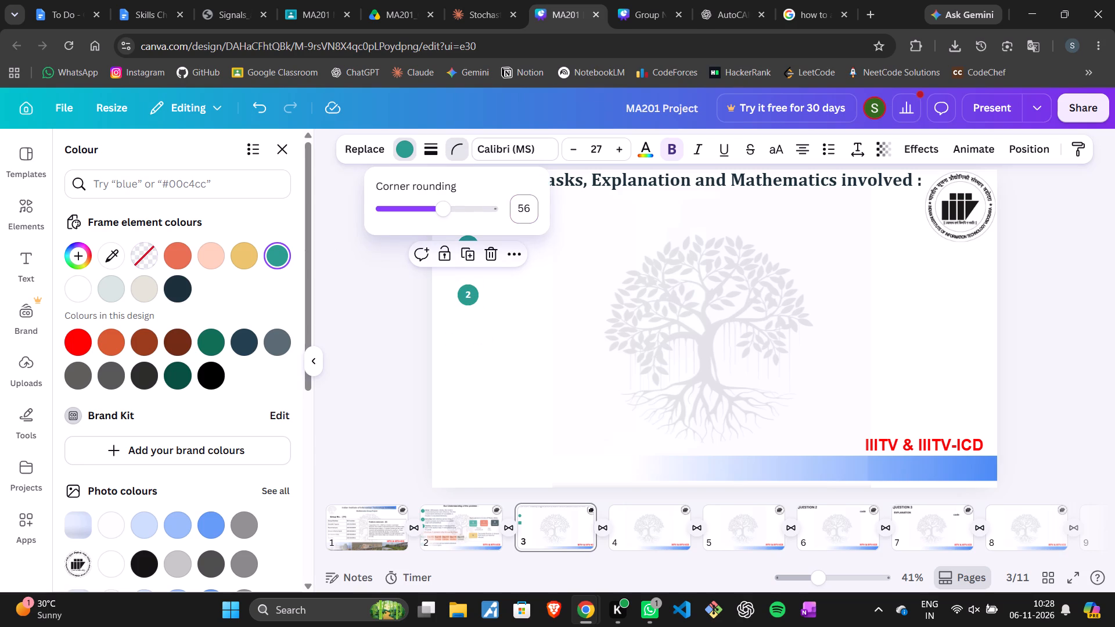
click(409, 337)
Give the pasted number 3 shape the same teal fill and a corner rounding of 56.
click(465, 334)
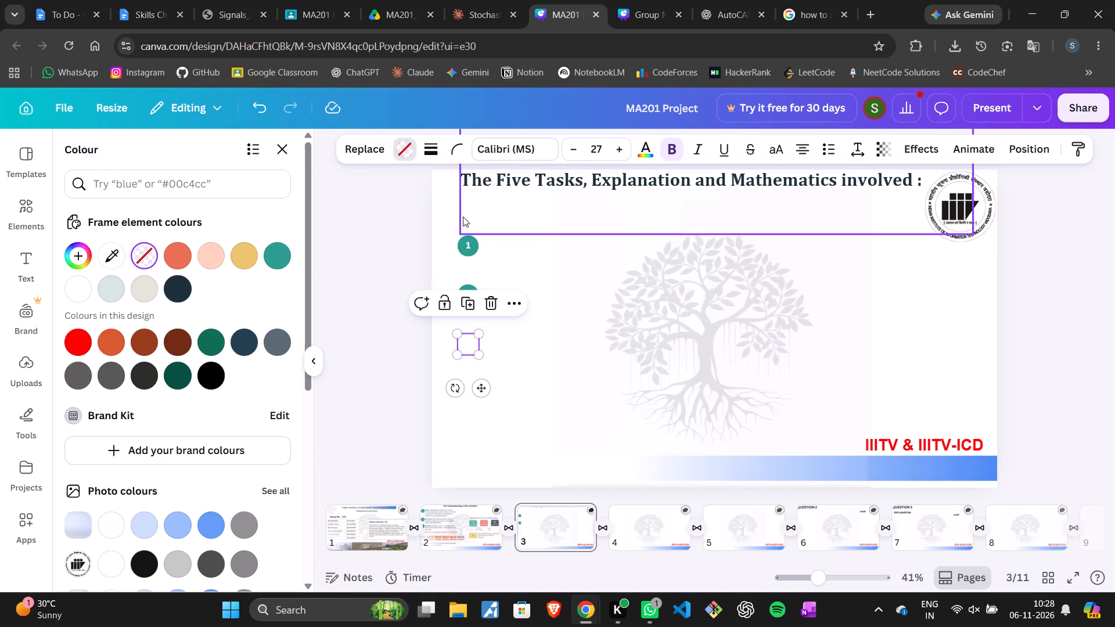
click(409, 147)
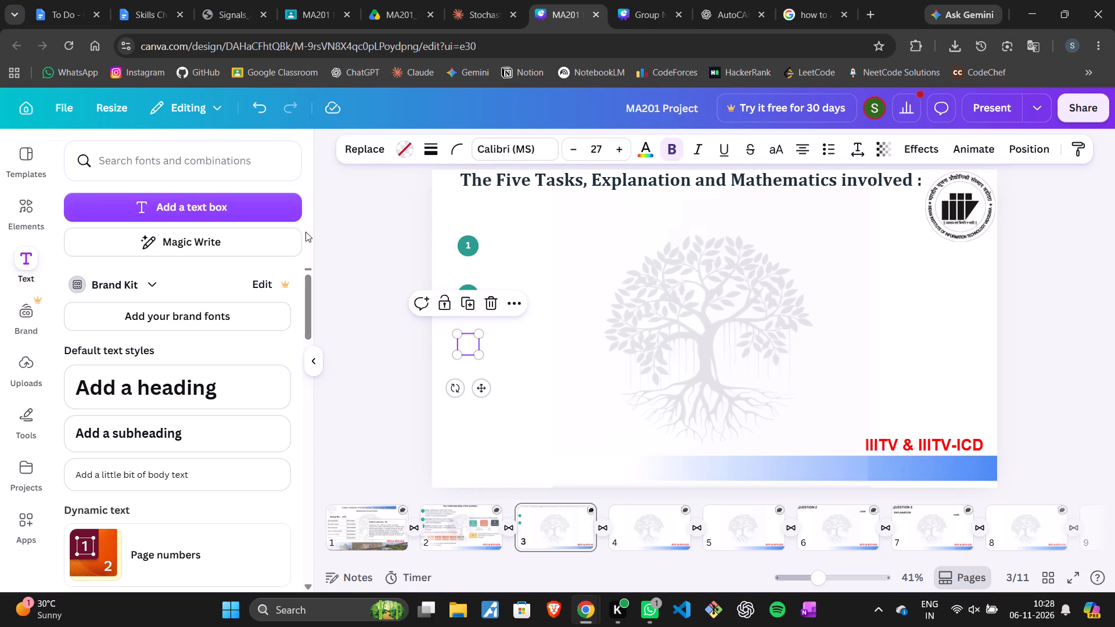
click(405, 154)
click(275, 252)
click(458, 146)
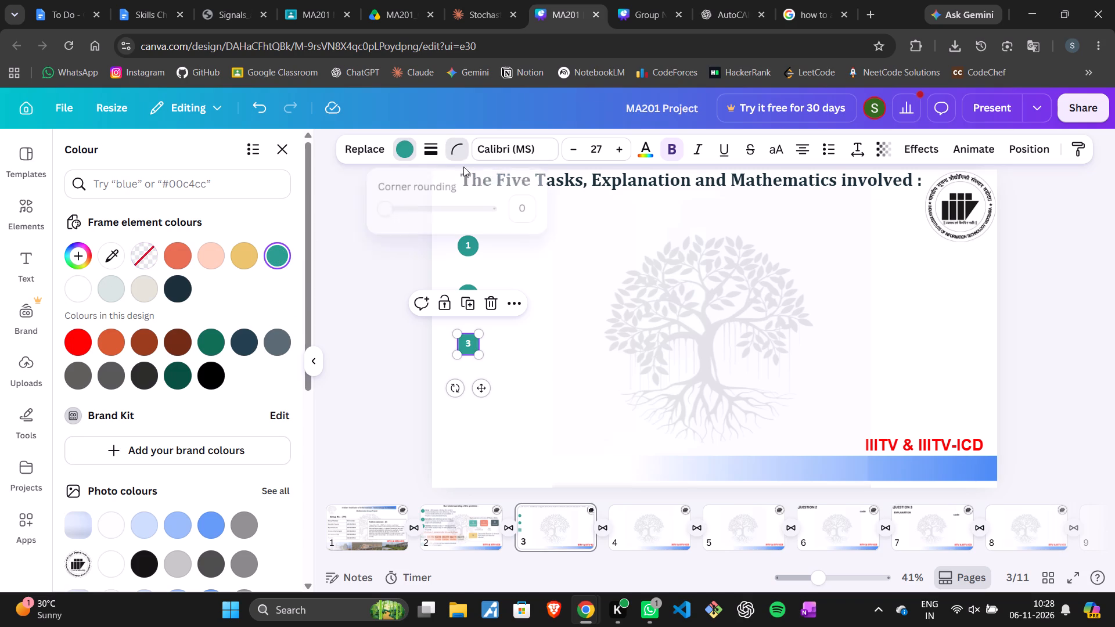
click(520, 207)
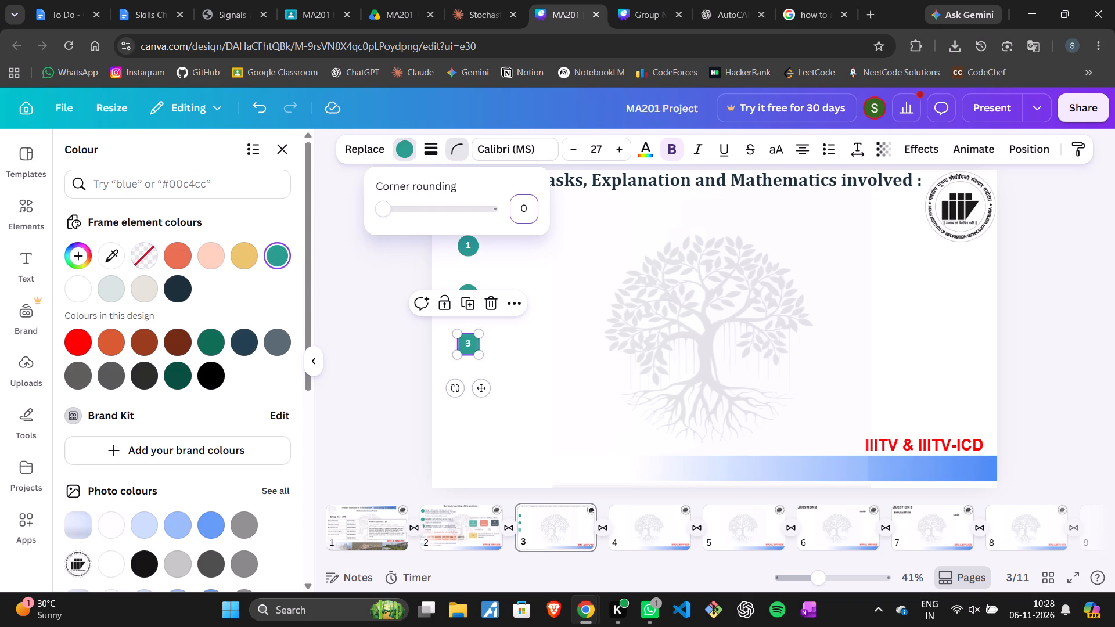
text(56)
key(Return)
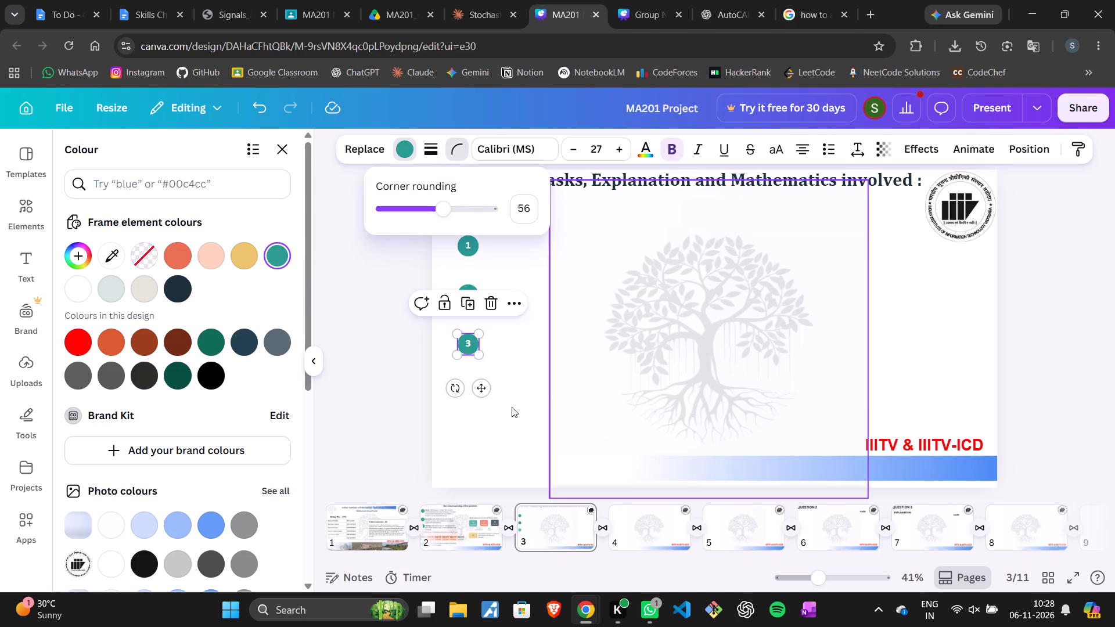
Give the pasted number 4 shape the same teal fill and a corner rounding of 56.
click(462, 399)
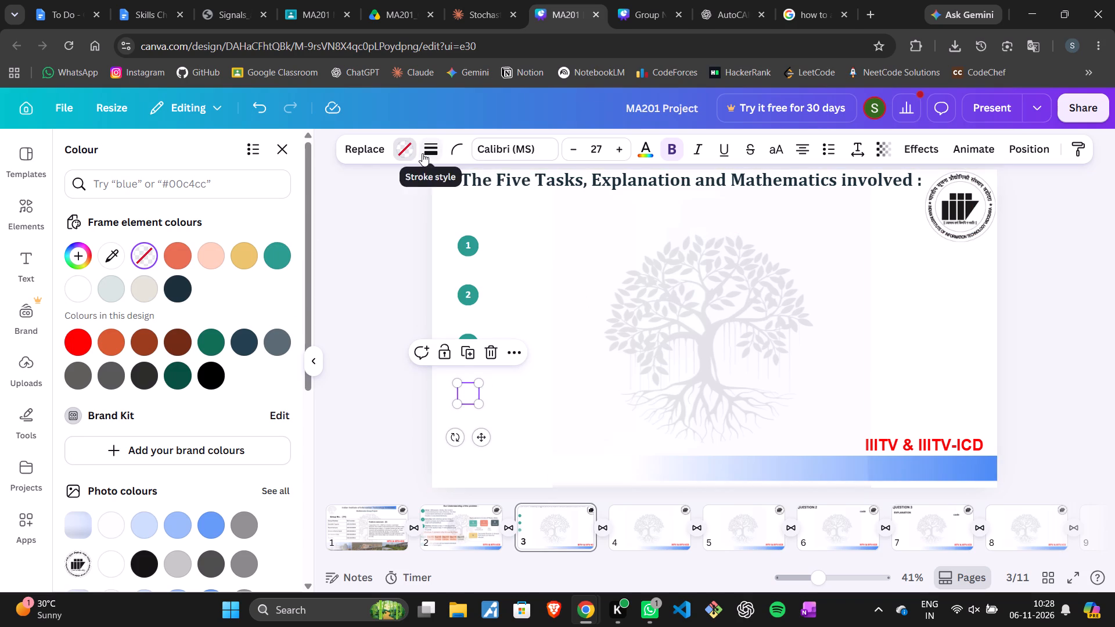
click(287, 249)
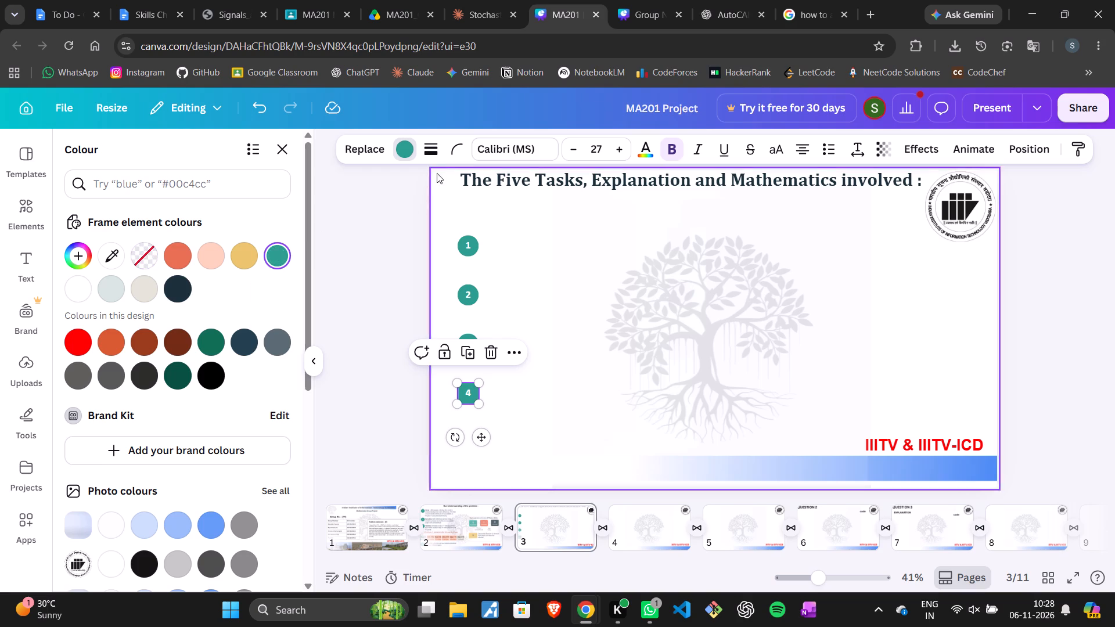
click(456, 142)
click(523, 202)
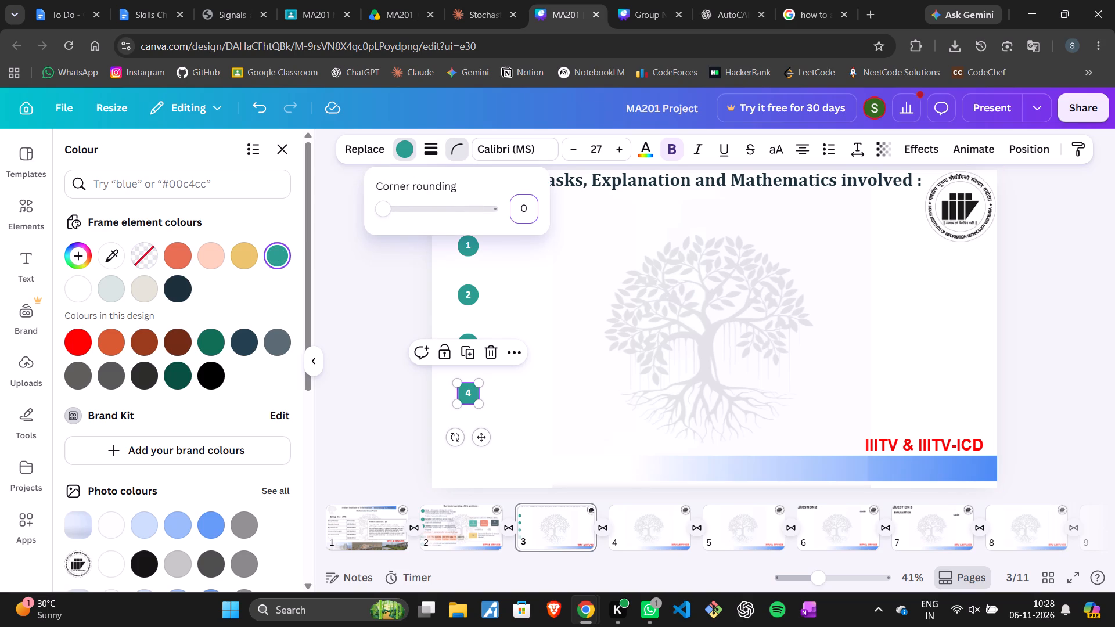
text(56)
key(Return)
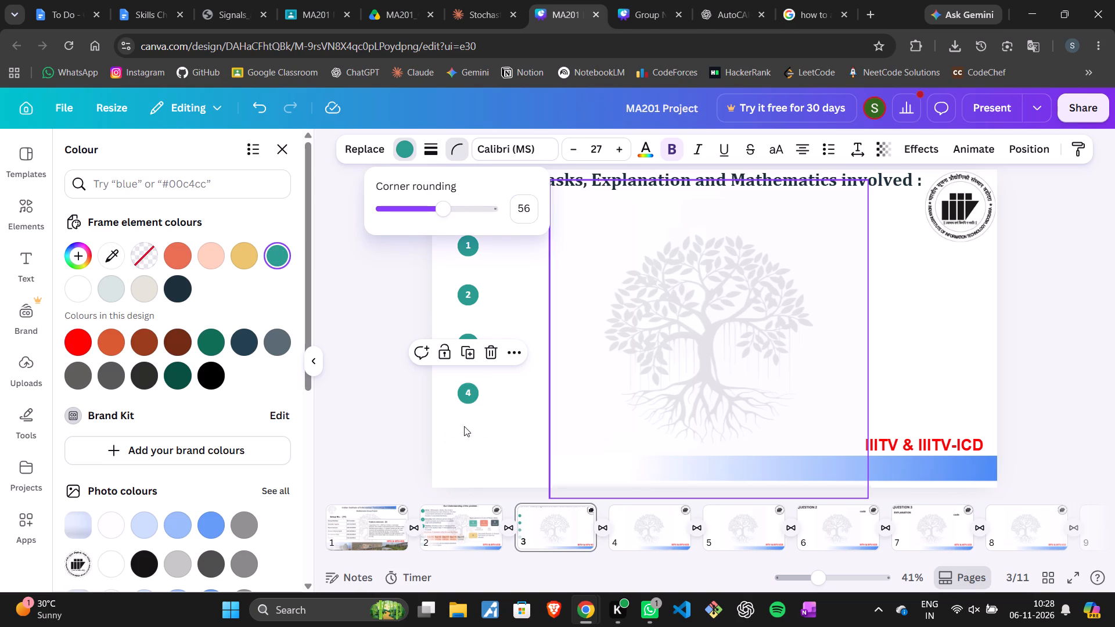
Give the pasted number 5 shape the same teal fill and a corner rounding of 56.
click(464, 445)
click(276, 262)
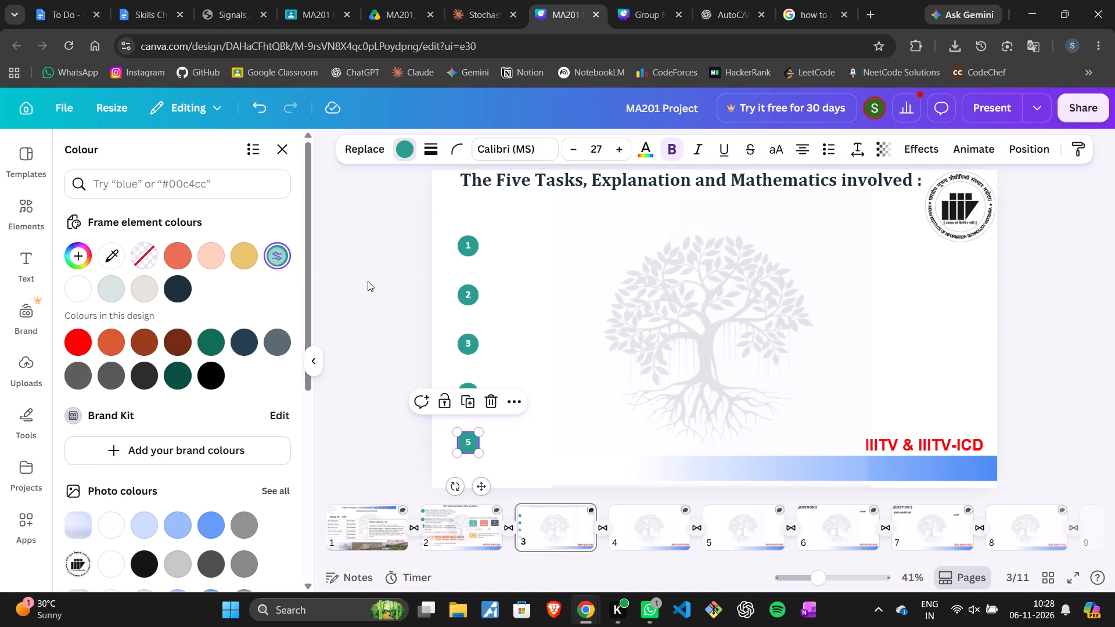
click(456, 147)
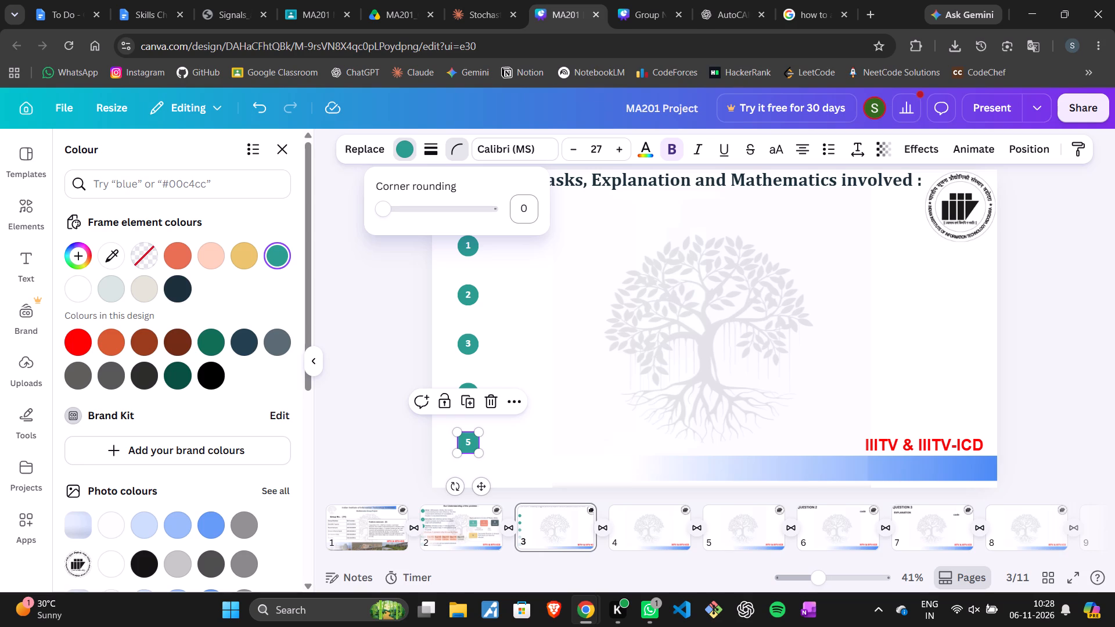
click(521, 207)
text(56)
key(Return)
click(381, 387)
click(653, 302)
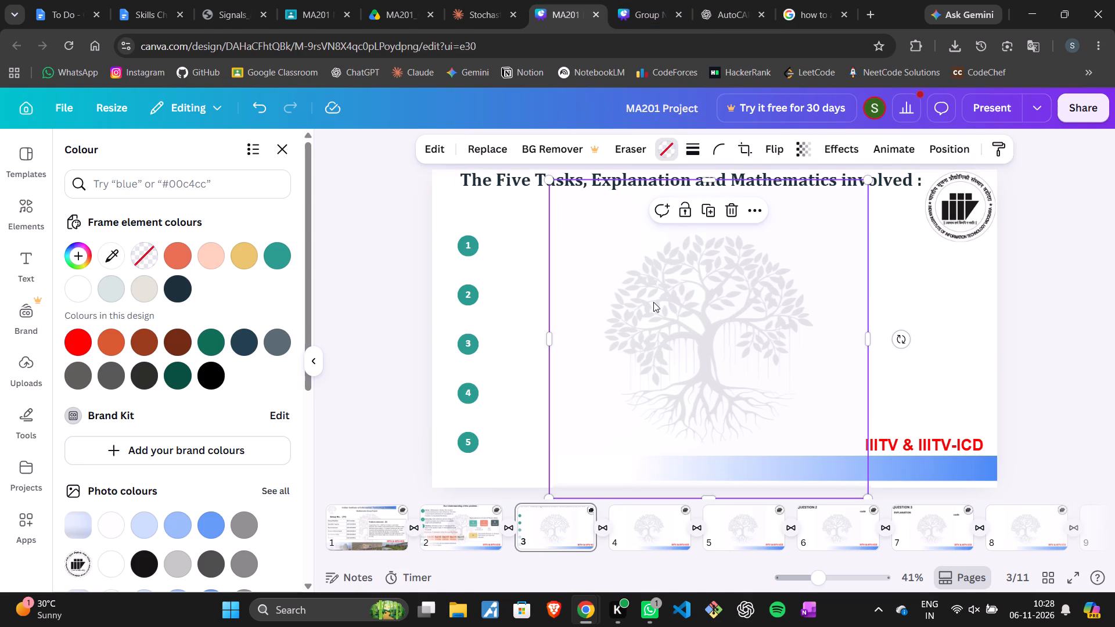
Copy the "Build the simulator" label from the Group No. presentation's five-tasks slide onto MA201 Project's third slide.
click(661, 0)
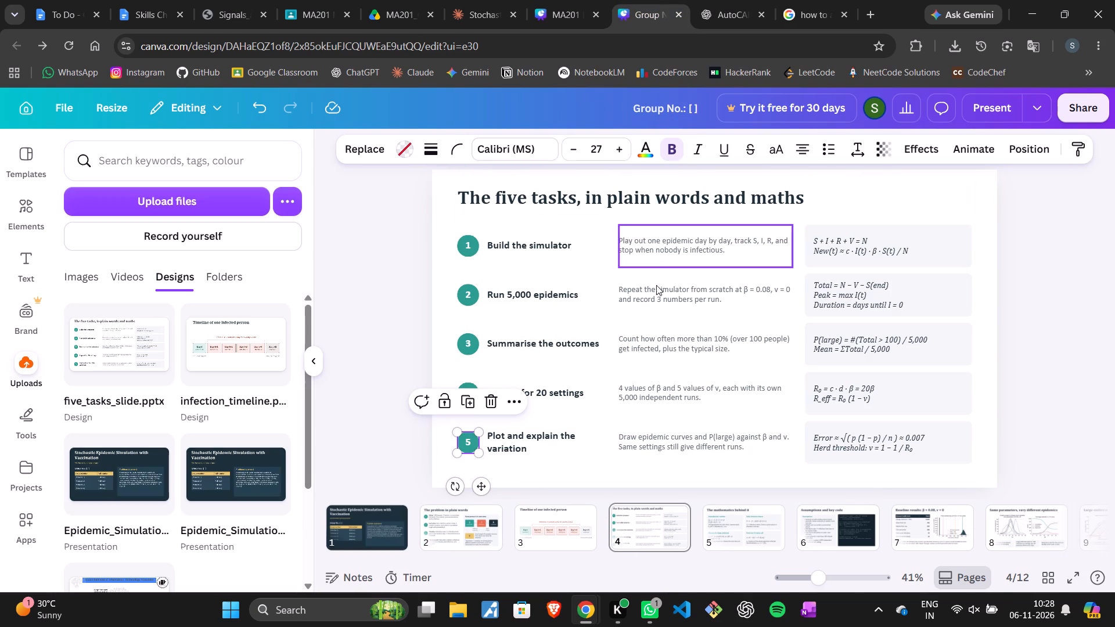
click(555, 235)
key(ctrl+c)
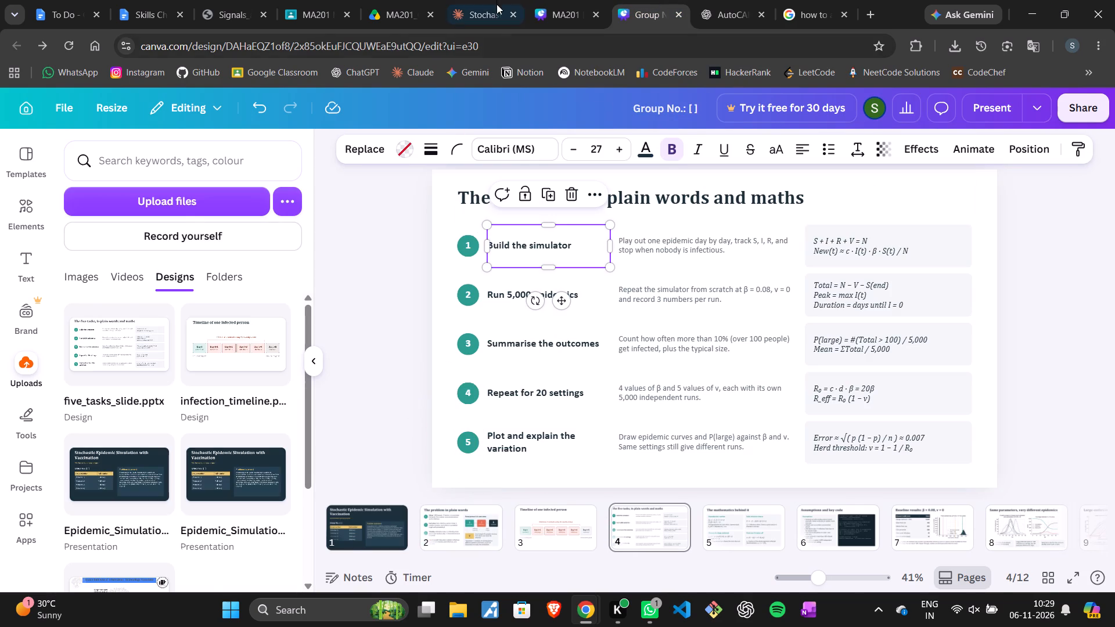
click(560, 0)
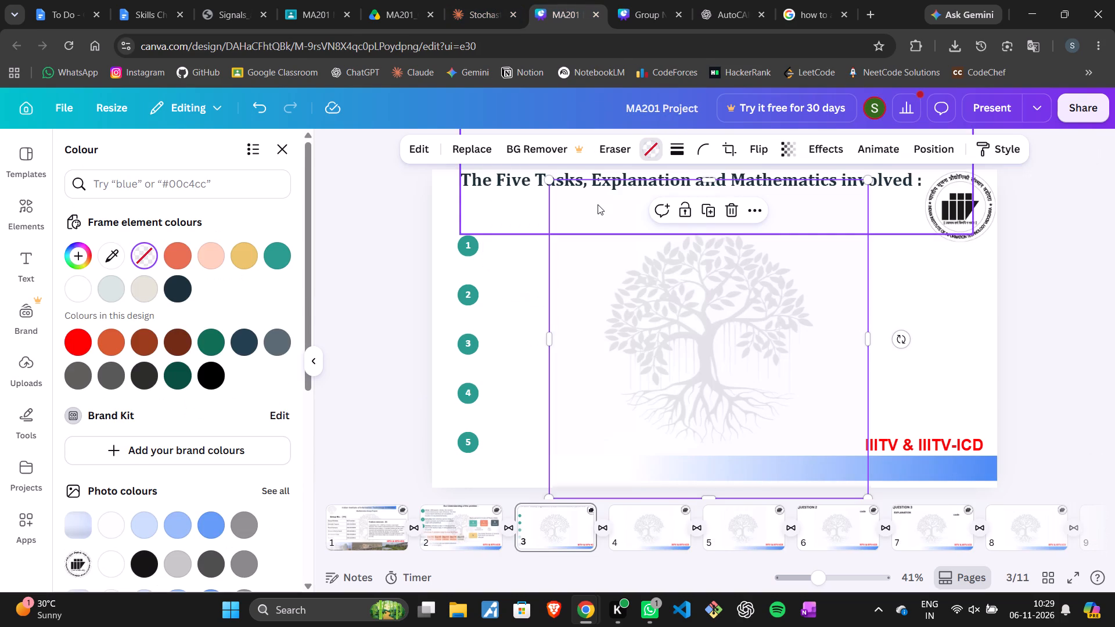
key(ctrl+v)
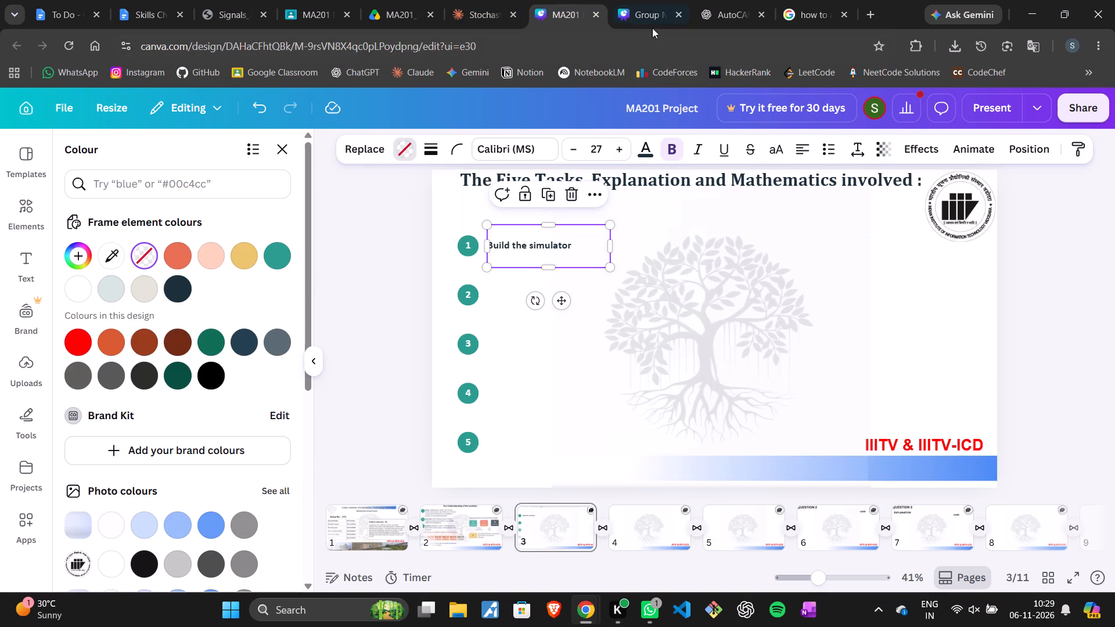
Copy the "Run 5,000 epidemics" label from the Group No. presentation's five-tasks slide onto MA201 Project's third slide.
click(652, 28)
click(490, 299)
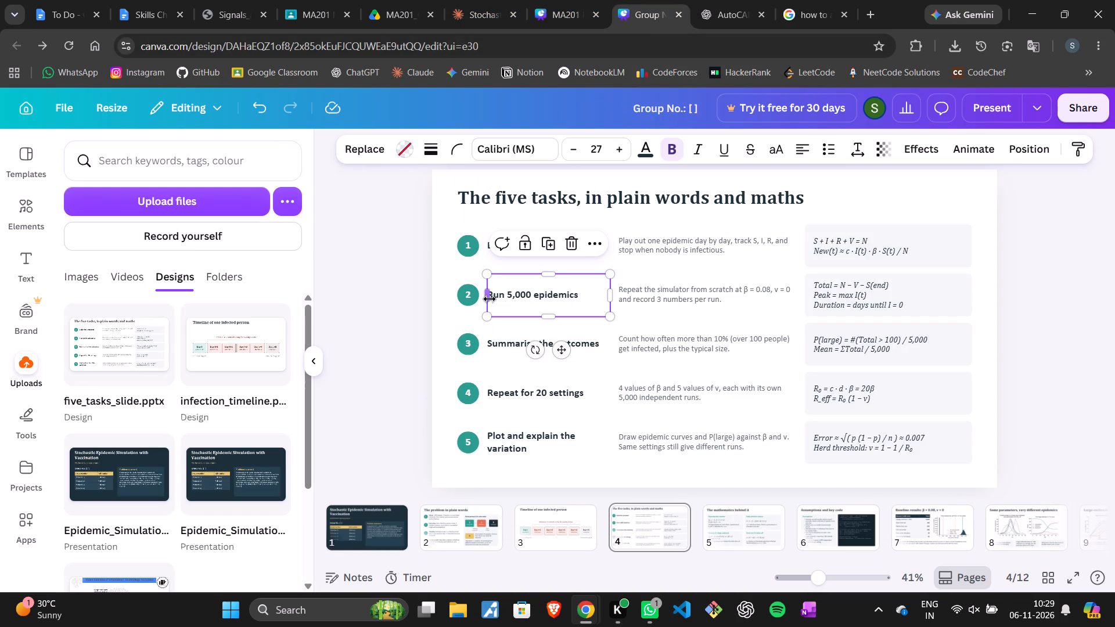
key(ctrl+c)
click(537, 0)
key(ctrl+v)
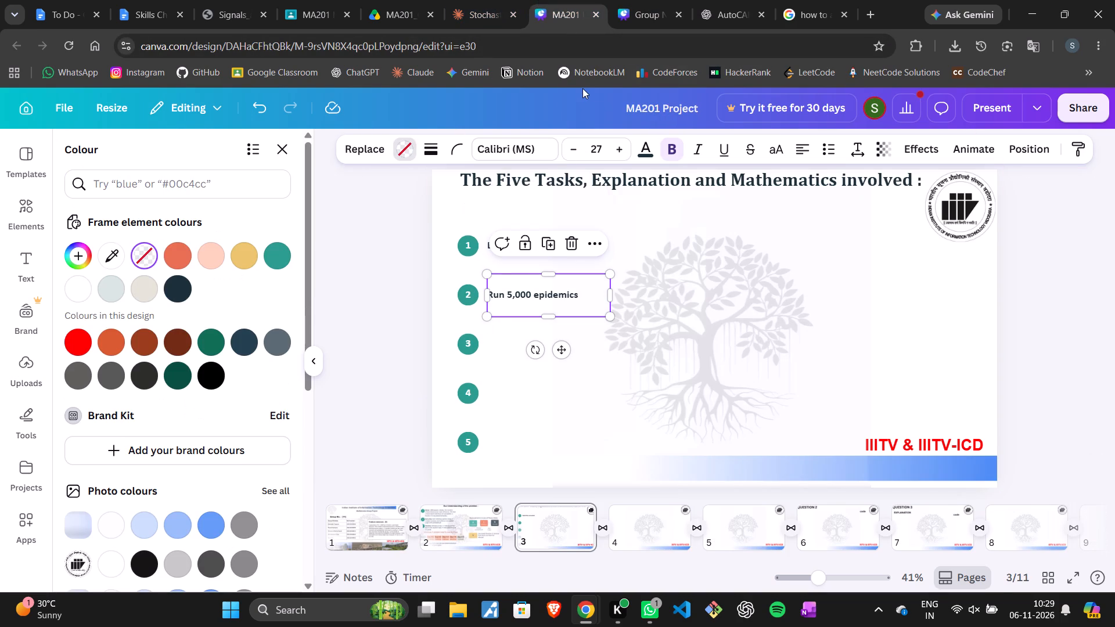
Copy the "Summarise the outcomes" label from the Group No. five-tasks slide onto MA201 Project's third slide.
click(667, 21)
click(502, 337)
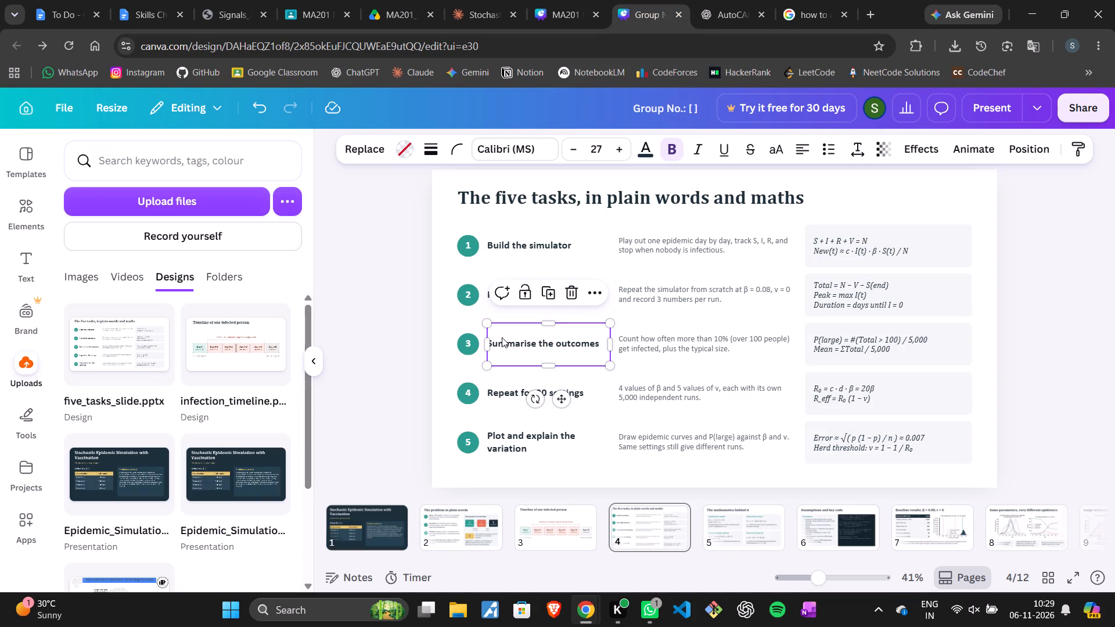
key(ctrl+c)
click(574, 0)
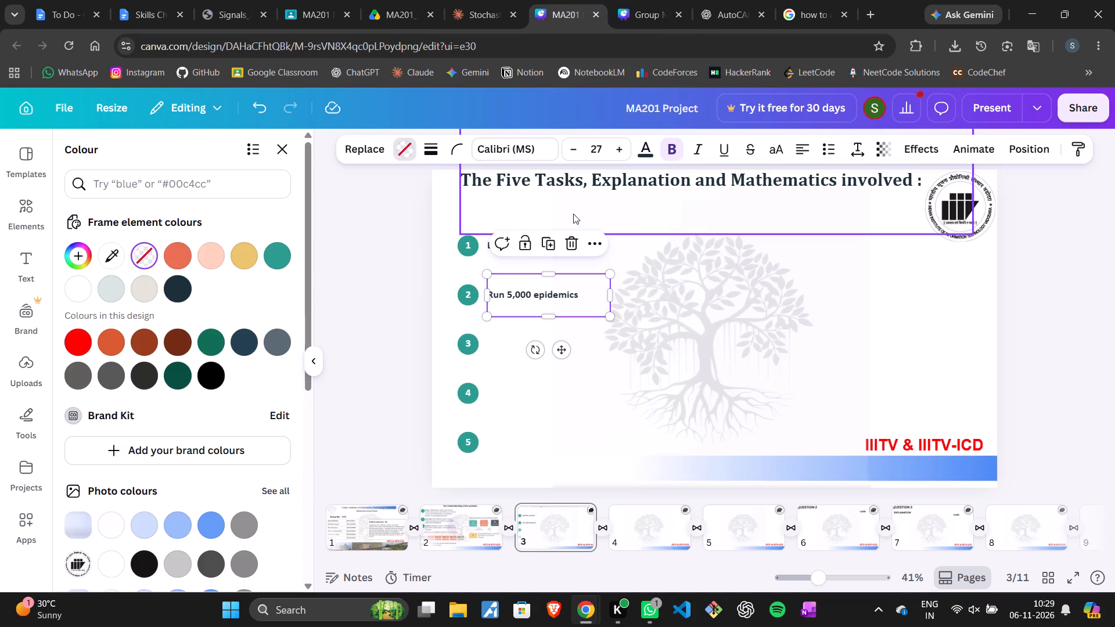
key(ctrl+v)
Copy the "Repeat for 20 settings" label from the Group No. five-tasks slide onto MA201 Project's third slide.
click(653, 20)
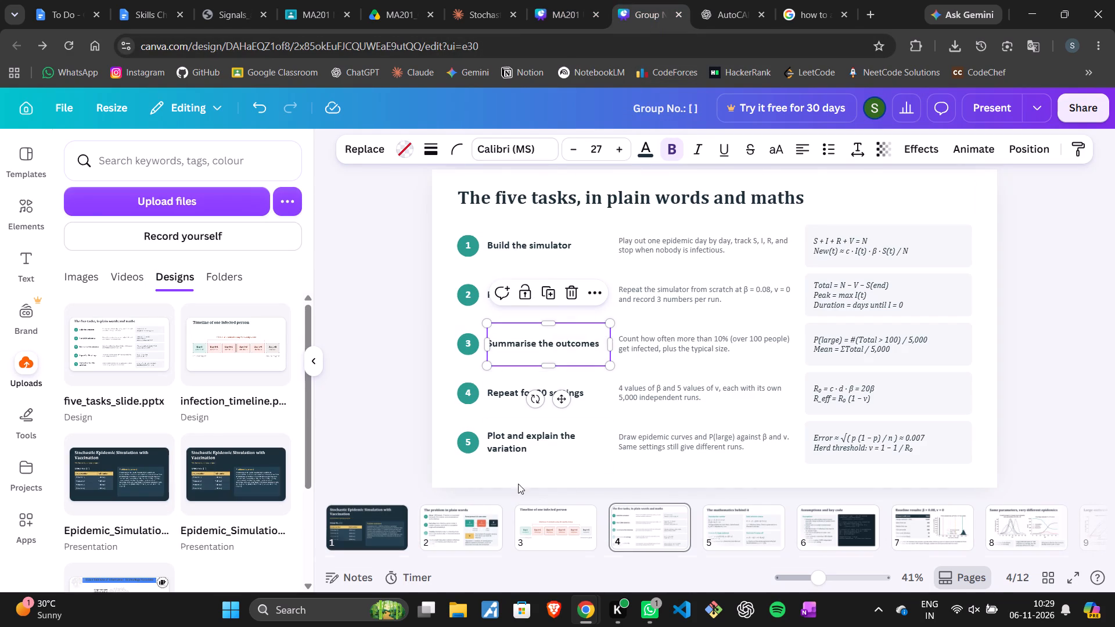
click(501, 381)
key(ctrl+c)
click(561, 0)
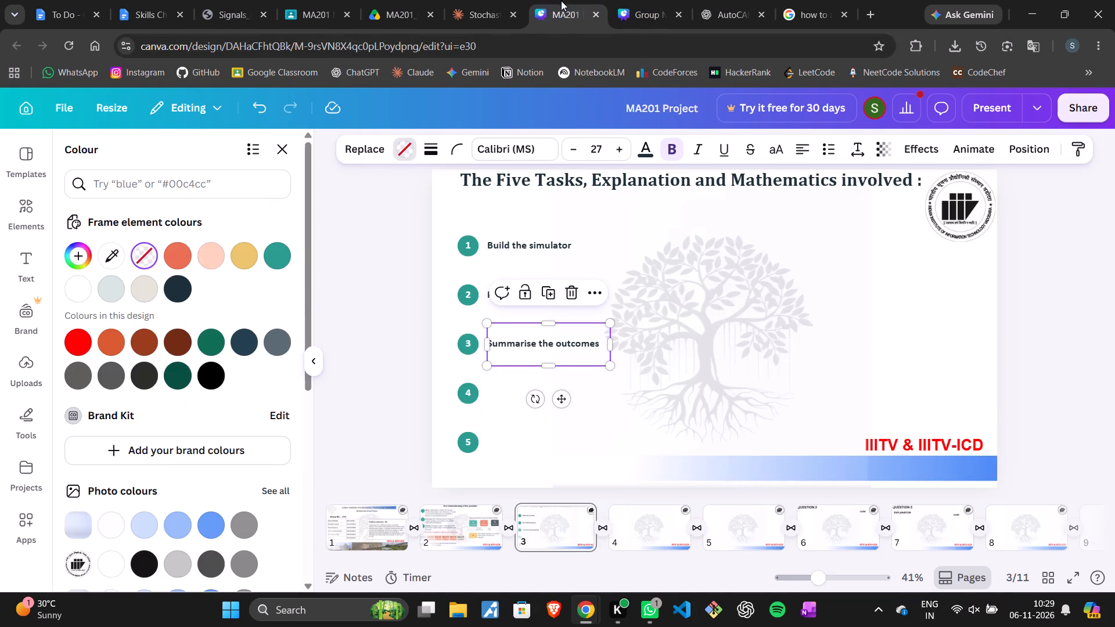
key(ctrl+v)
Copy the "Plot and explain the variation" label from the Group No. five-tasks slide onto MA201 Project's third slide.
click(632, 0)
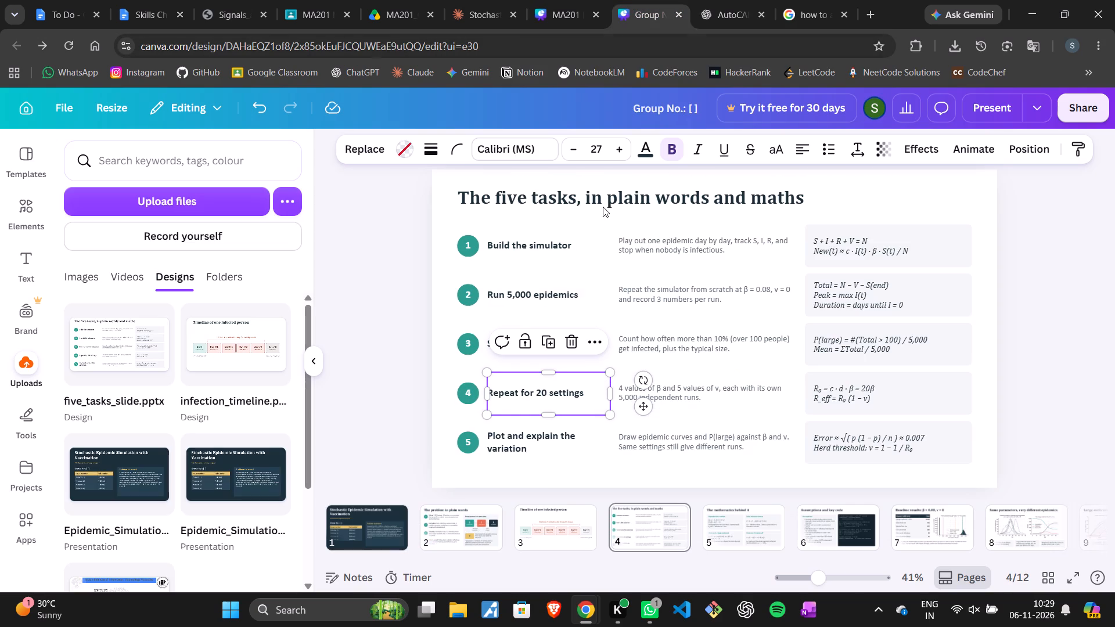
click(524, 444)
key(ctrl+c)
click(543, 0)
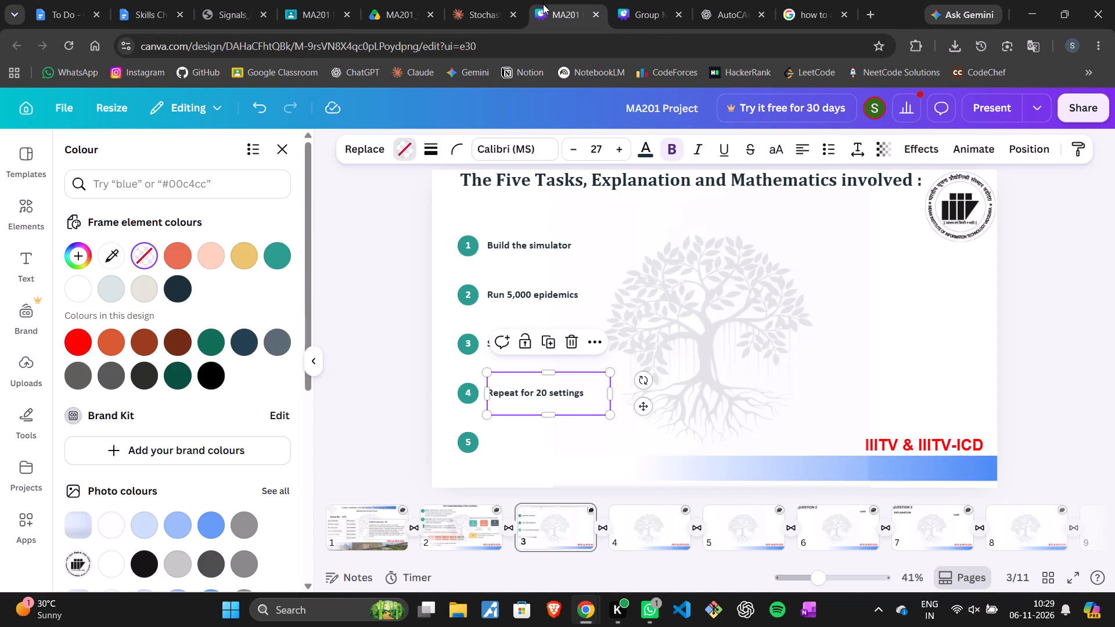
key(ctrl+v)
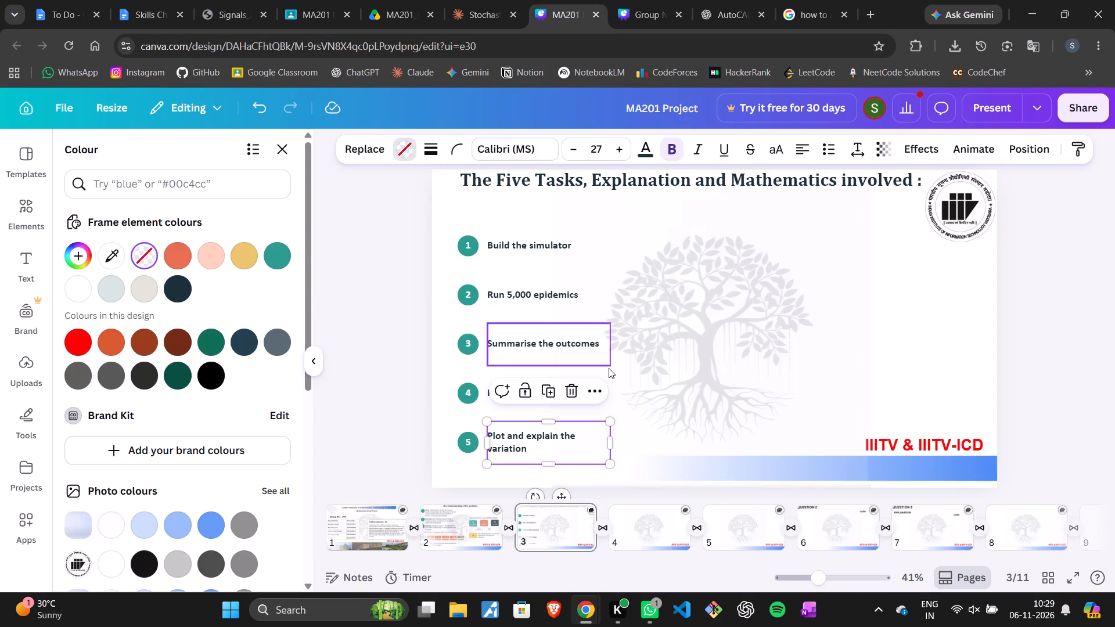
Copy task 1's description, "Play out one epidemic day by day…", from the Group No. slide onto MA201 Project's third slide.
click(626, 0)
click(665, 243)
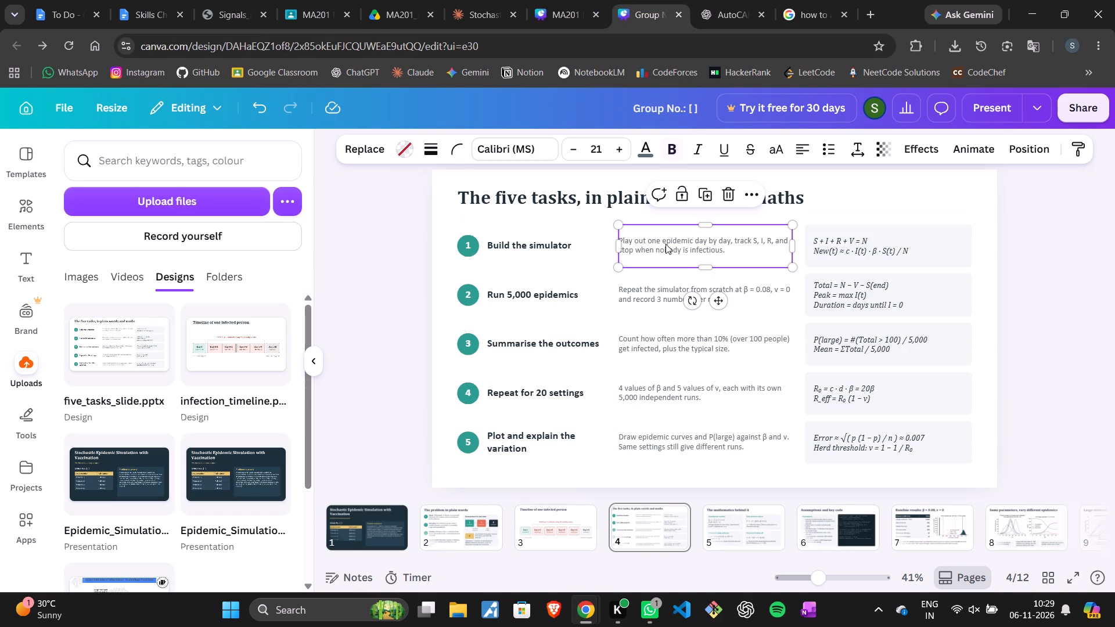
key(ctrl+c)
click(582, 0)
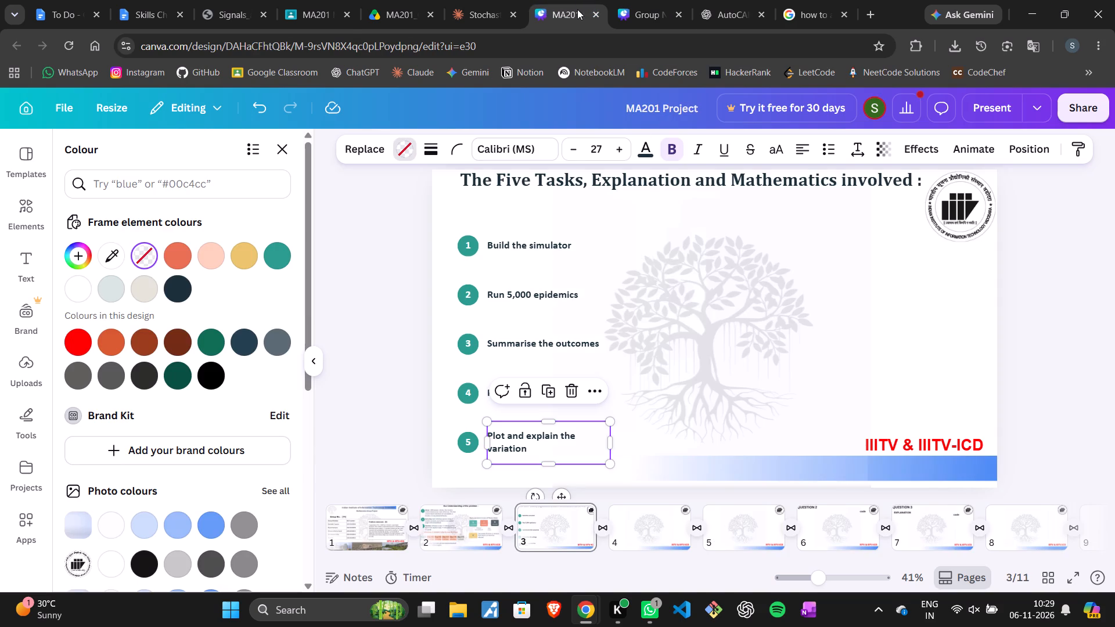
key(ctrl+v)
Copy task 2's description, "Repeat the simulator from scratch…", from the Group No. slide onto MA201 Project's third slide.
click(658, 0)
click(666, 329)
click(667, 301)
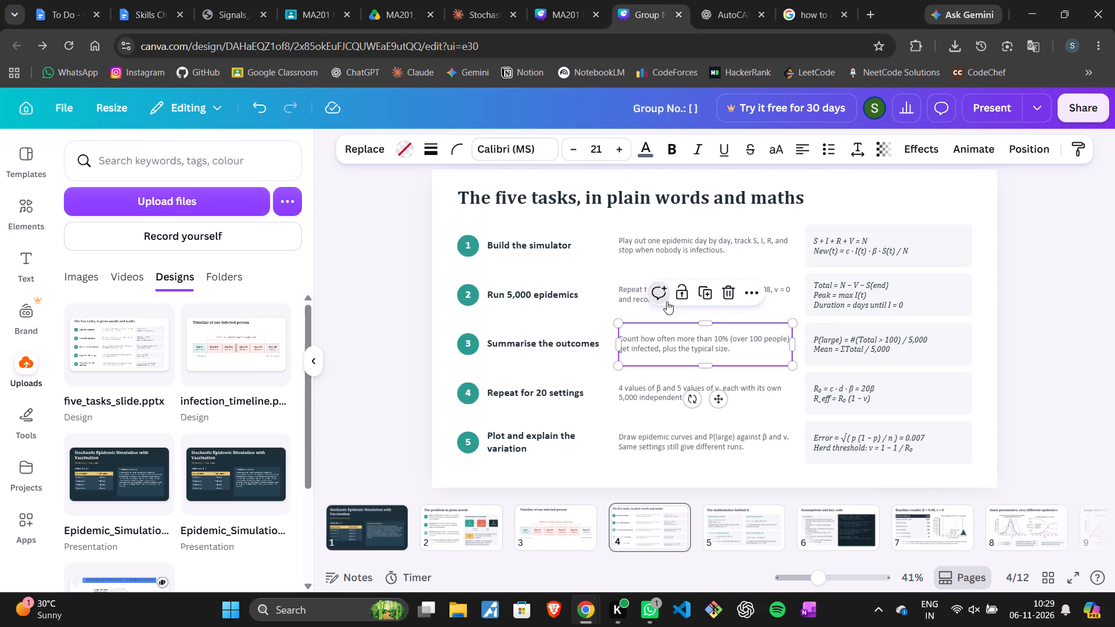
click(631, 295)
key(ctrl+c)
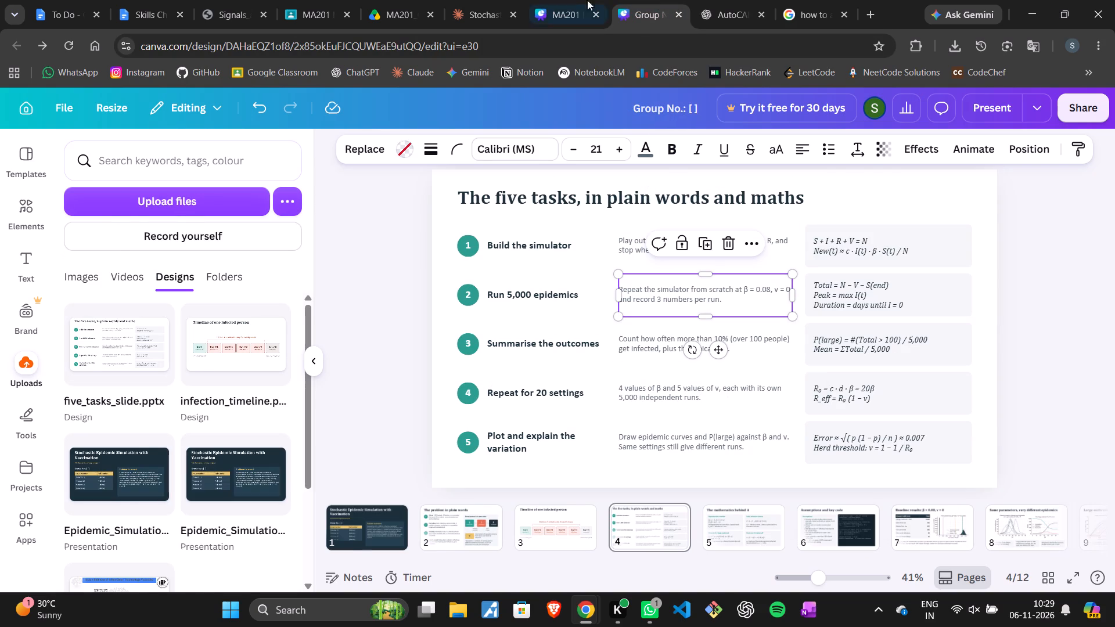
click(580, 0)
key(ctrl+v)
Copy task 3's description, "Count how often more than 10%…", from the Group No. slide onto MA201 Project's third slide.
click(634, 26)
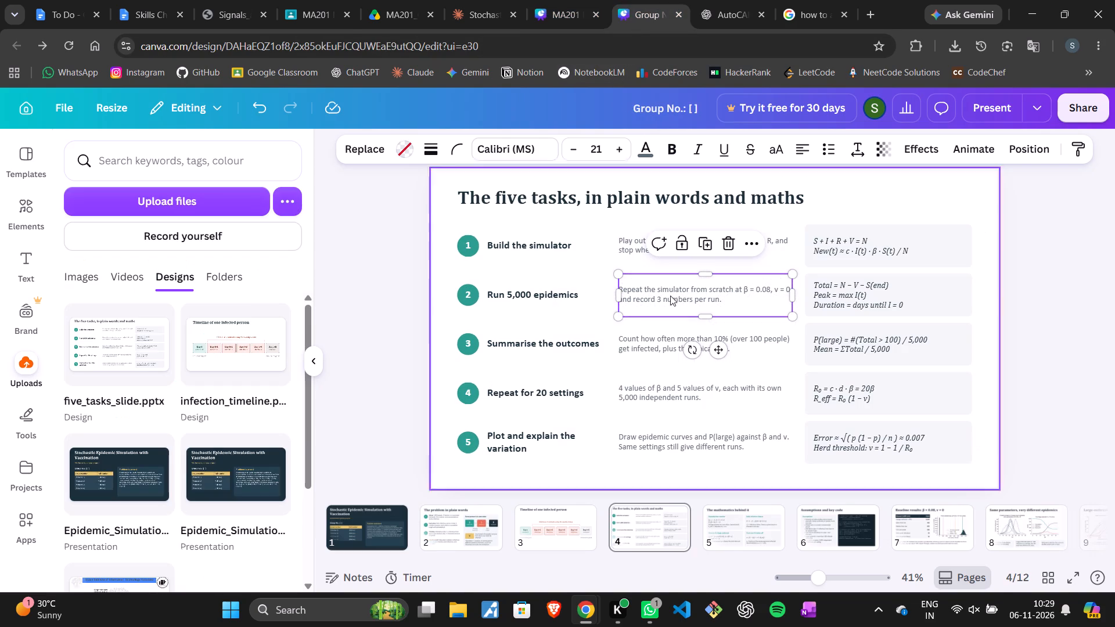
click(653, 334)
key(ctrl+c)
click(573, 8)
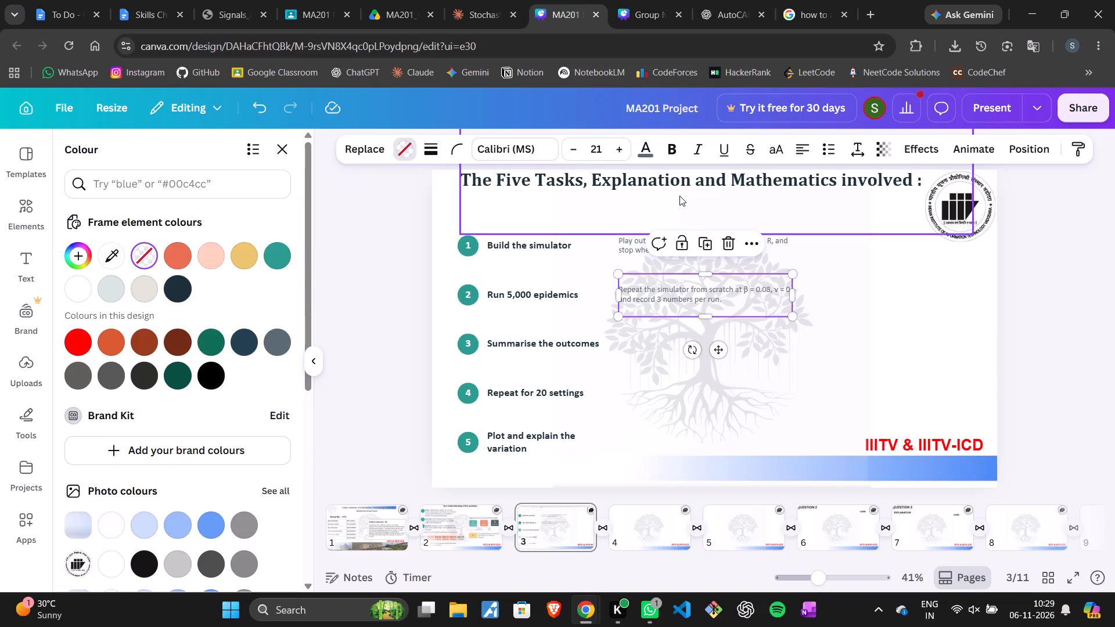
key(ctrl+v)
Copy task 4's description, "4 values of β and 5 values of v…", from the Group No. slide onto MA201 Project's third slide.
click(650, 15)
click(641, 406)
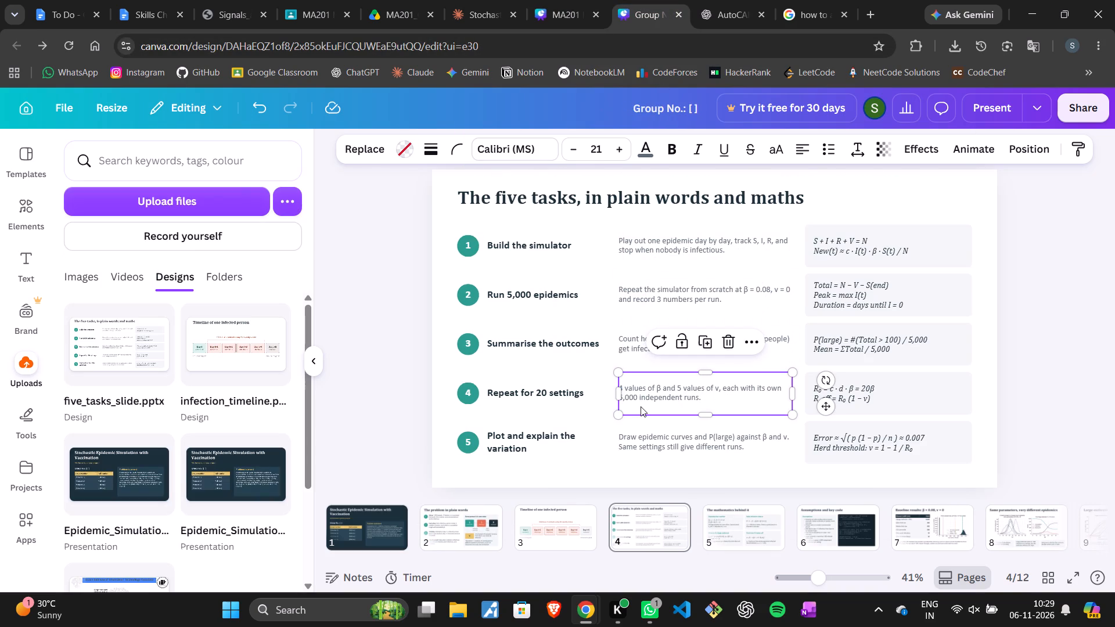
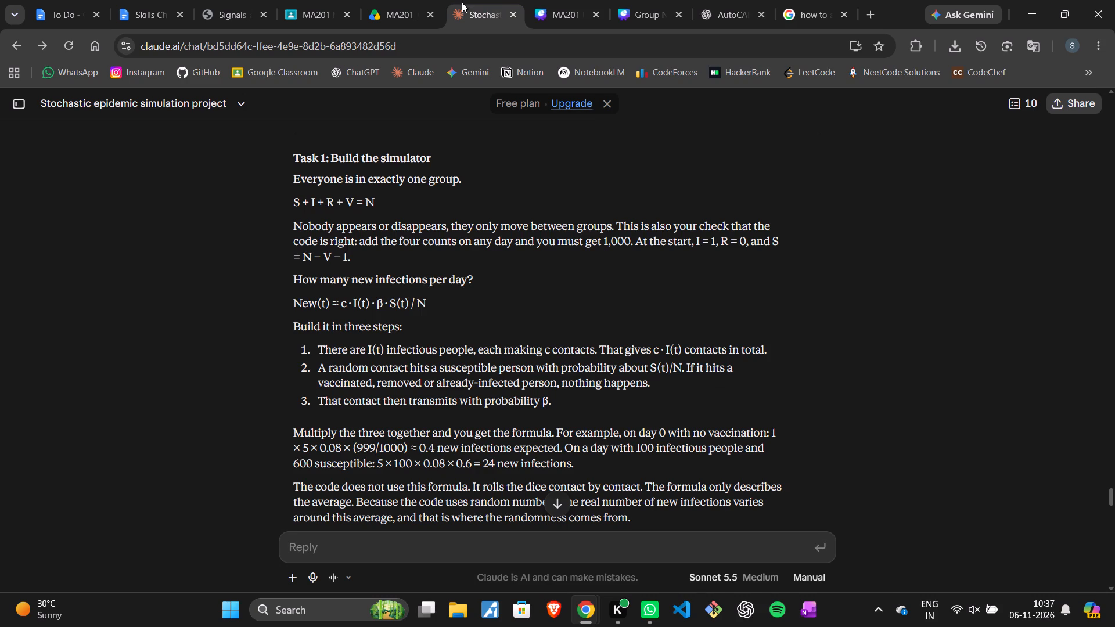
click(590, 0)
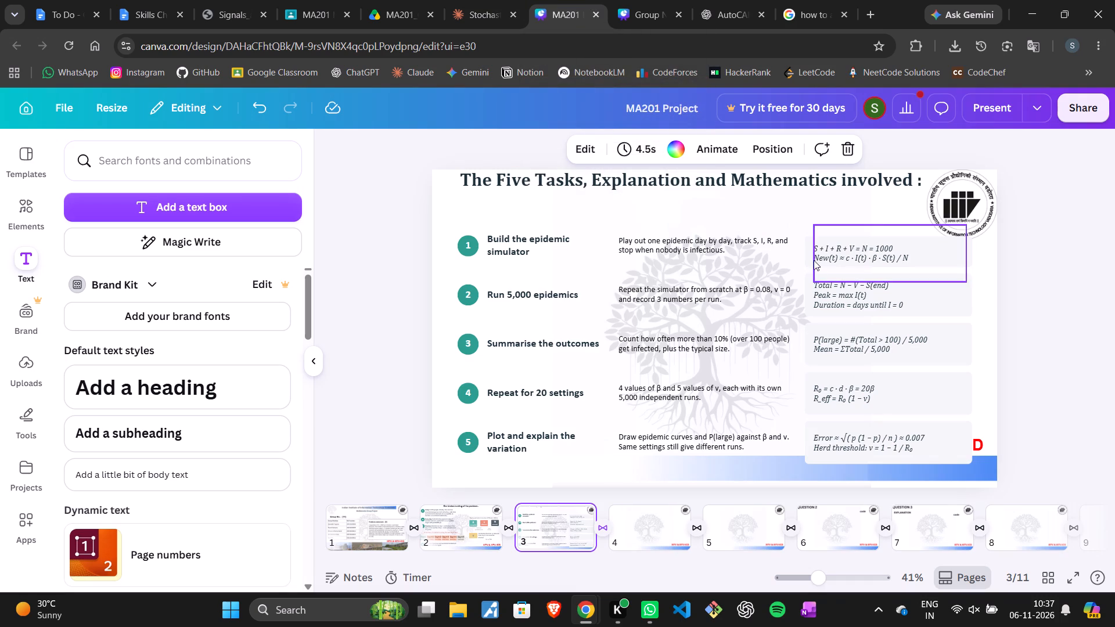
click(827, 260)
click(827, 260)
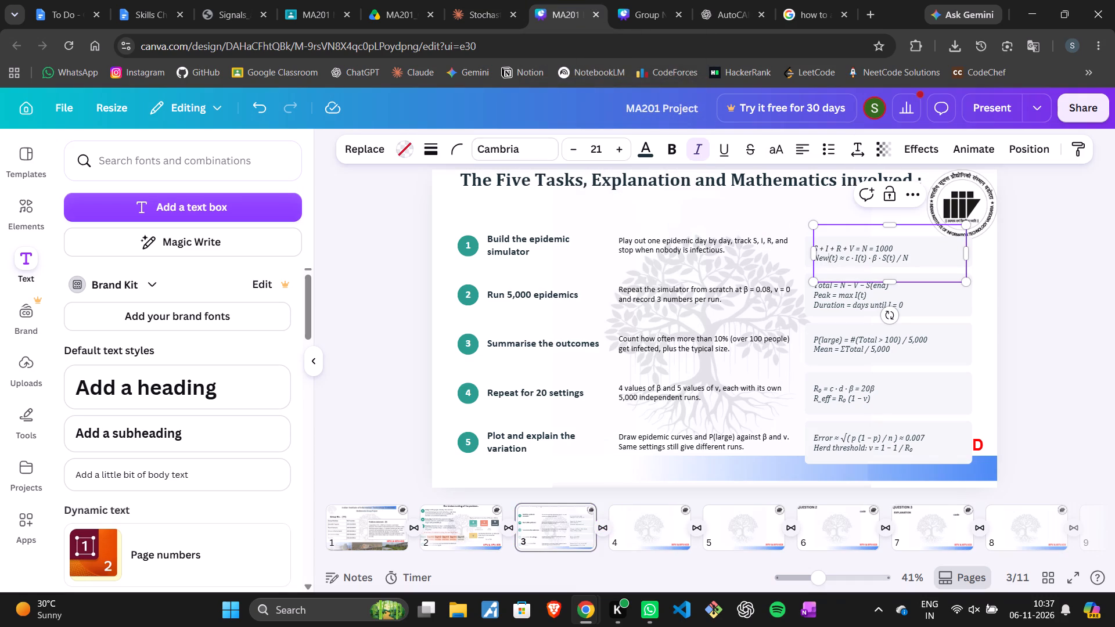
key(space)
text(infections)
click(1114, 281)
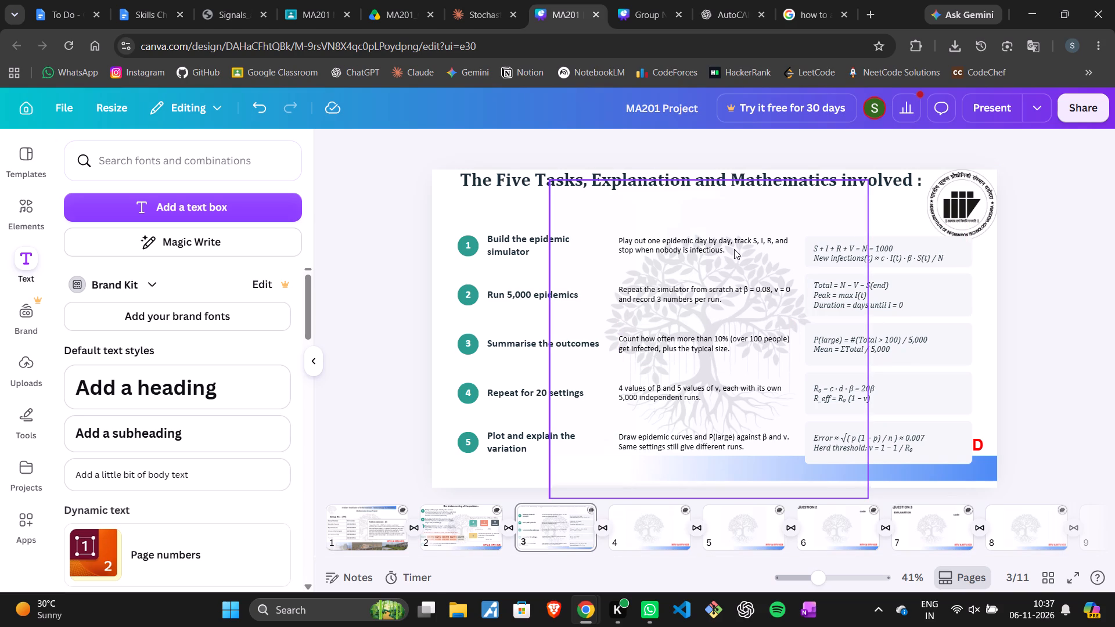
Move the descriptions of tasks 1 and 2 leftward on the slide, closer to their task titles and aligned with each other.
drag(683, 248, 662, 247)
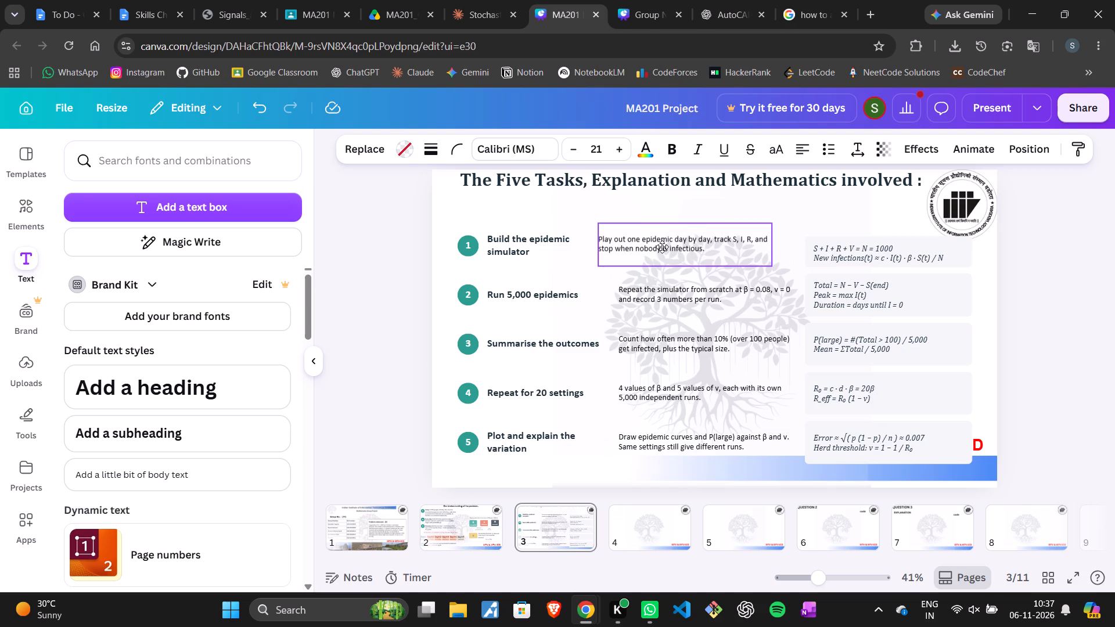
drag(662, 247, 656, 249)
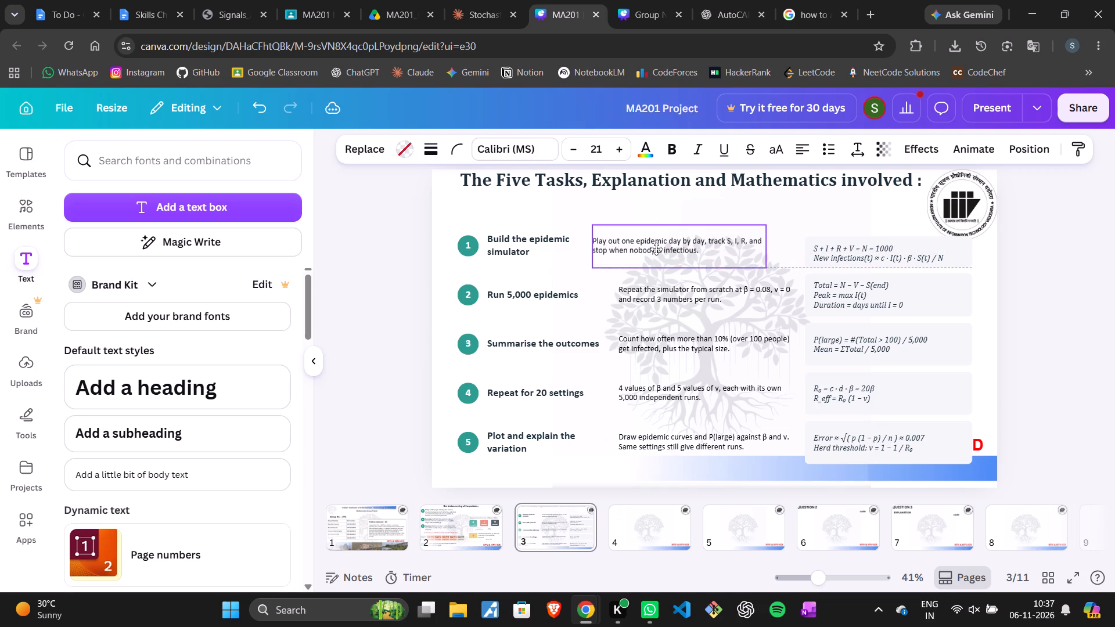
drag(656, 249, 657, 248)
drag(676, 299, 659, 297)
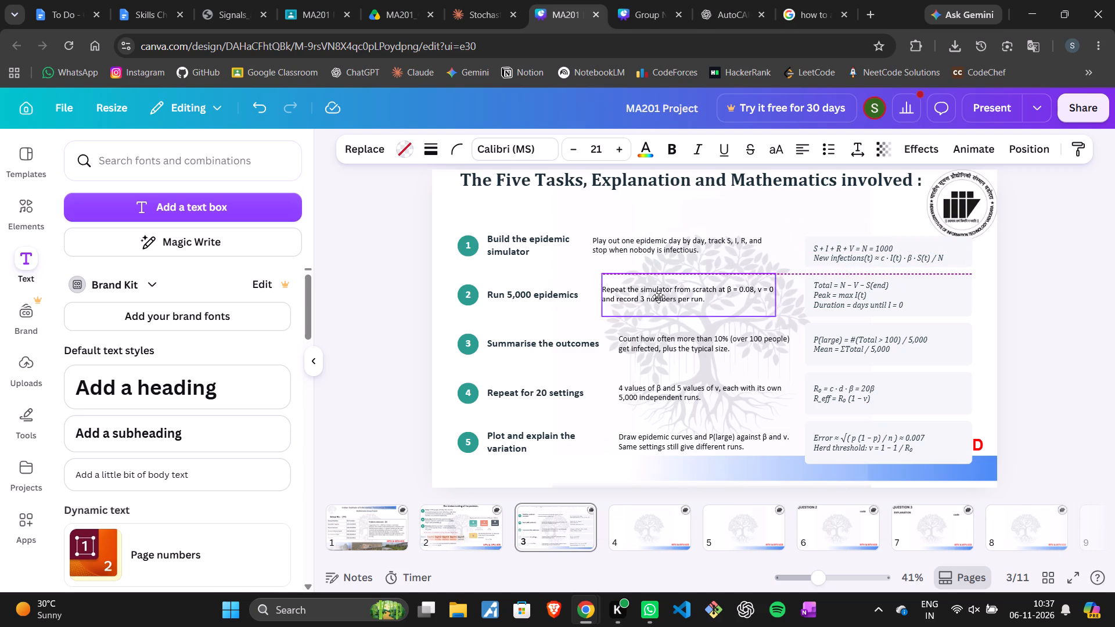
drag(659, 297, 652, 294)
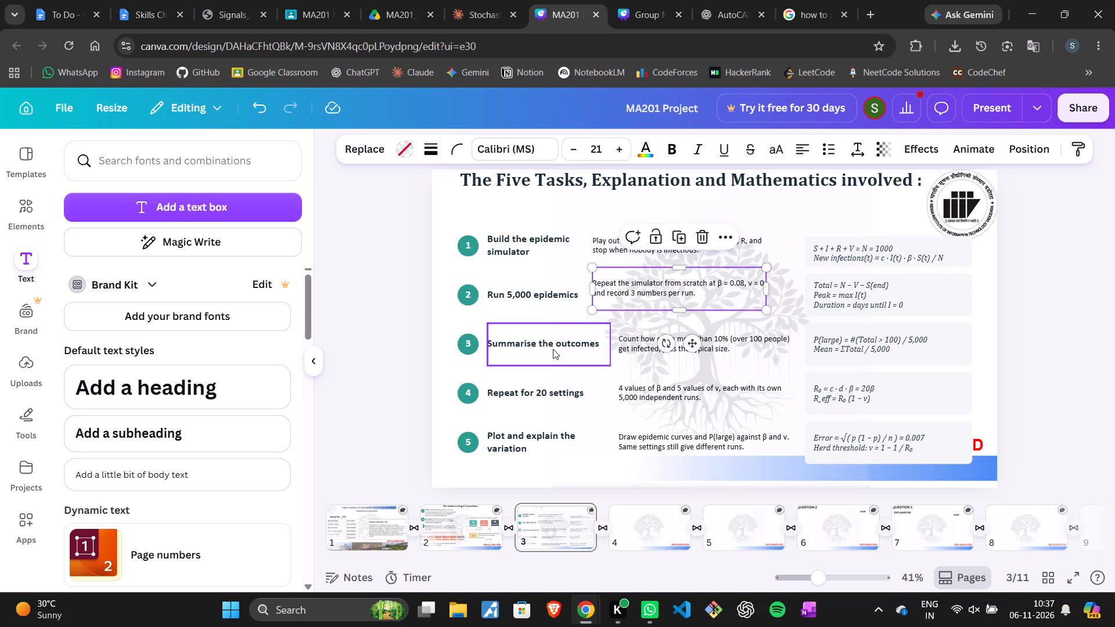
click(553, 349)
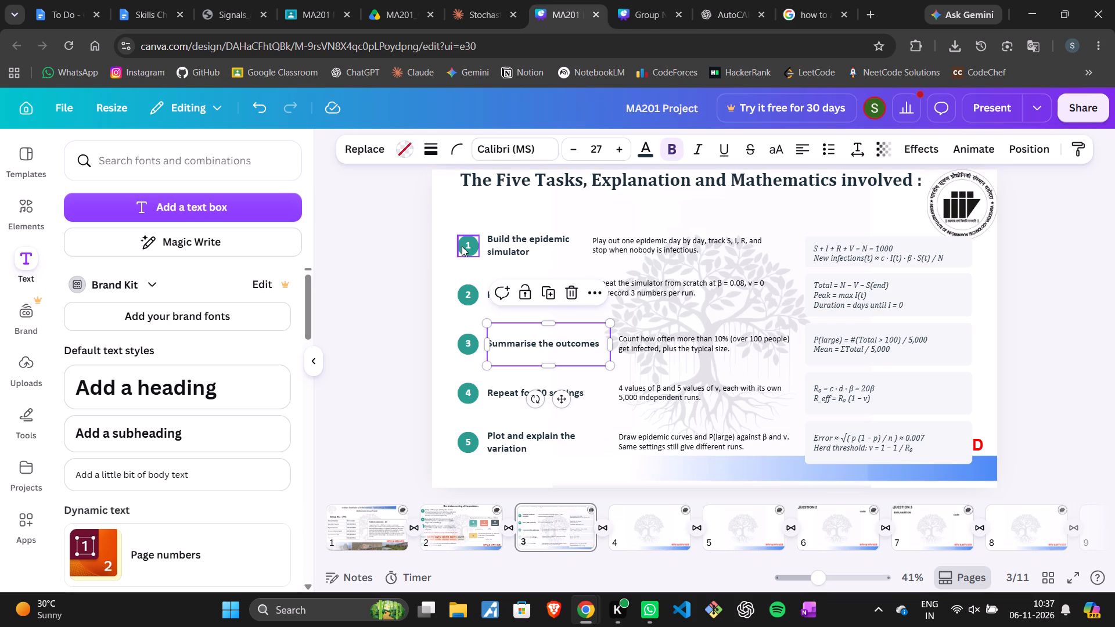
Move the numbered circles 1 to 5 leftward into one column near the slide's left edge.
drag(462, 246, 455, 243)
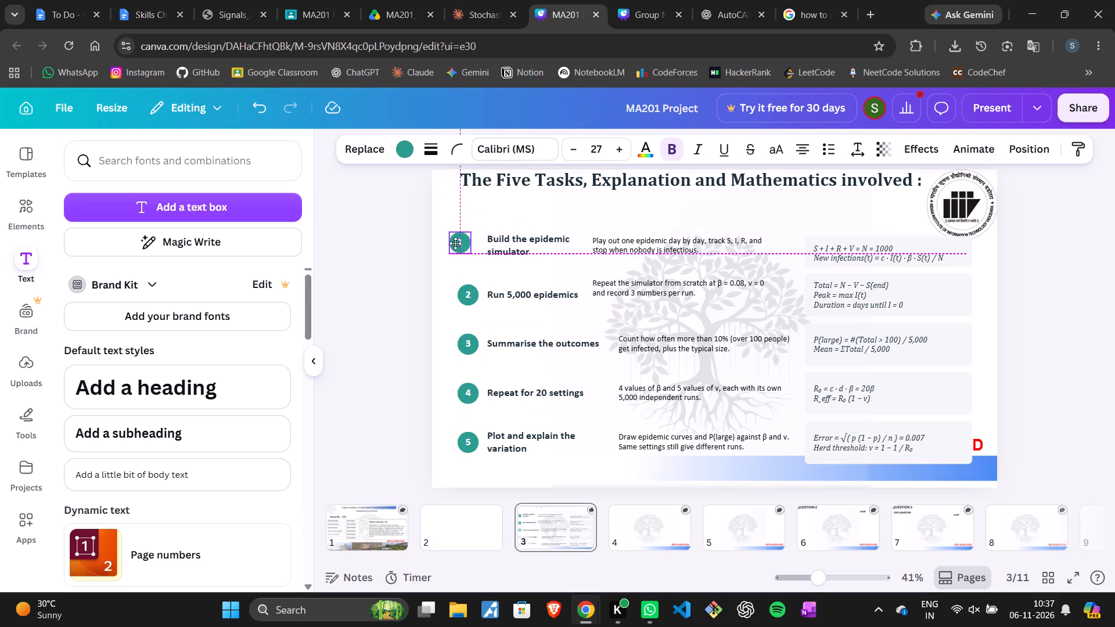
drag(455, 243, 444, 242)
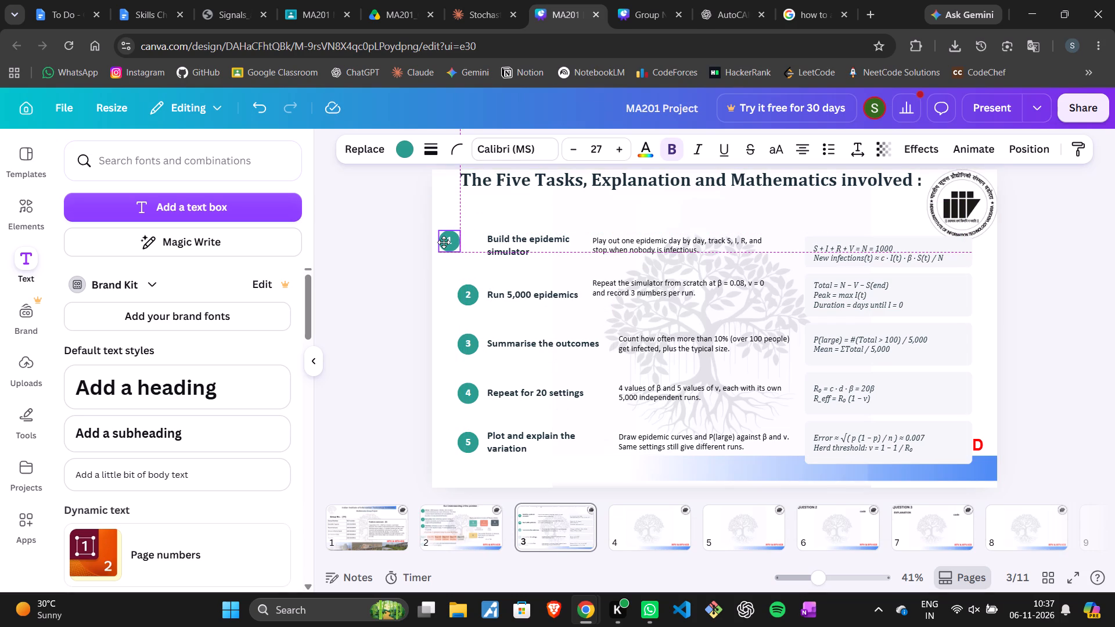
drag(444, 242, 441, 245)
drag(463, 301, 441, 297)
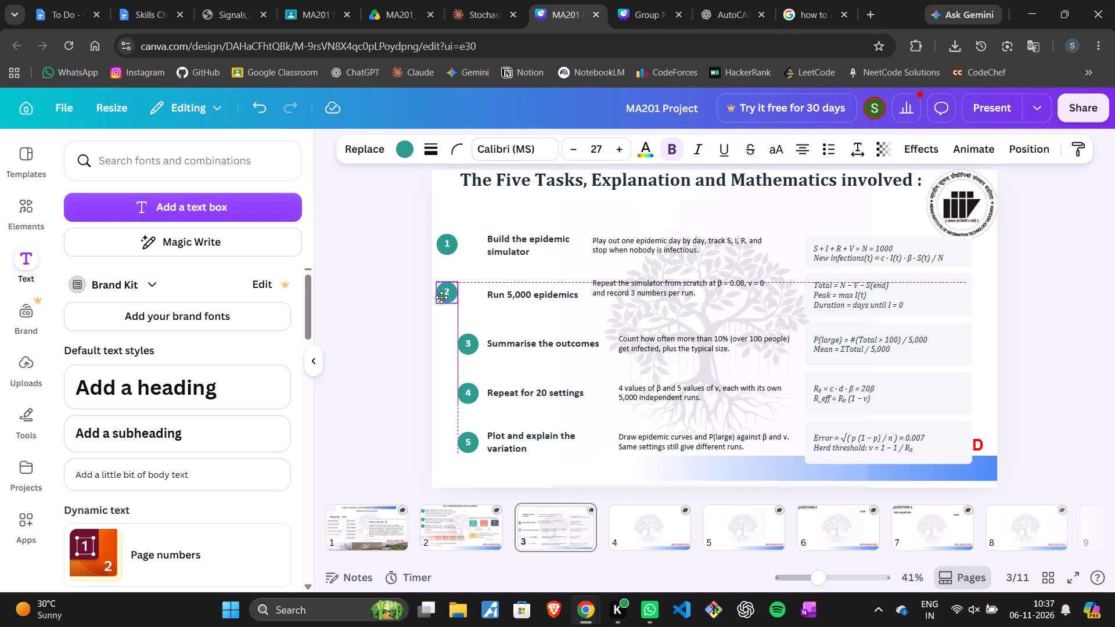
drag(441, 297, 444, 296)
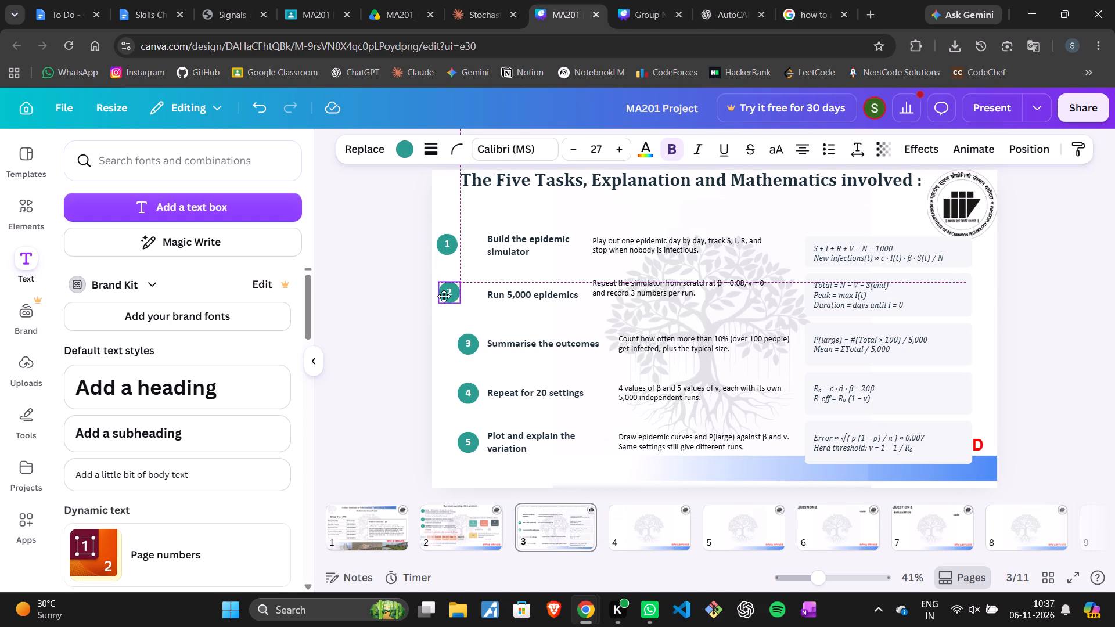
drag(444, 296, 443, 296)
drag(461, 352, 440, 347)
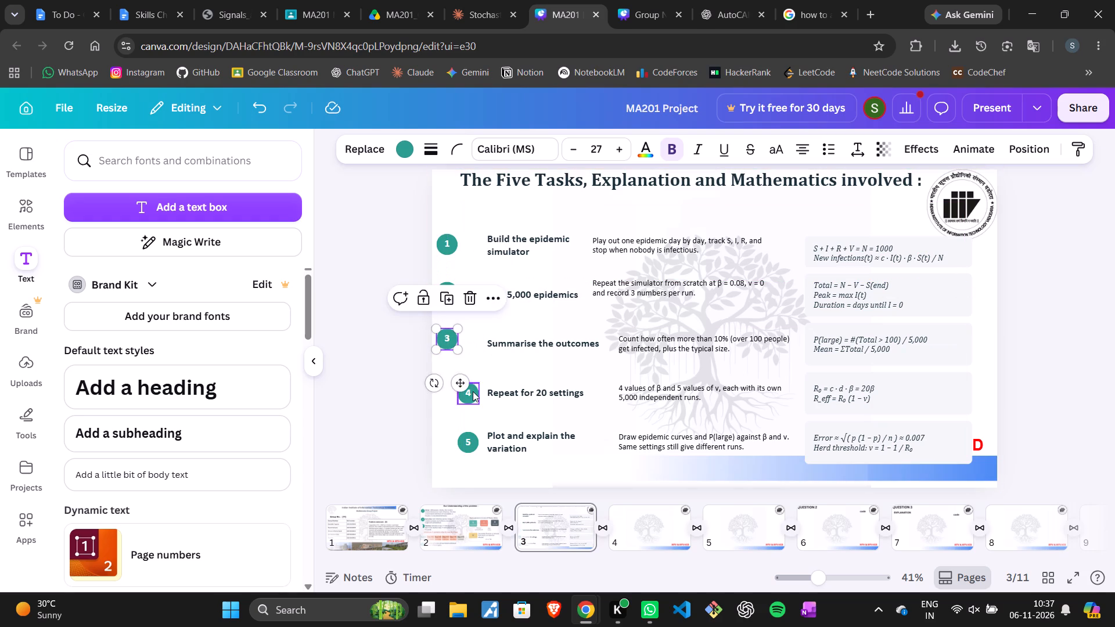
drag(473, 391, 452, 389)
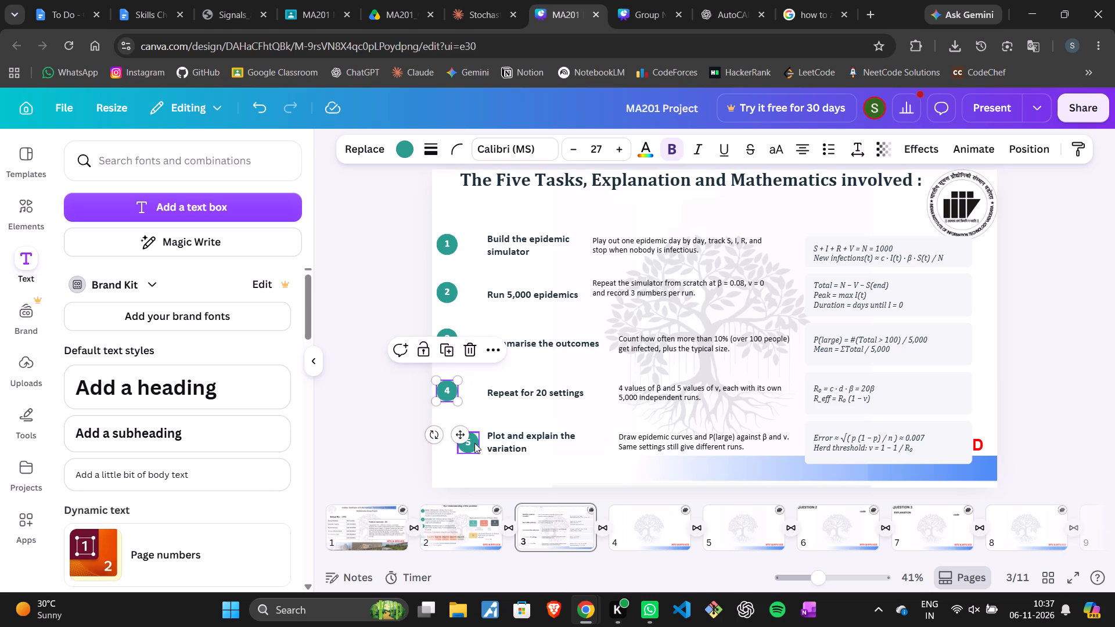
drag(474, 443, 454, 440)
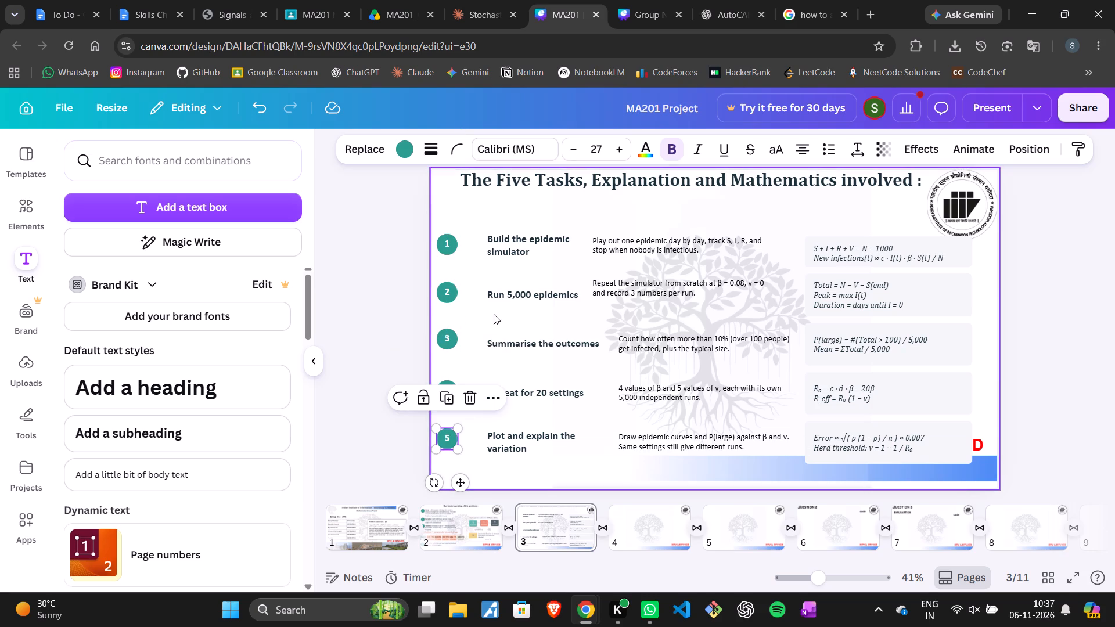
Move the five bold task titles leftward beside their numbered circles, keeping their left edges aligned in one column.
drag(506, 260, 480, 260)
drag(491, 303, 467, 304)
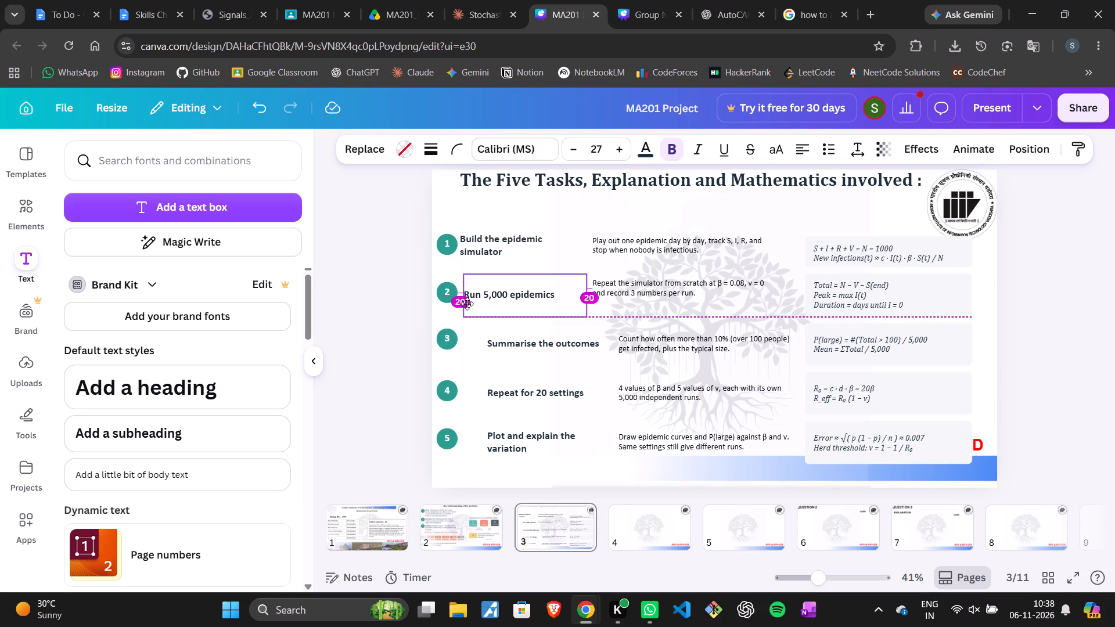
drag(467, 304, 463, 303)
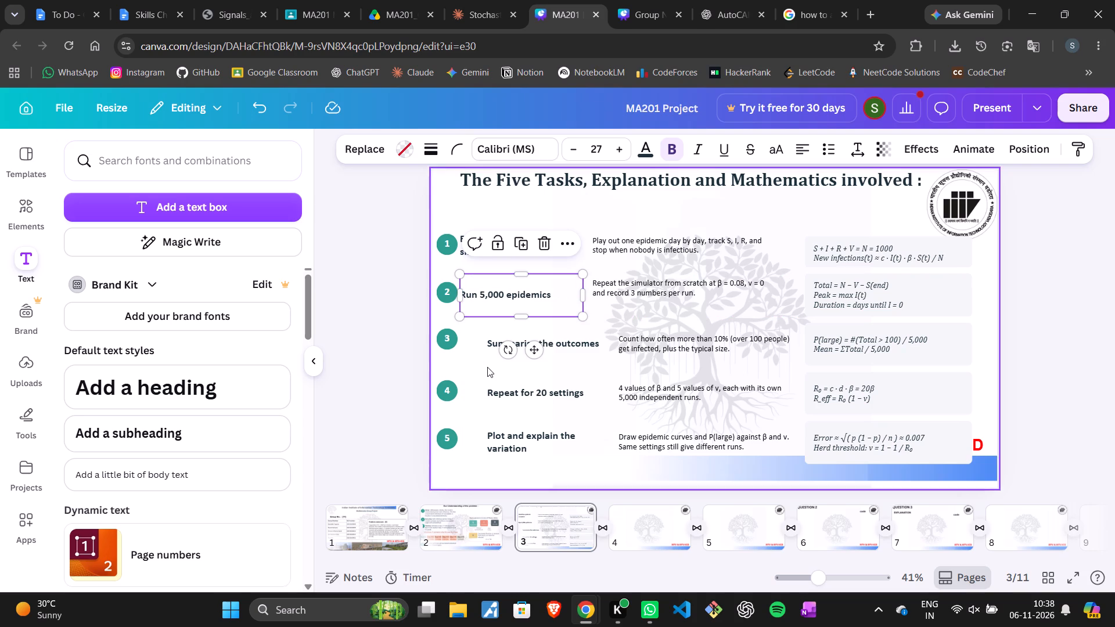
drag(491, 360, 465, 358)
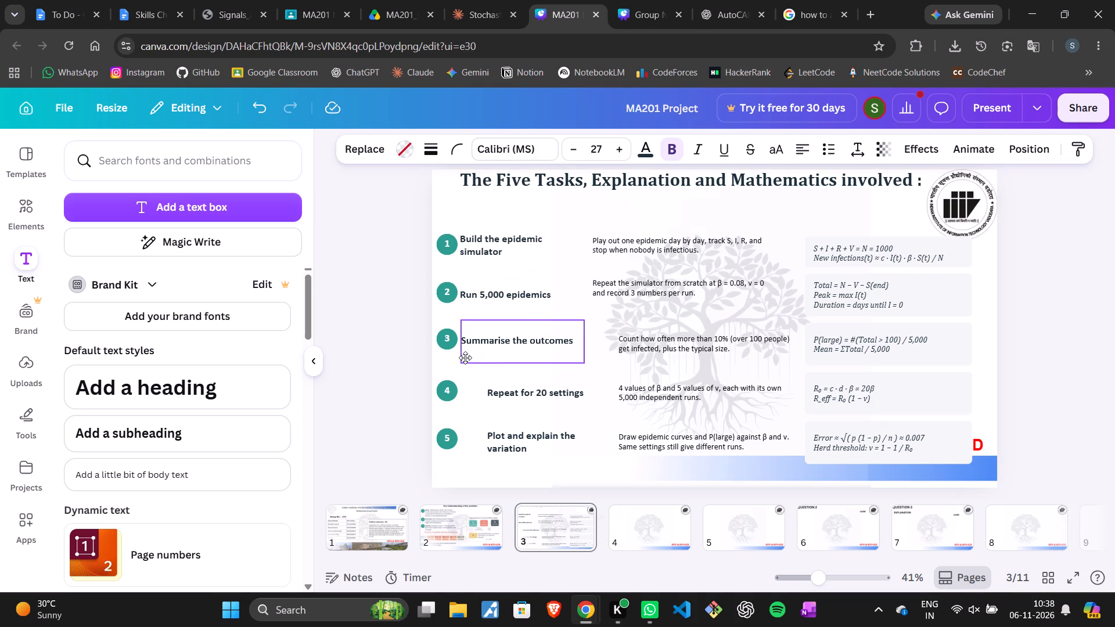
drag(465, 358, 463, 362)
click(484, 405)
drag(490, 408, 470, 410)
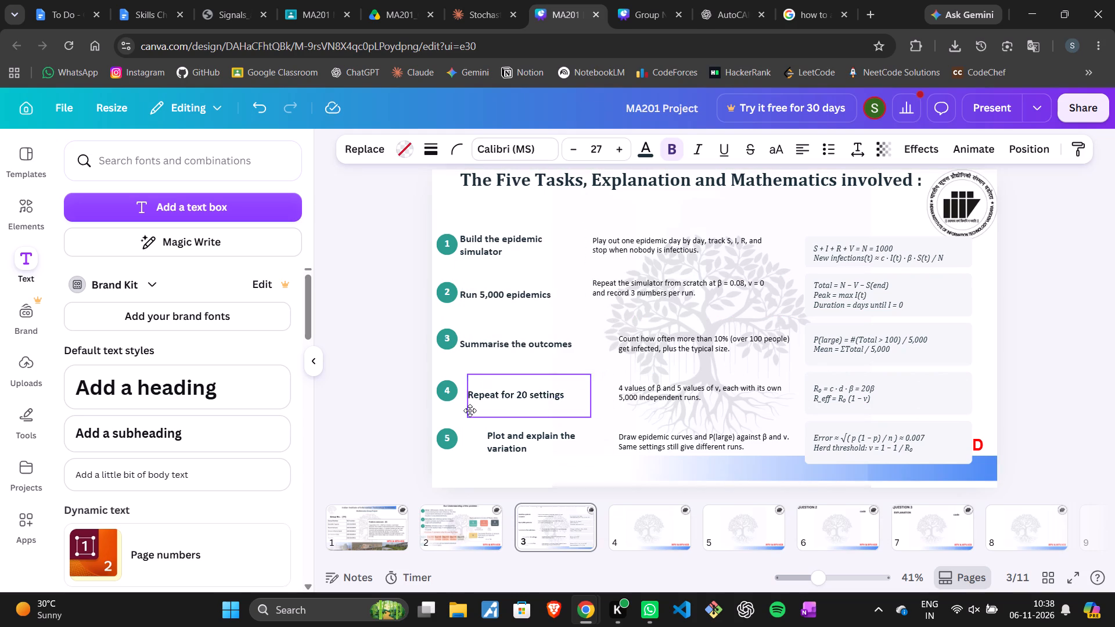
drag(470, 410, 462, 410)
drag(488, 450, 483, 450)
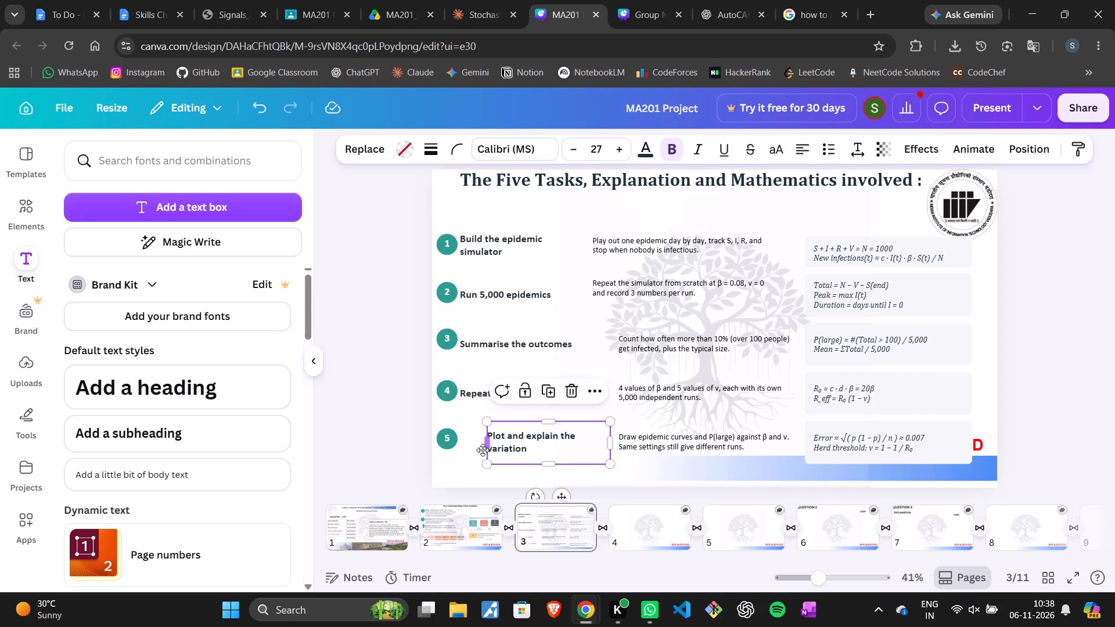
drag(483, 450, 461, 448)
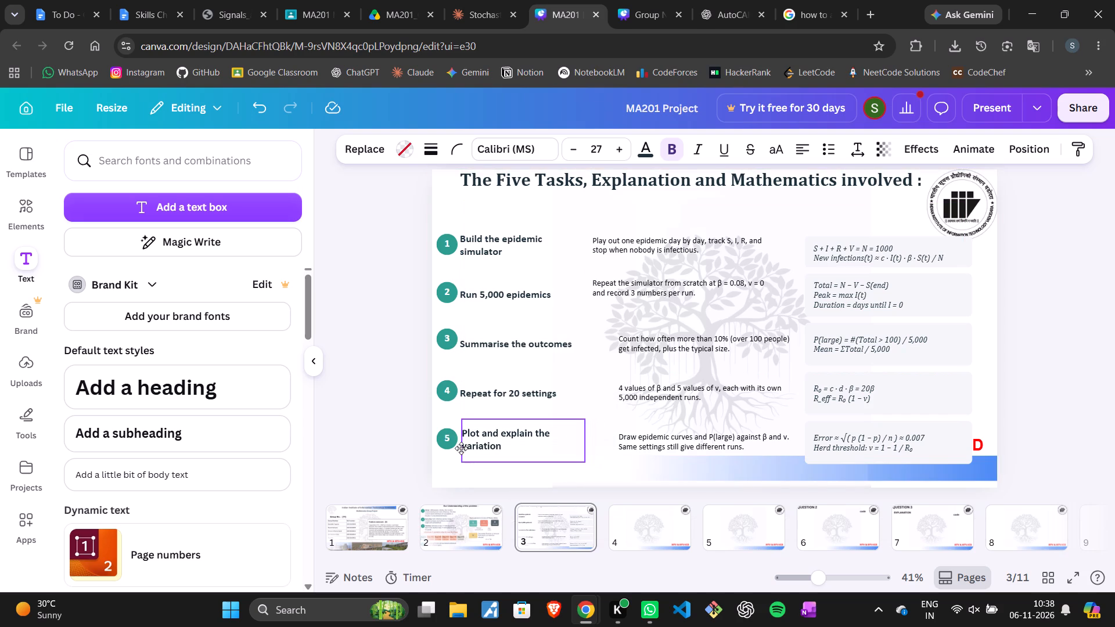
drag(461, 448, 461, 445)
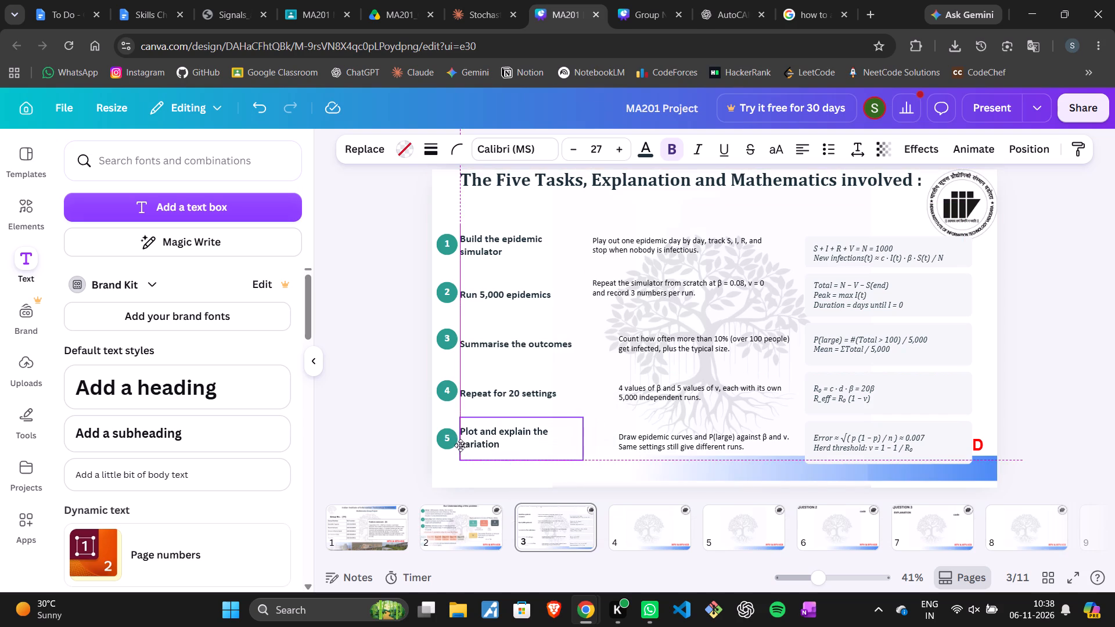
drag(461, 445, 460, 445)
click(372, 369)
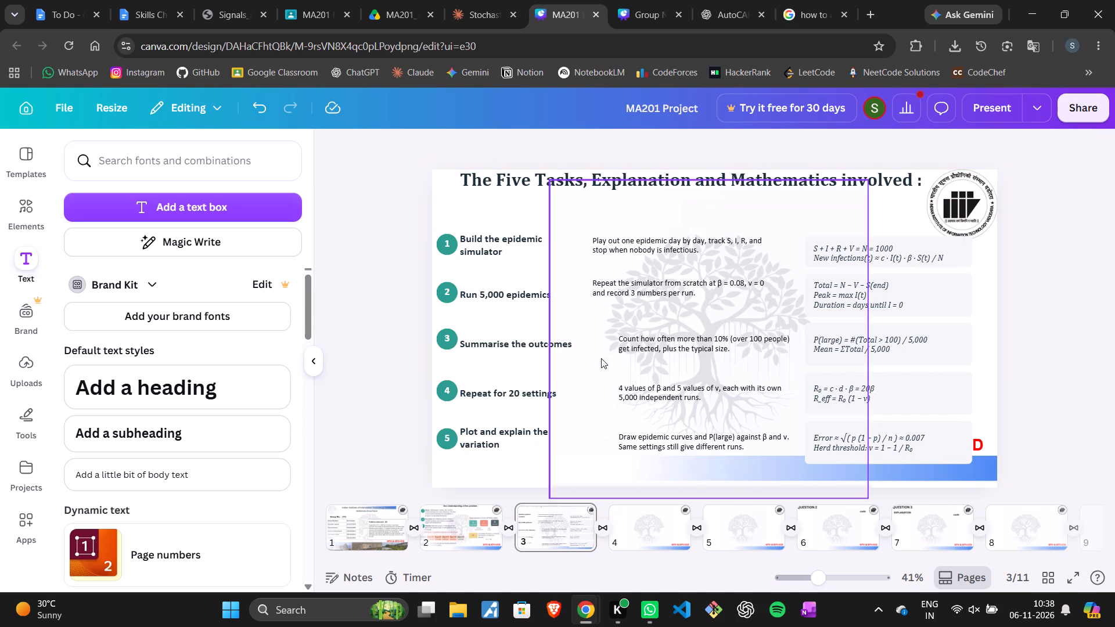
Move the five task descriptions leftward into one column with matching left edges, just beyond the task titles.
drag(650, 235, 621, 236)
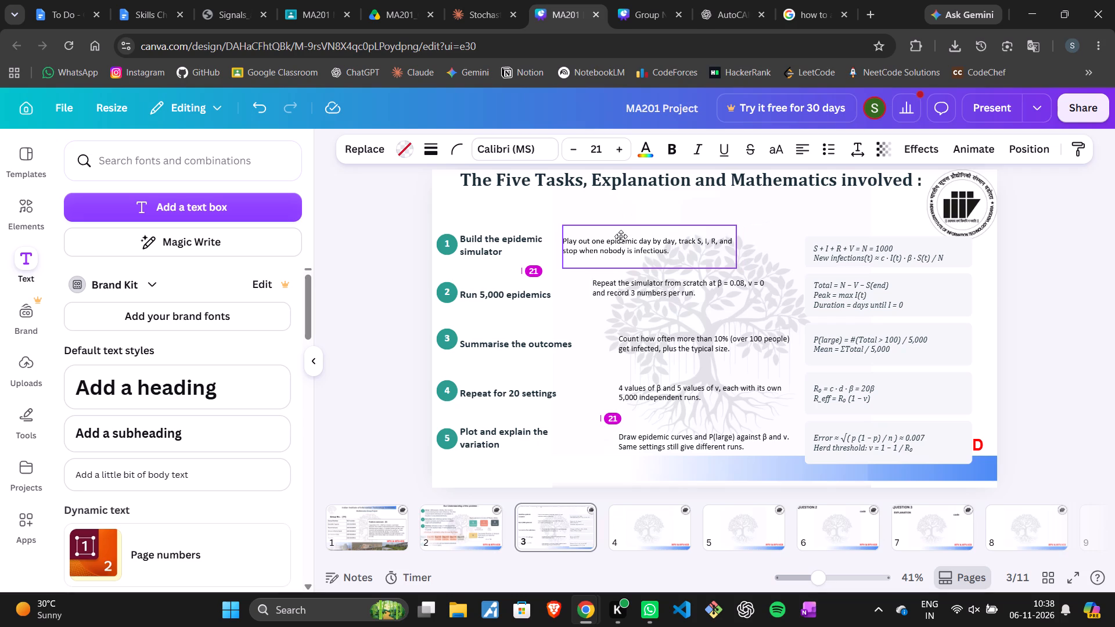
drag(621, 236, 634, 233)
drag(644, 349, 605, 347)
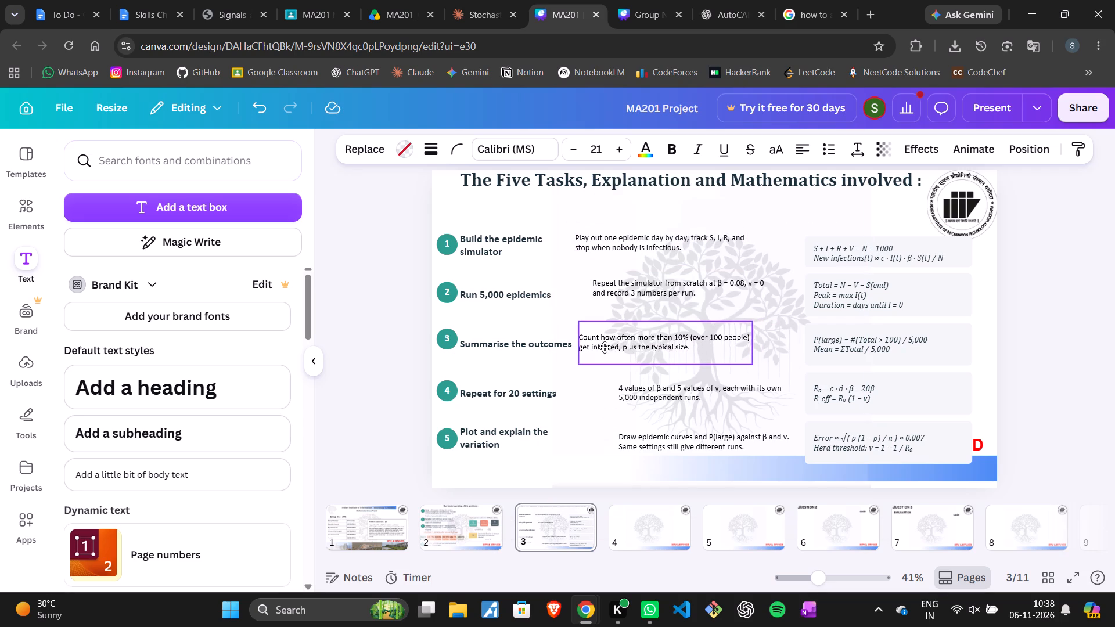
drag(605, 347, 604, 346)
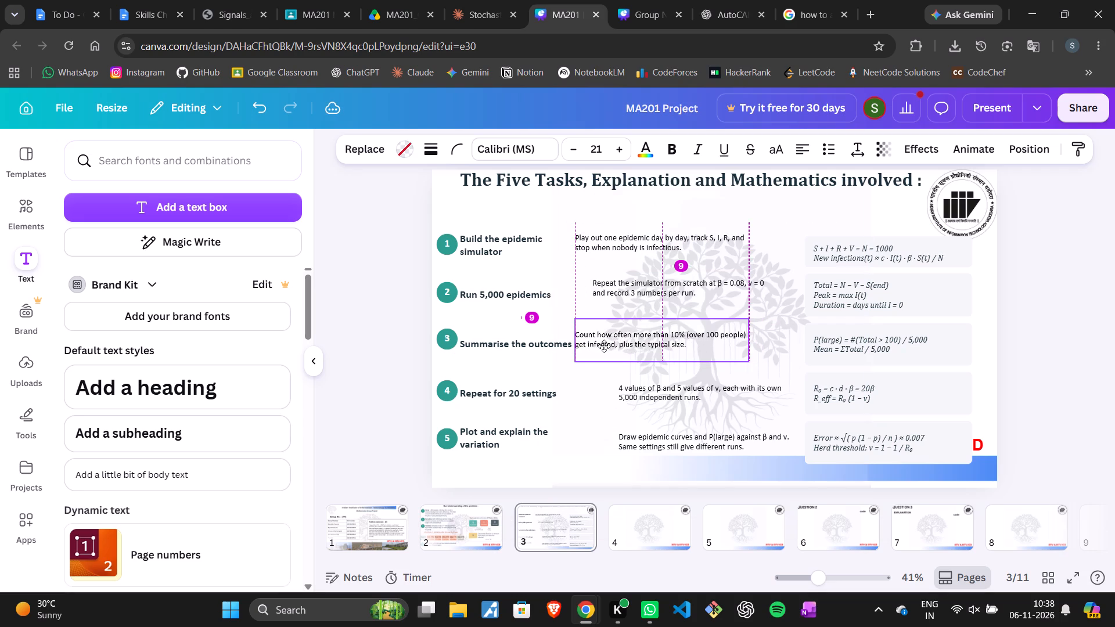
drag(604, 346, 607, 346)
drag(605, 297, 604, 296)
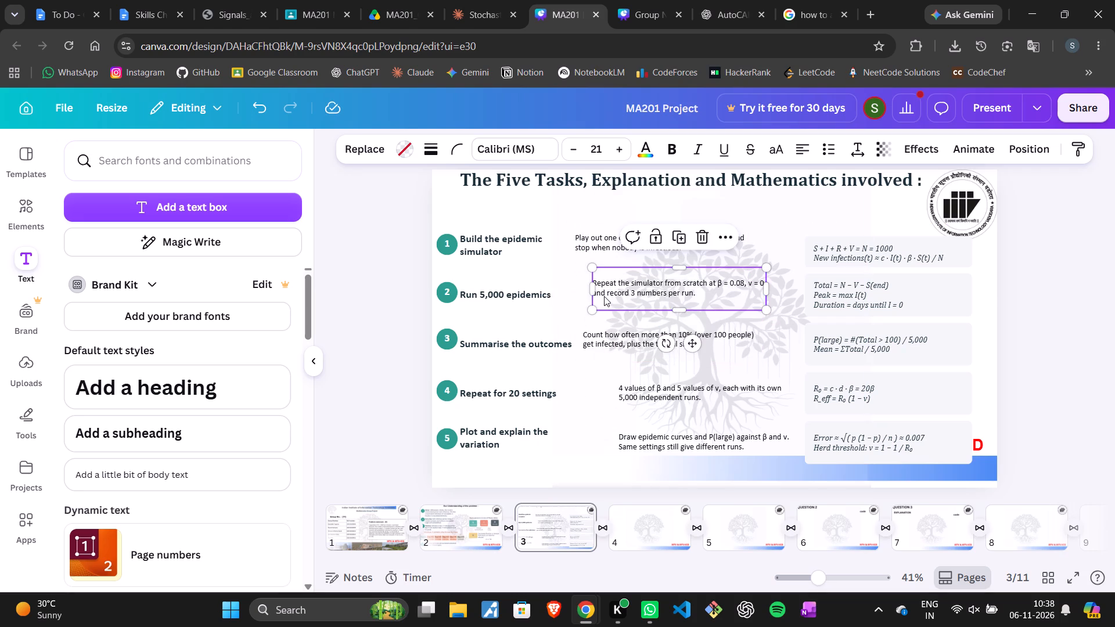
drag(604, 296, 595, 296)
drag(589, 254, 591, 253)
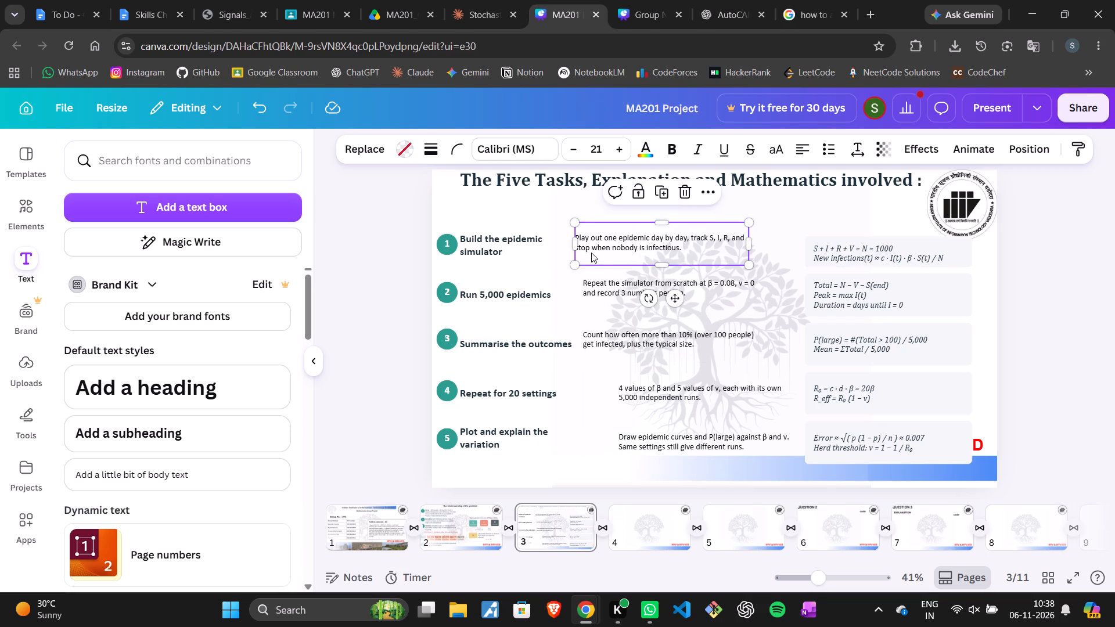
drag(591, 253, 598, 253)
drag(649, 387, 635, 387)
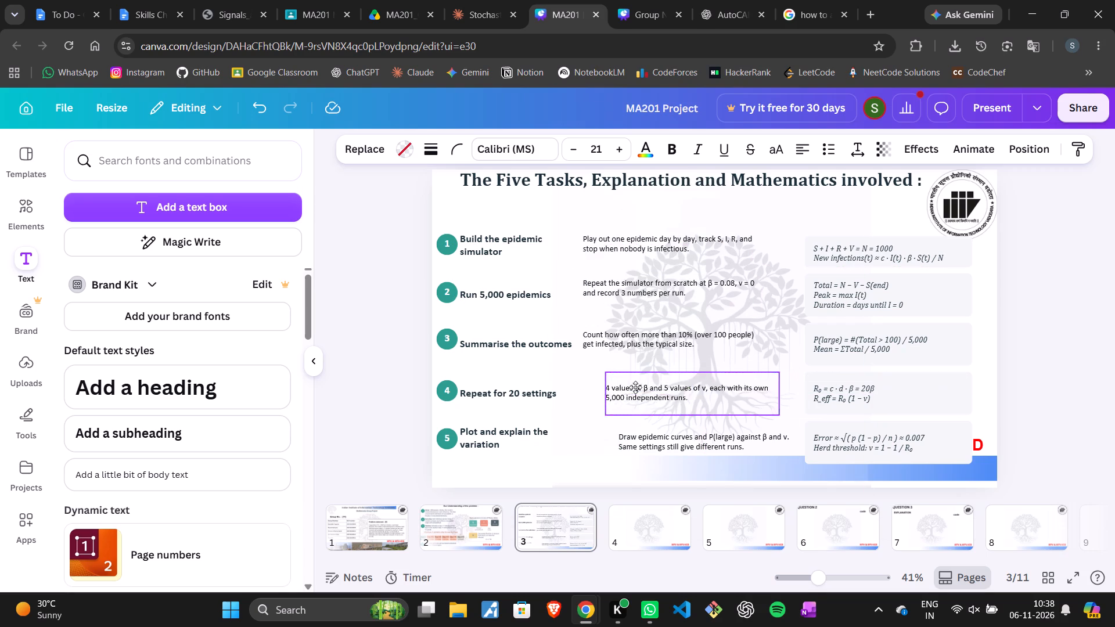
drag(635, 387, 616, 384)
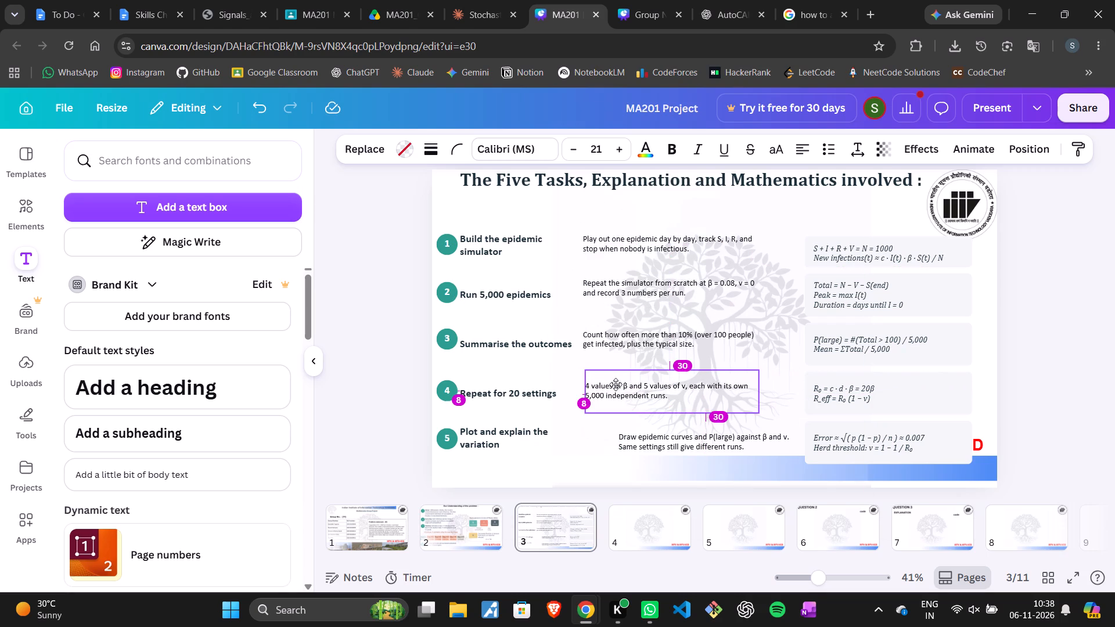
drag(616, 384, 614, 384)
drag(614, 384, 613, 384)
drag(654, 447, 620, 445)
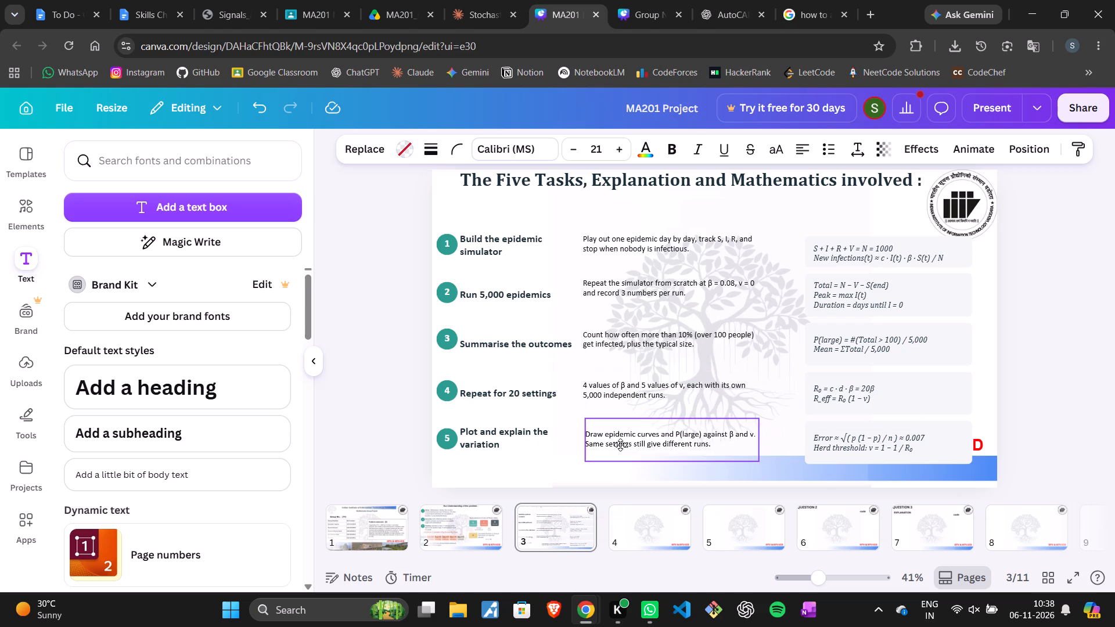
drag(620, 445, 618, 445)
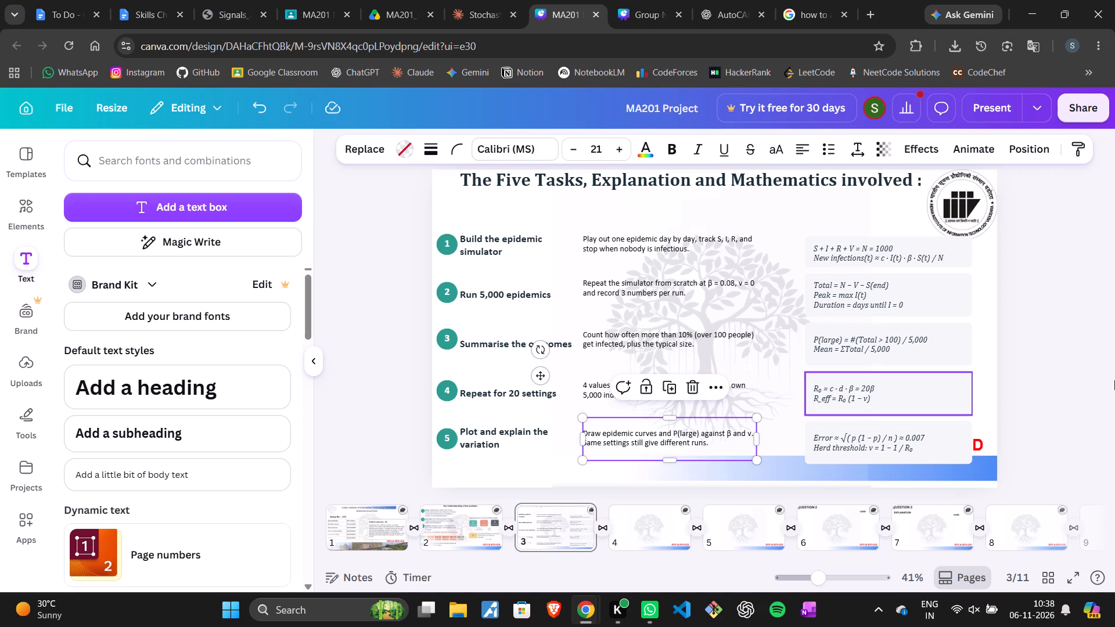
click(1100, 384)
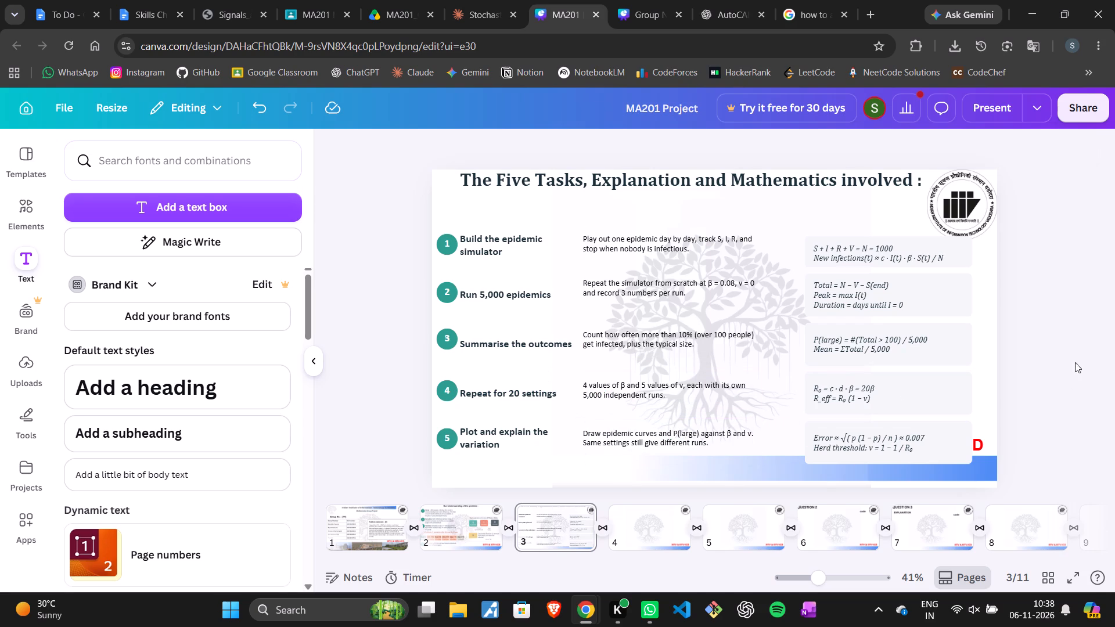
Move the first task's formula text and its grey background box leftward, closer to that task's description.
drag(876, 255, 825, 250)
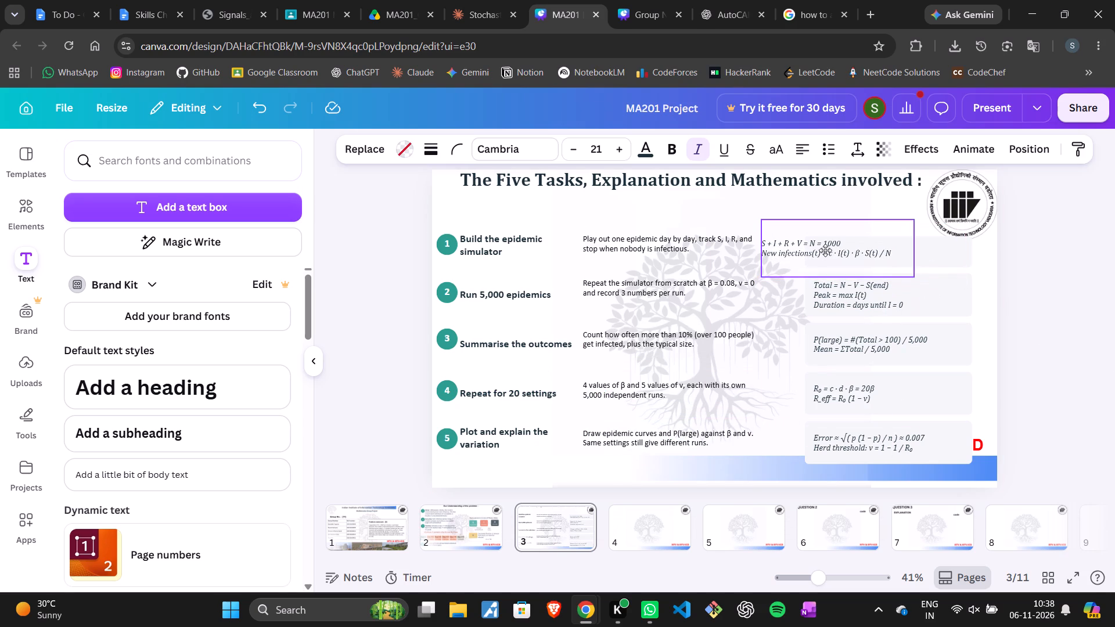
drag(825, 250, 839, 250)
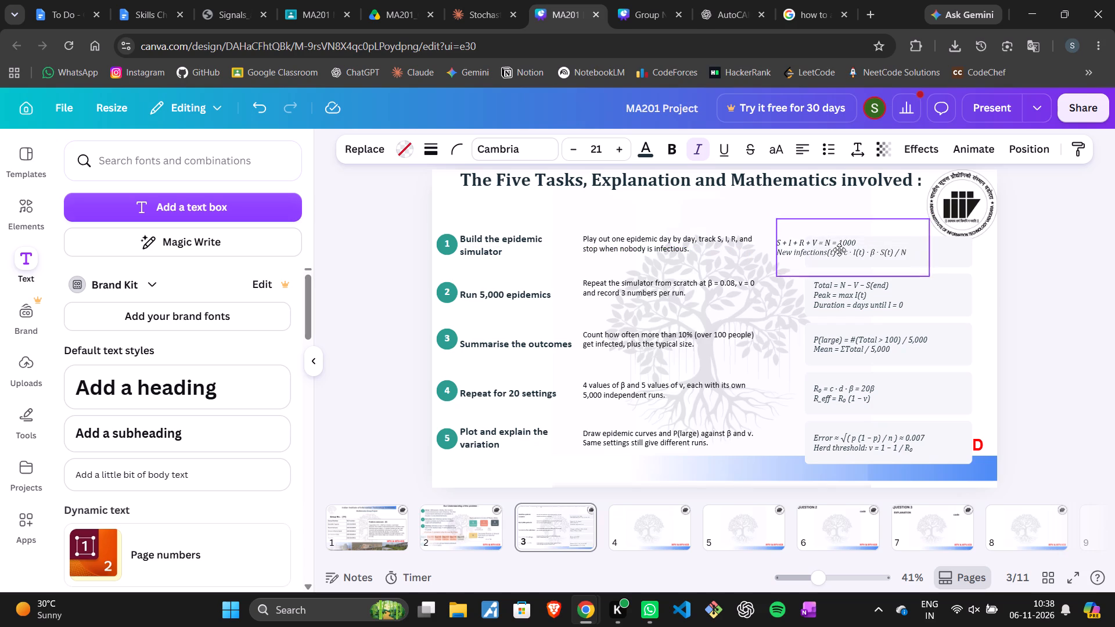
drag(839, 250, 836, 247)
click(875, 262)
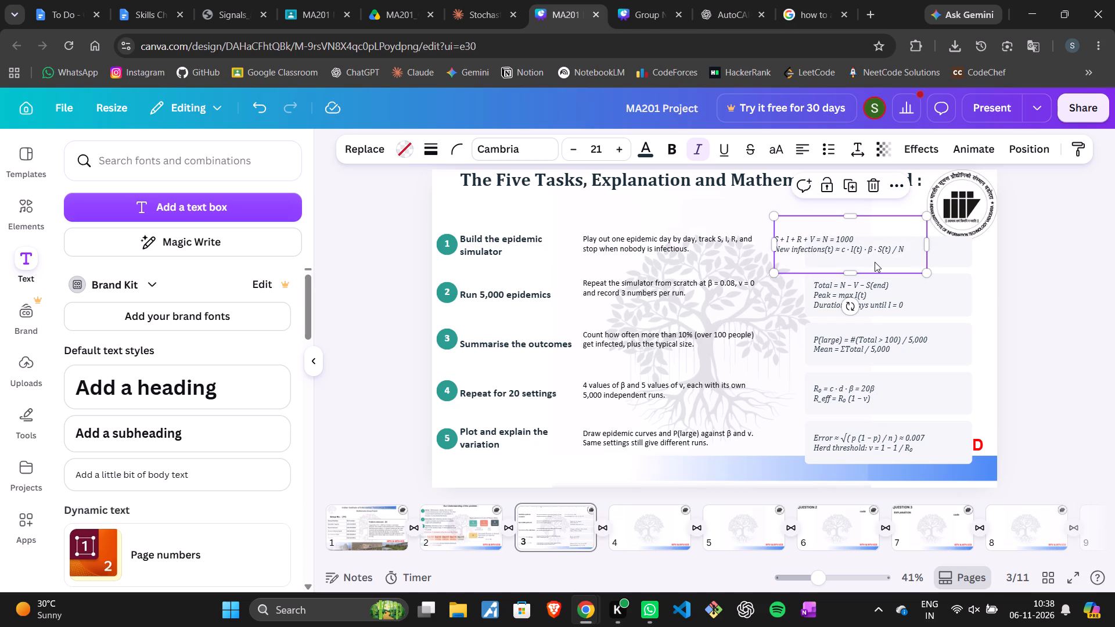
drag(938, 260, 893, 255)
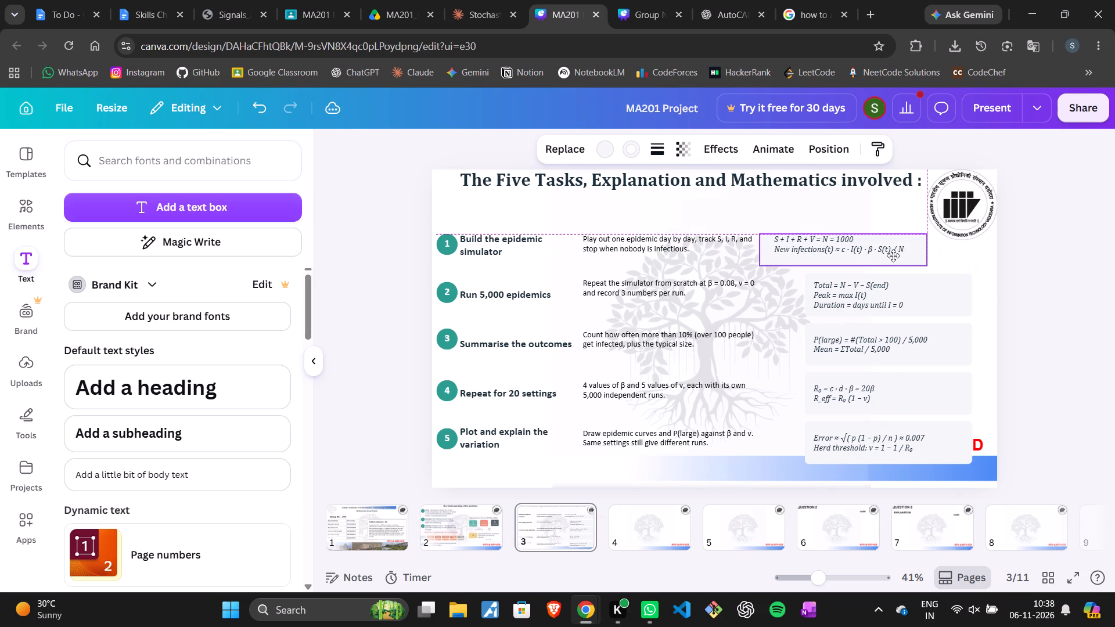
drag(893, 255, 896, 250)
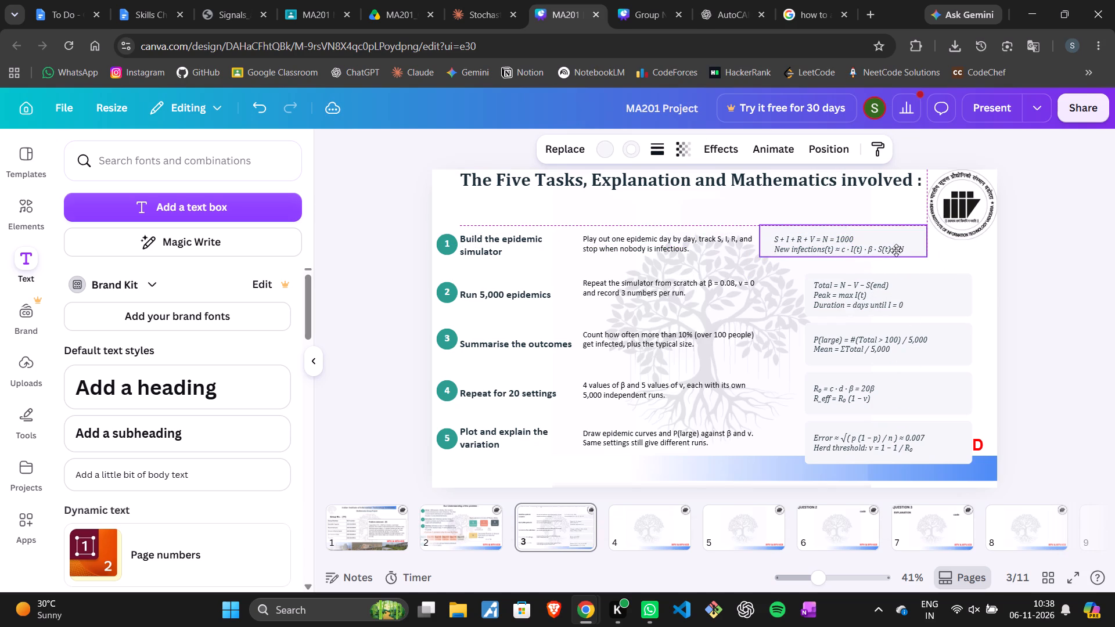
drag(896, 250, 898, 251)
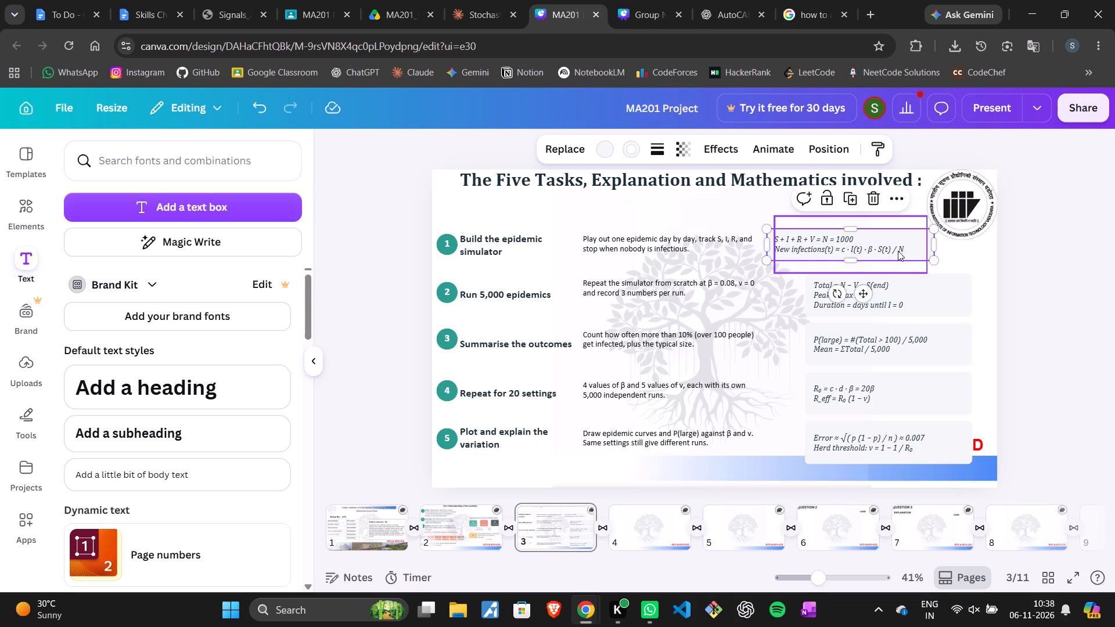
click(891, 251)
click(886, 249)
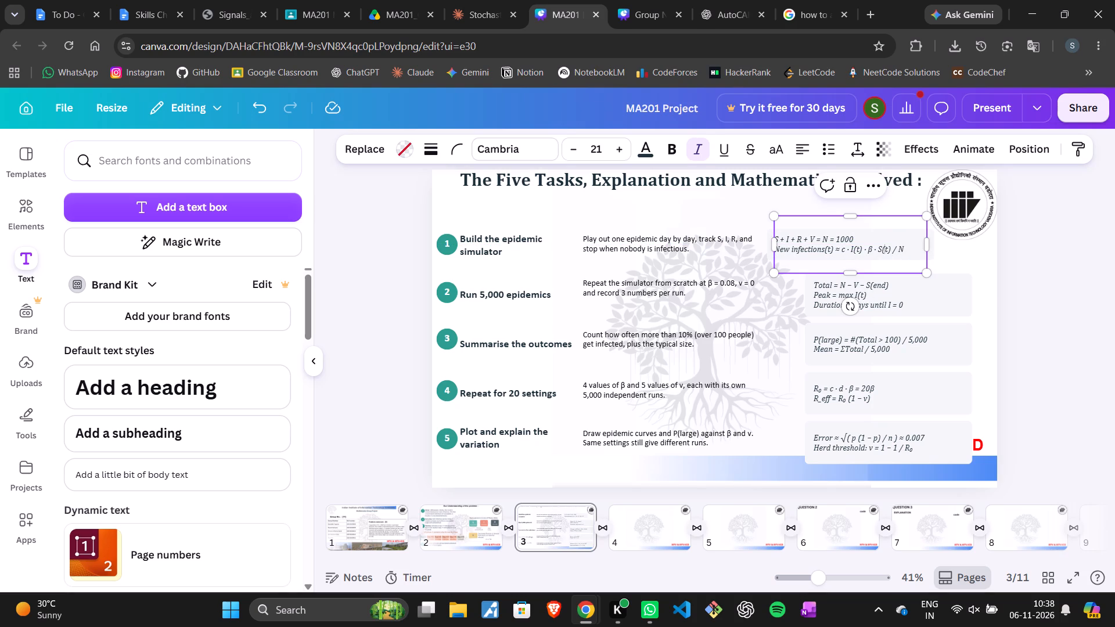
click(836, 245)
drag(866, 246, 858, 246)
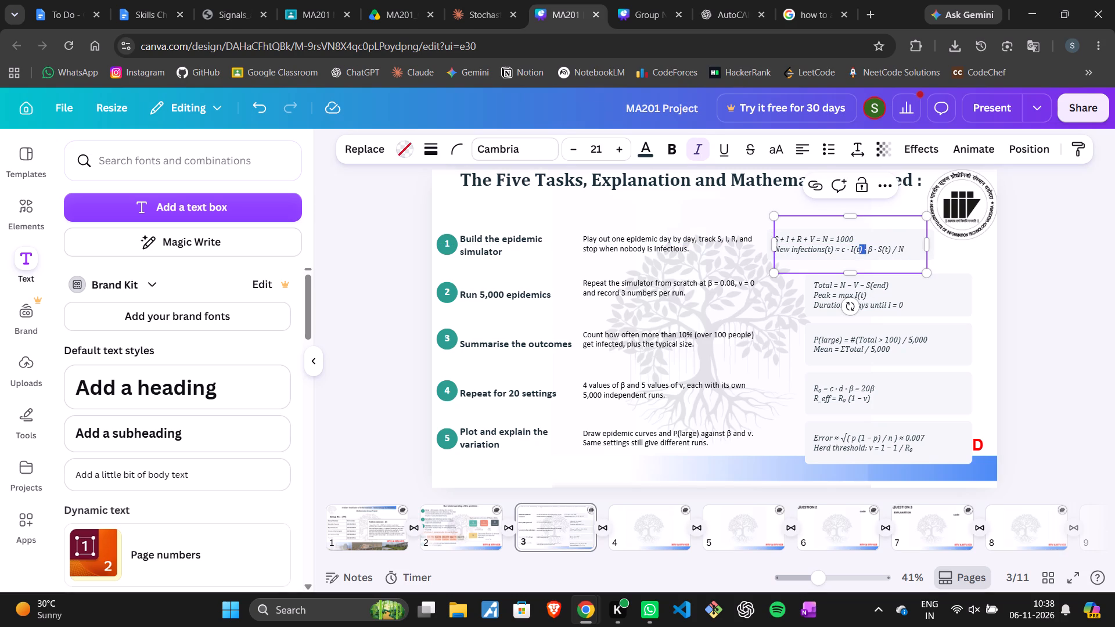
click(877, 235)
click(956, 256)
click(919, 253)
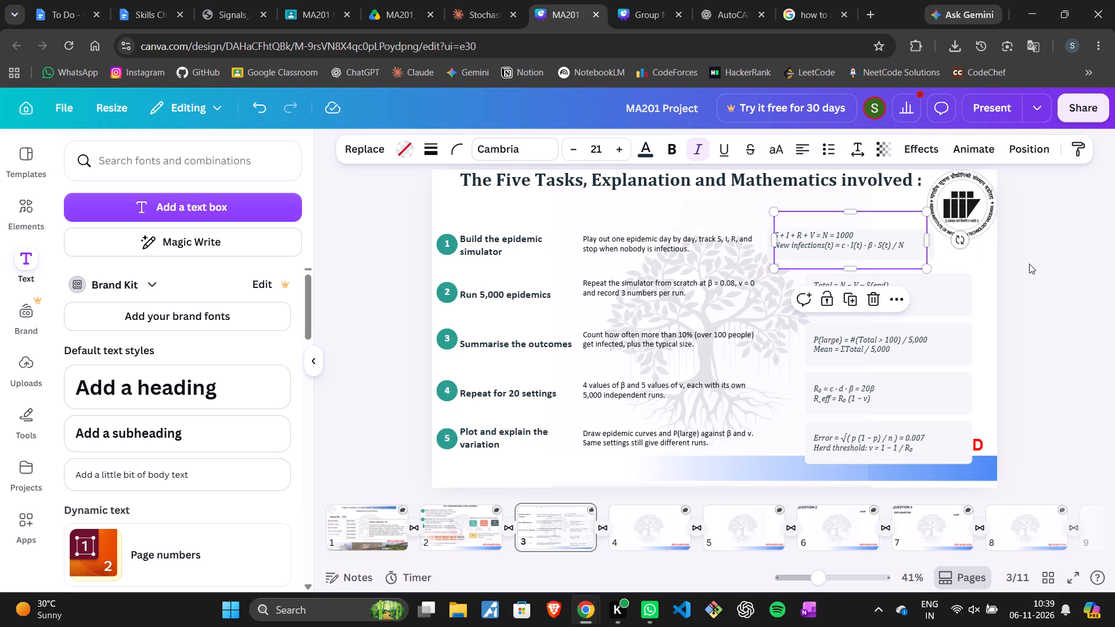
click(1030, 264)
click(933, 246)
drag(933, 246, 919, 248)
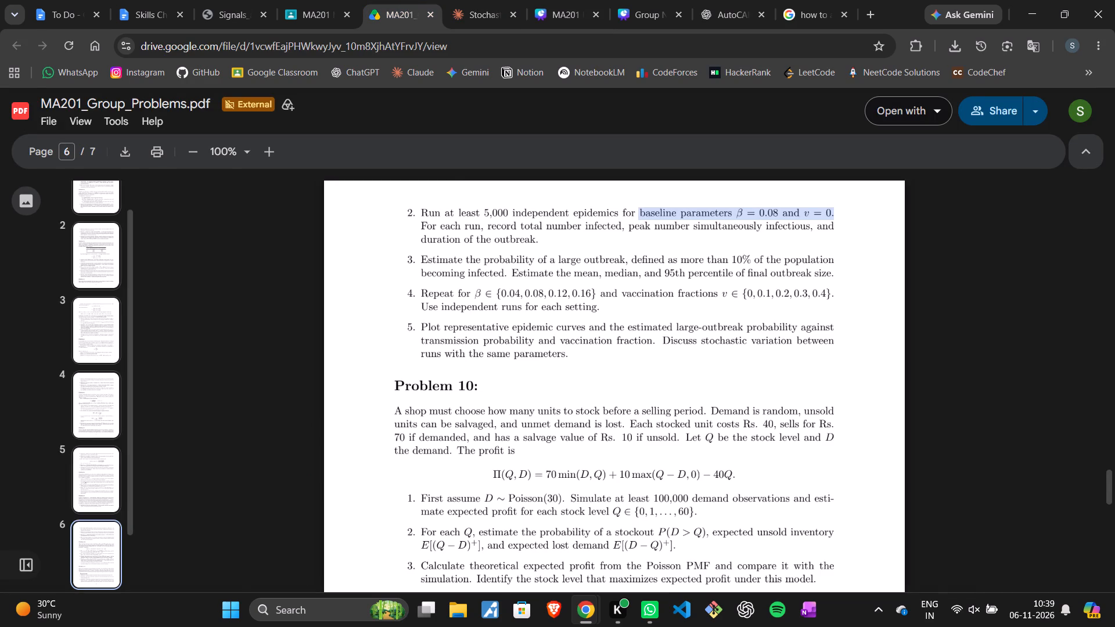
click(493, 7)
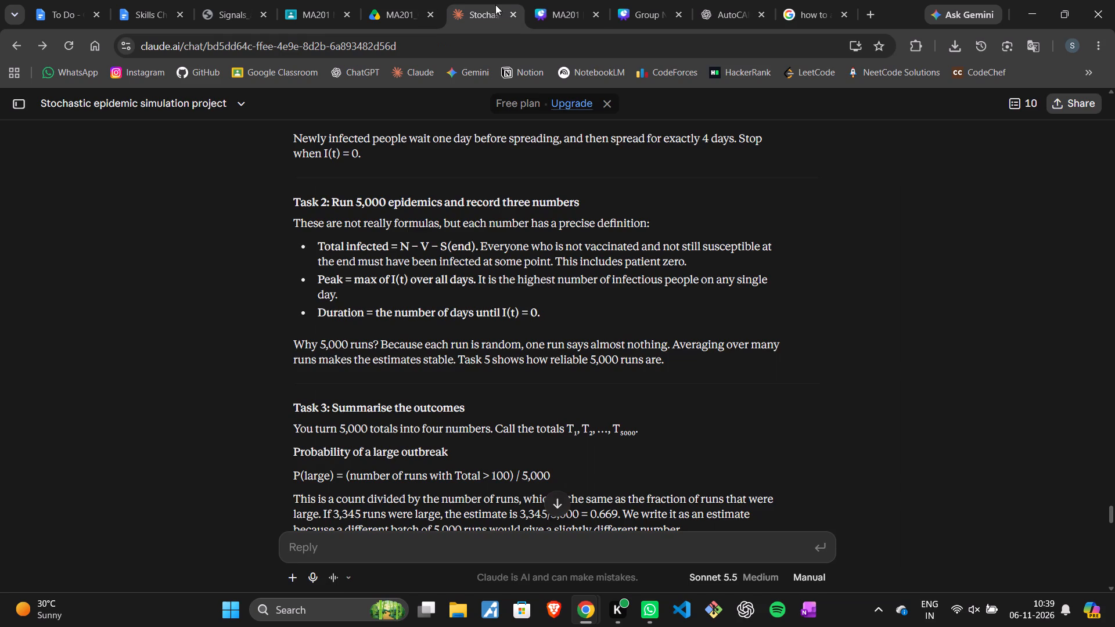
click(569, 0)
click(499, 300)
click(541, 299)
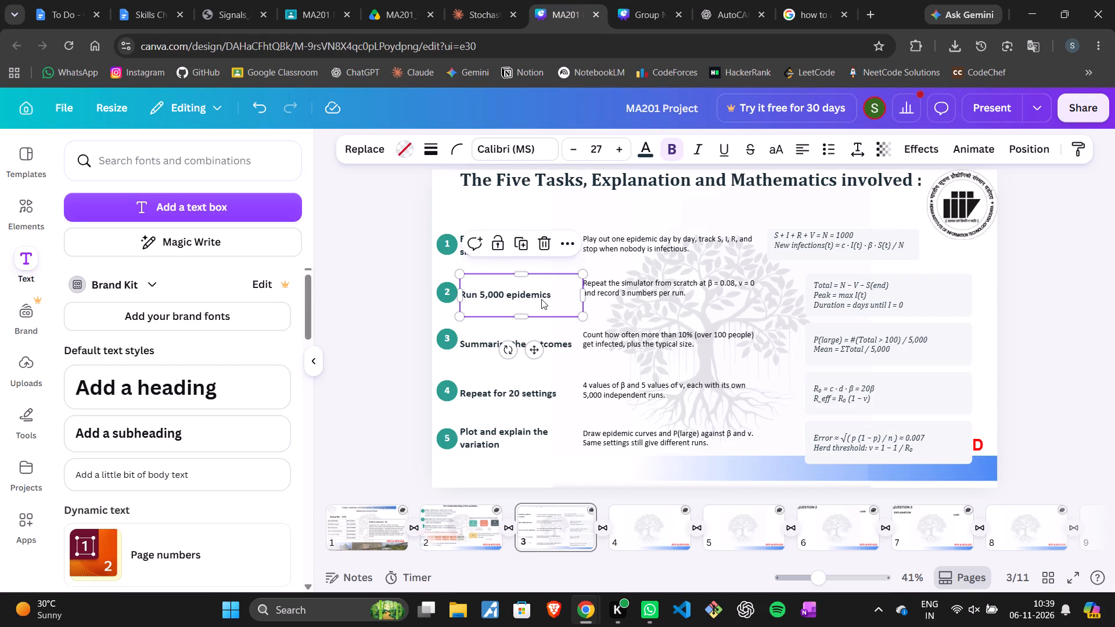
click(553, 298)
text(,)
key(space)
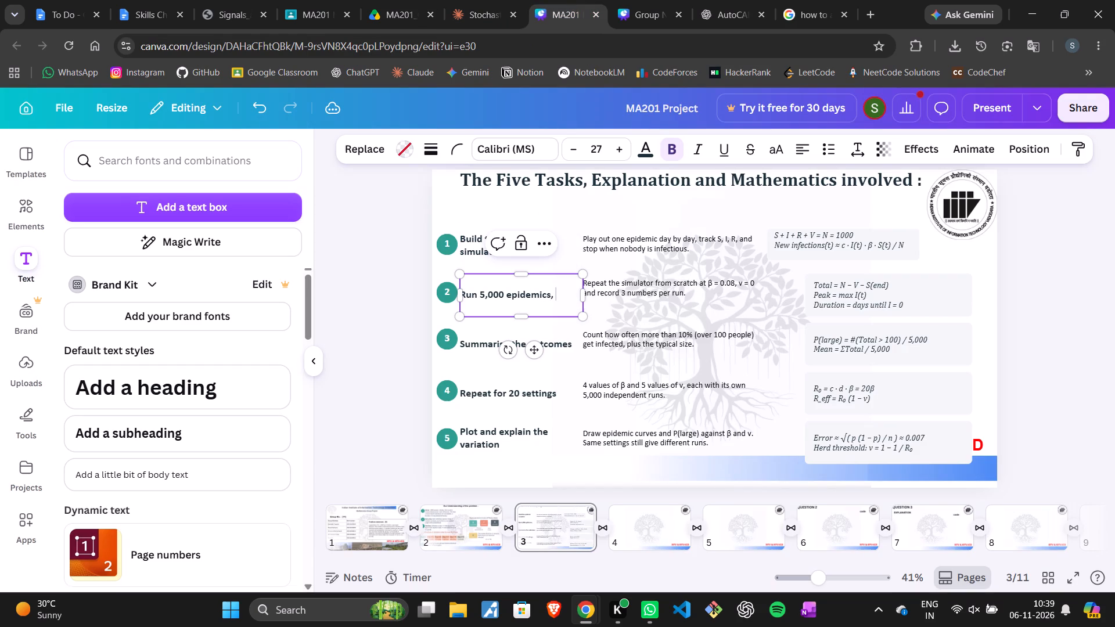
key(ctrl+v)
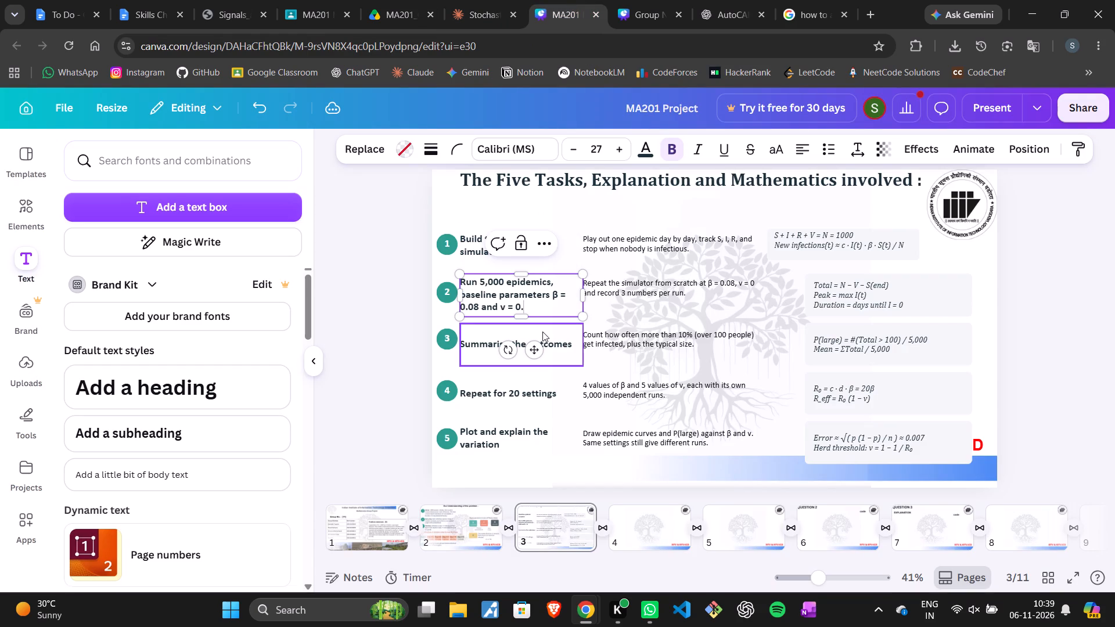
Remove the full stop at the end of the second task's title.
click(381, 318)
click(520, 305)
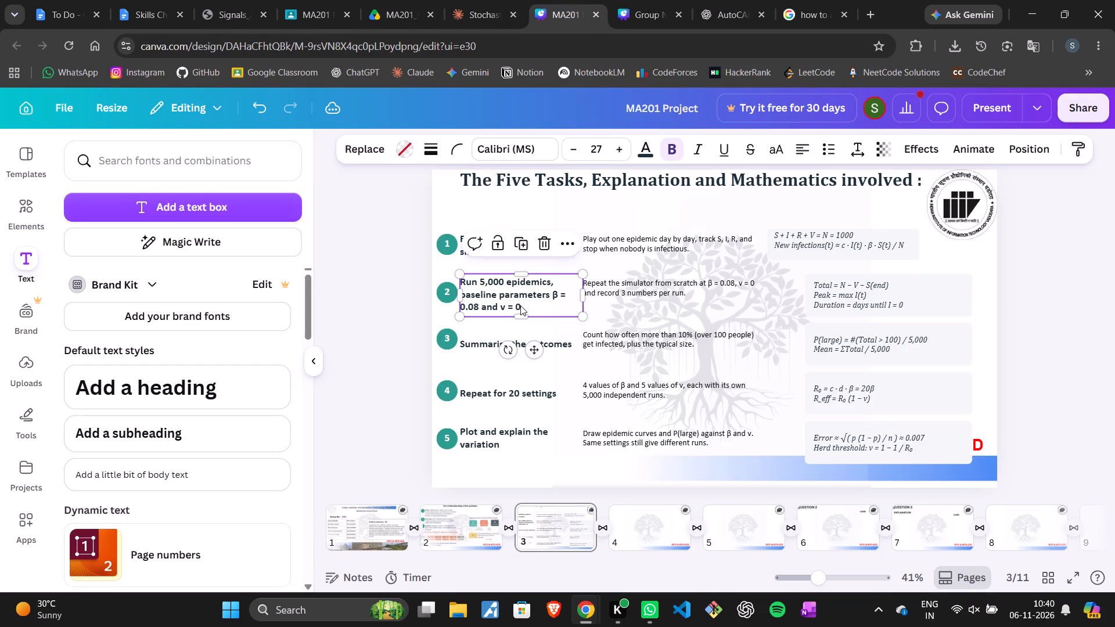
click(527, 309)
key(ctrl+shift+BackSpace)
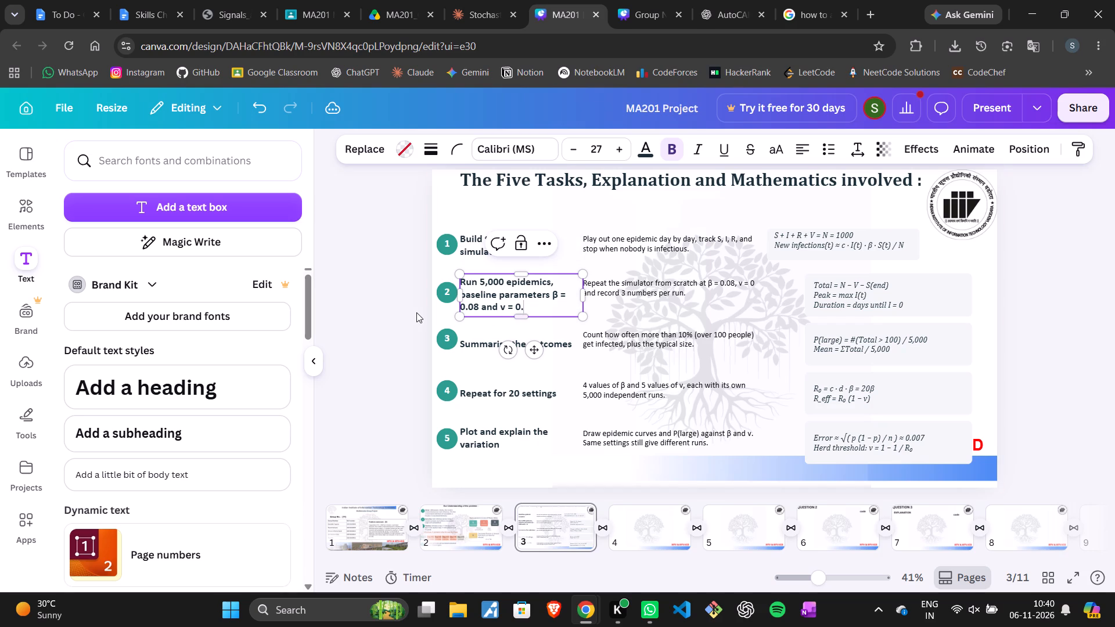
key(BackSpace)
click(419, 312)
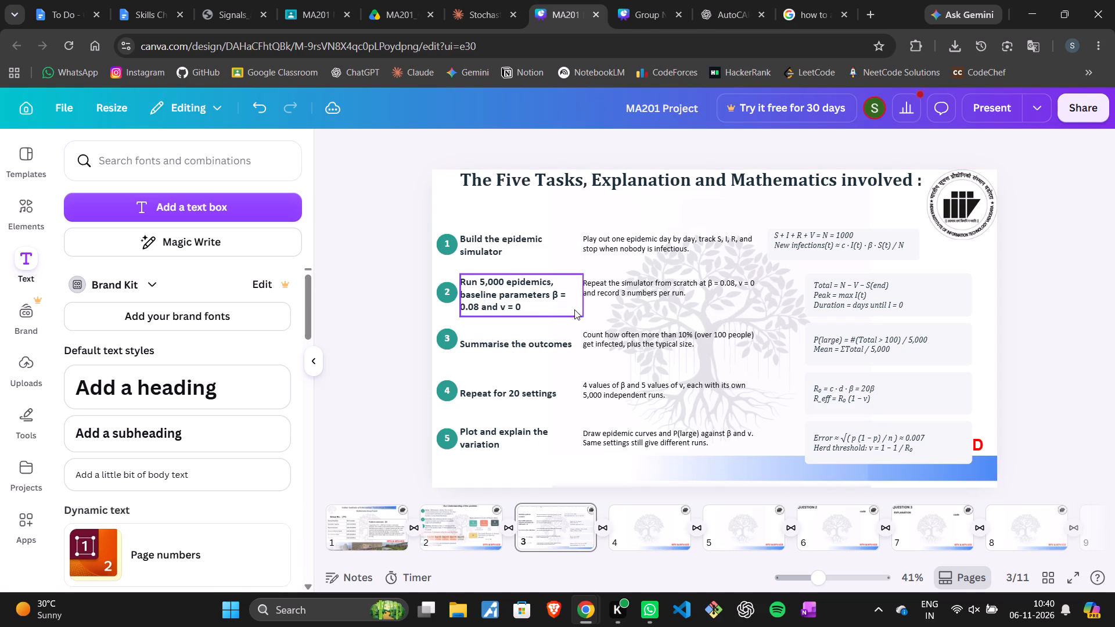
Replace the second task's description with "record total number infected, peak number simultaneously infectious, and duration of the outbreak." copied from the problems PDF.
click(369, 0)
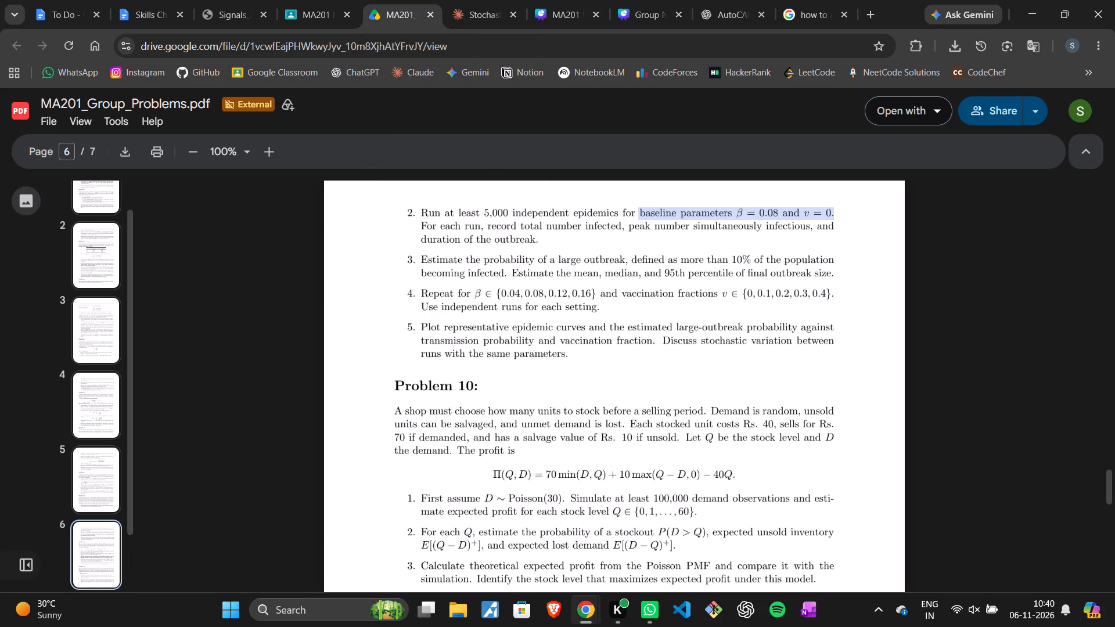
click(537, 0)
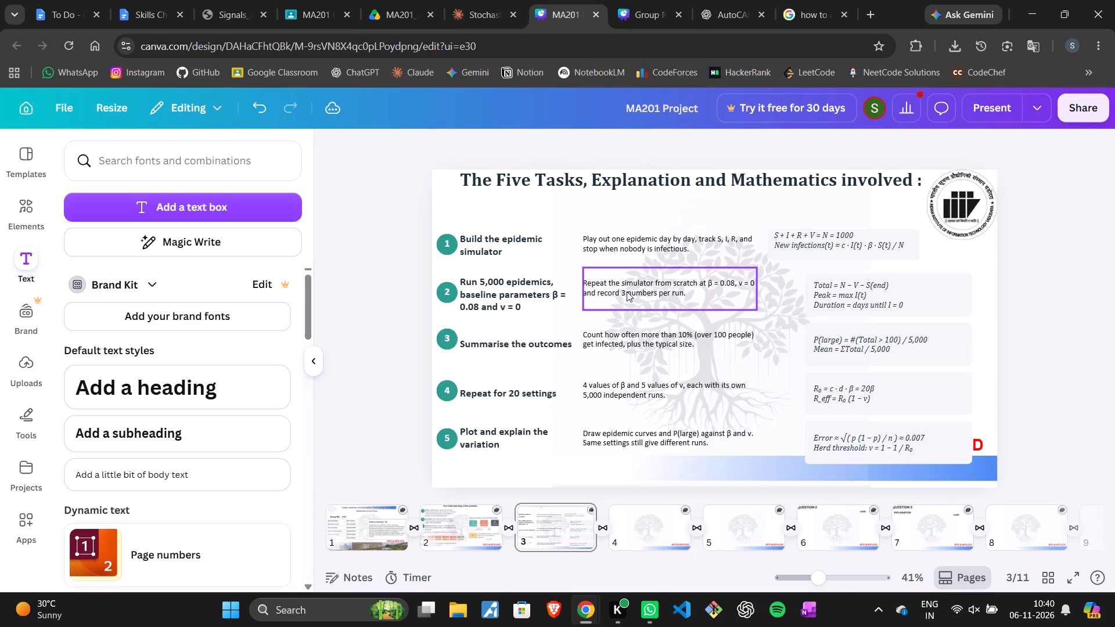
click(627, 291)
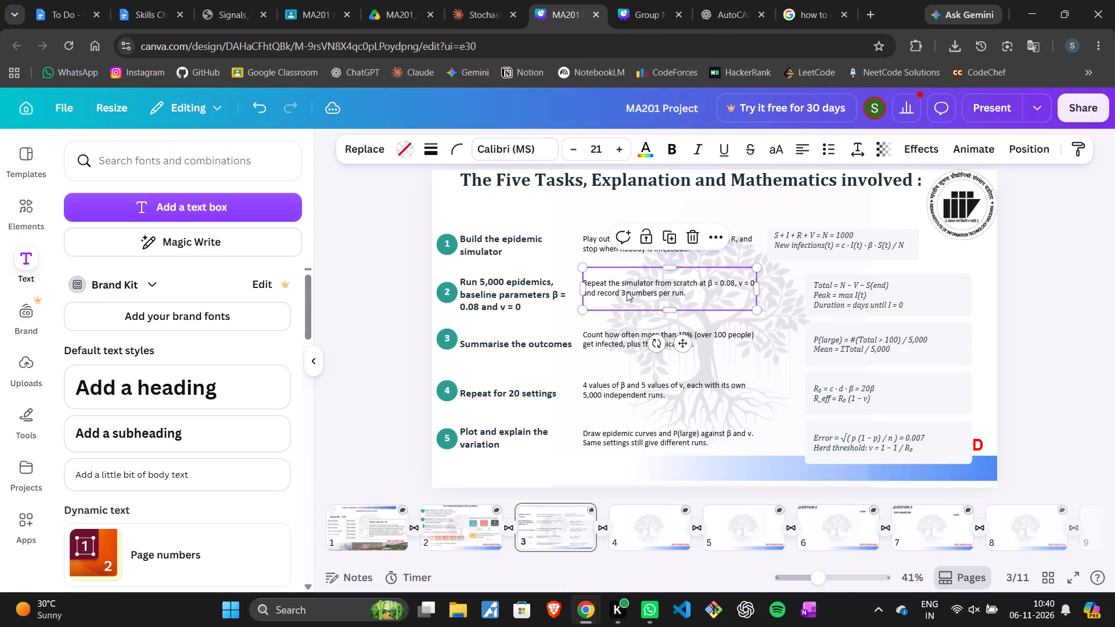
click(688, 296)
drag(688, 295, 618, 295)
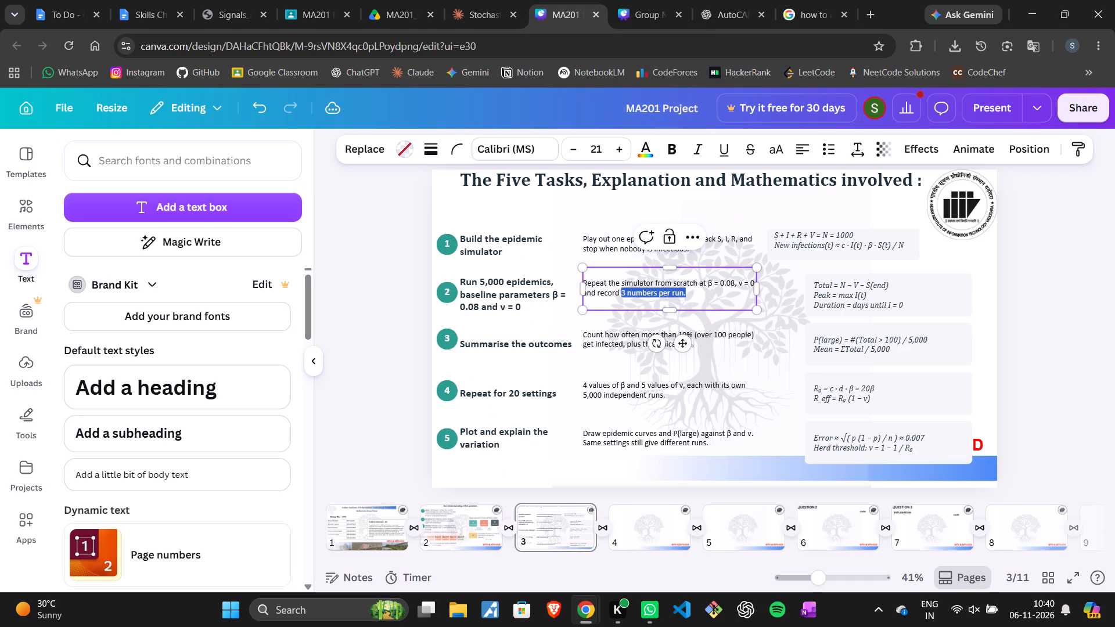
drag(618, 295, 585, 284)
click(480, 8)
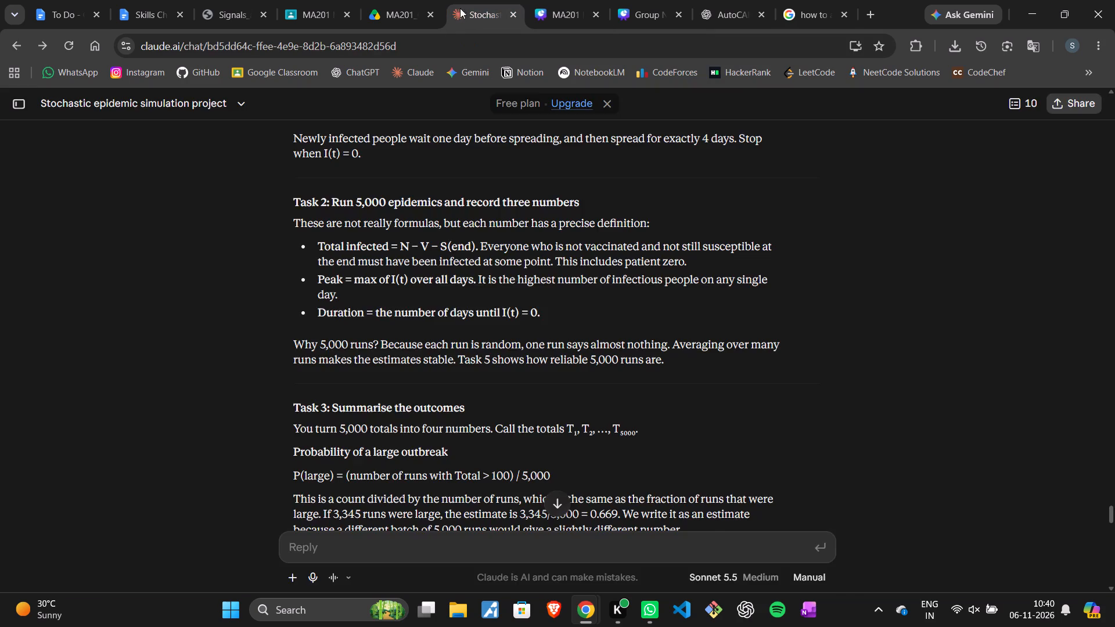
click(379, 0)
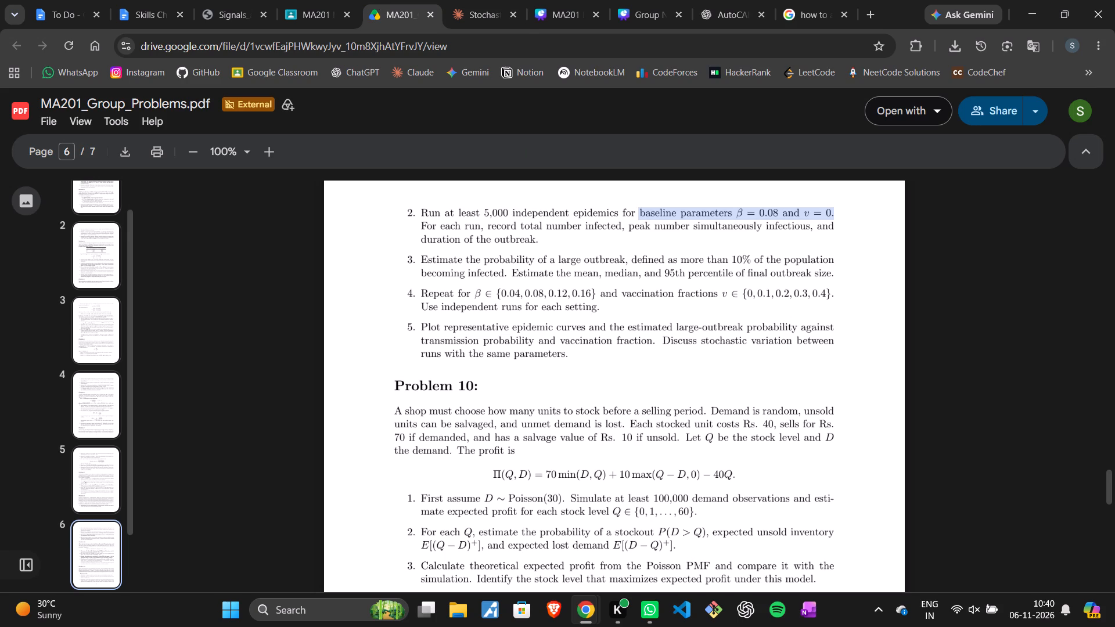
drag(487, 226, 627, 232)
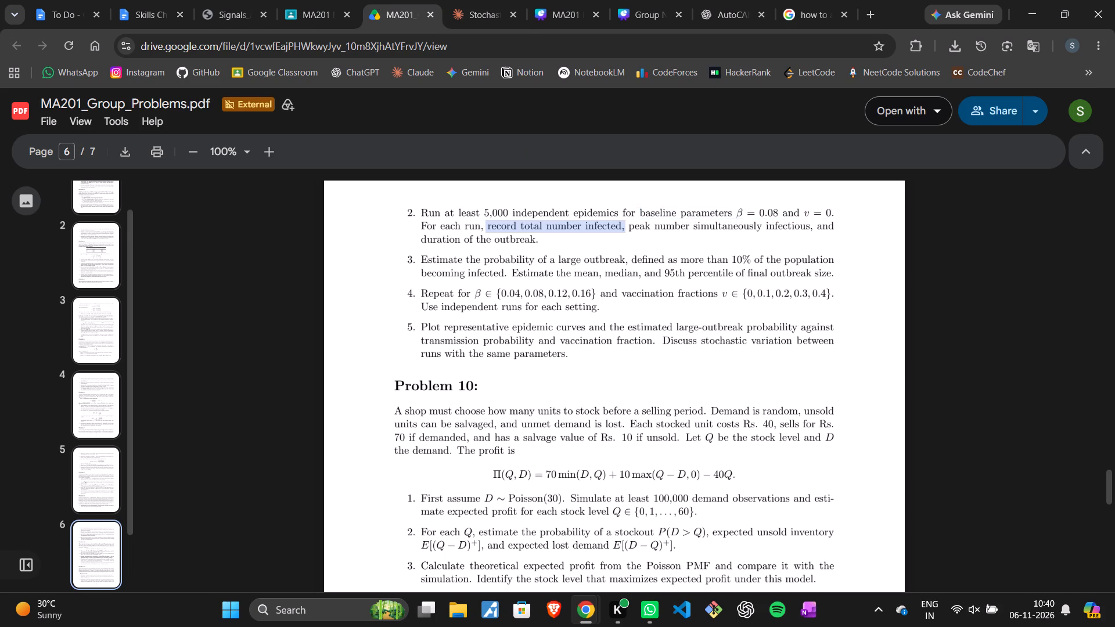
drag(627, 232, 772, 232)
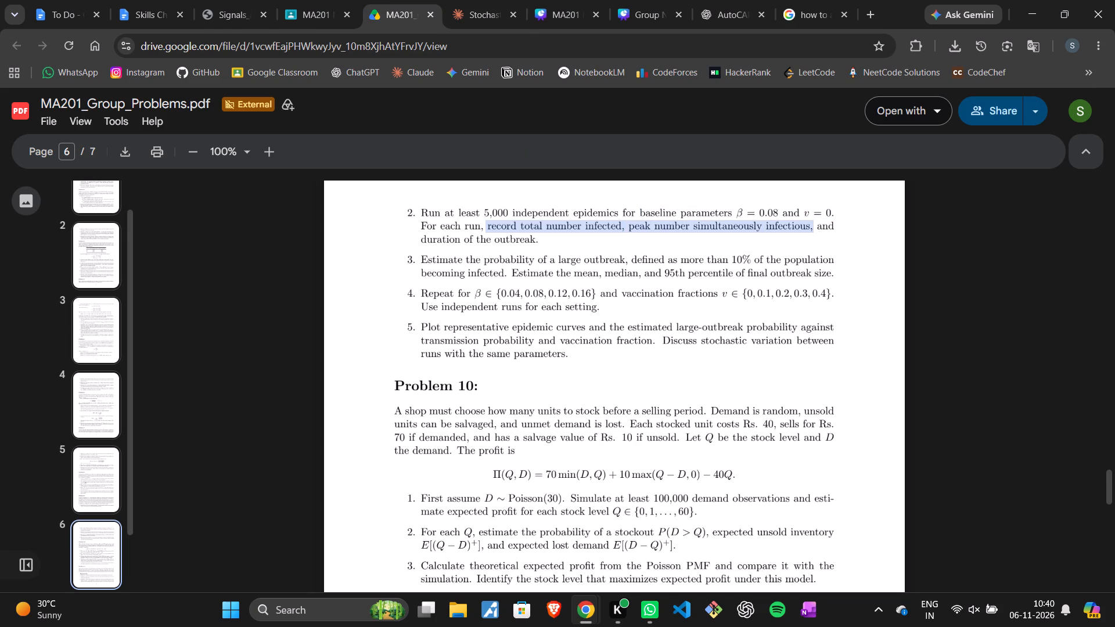
drag(772, 232, 546, 239)
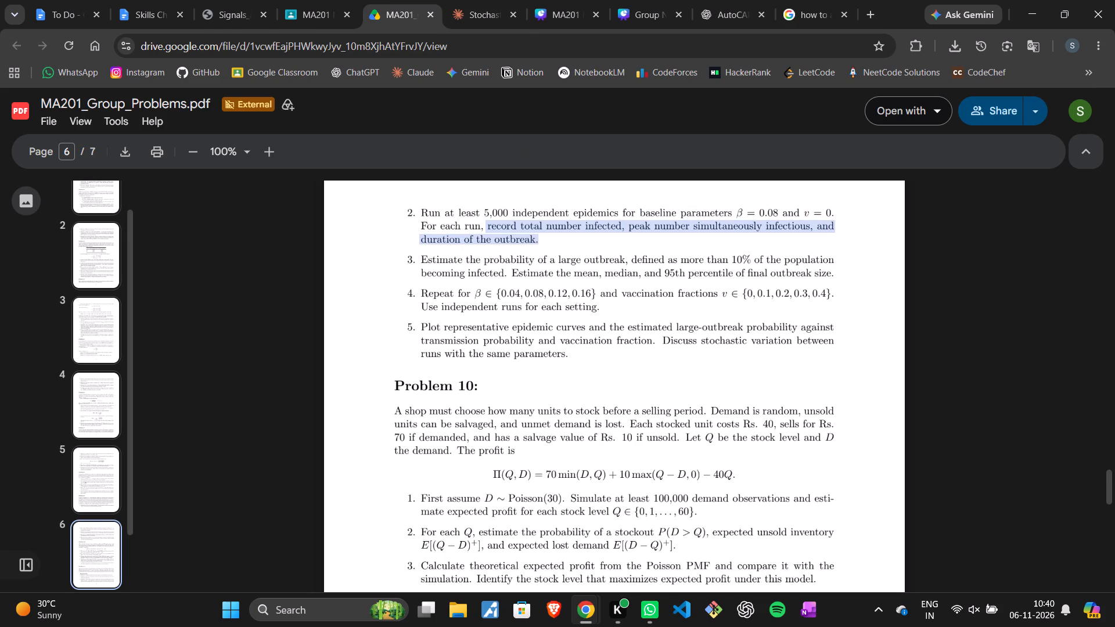
key(ctrl+c)
click(545, 0)
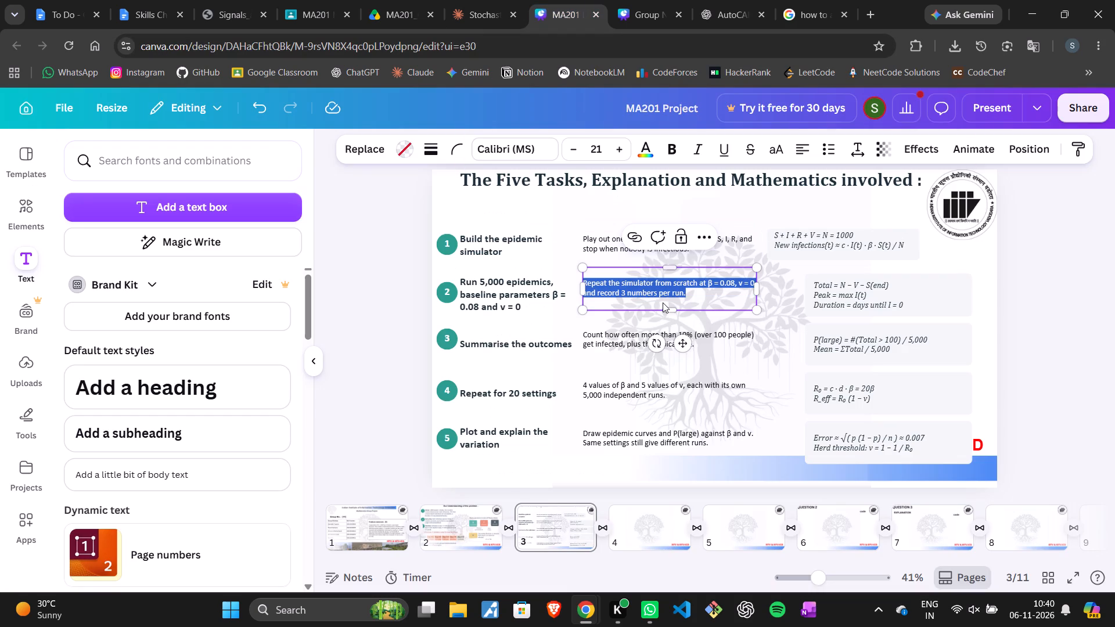
key(ctrl+v)
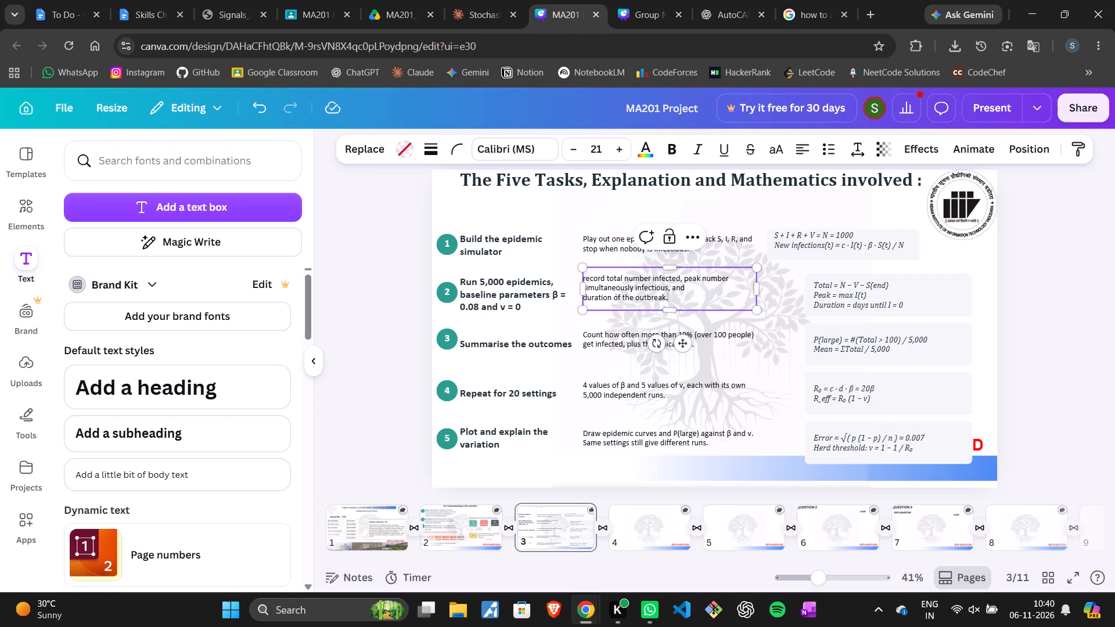
Delete the lowercase "r" that begins the second task's description.
click(589, 279)
key(Left)
key(Left)
key(Left)
key(Left)
key(Left)
key(Left)
key(Left)
key(Right)
key(Left)
key(Left)
key(Left)
key(Left)
key(Left)
key(BackSpace)
key(BackSpace)
key(BackSpace)
key(Right)
key(Right)
key(Right)
key(Left)
key(Left)
key(Left)
key(Right)
key(BackSpace)
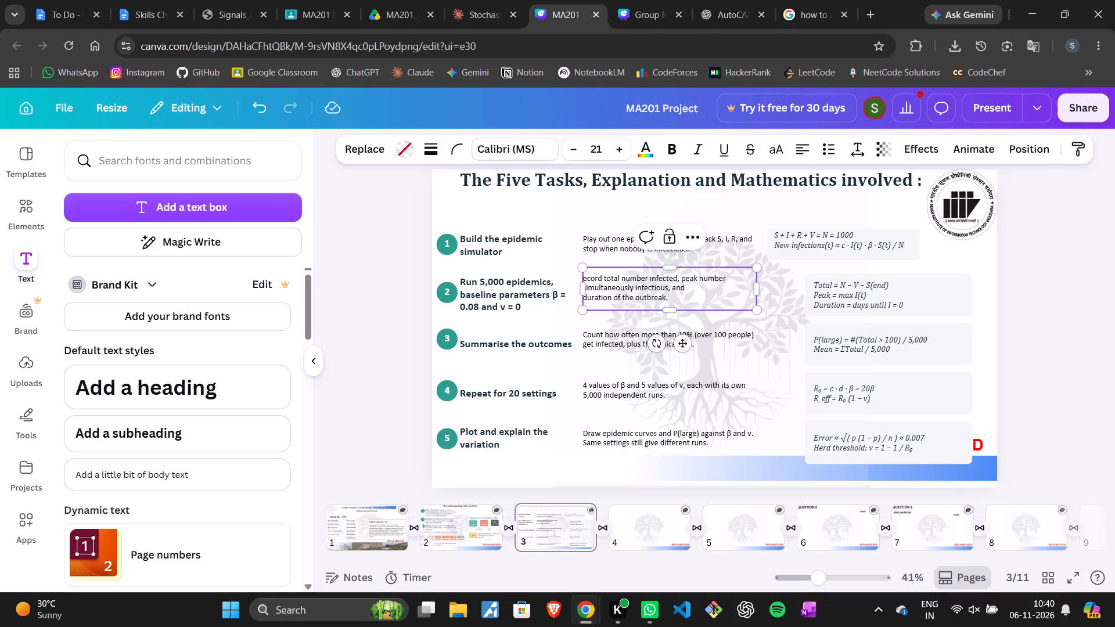
Insert a capital "R" at the start of the second task's description so it begins with "Record".
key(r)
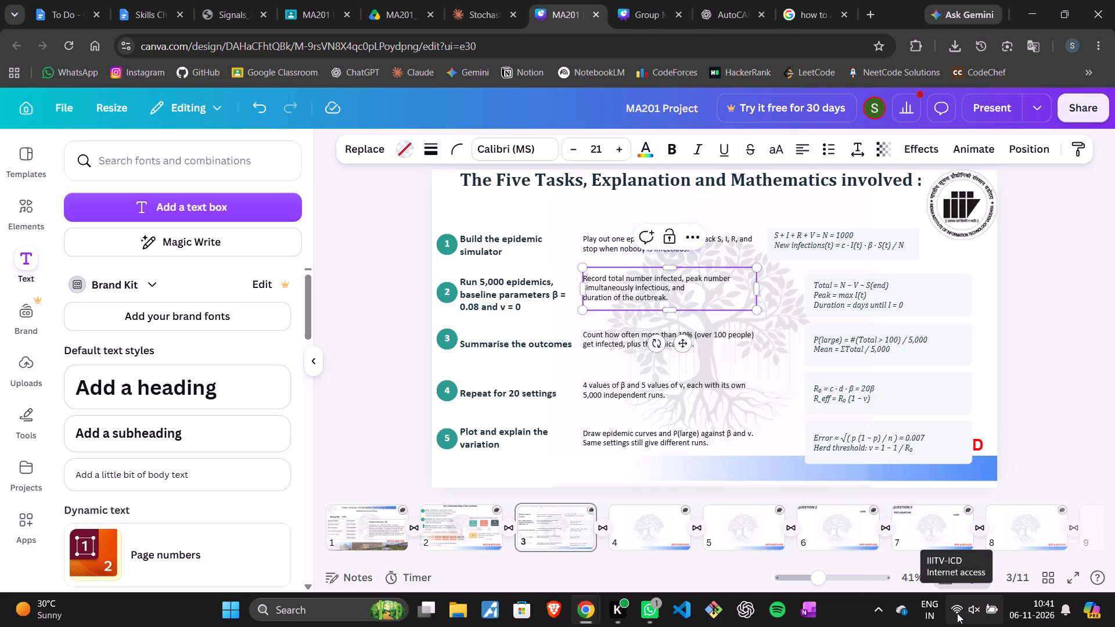
click(1077, 231)
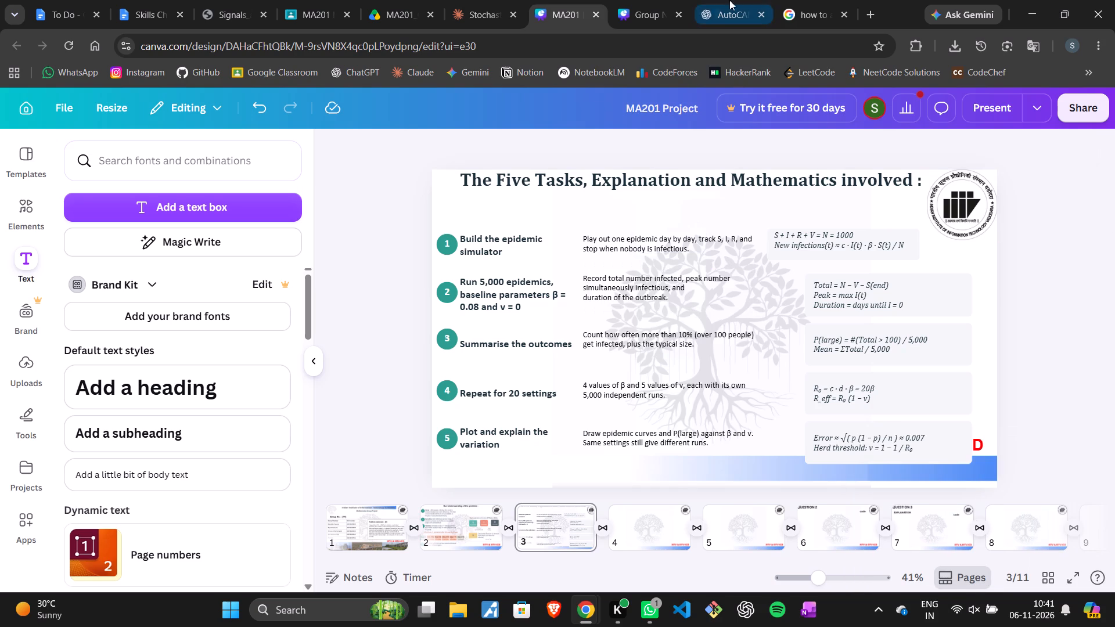
Open a new blank browser tab.
click(864, 16)
Open the Windows user account options that offer account settings, locking and signing out.
click(231, 620)
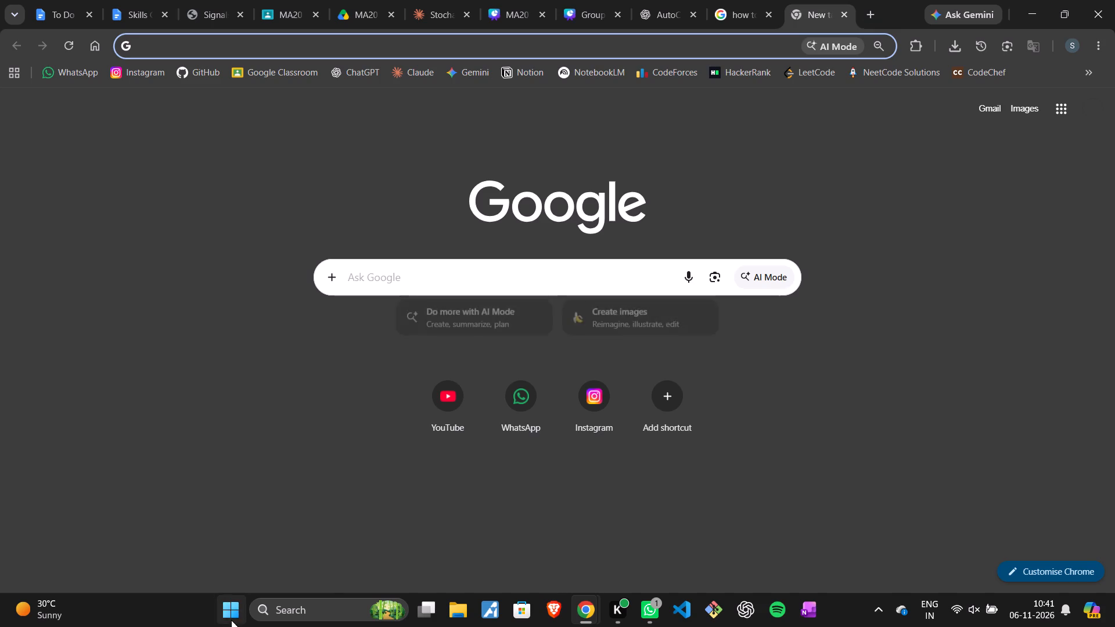
click(416, 557)
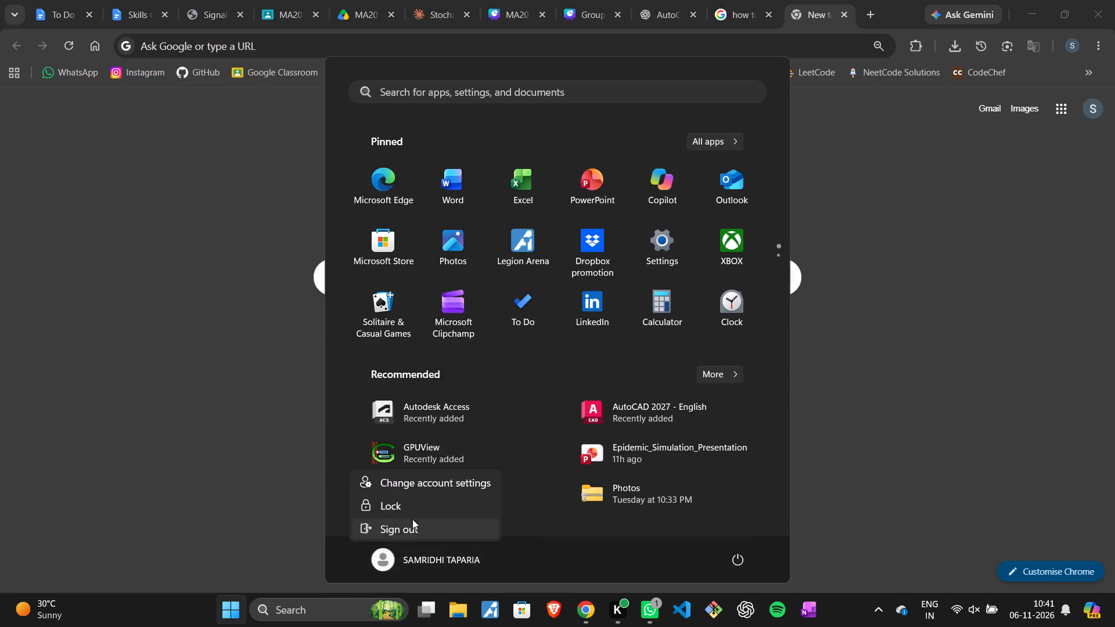